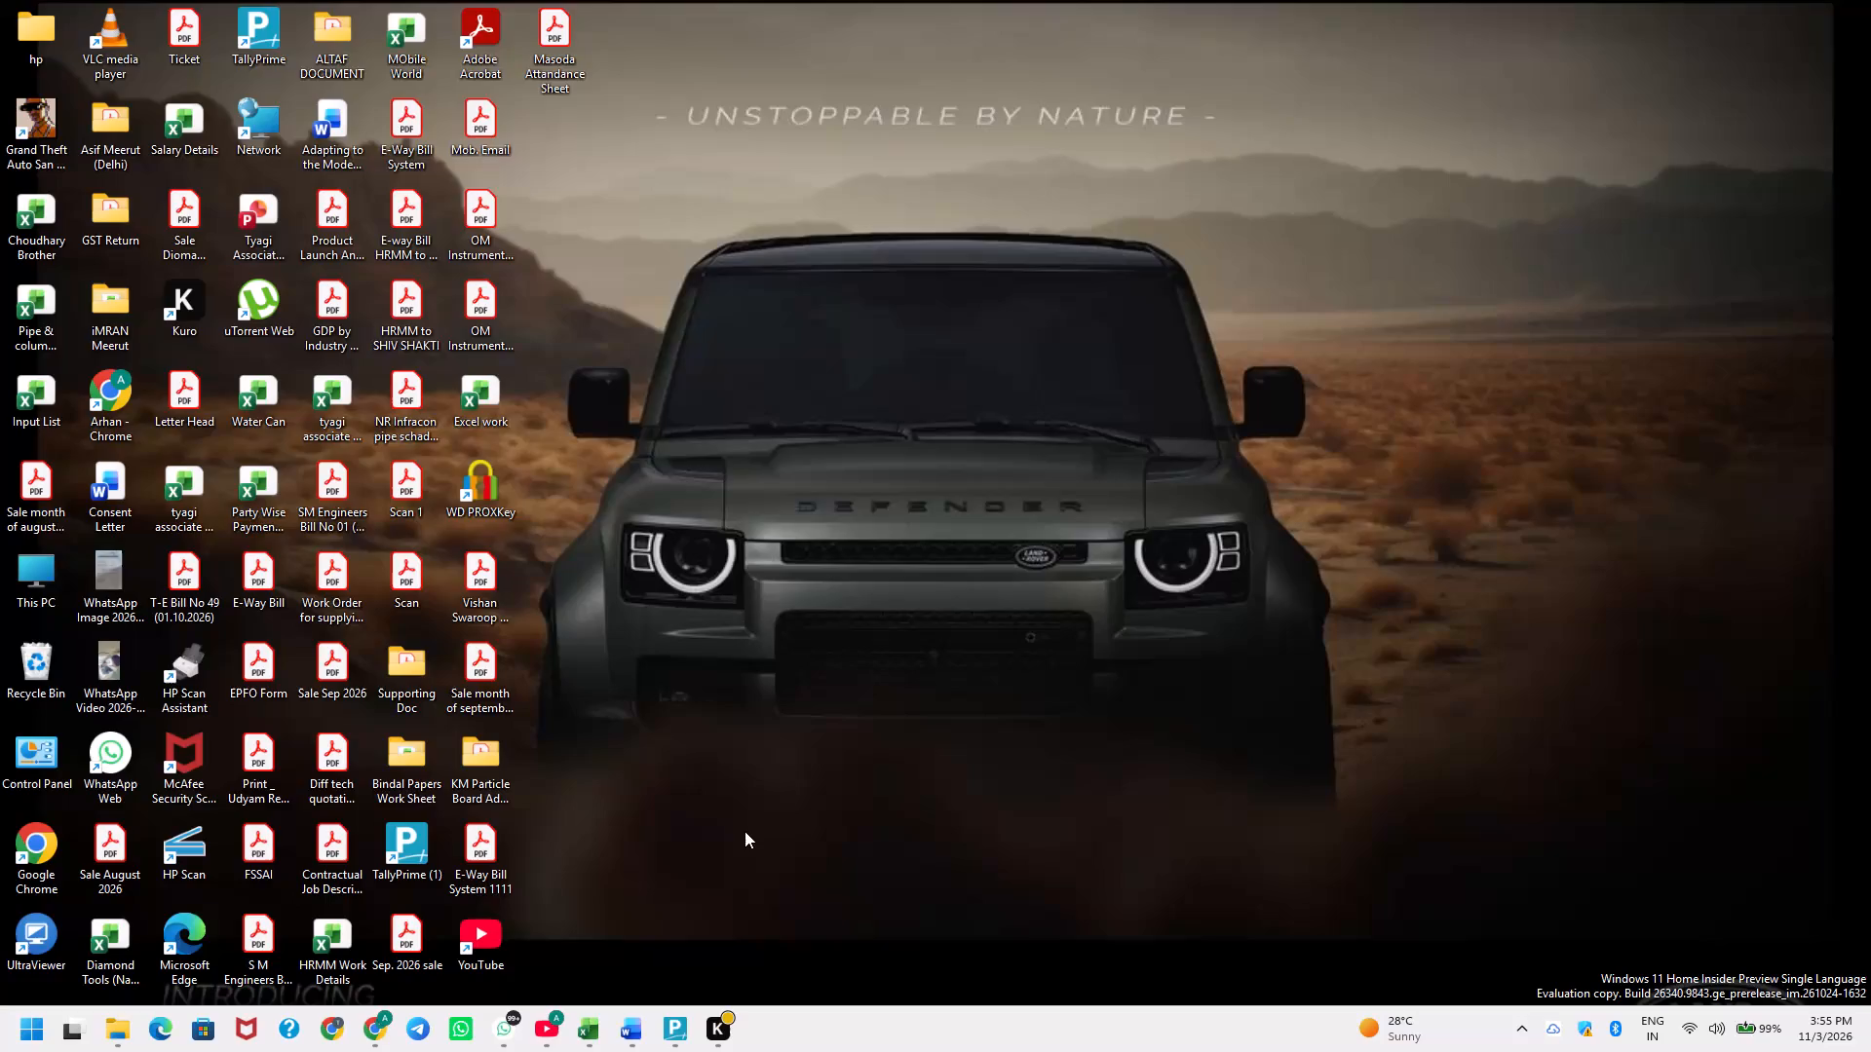
Open the Supporting Doc folder on the desktop.
key("Down")
key("Down")
key("Down")
key("Down")
key("Down")
key("Down")
key("Down")
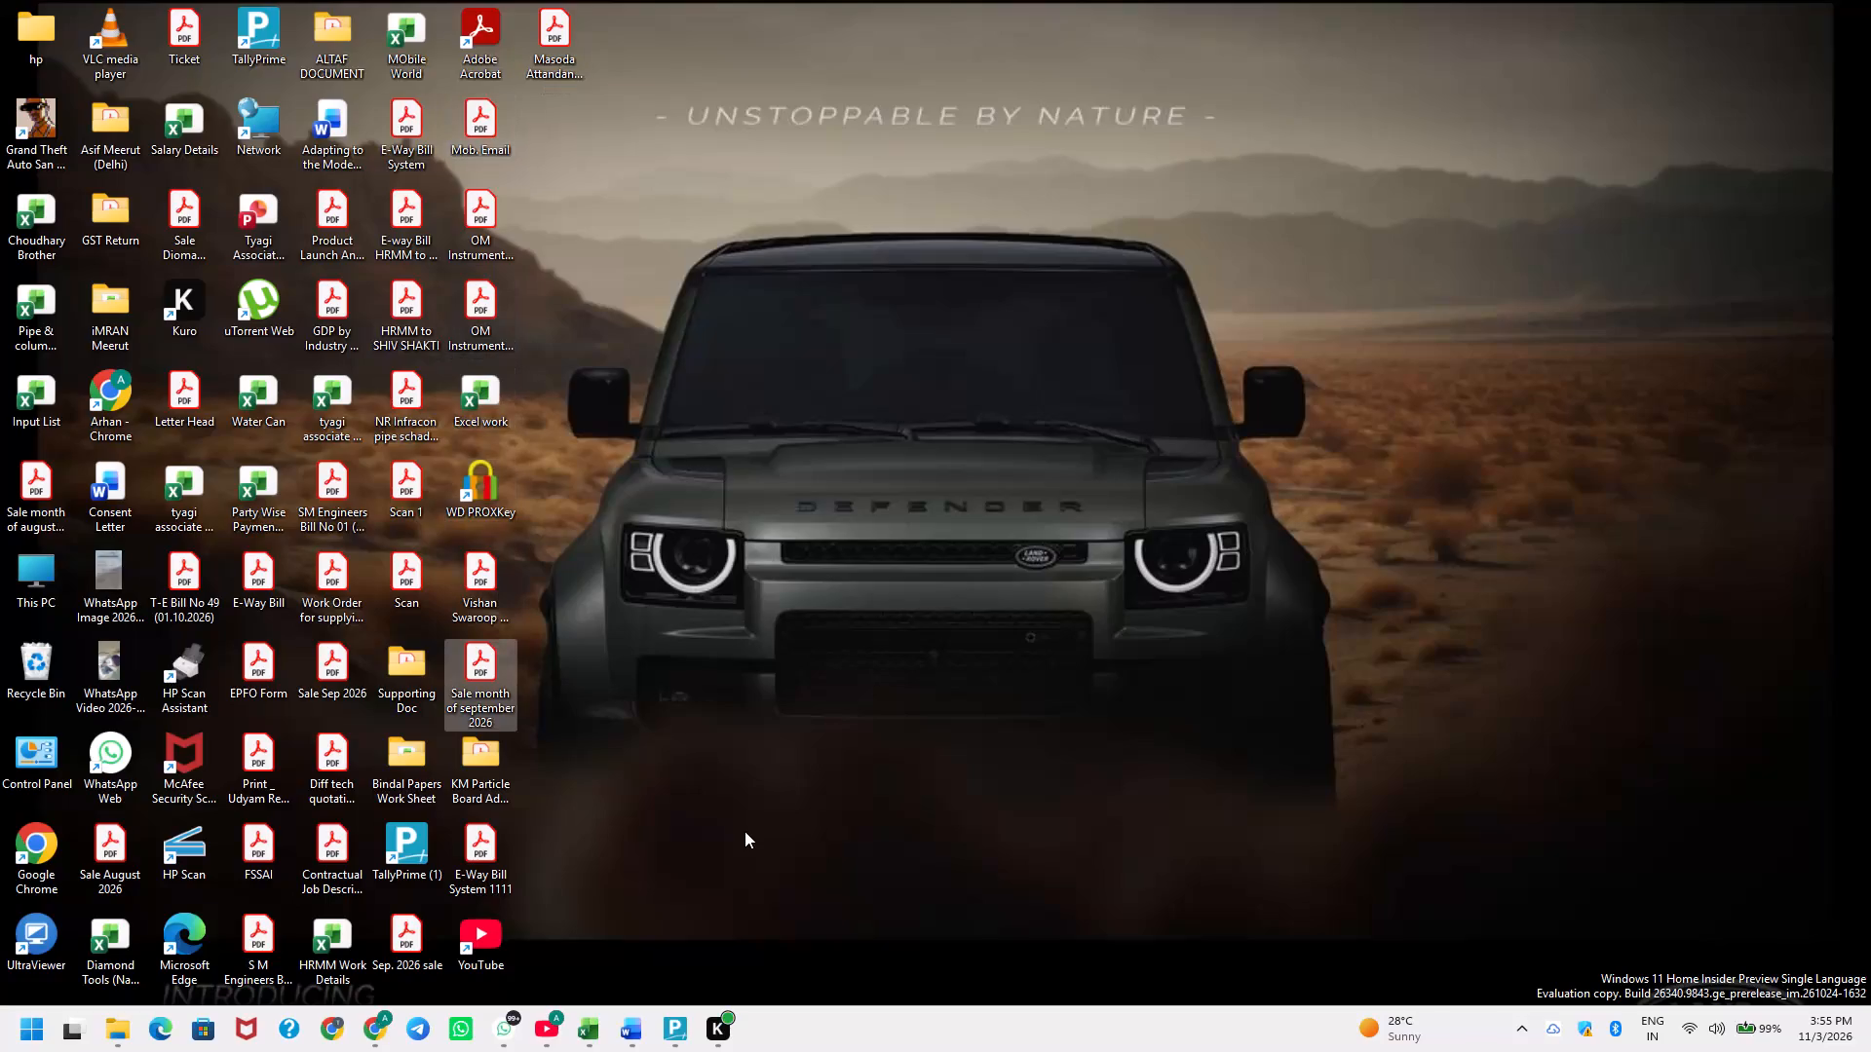
key("Left")
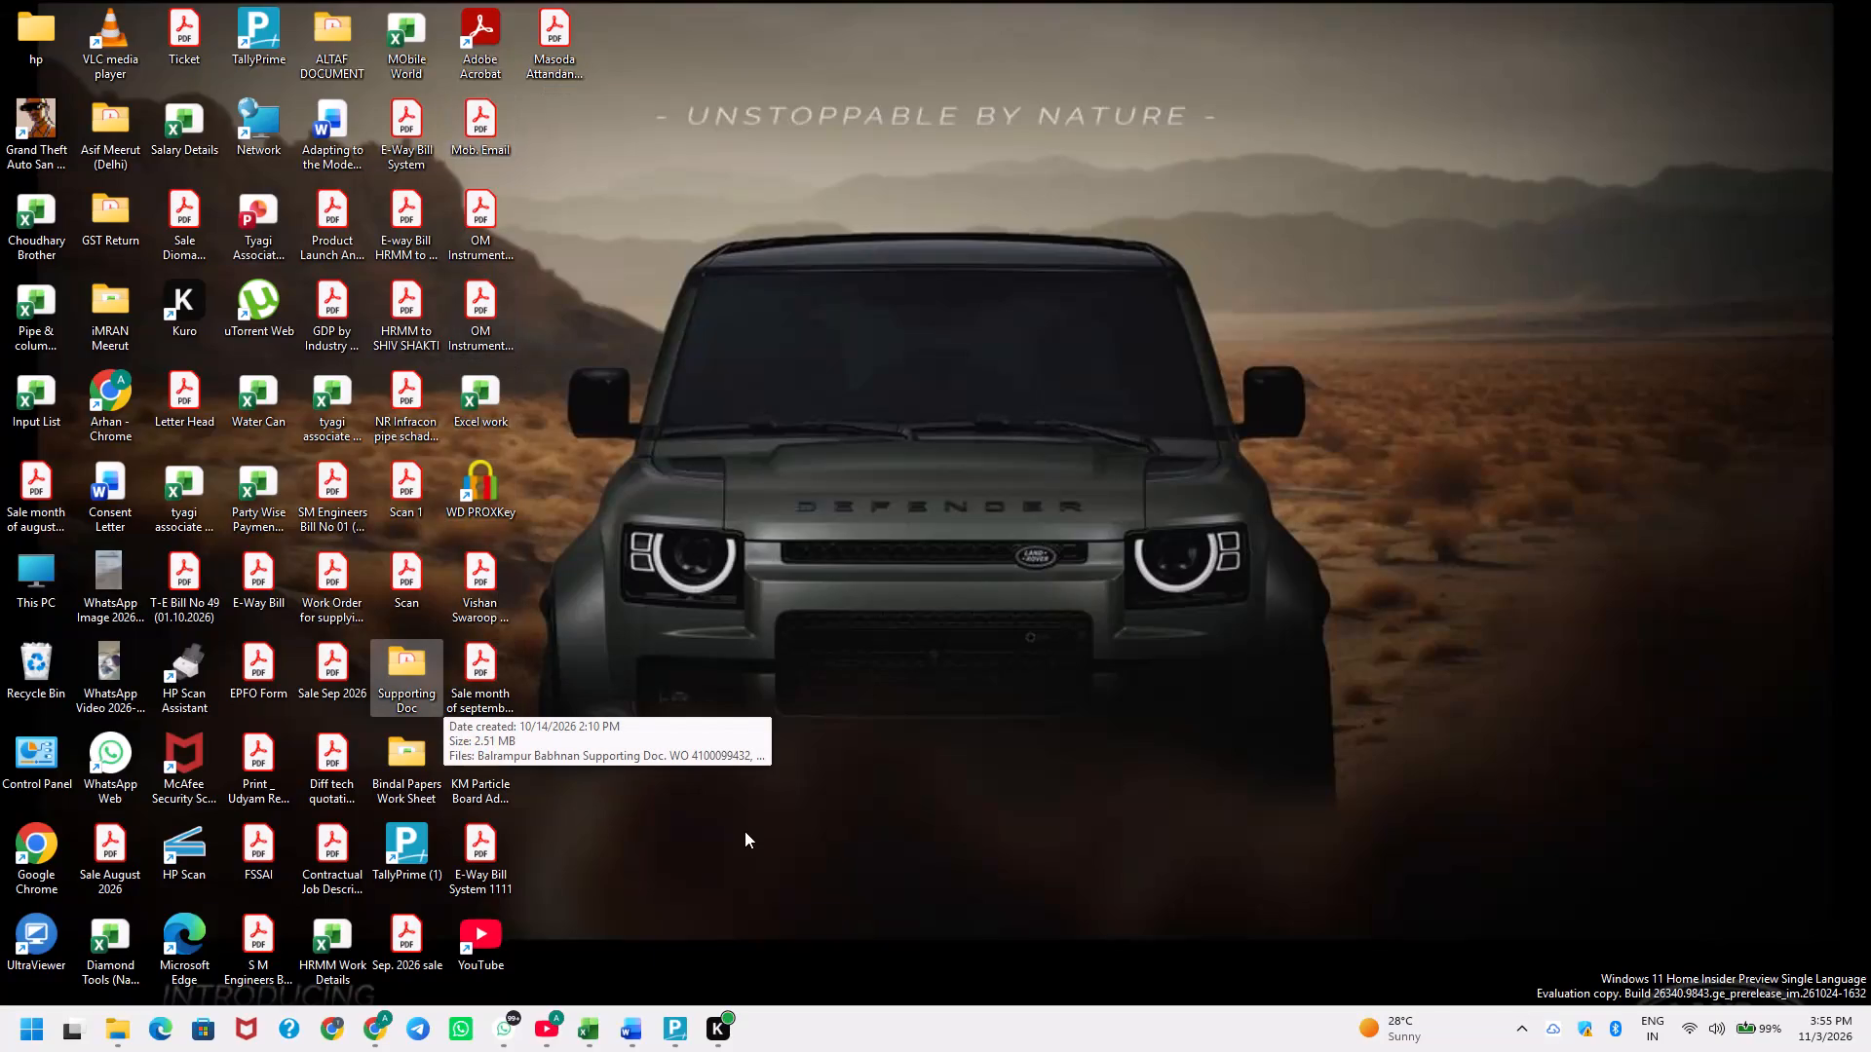
key("Up")
key("Down")
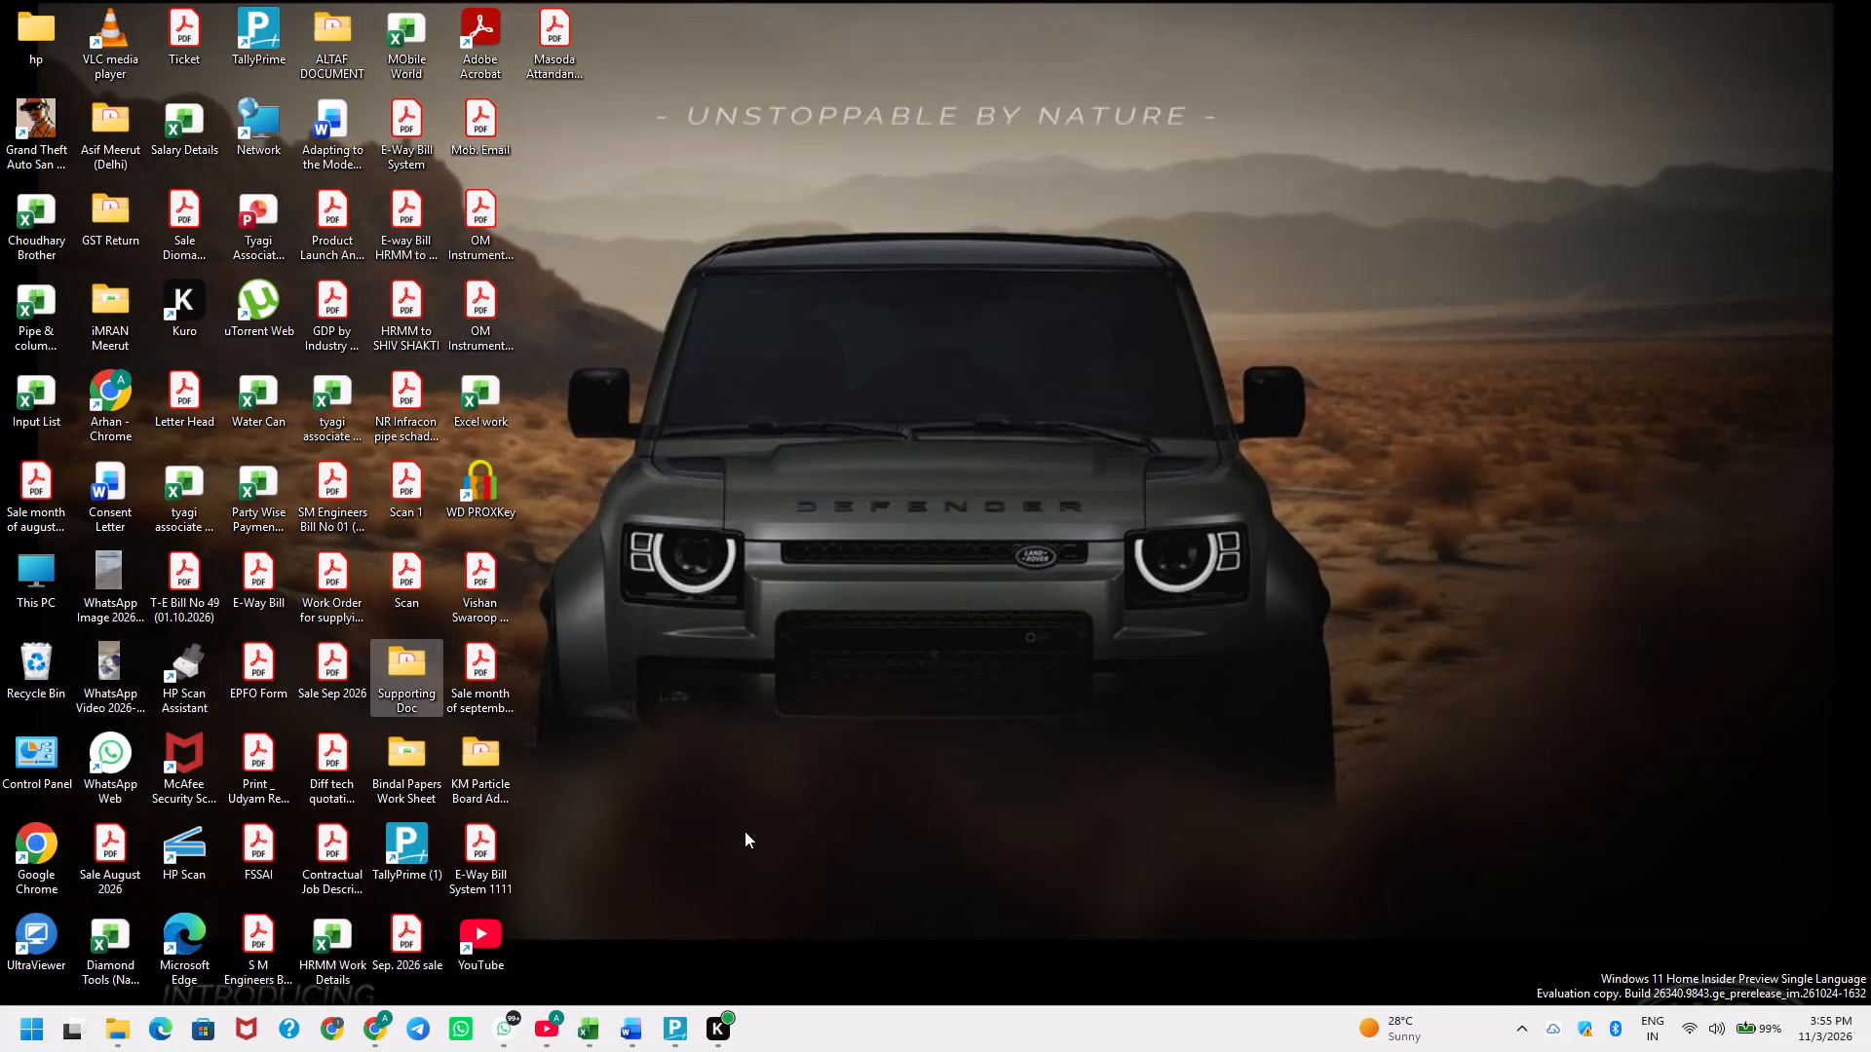
key("Return")
Open the Balrampur Babhnan Supporting Doc PDF from the folder.
key("Down")
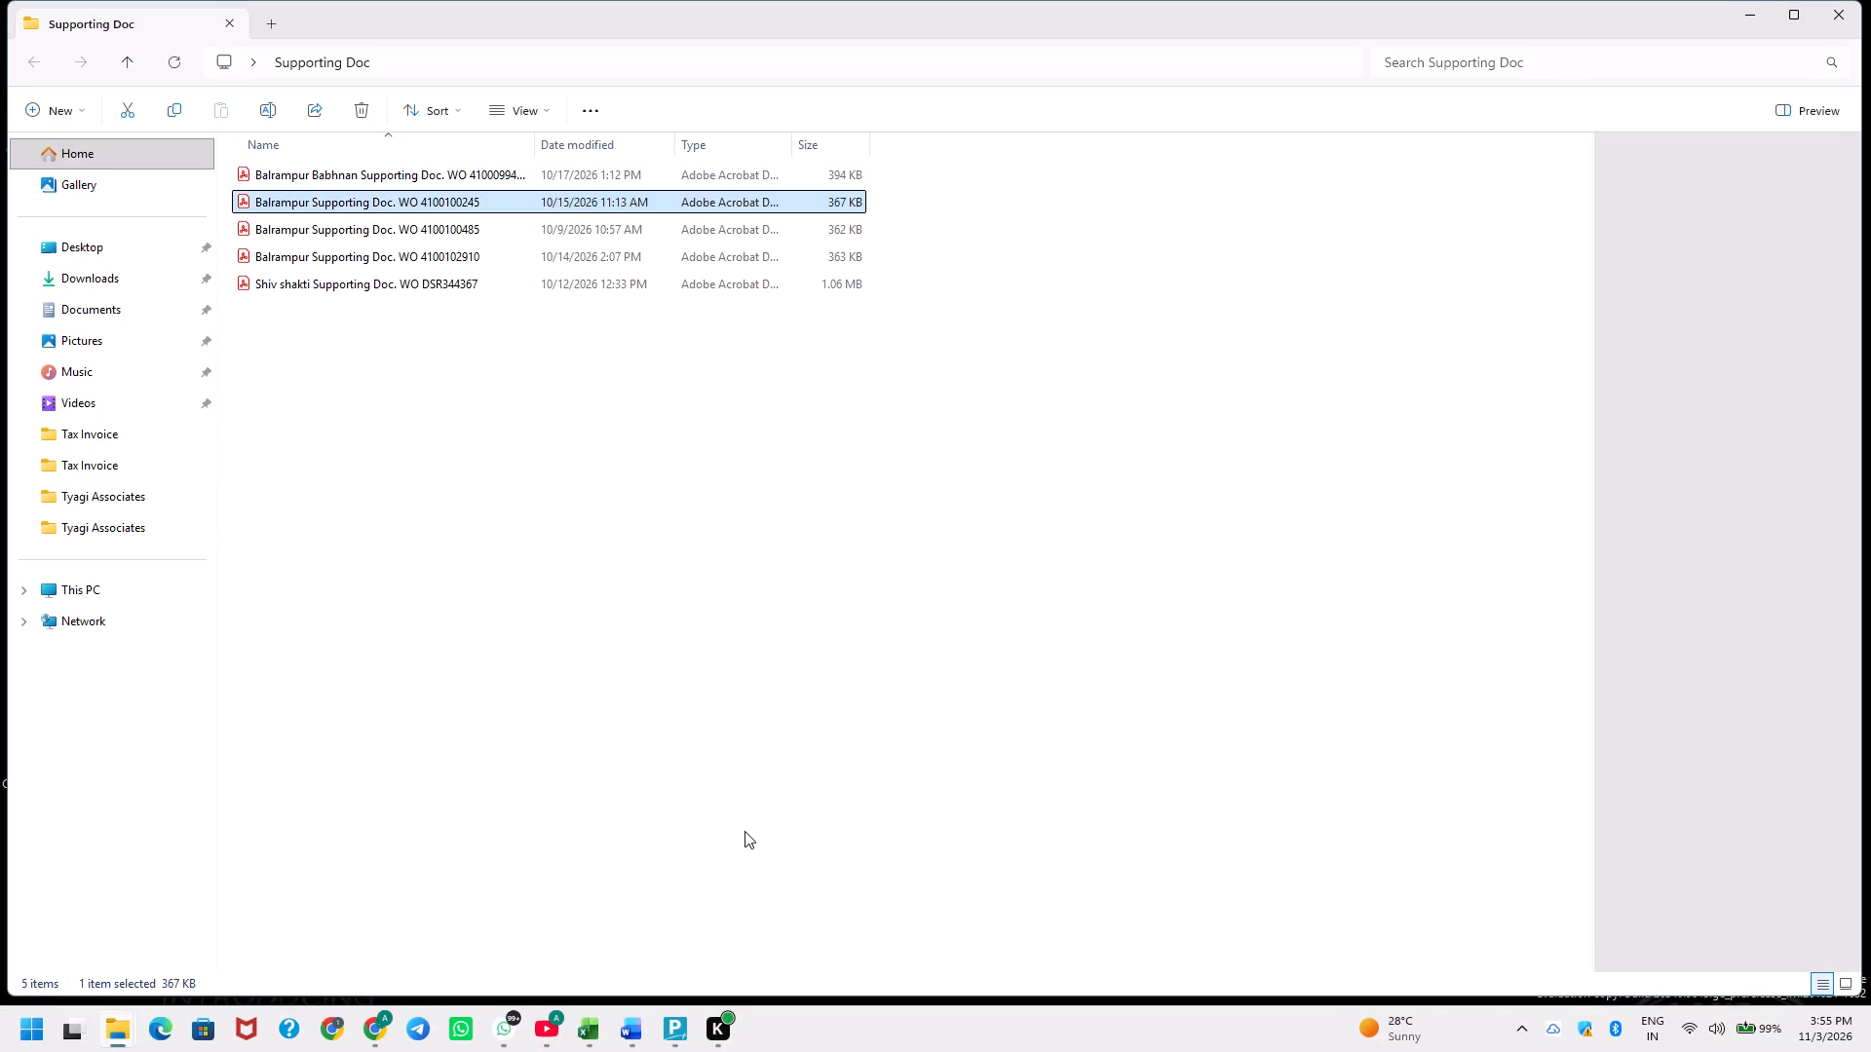
key("Up")
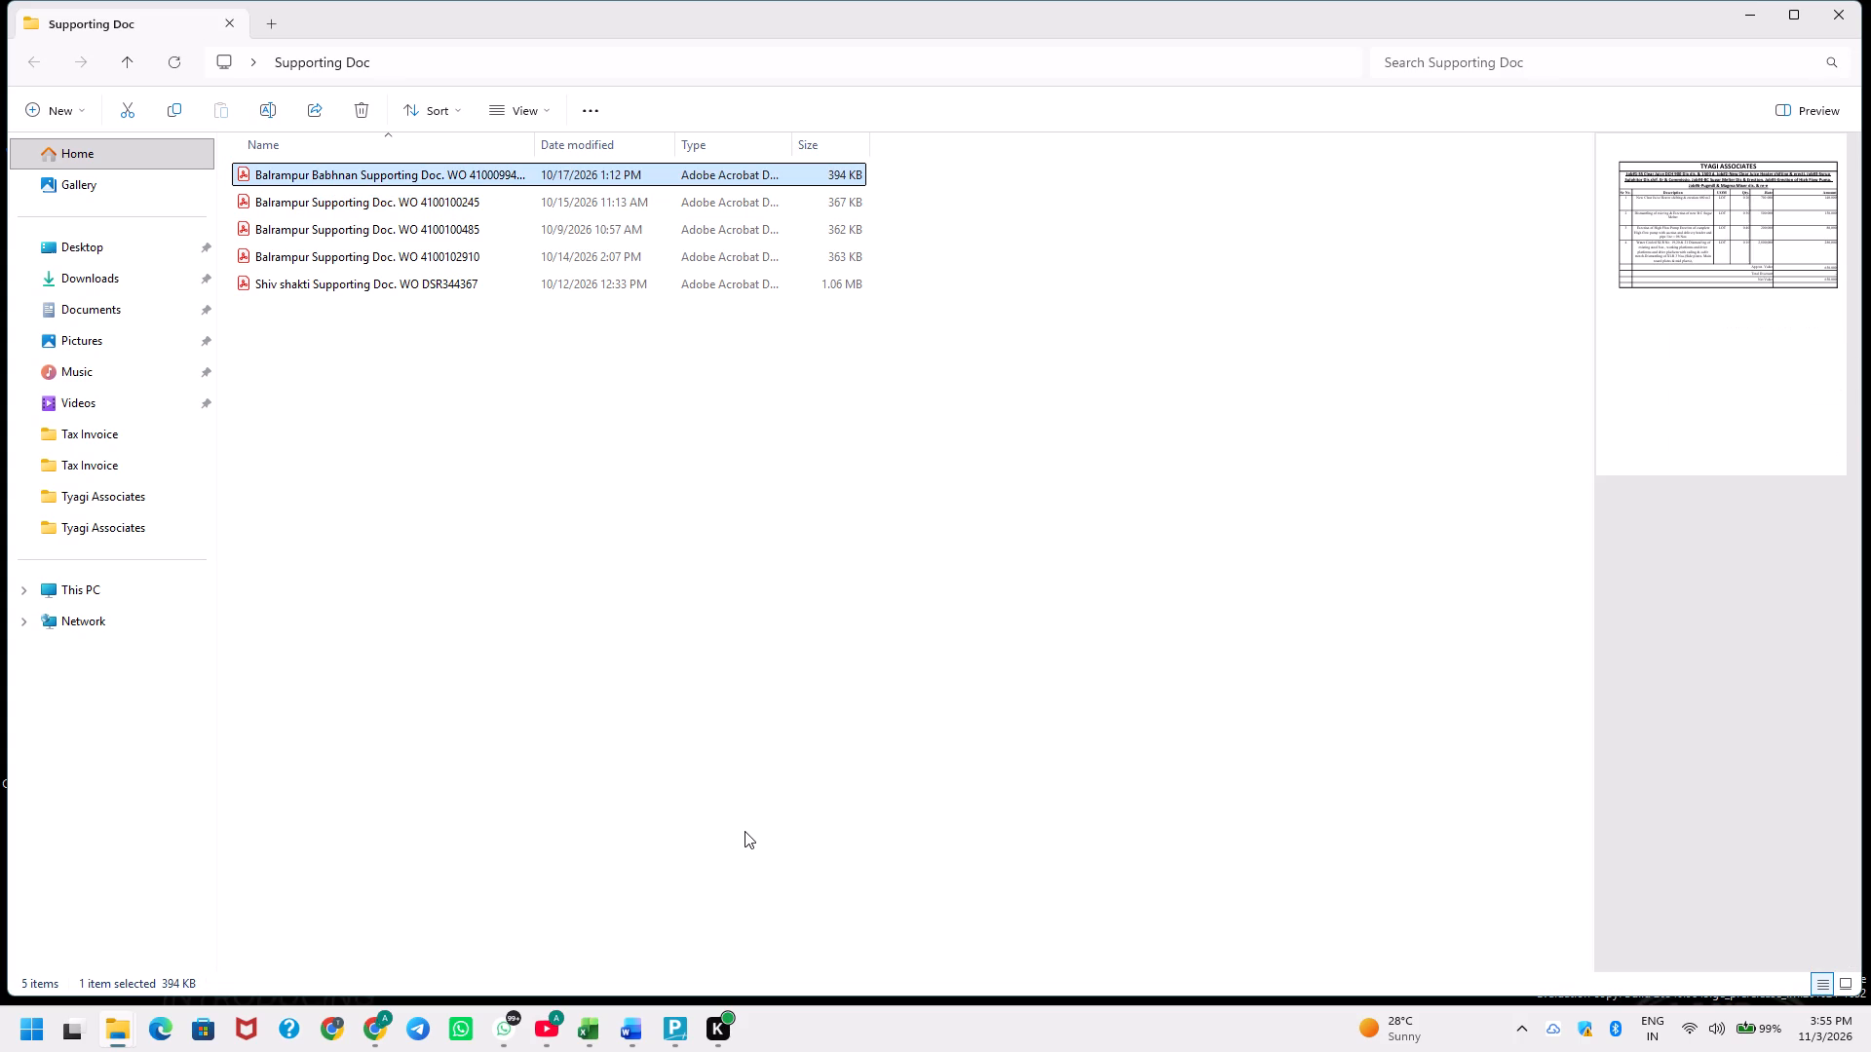
key("Return")
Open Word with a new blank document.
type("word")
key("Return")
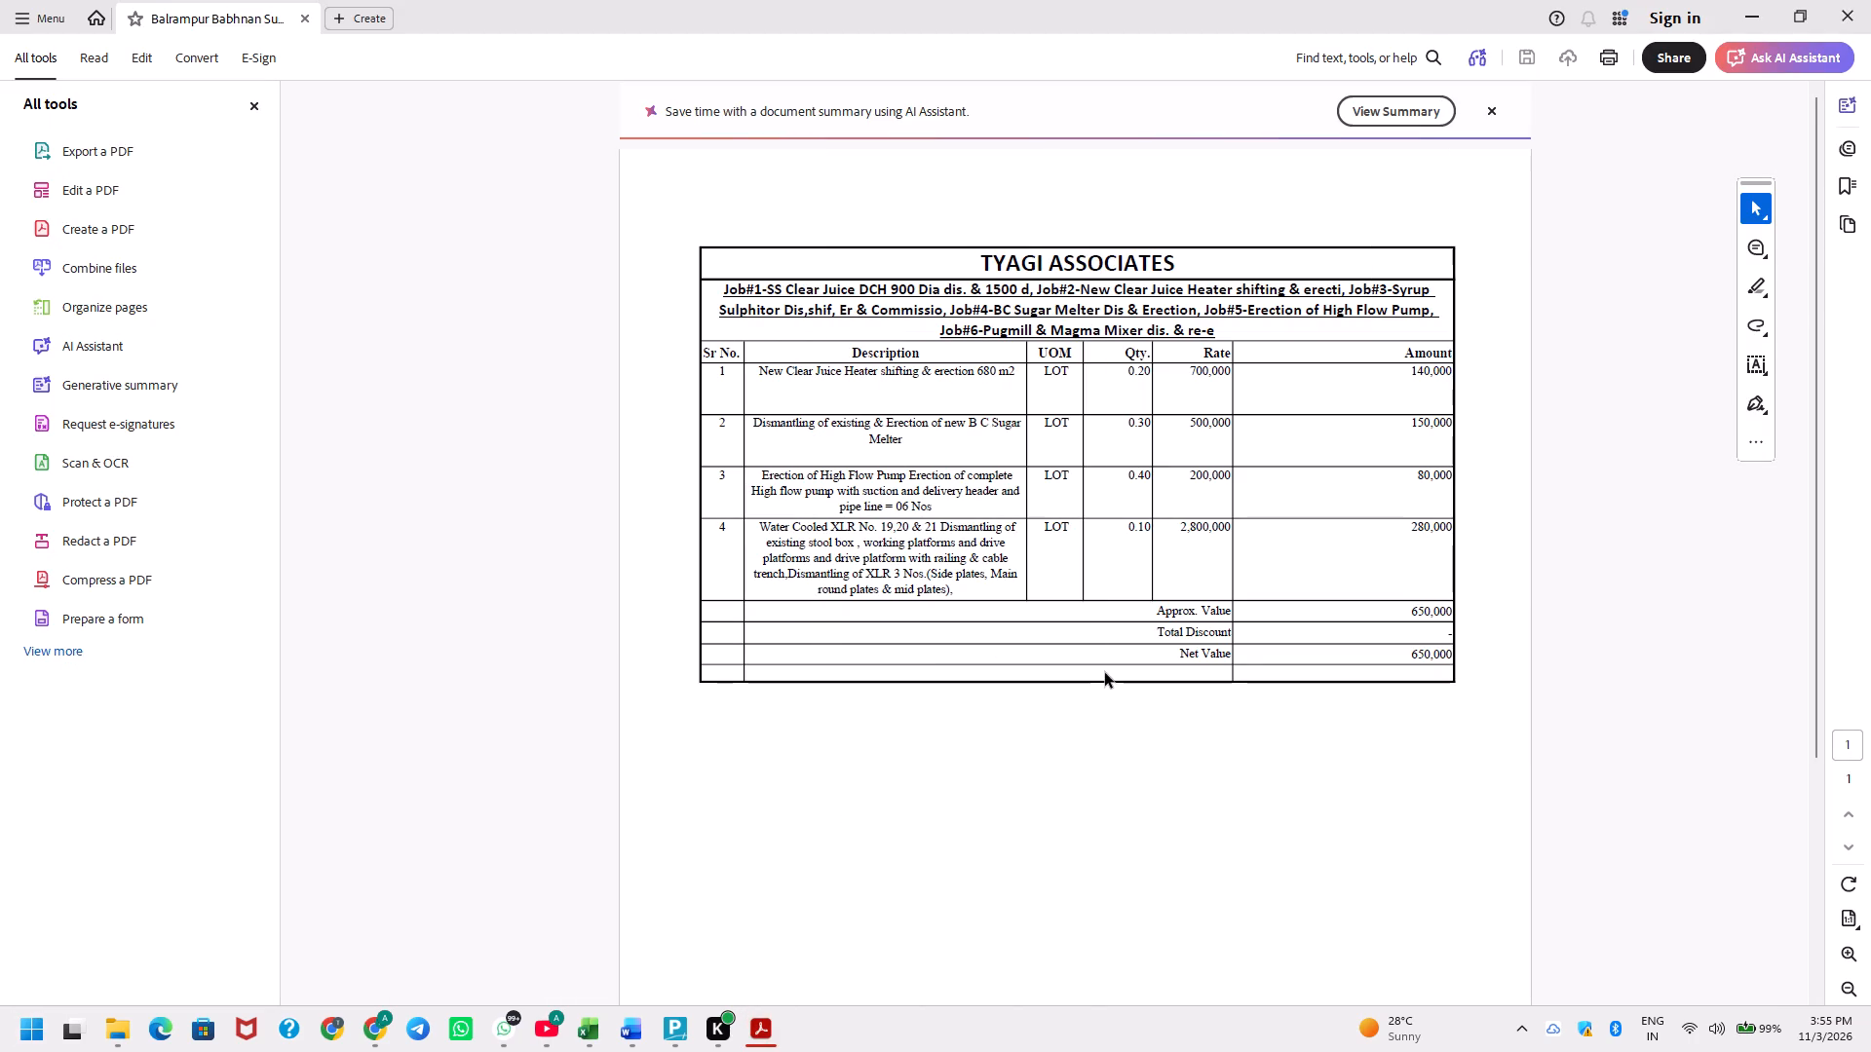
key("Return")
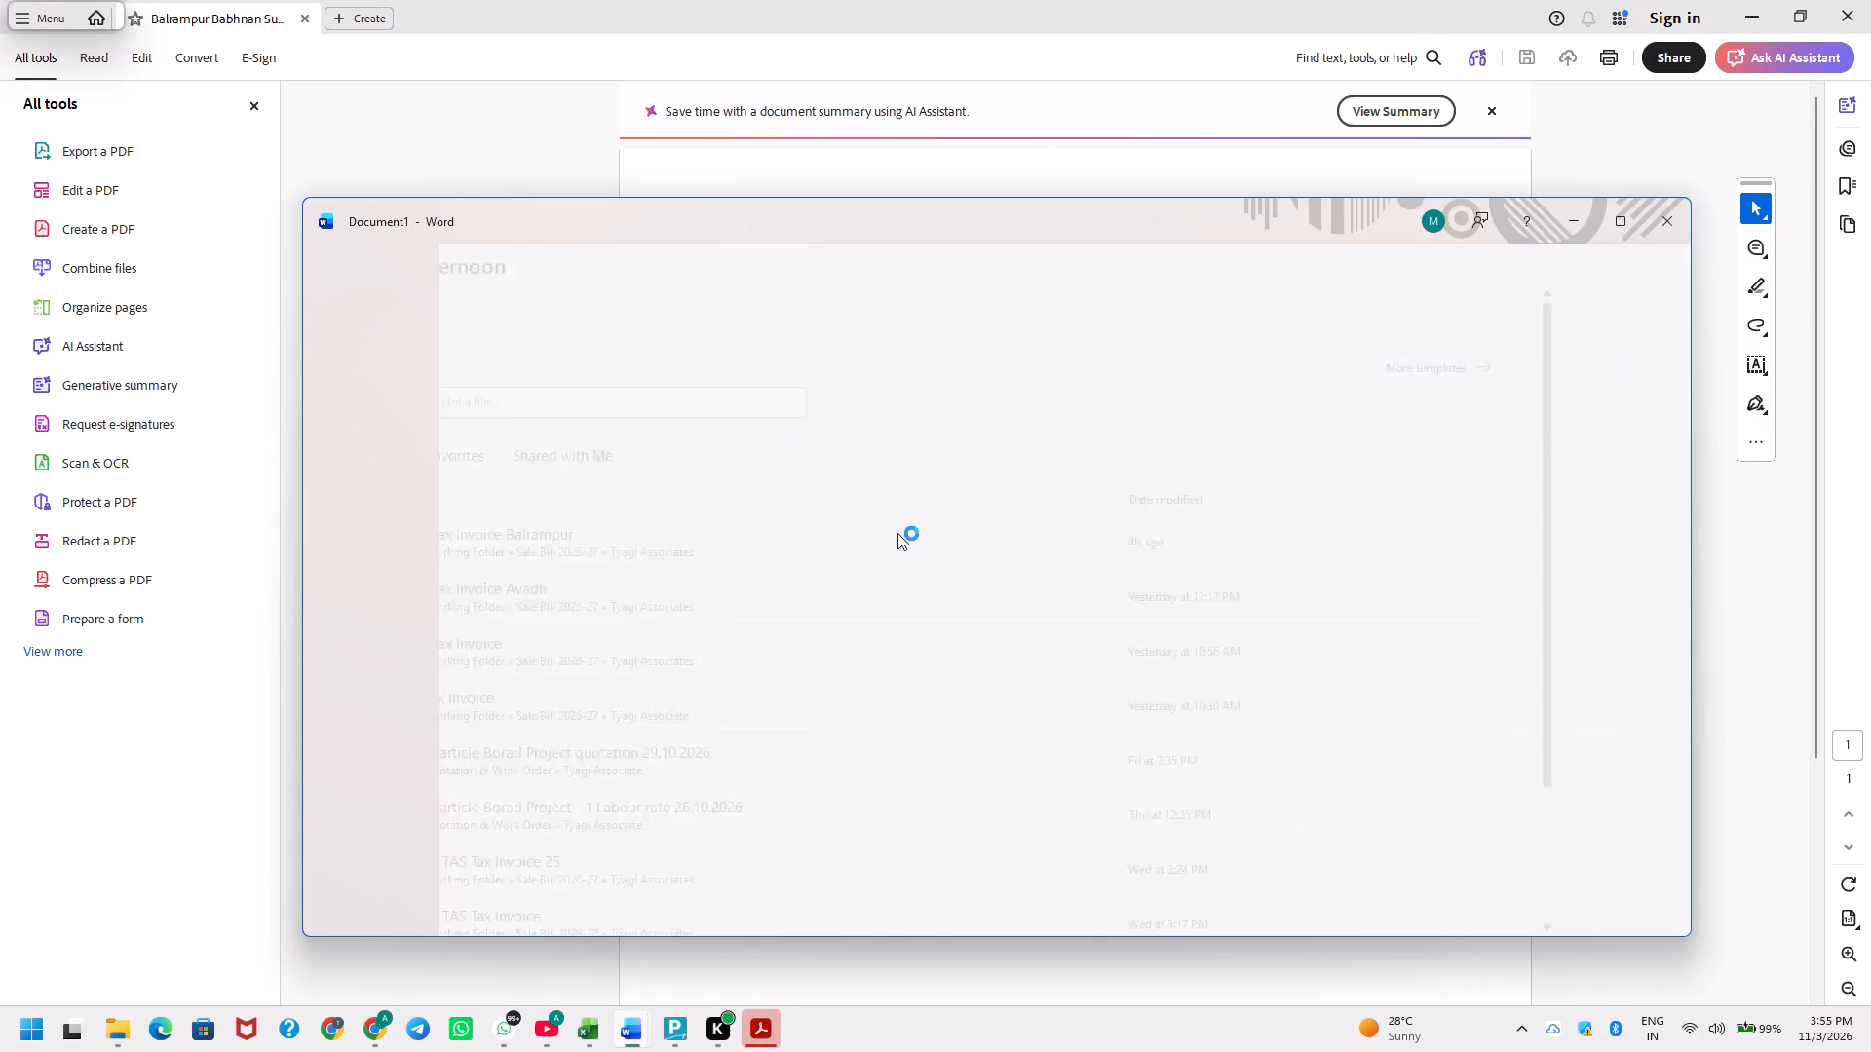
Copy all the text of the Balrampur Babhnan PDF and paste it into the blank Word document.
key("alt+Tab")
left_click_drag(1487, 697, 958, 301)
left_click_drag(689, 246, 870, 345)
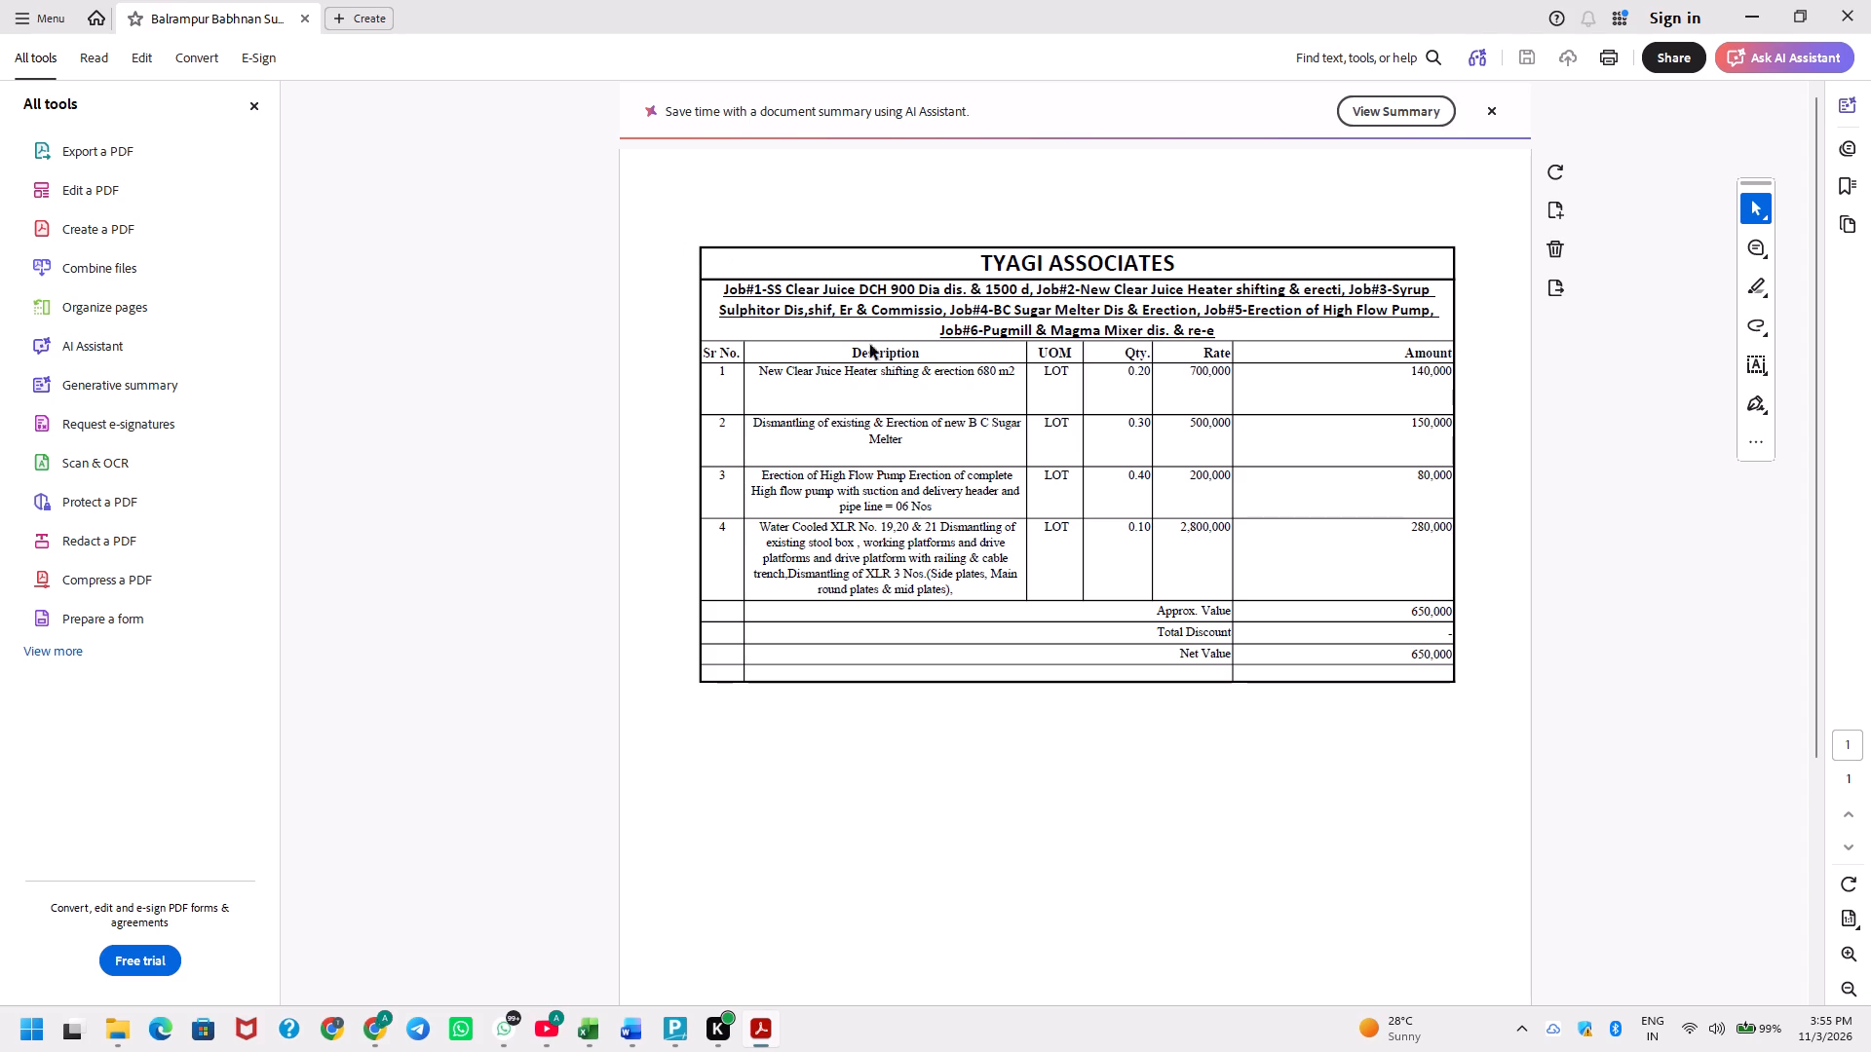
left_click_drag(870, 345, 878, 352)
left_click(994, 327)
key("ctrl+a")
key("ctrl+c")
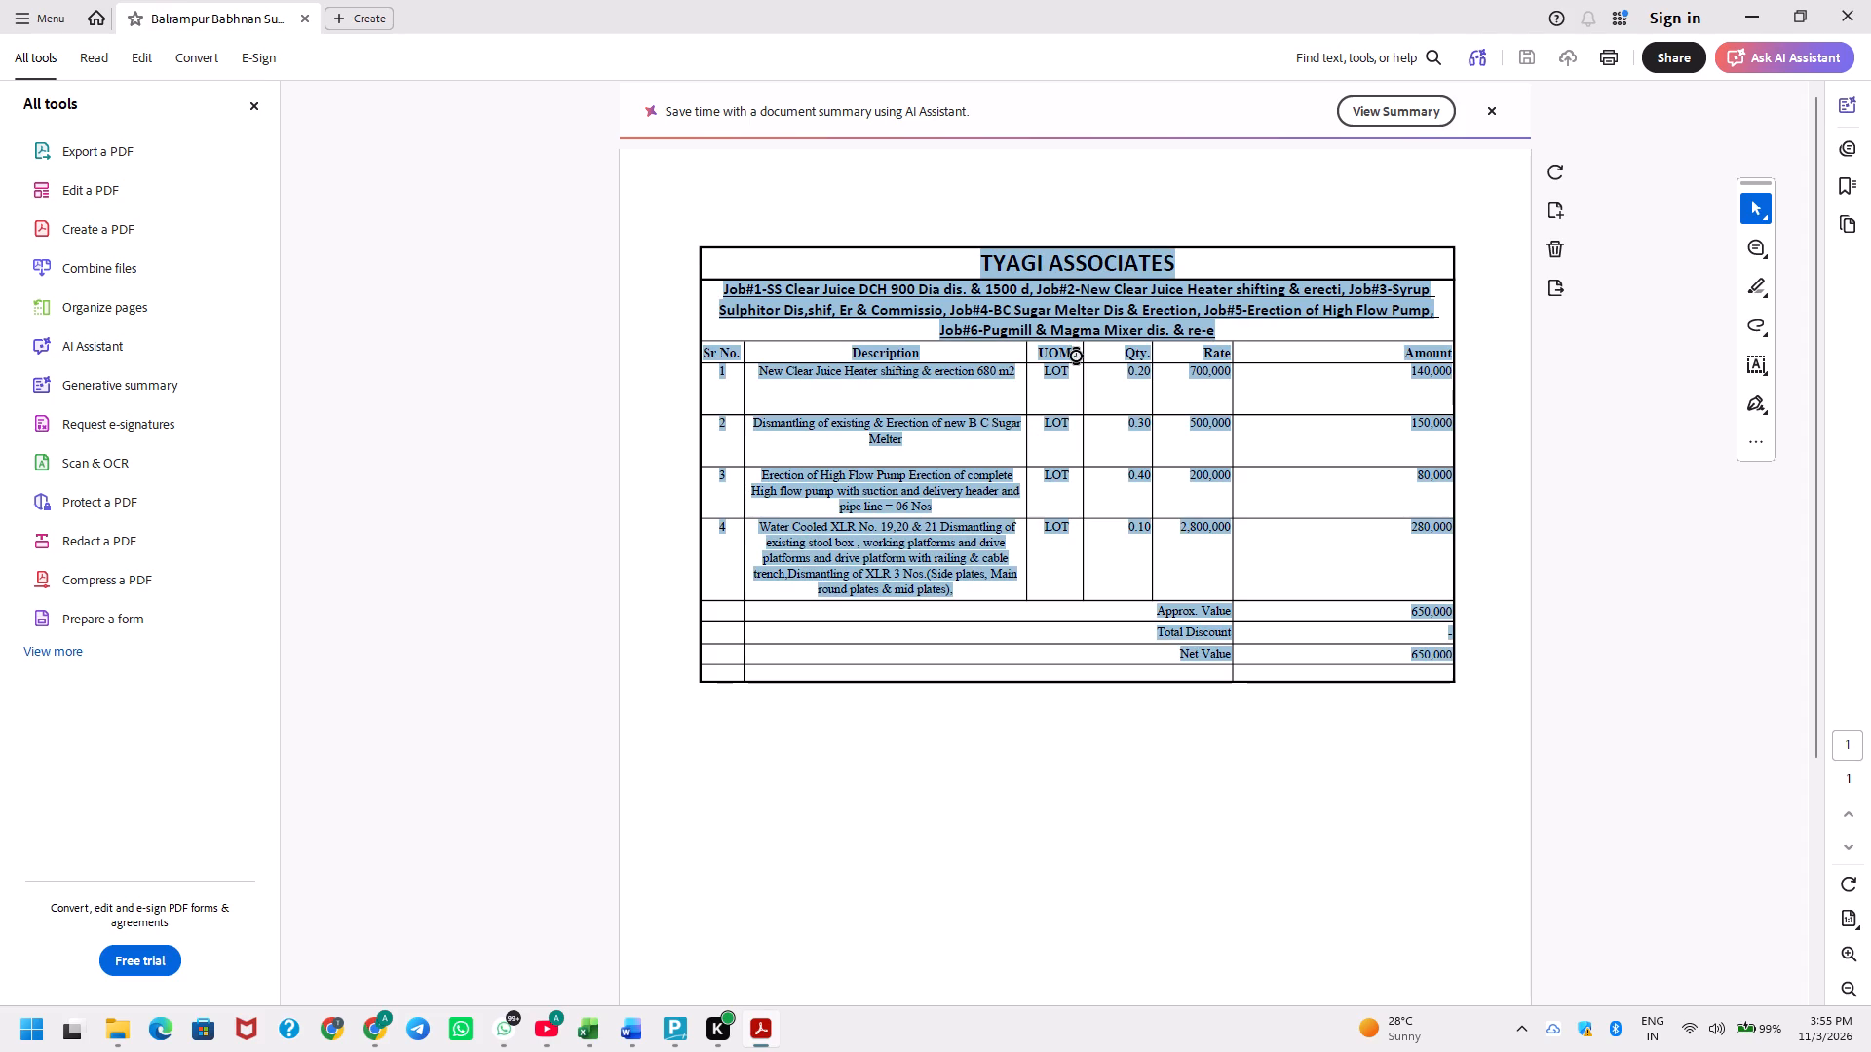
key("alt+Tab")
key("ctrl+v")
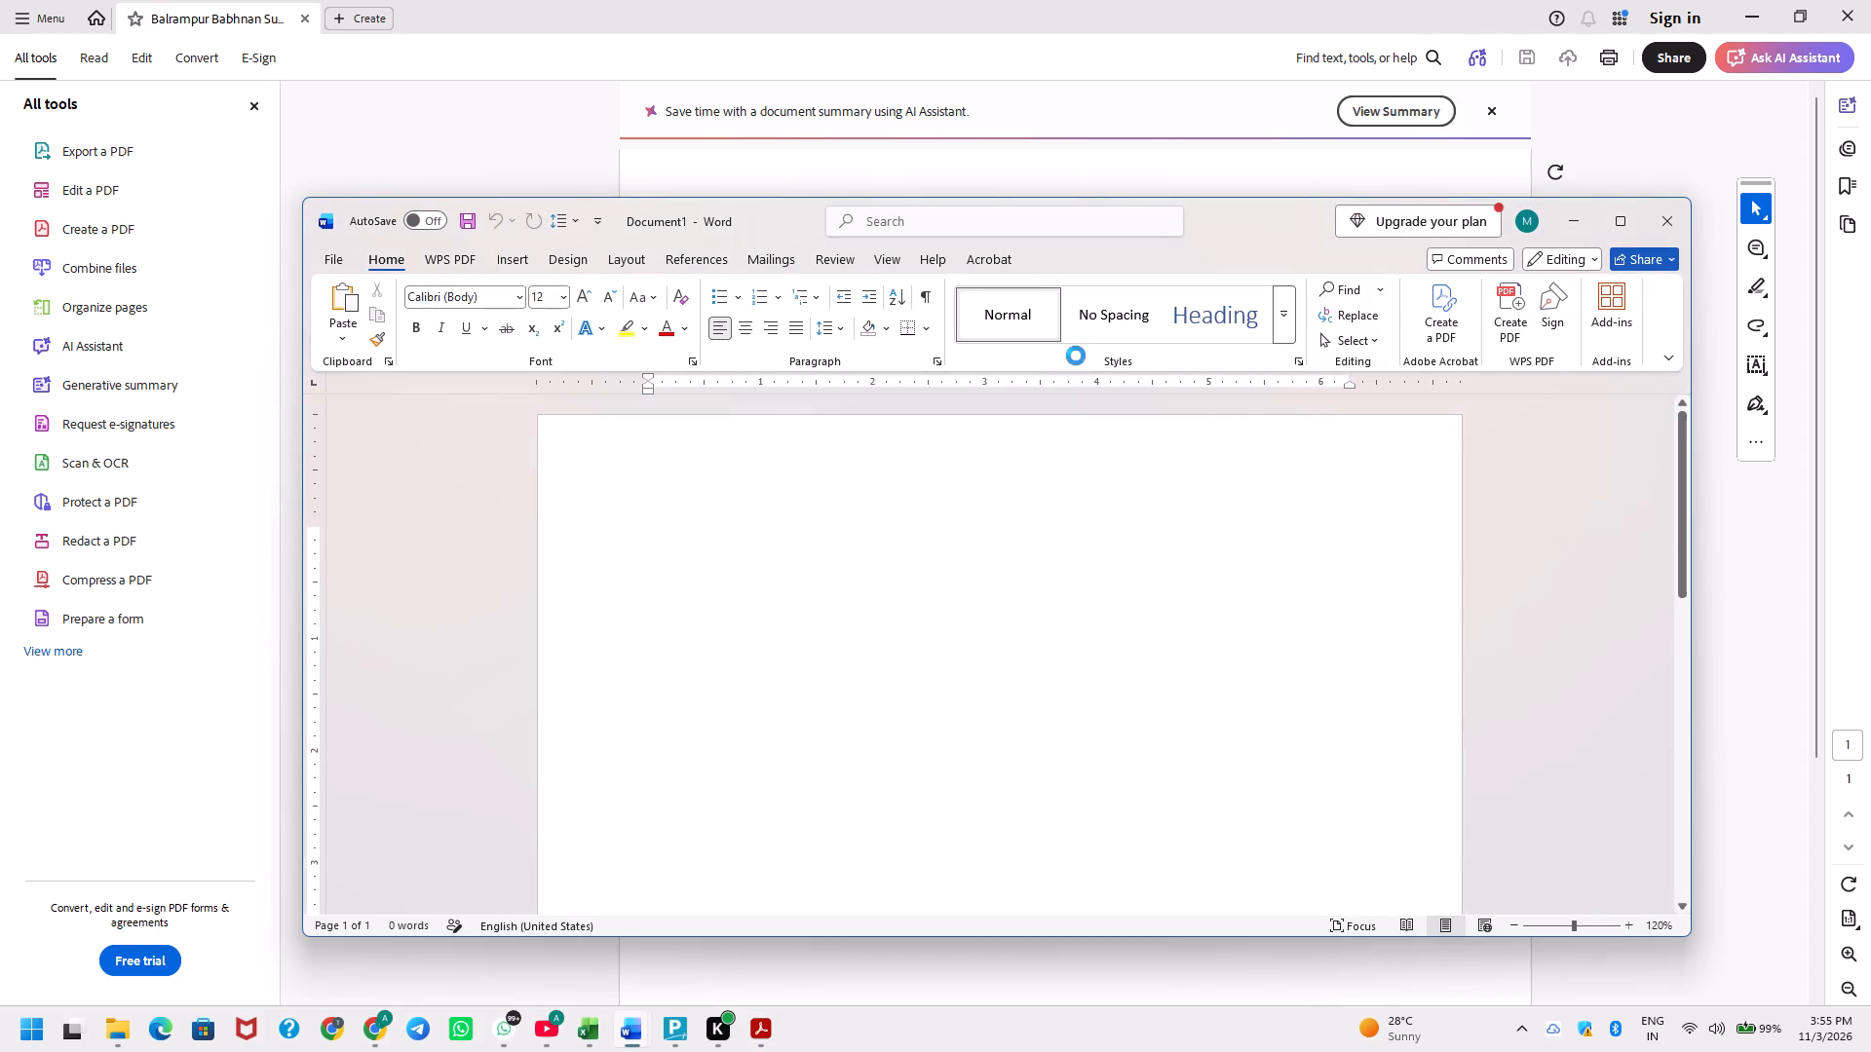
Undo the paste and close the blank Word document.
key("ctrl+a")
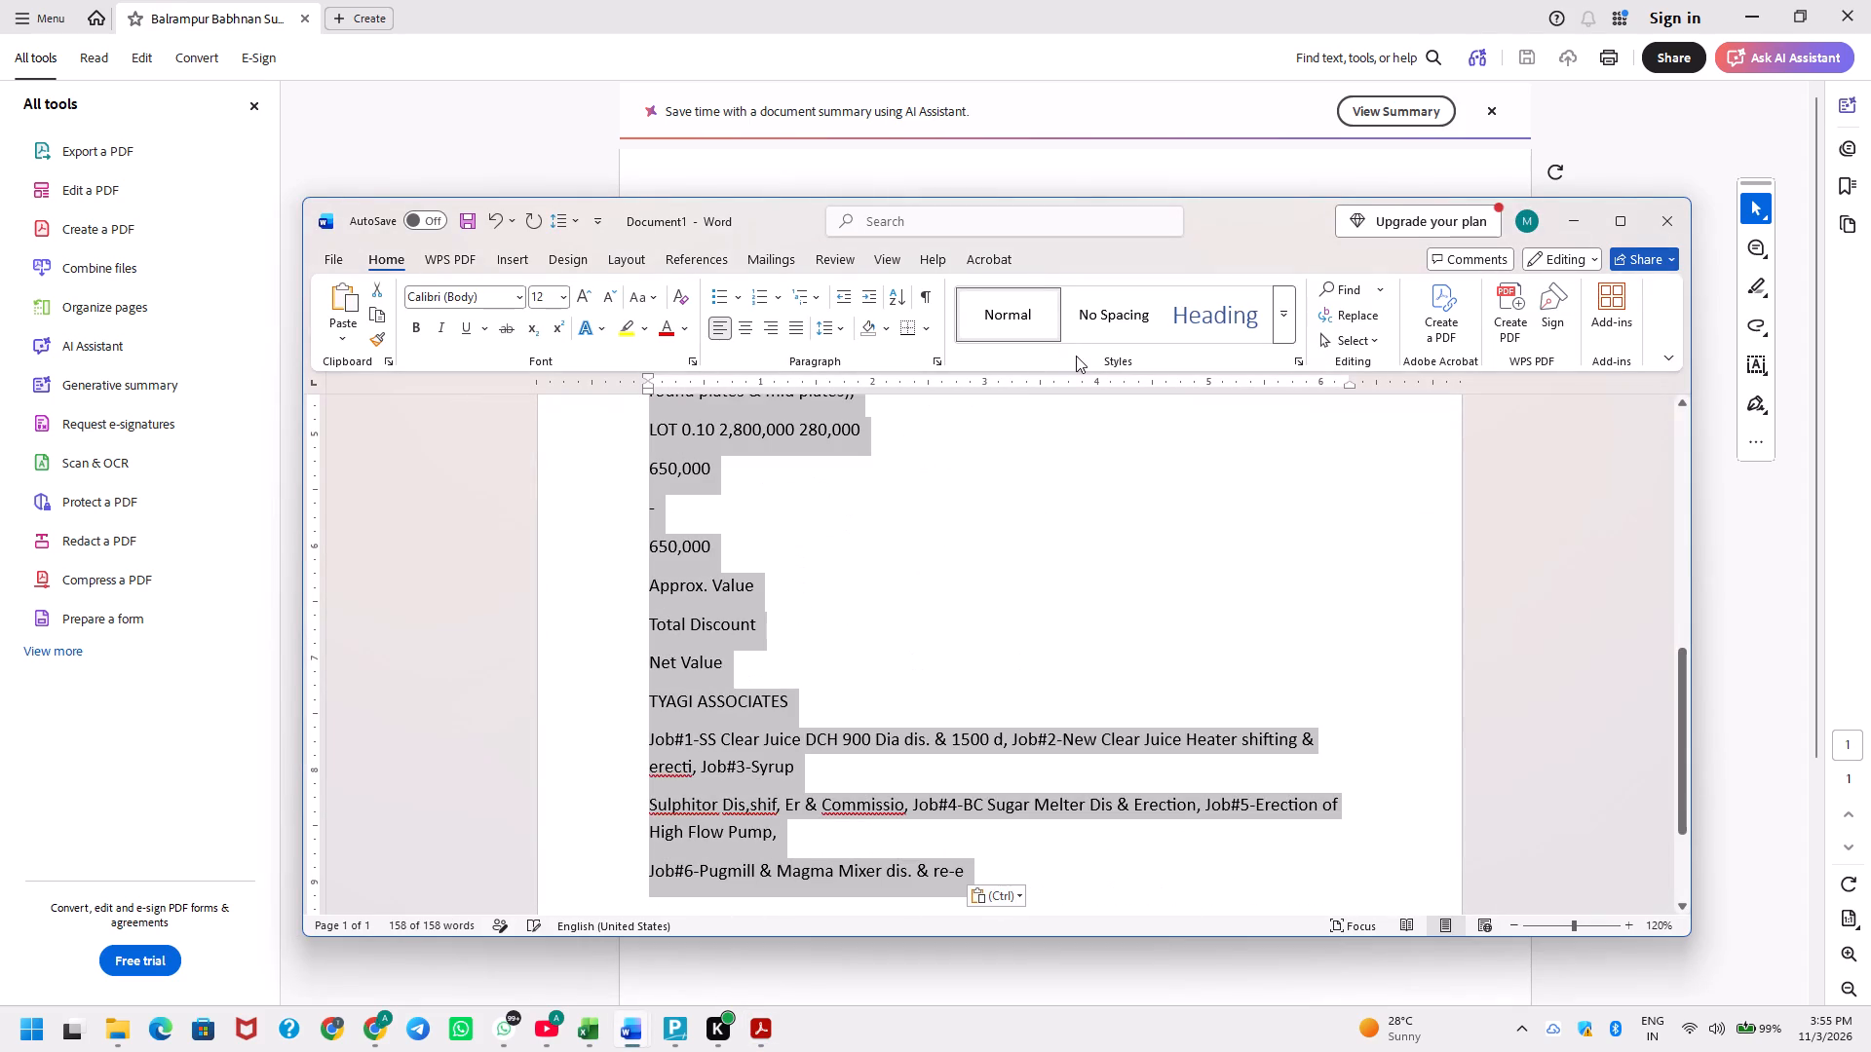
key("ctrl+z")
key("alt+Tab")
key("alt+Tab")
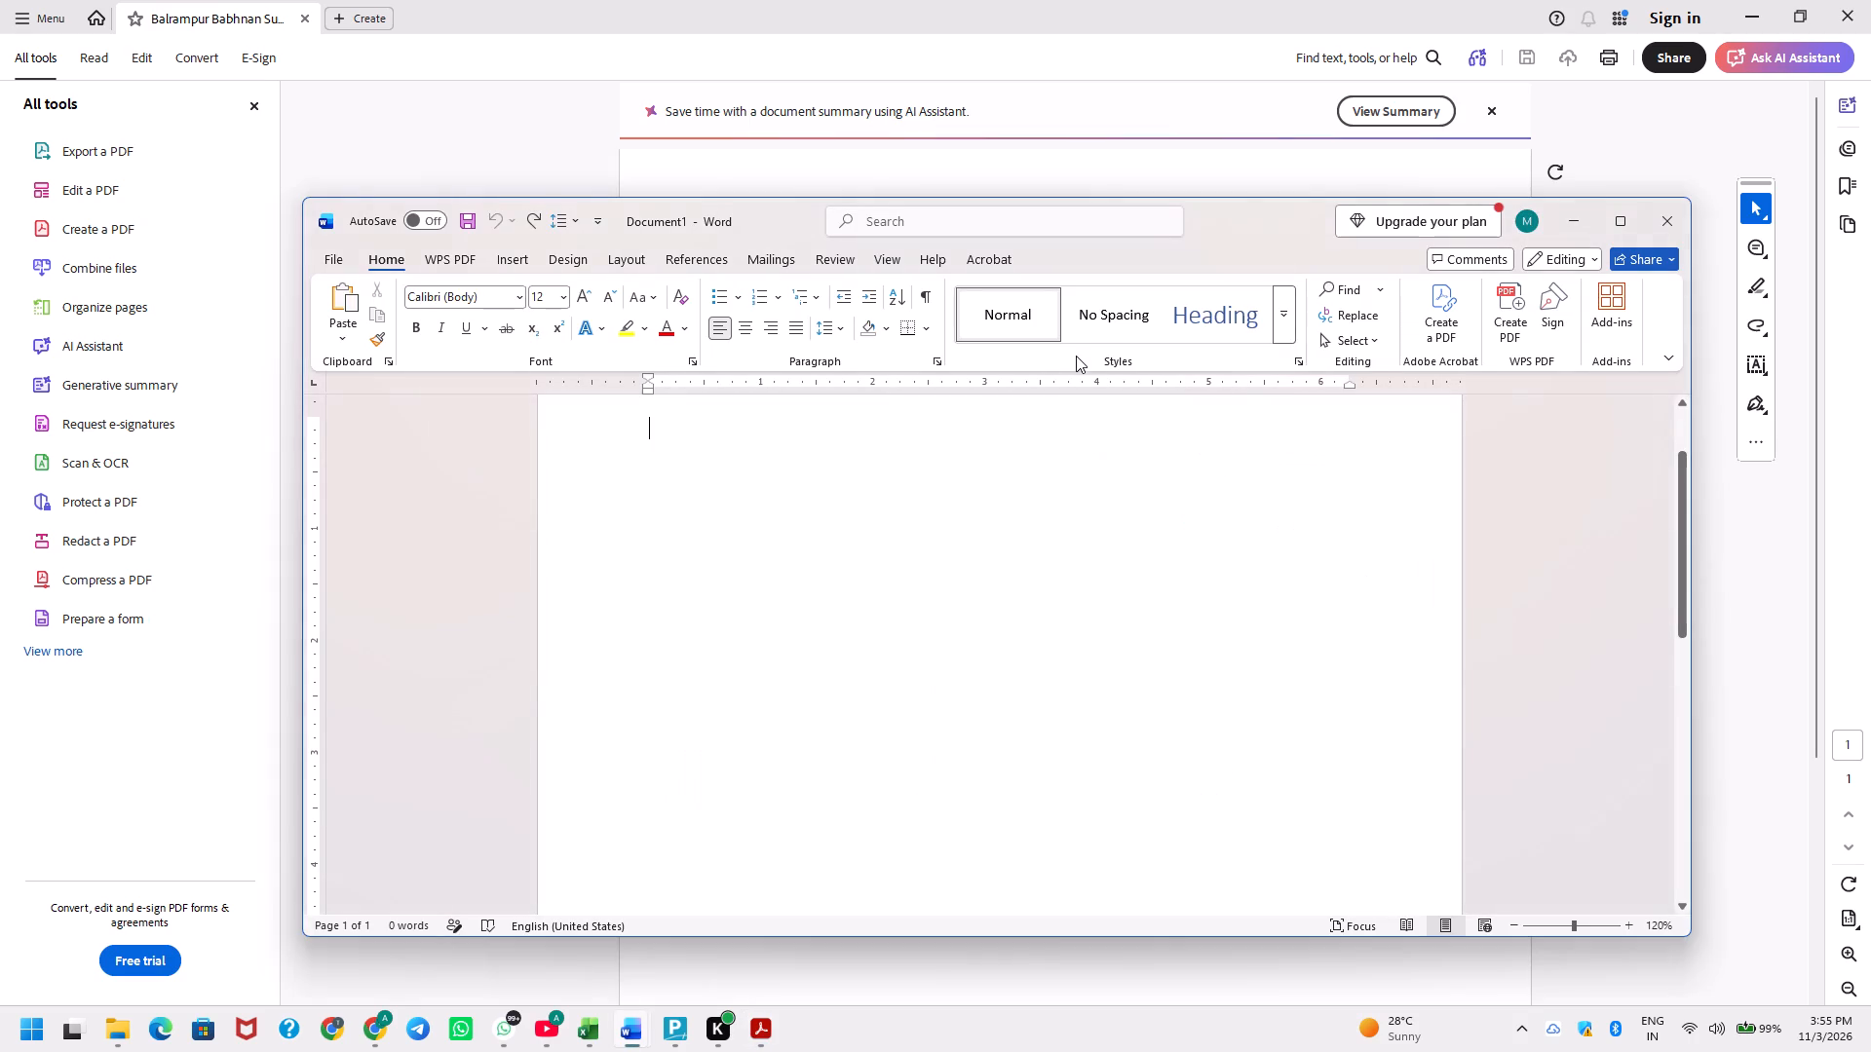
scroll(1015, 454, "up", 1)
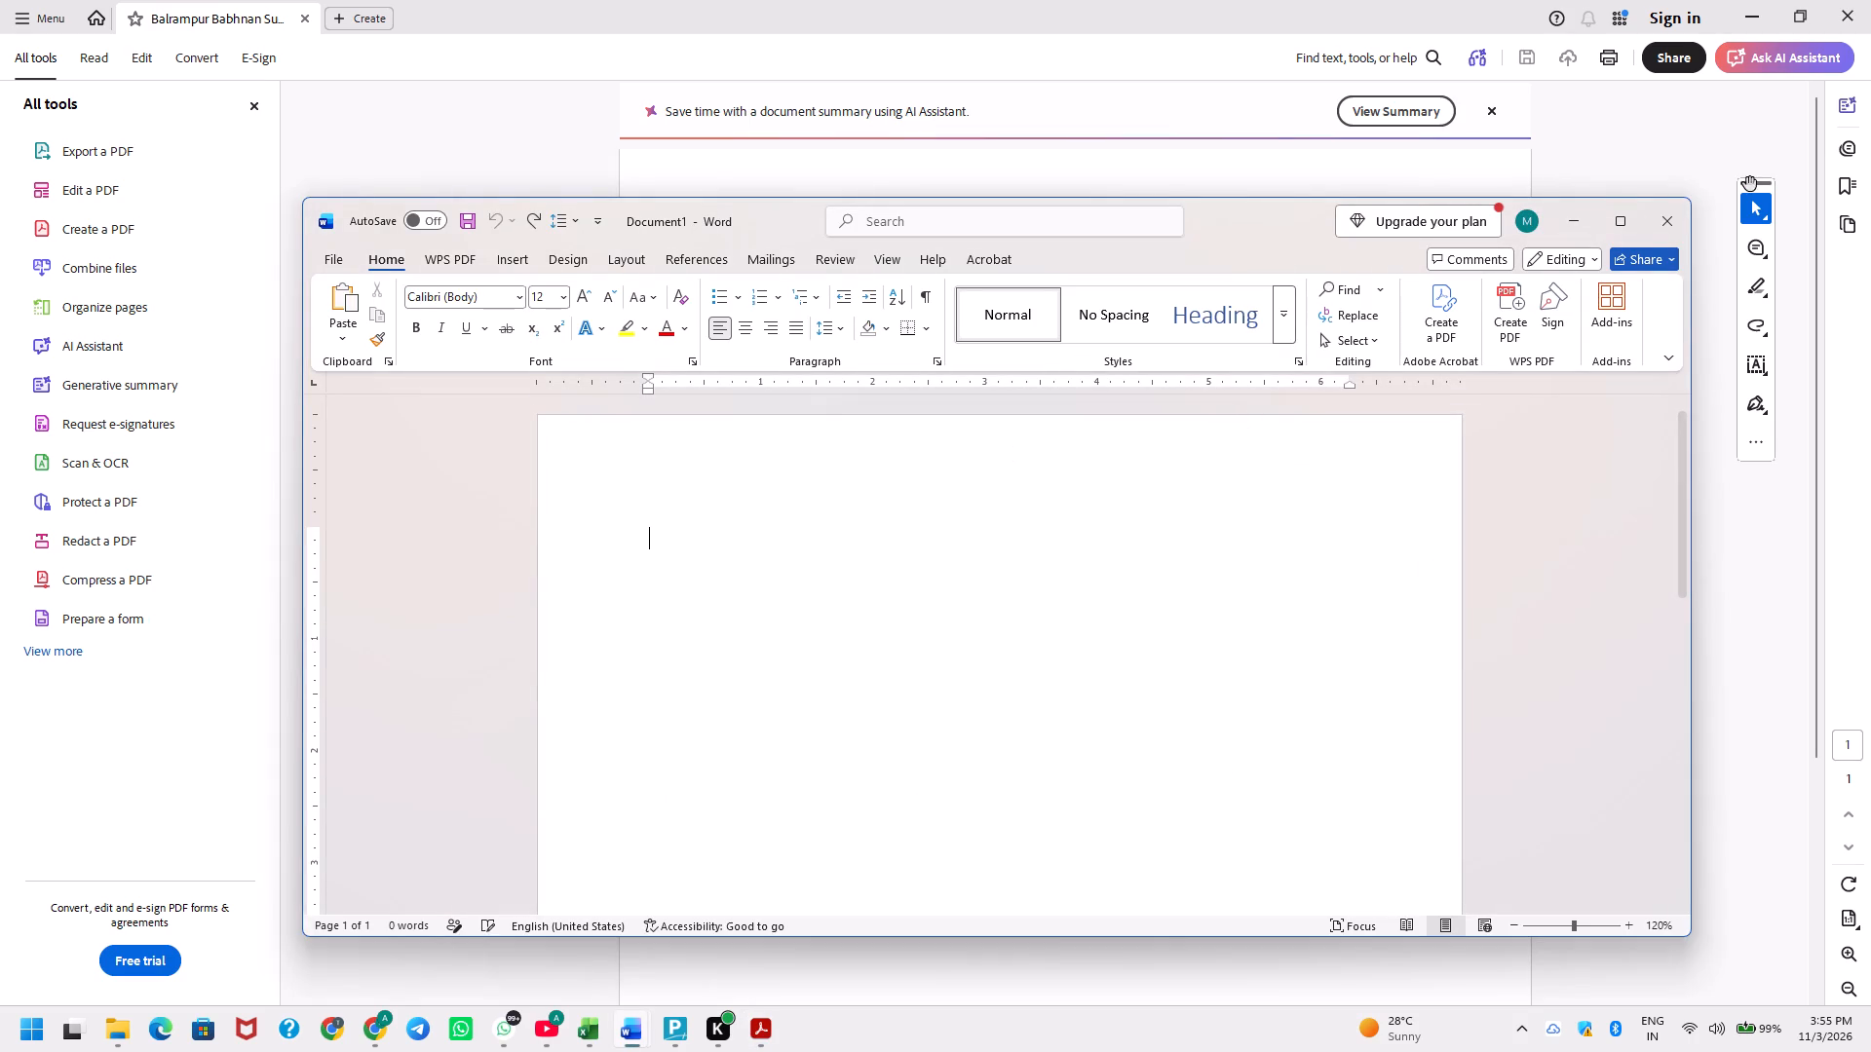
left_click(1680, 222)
Open Excel with a new blank workbook.
type("excel")
key("Return")
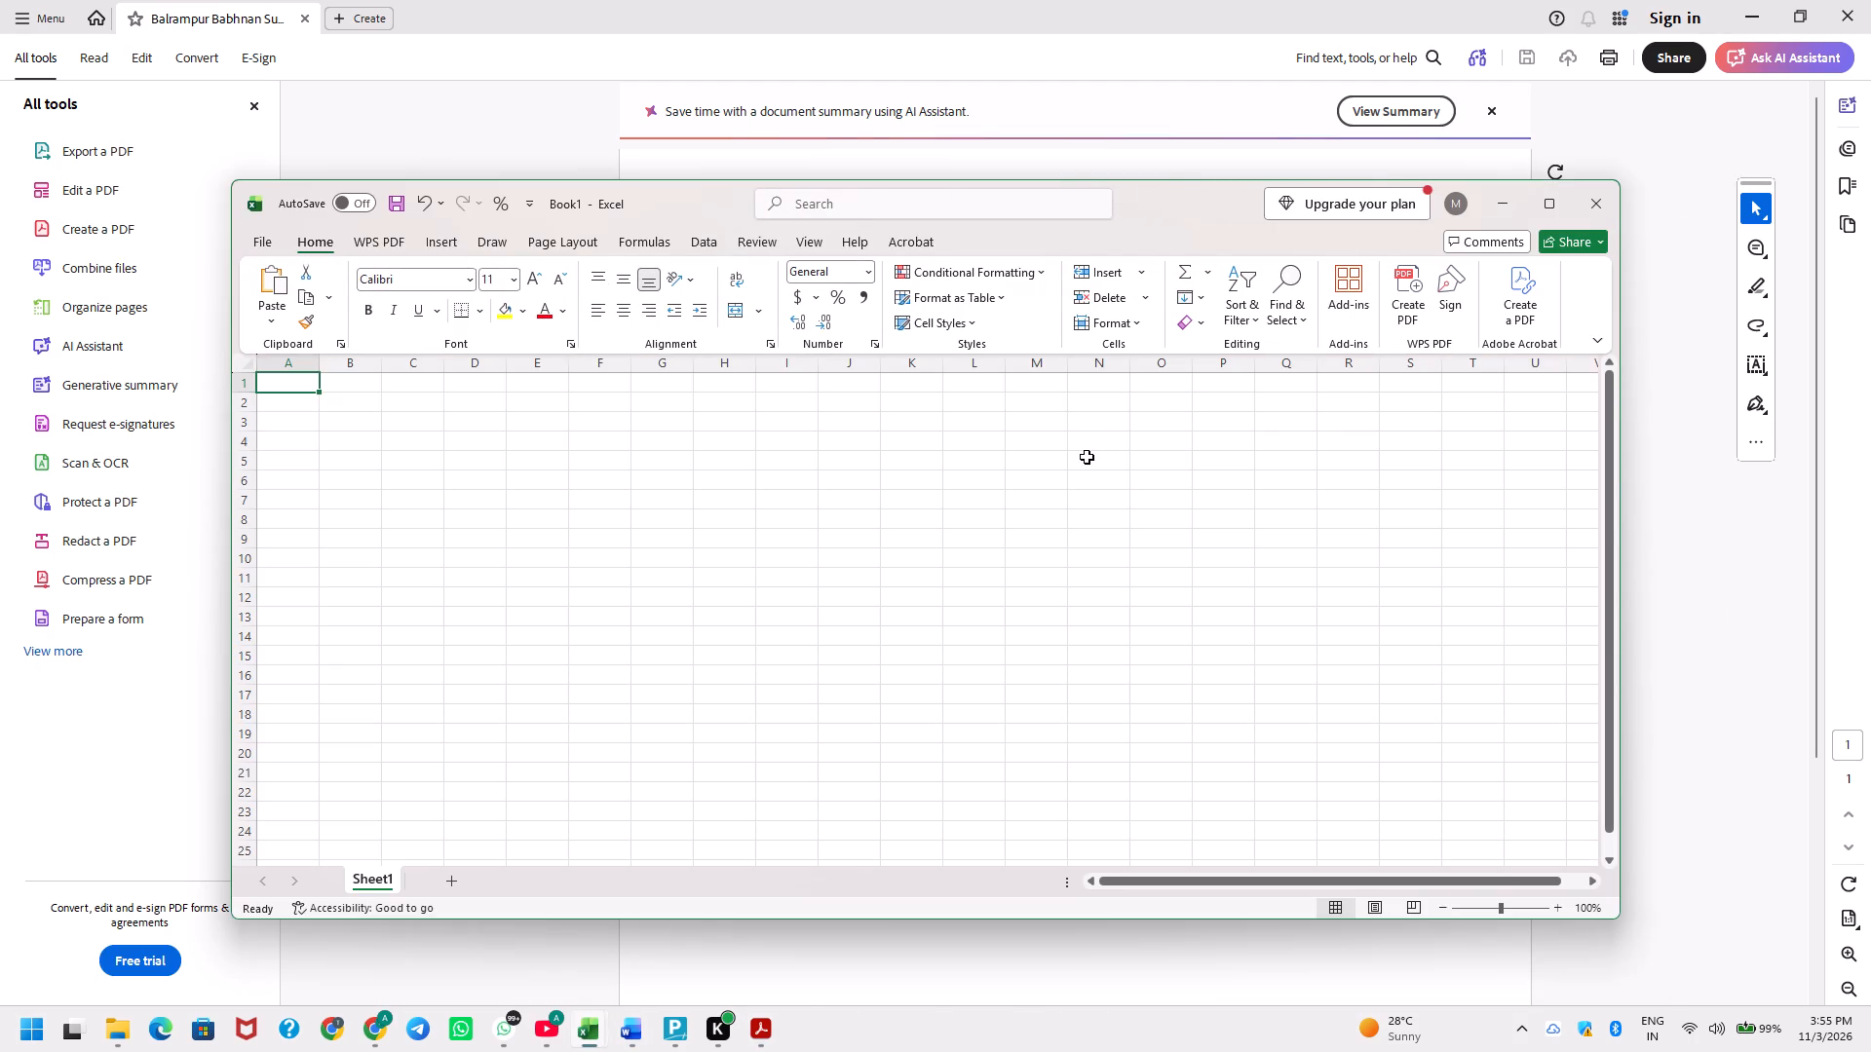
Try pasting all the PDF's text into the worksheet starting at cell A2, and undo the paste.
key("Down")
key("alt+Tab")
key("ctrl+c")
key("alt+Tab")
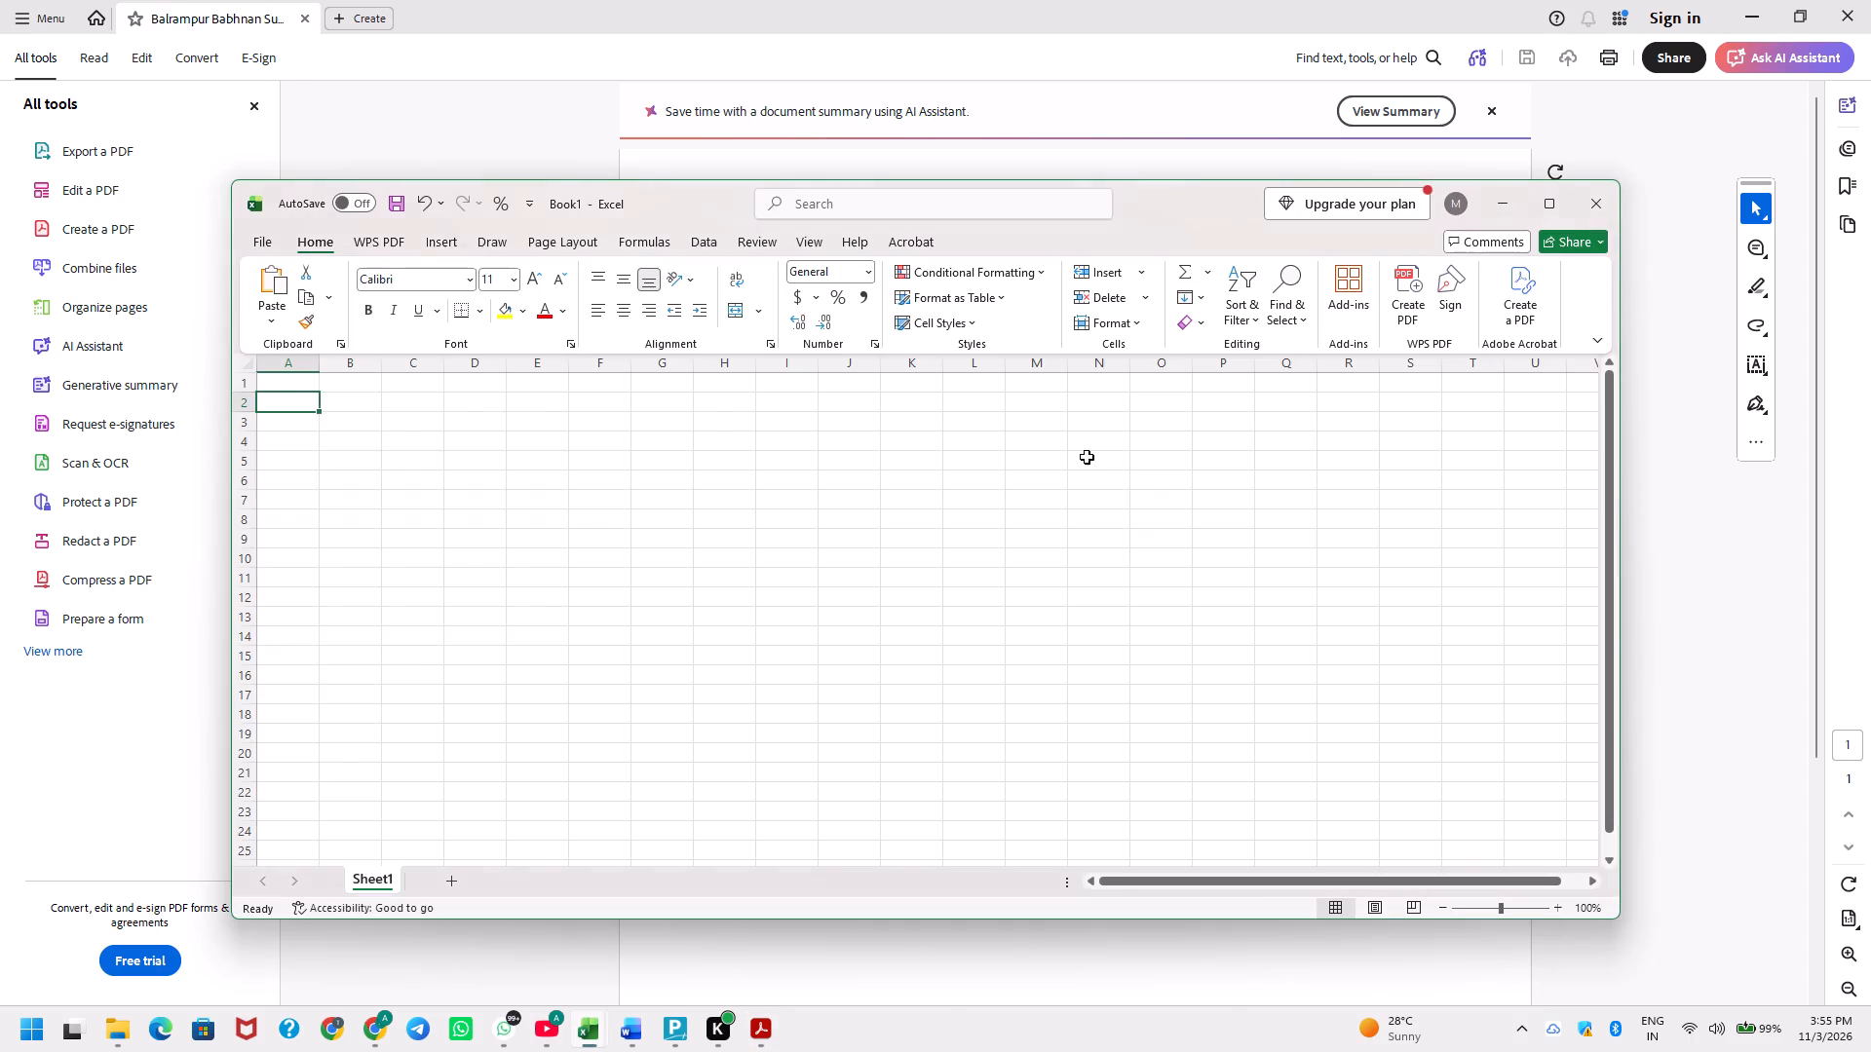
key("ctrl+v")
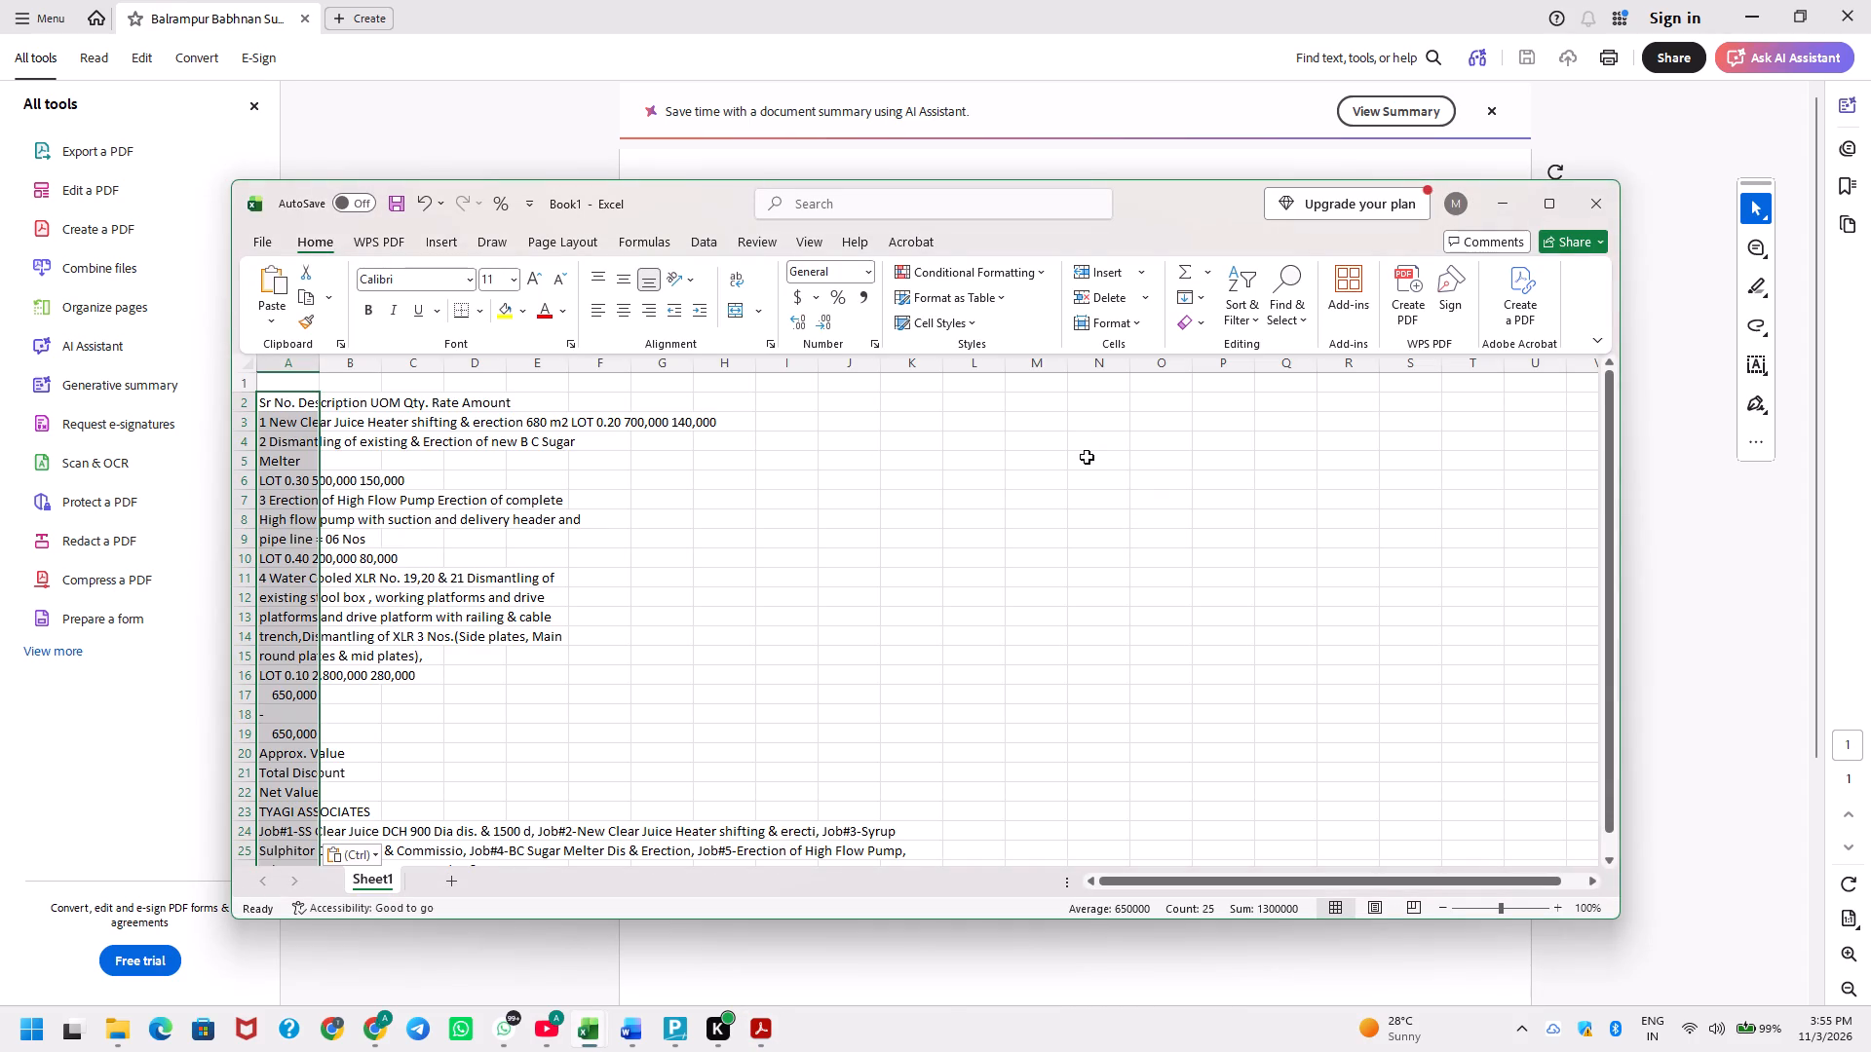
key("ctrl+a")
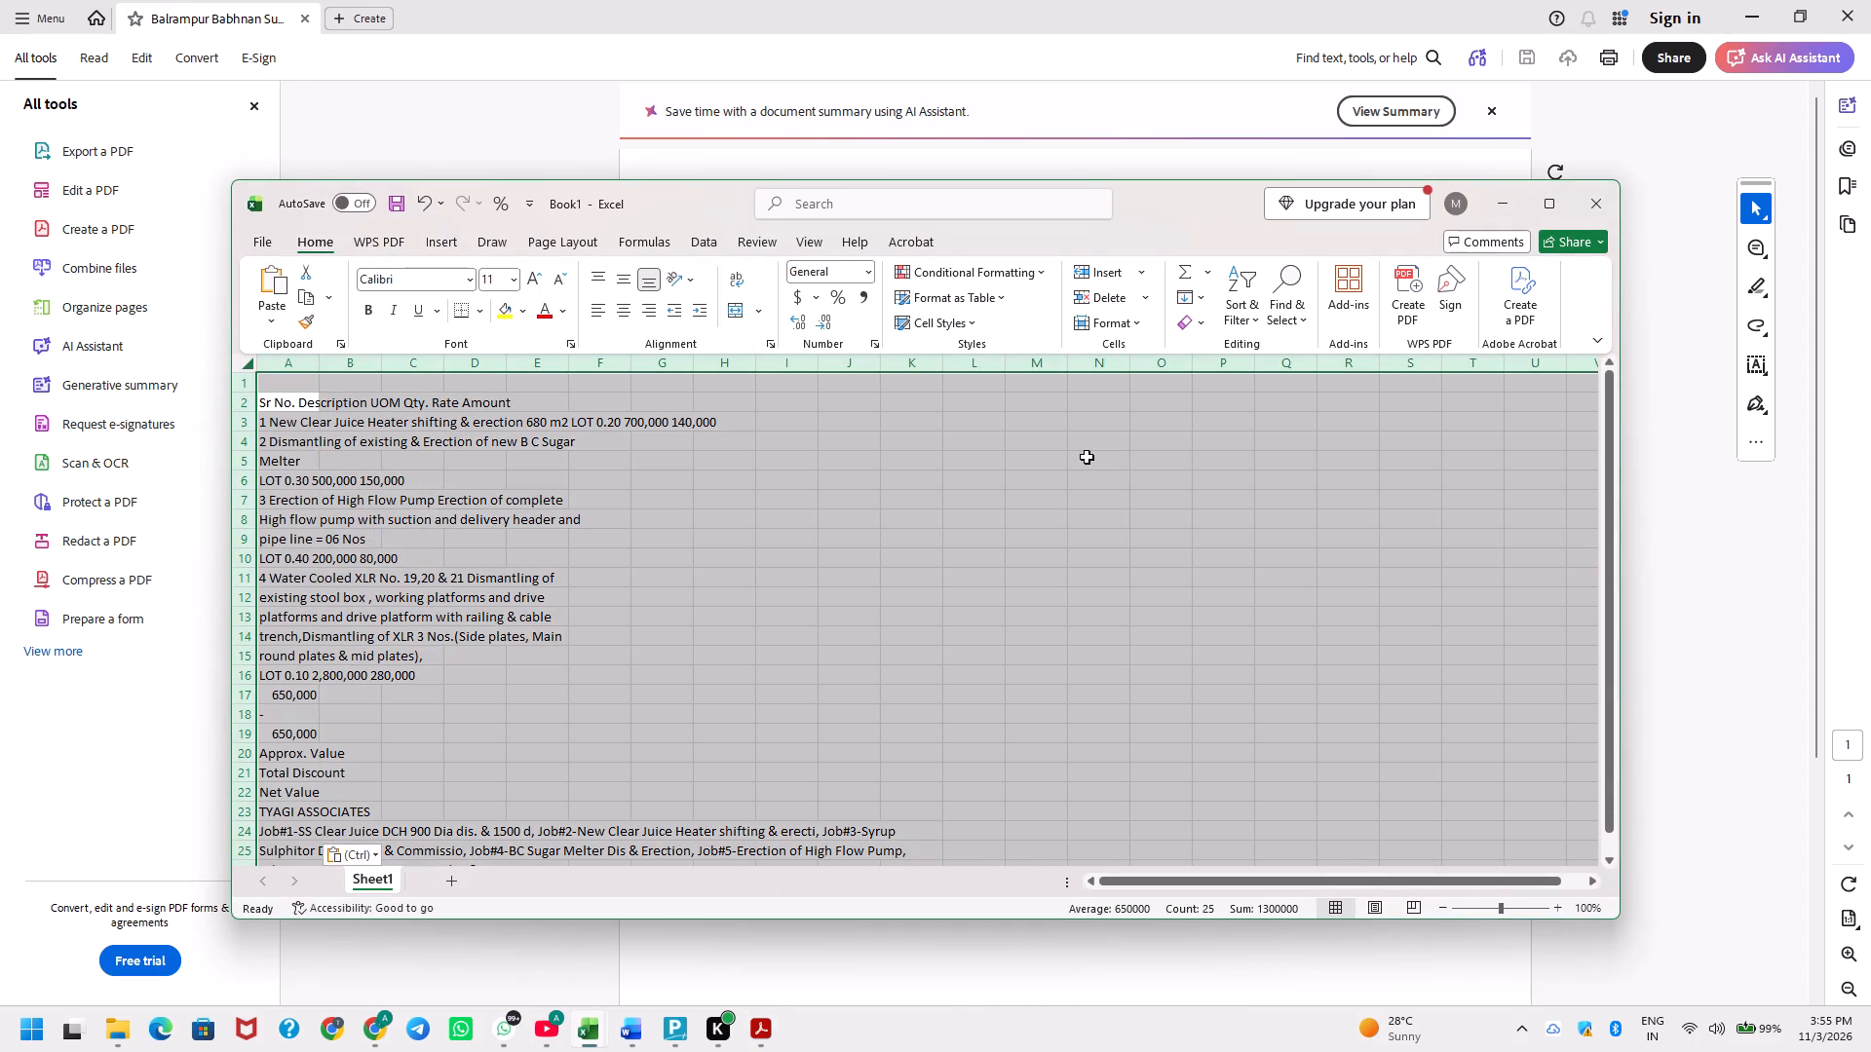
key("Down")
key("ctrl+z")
Maximize the Excel workbook window and keep cell B2 selected.
key("Right")
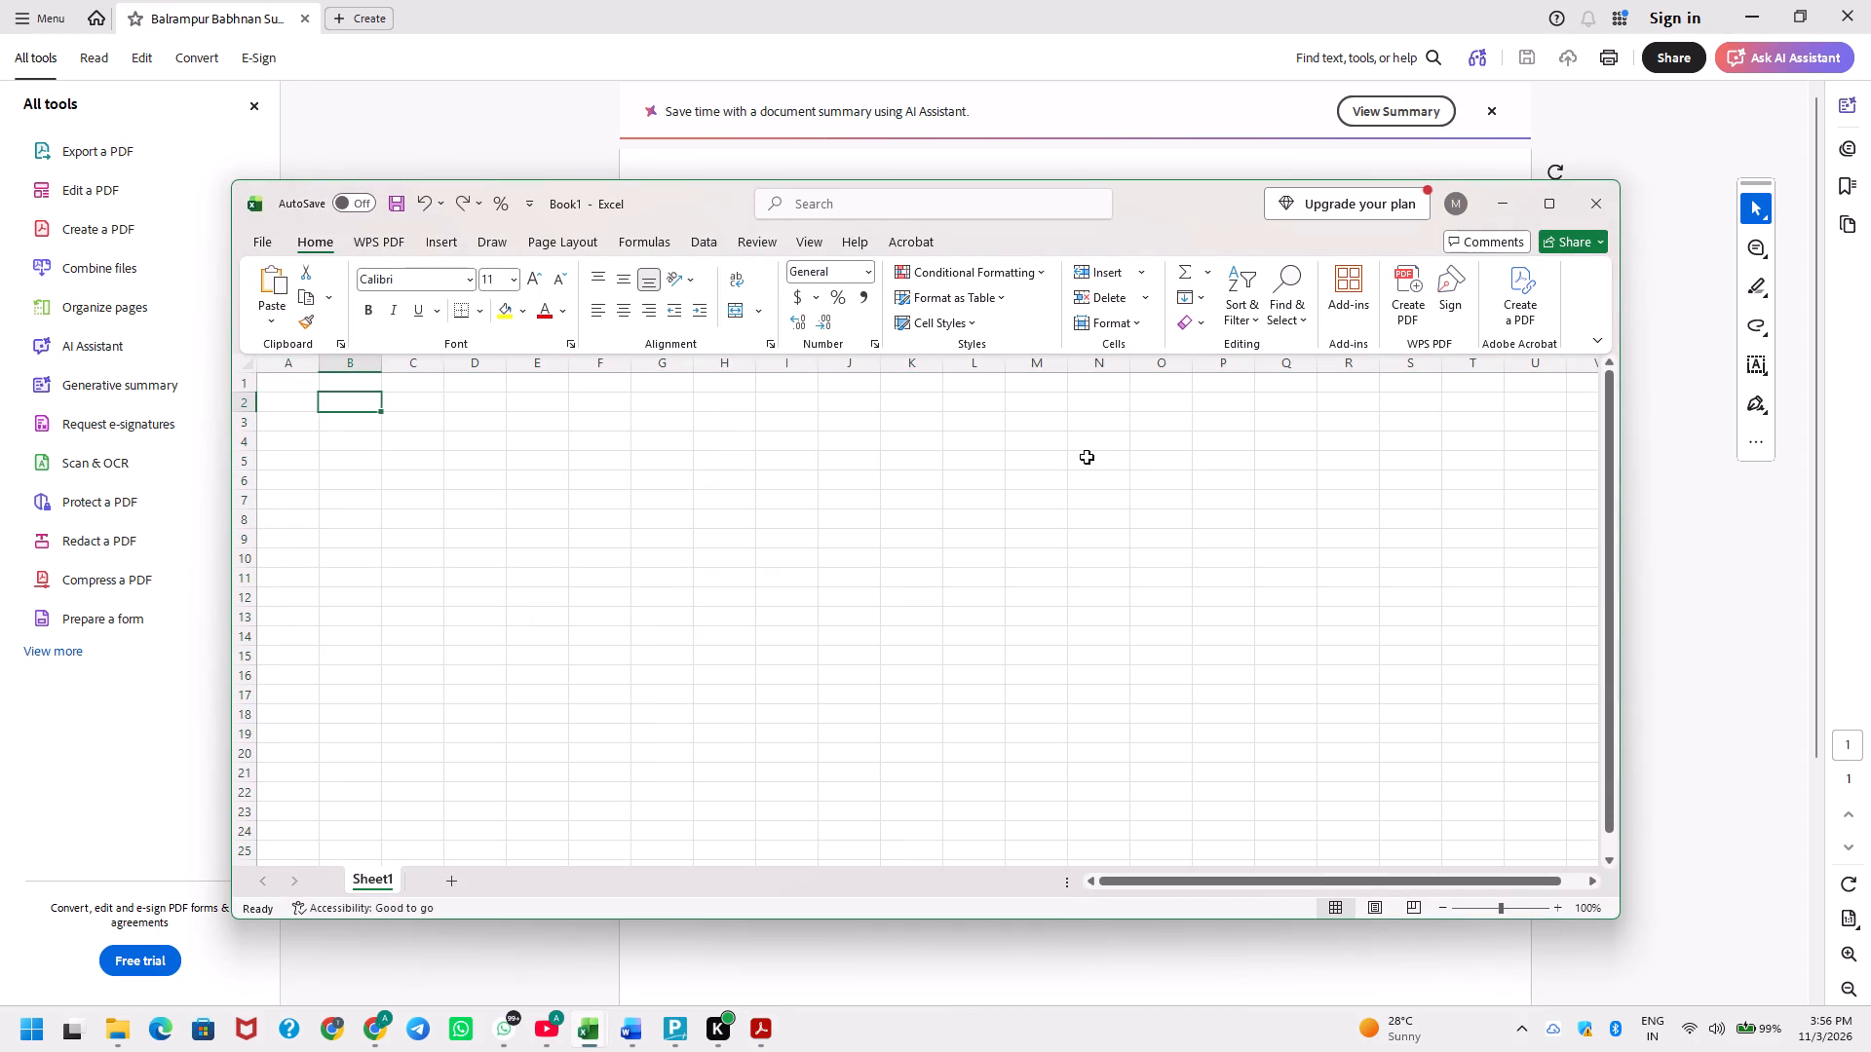
key("super+Up")
key("Down")
key("Up")
key("alt+Tab")
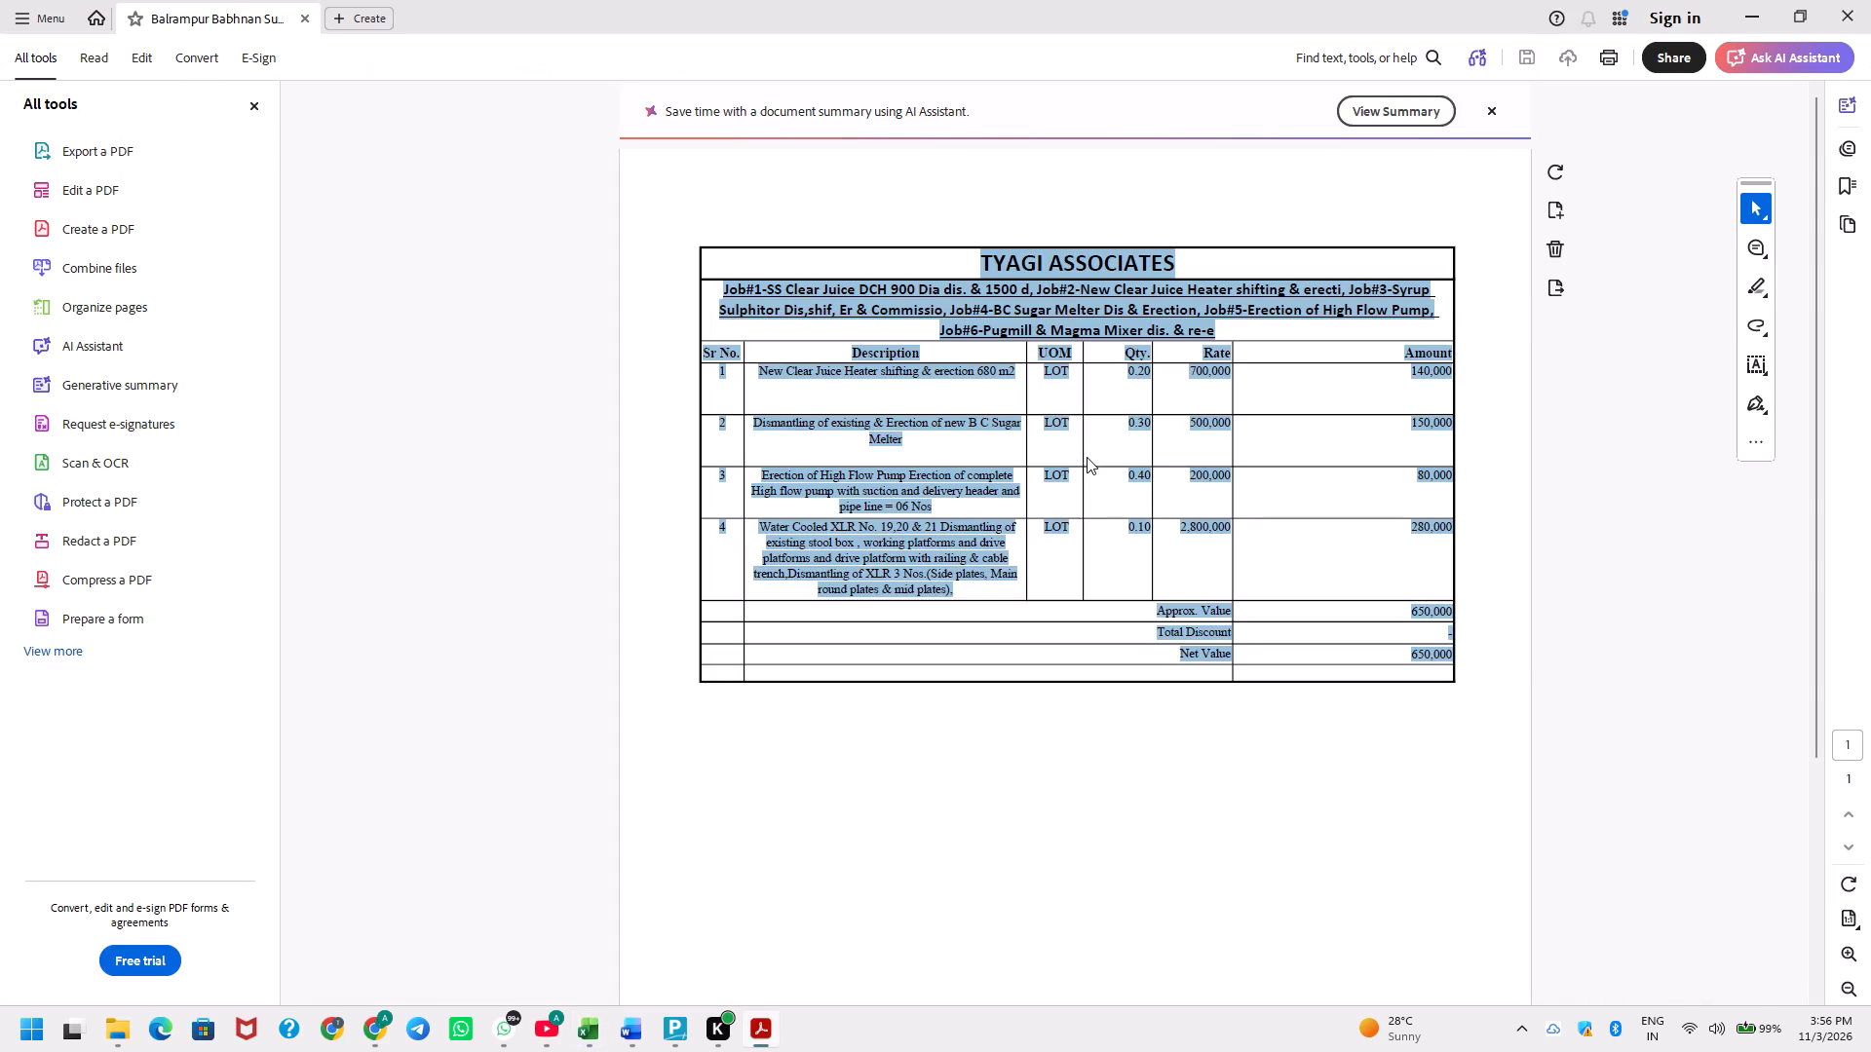
key("alt+Tab")
key("Left")
key("Right")
Copy the TYAGI ASSOCIATES title from the PDF in Acrobat and return to the Excel workbook.
key("alt+Tab")
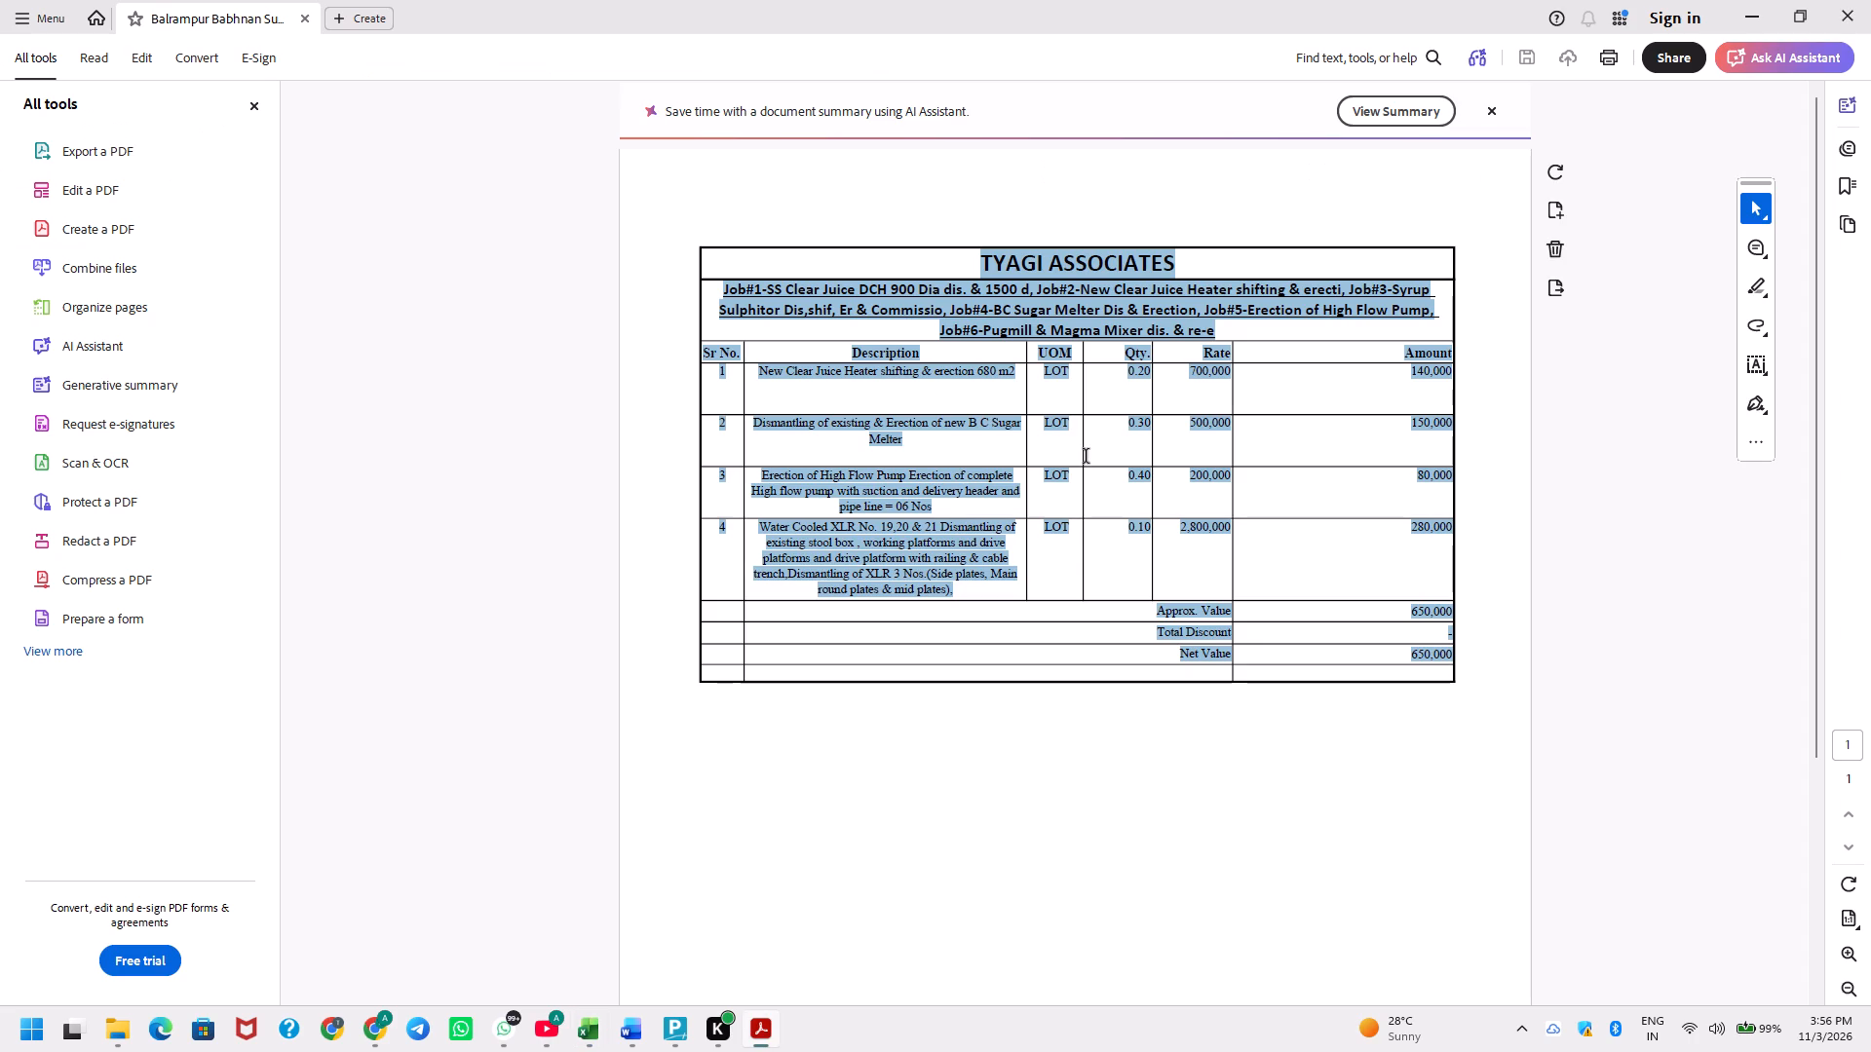
key("Up")
key("Up")
key("Up")
key("Up")
key("Up")
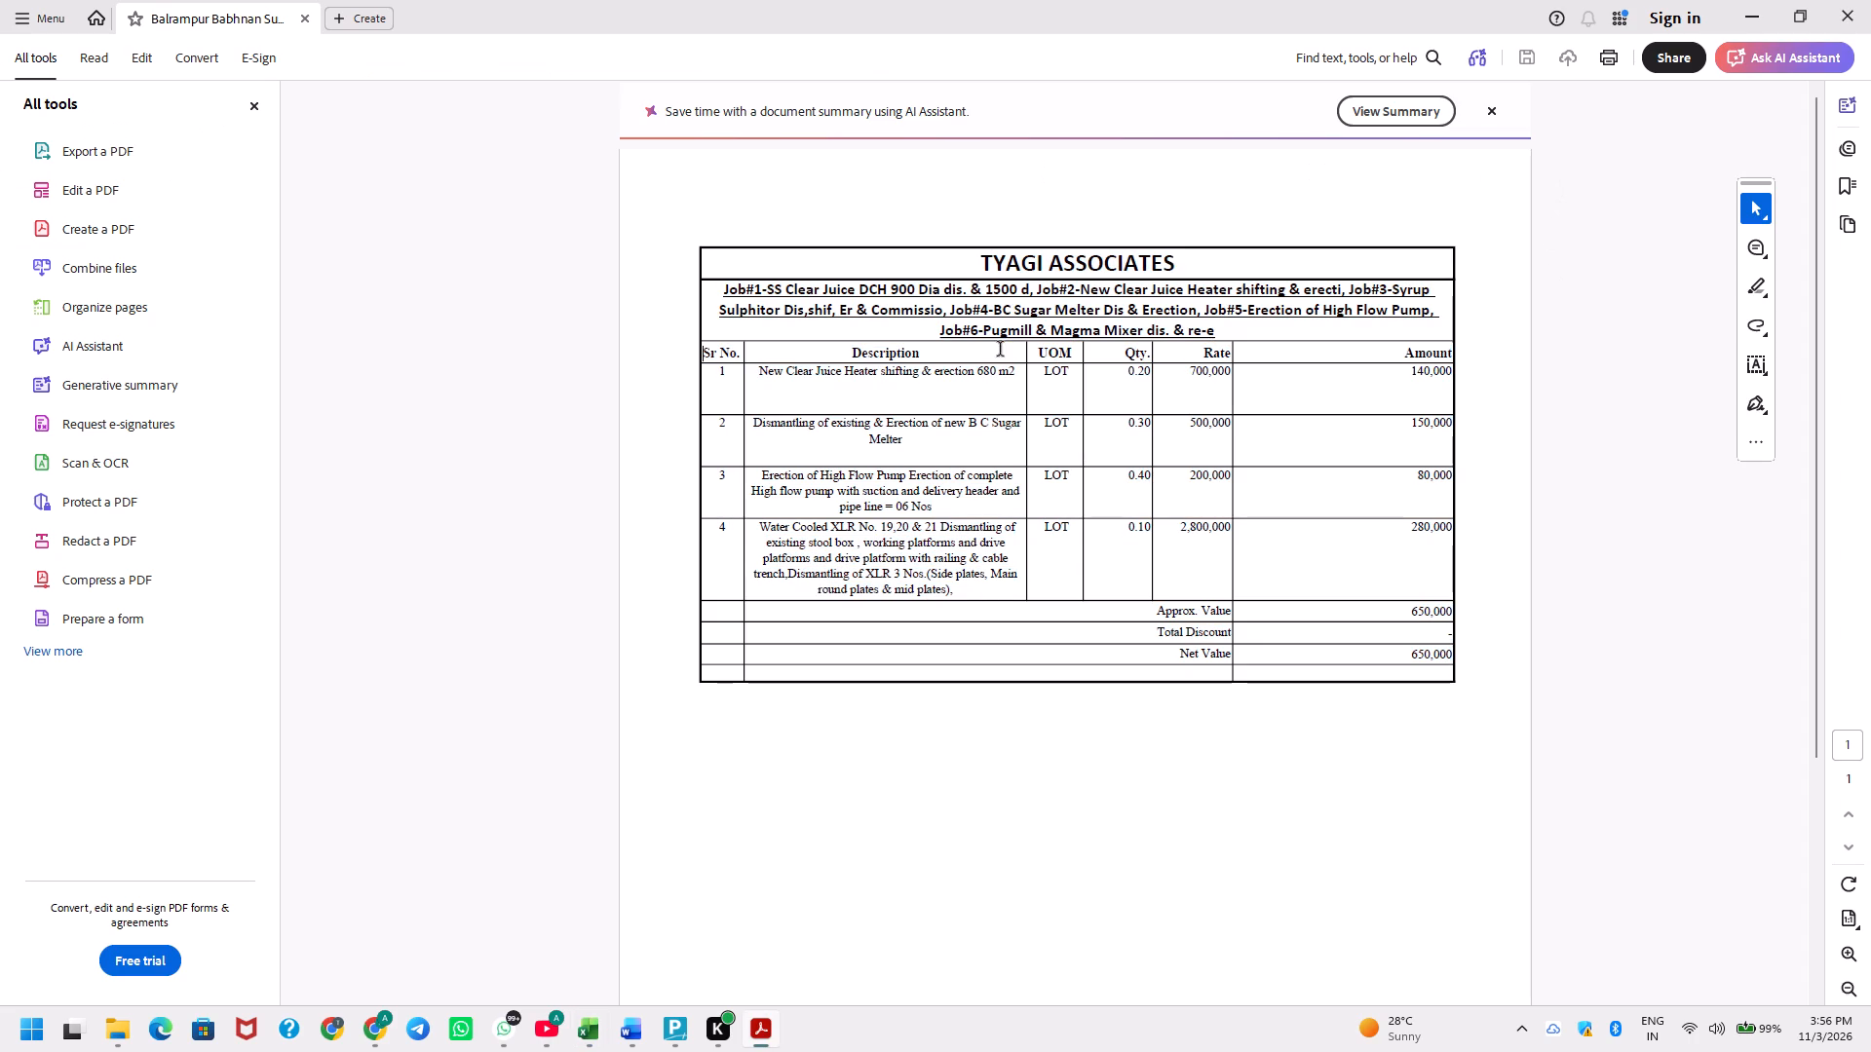
left_click(950, 261)
key("ctrl+shift+Right")
key("Up")
key("ctrl+shift+Right")
key("ctrl+shift+Right")
key("ctrl+c")
key("alt+Tab")
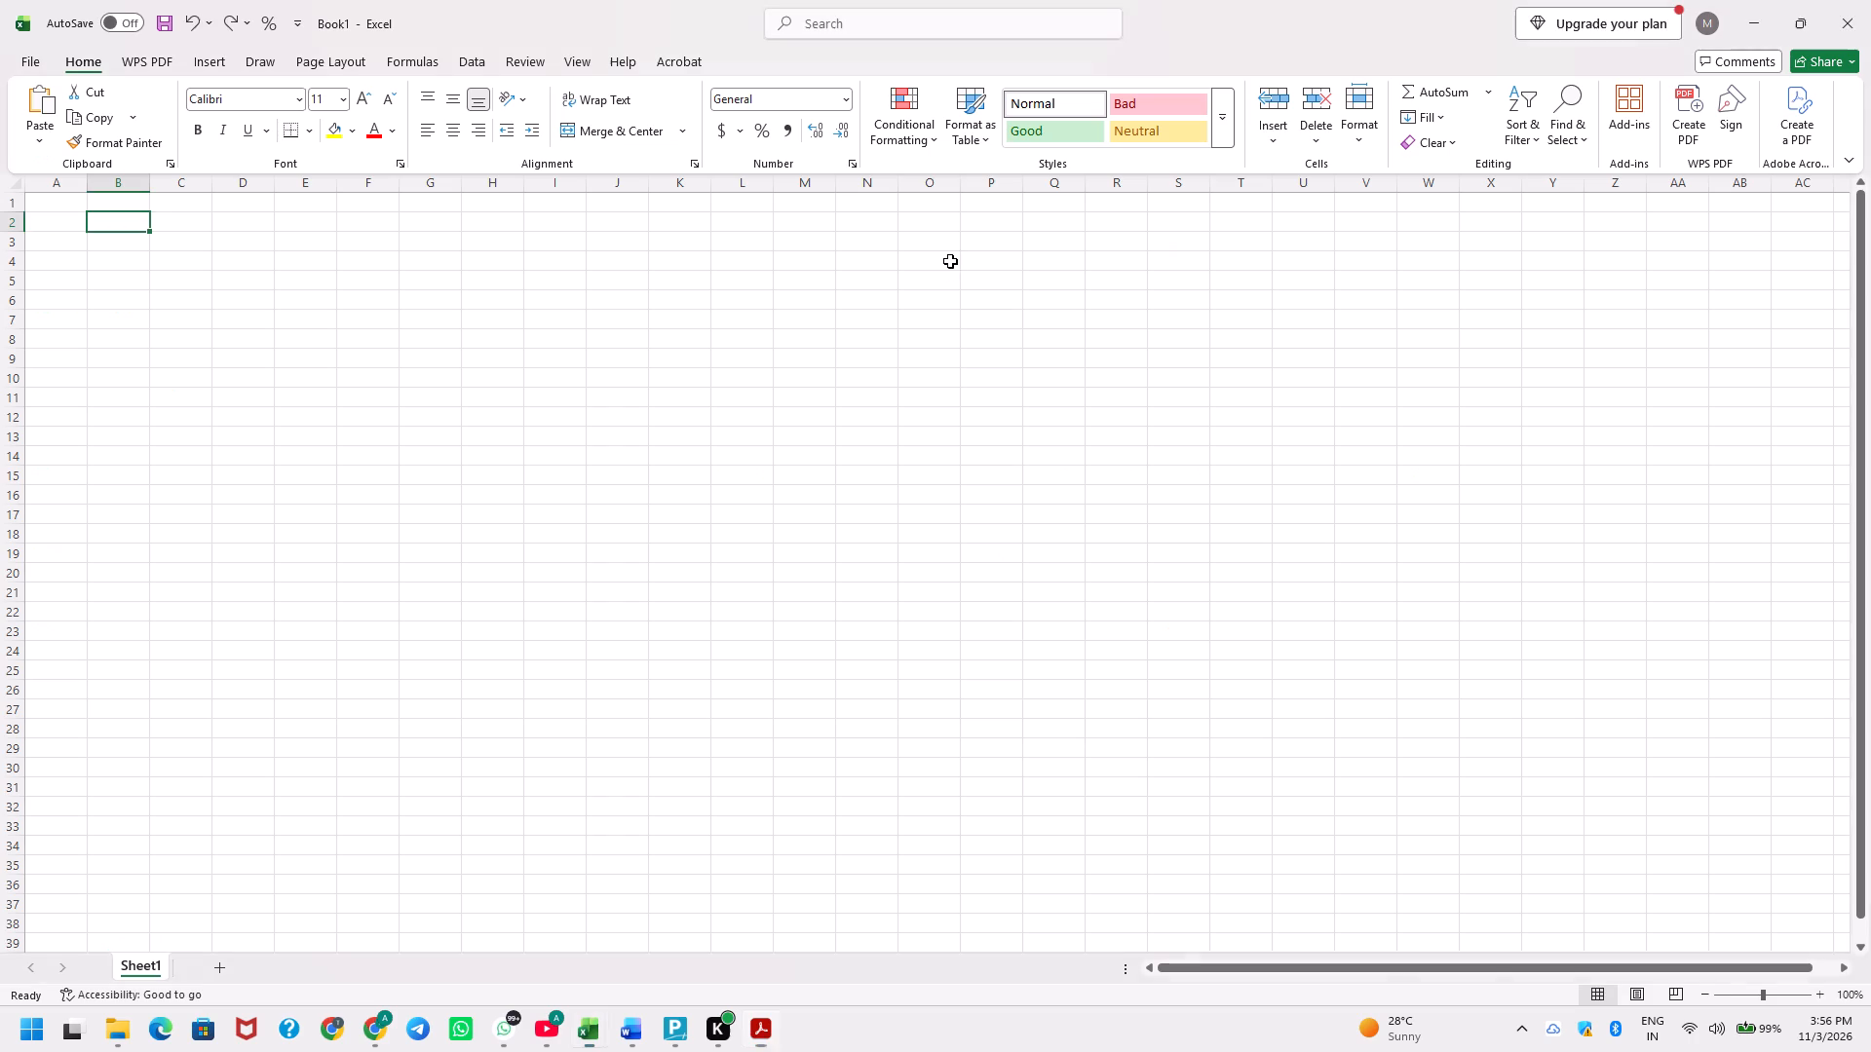
Merge and center cells B2 through I2.
key("Down")
key("Left")
key("Up")
key("Right")
key("shift+Right")
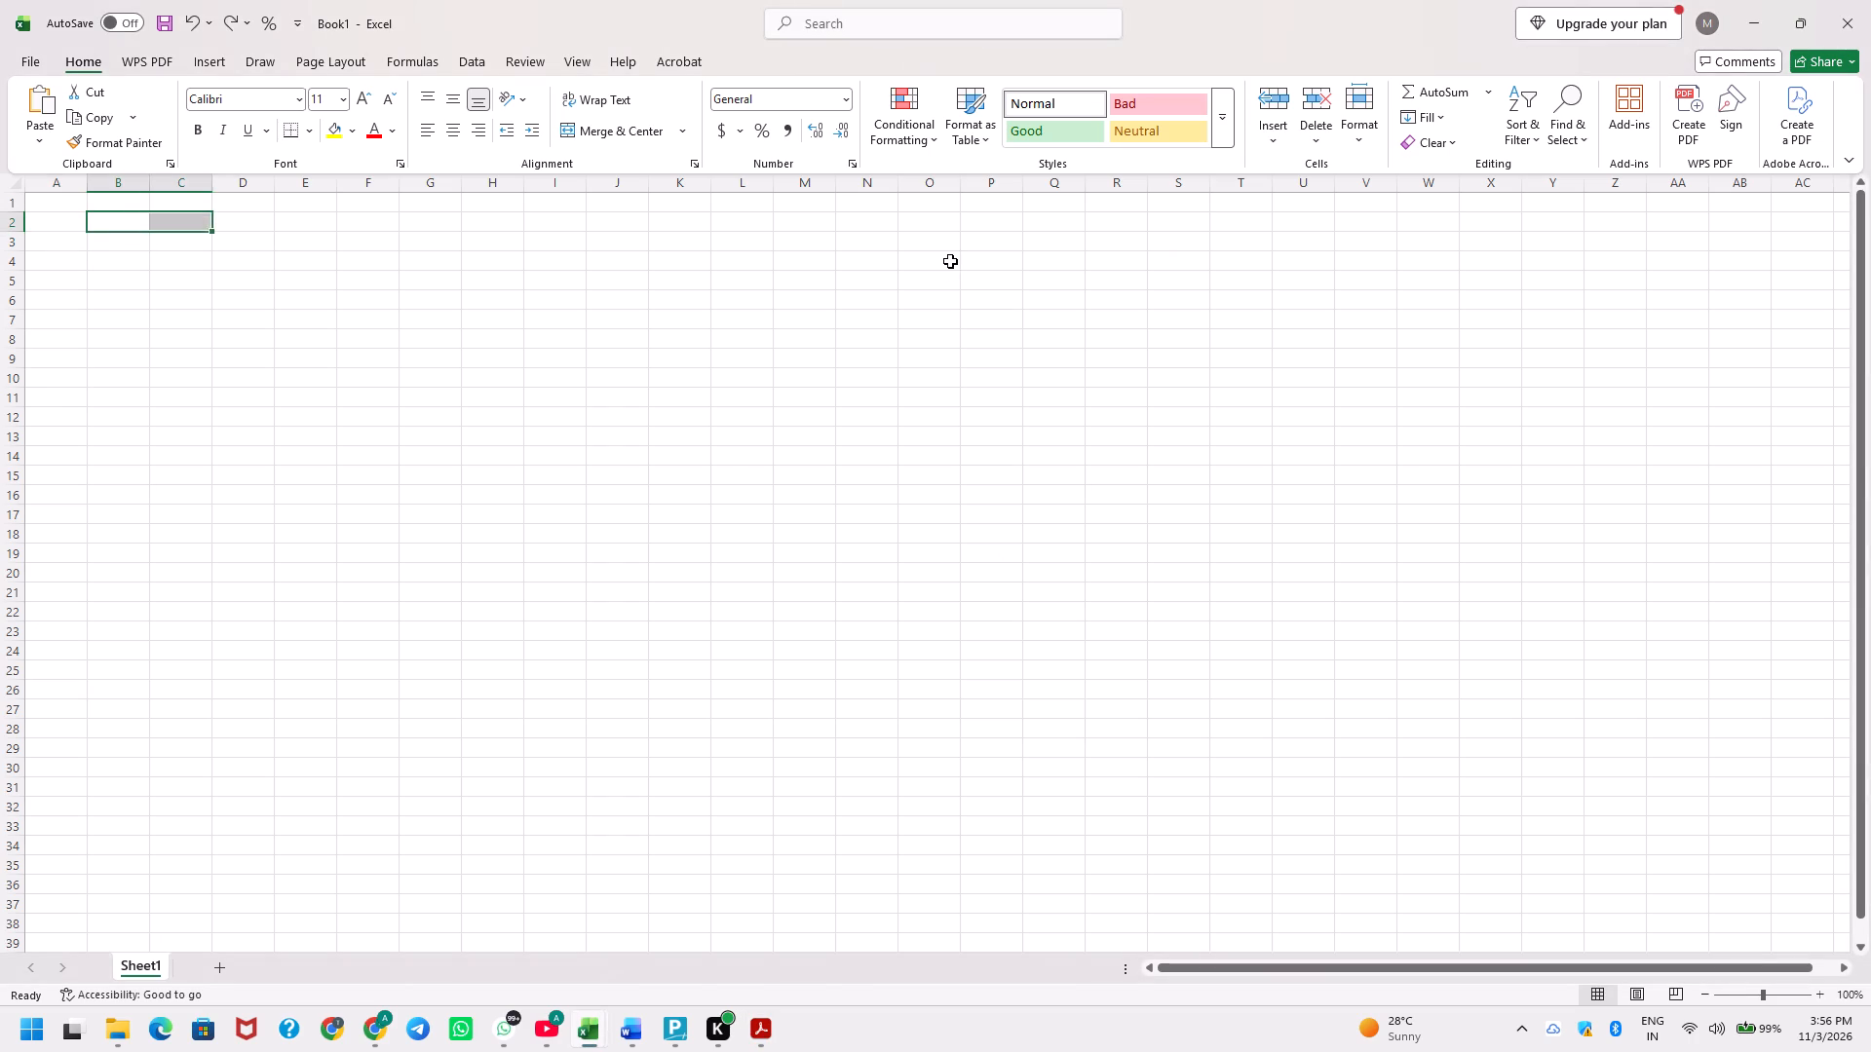
key("shift+Right")
key("shift+Right")
key("shift+Right")
key("shift+Right")
key("shift+Right")
key("shift+Right")
type("hmc")
Enter the copied TYAGI ASSOCIATES title in the merged cell in row 2.
key("F2")
key("ctrl+v")
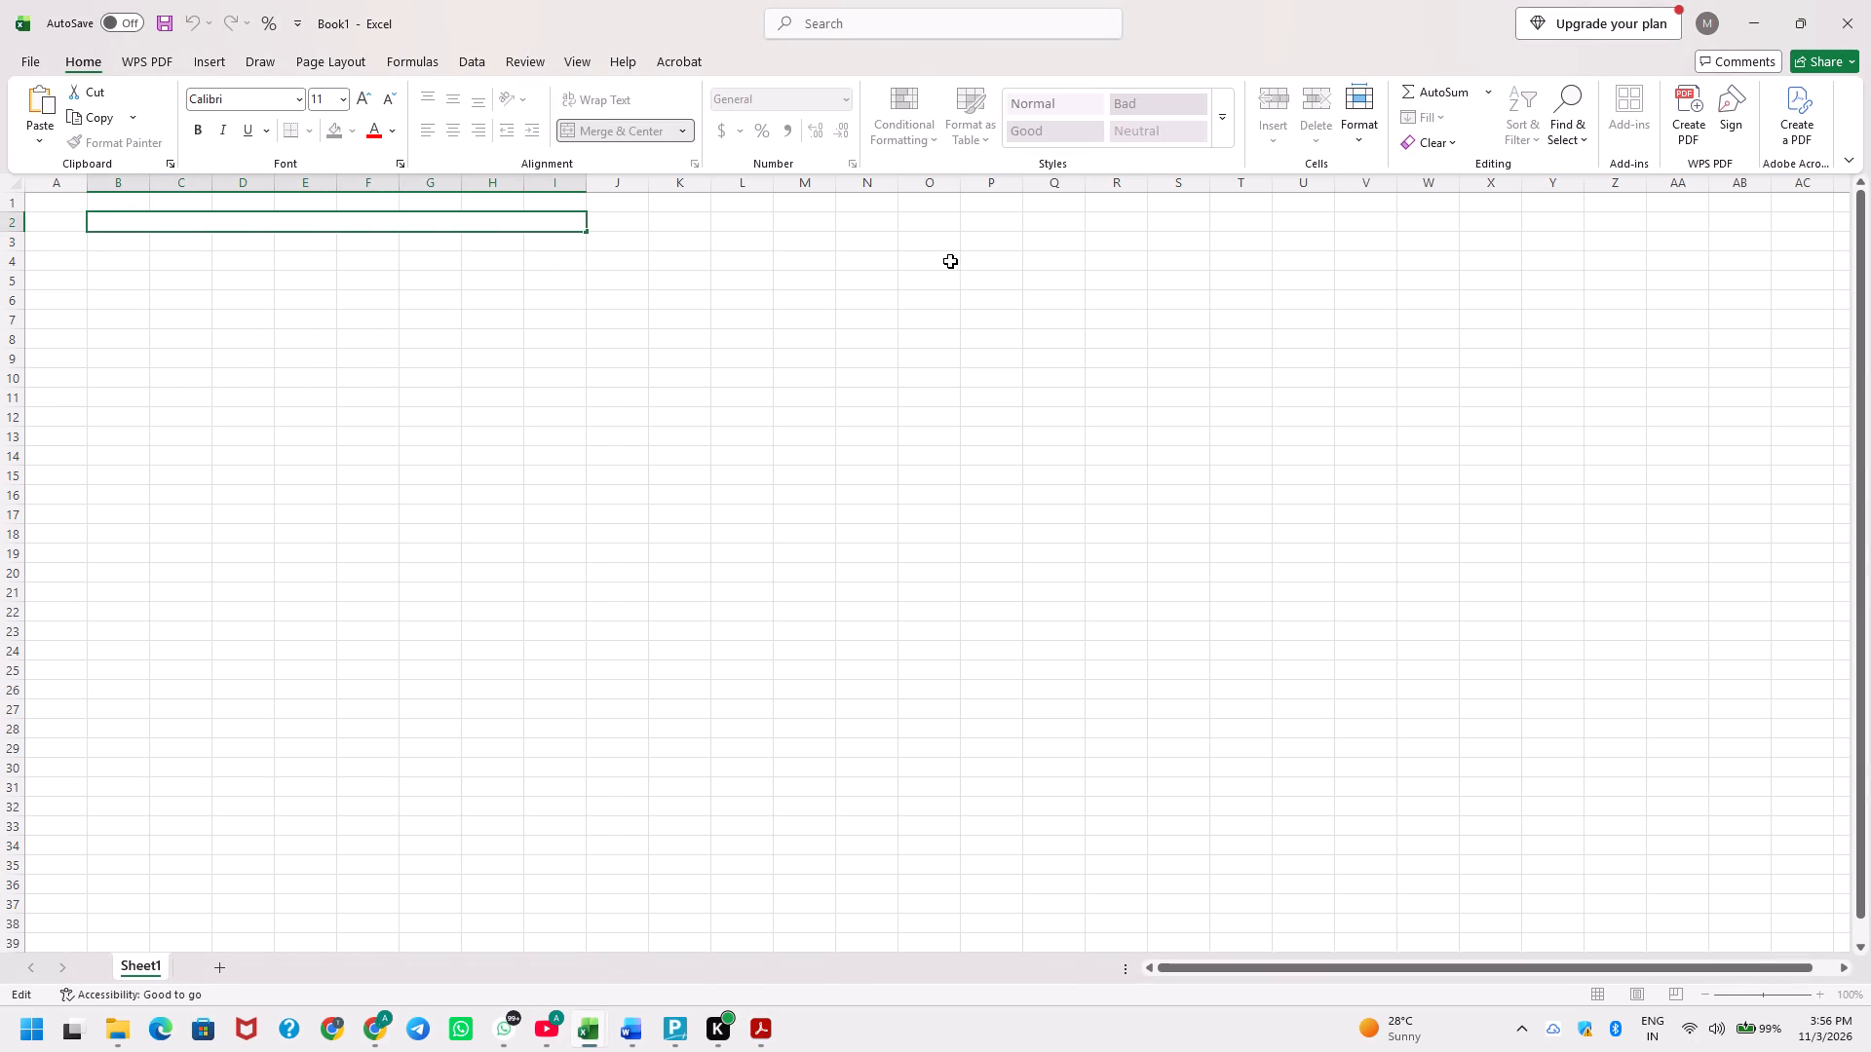
key("Return")
Copy the full three-line job heading, from Job#1 through Job#6, below the title in the PDF in Acrobat.
key("alt+Tab")
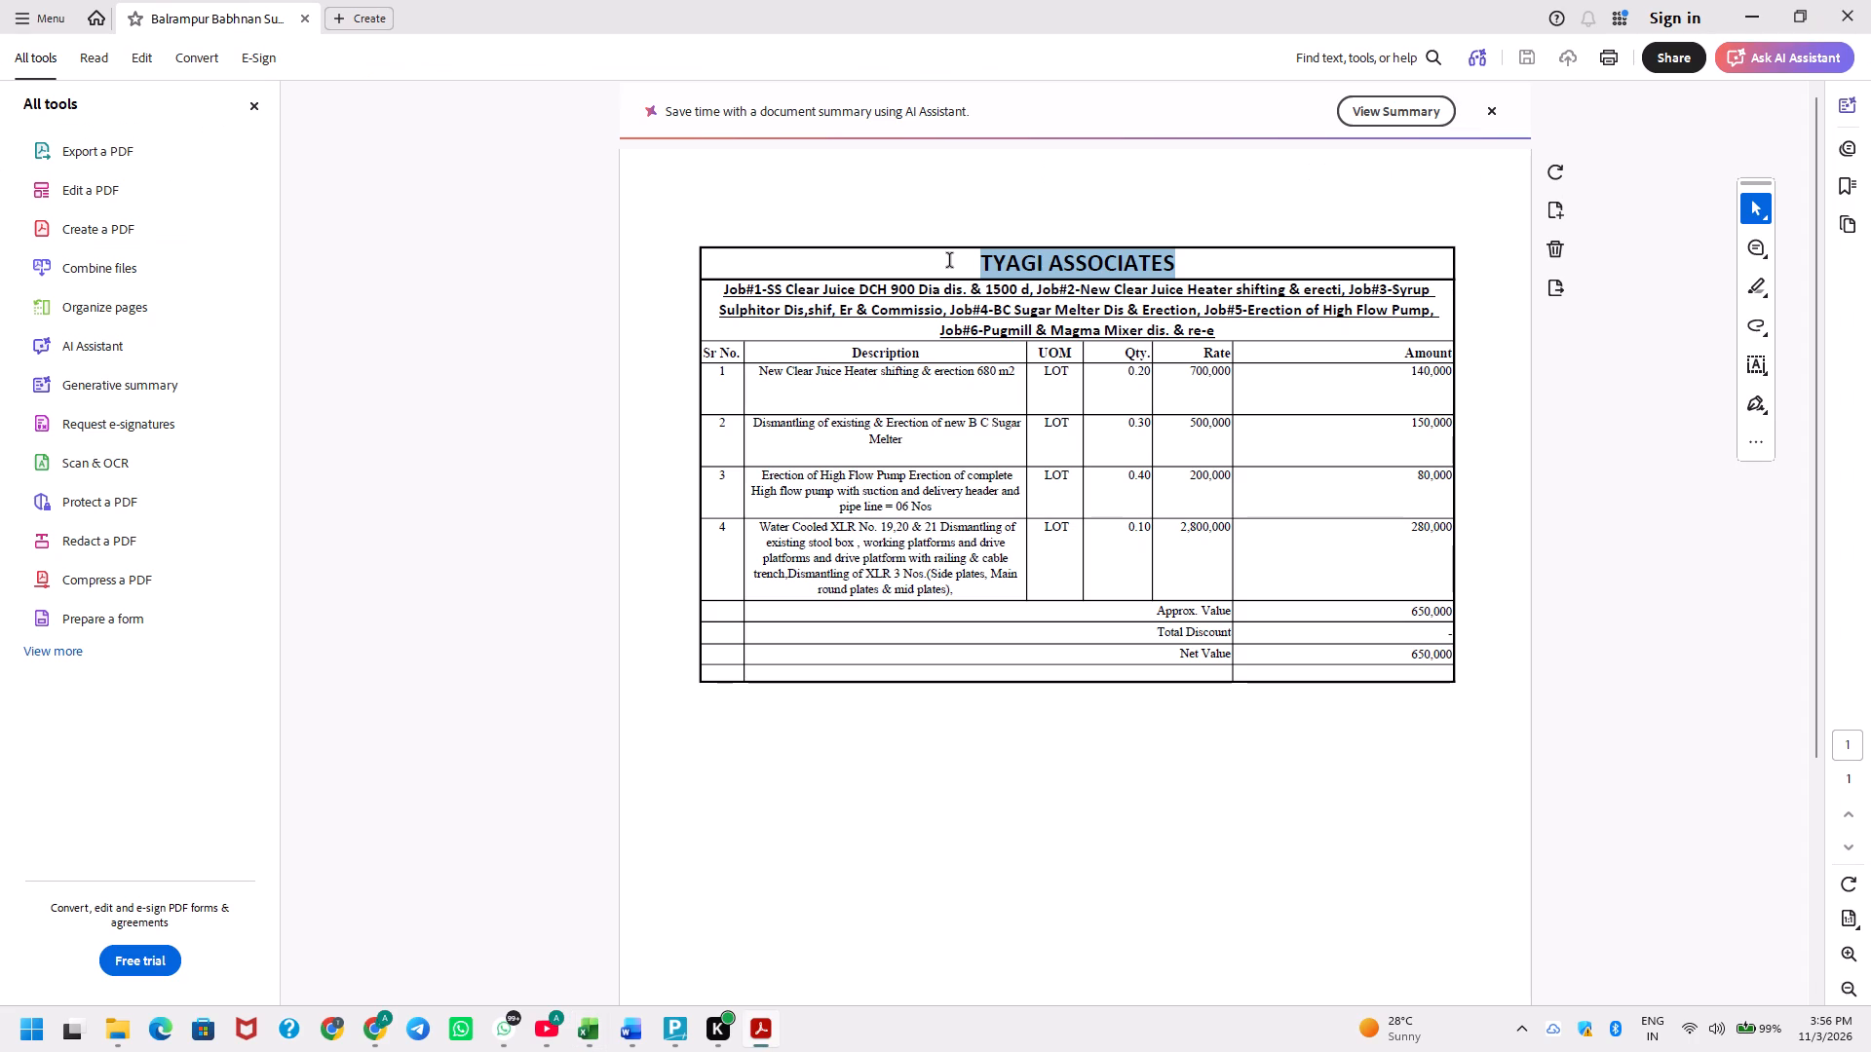
left_click_drag(724, 292, 745, 295)
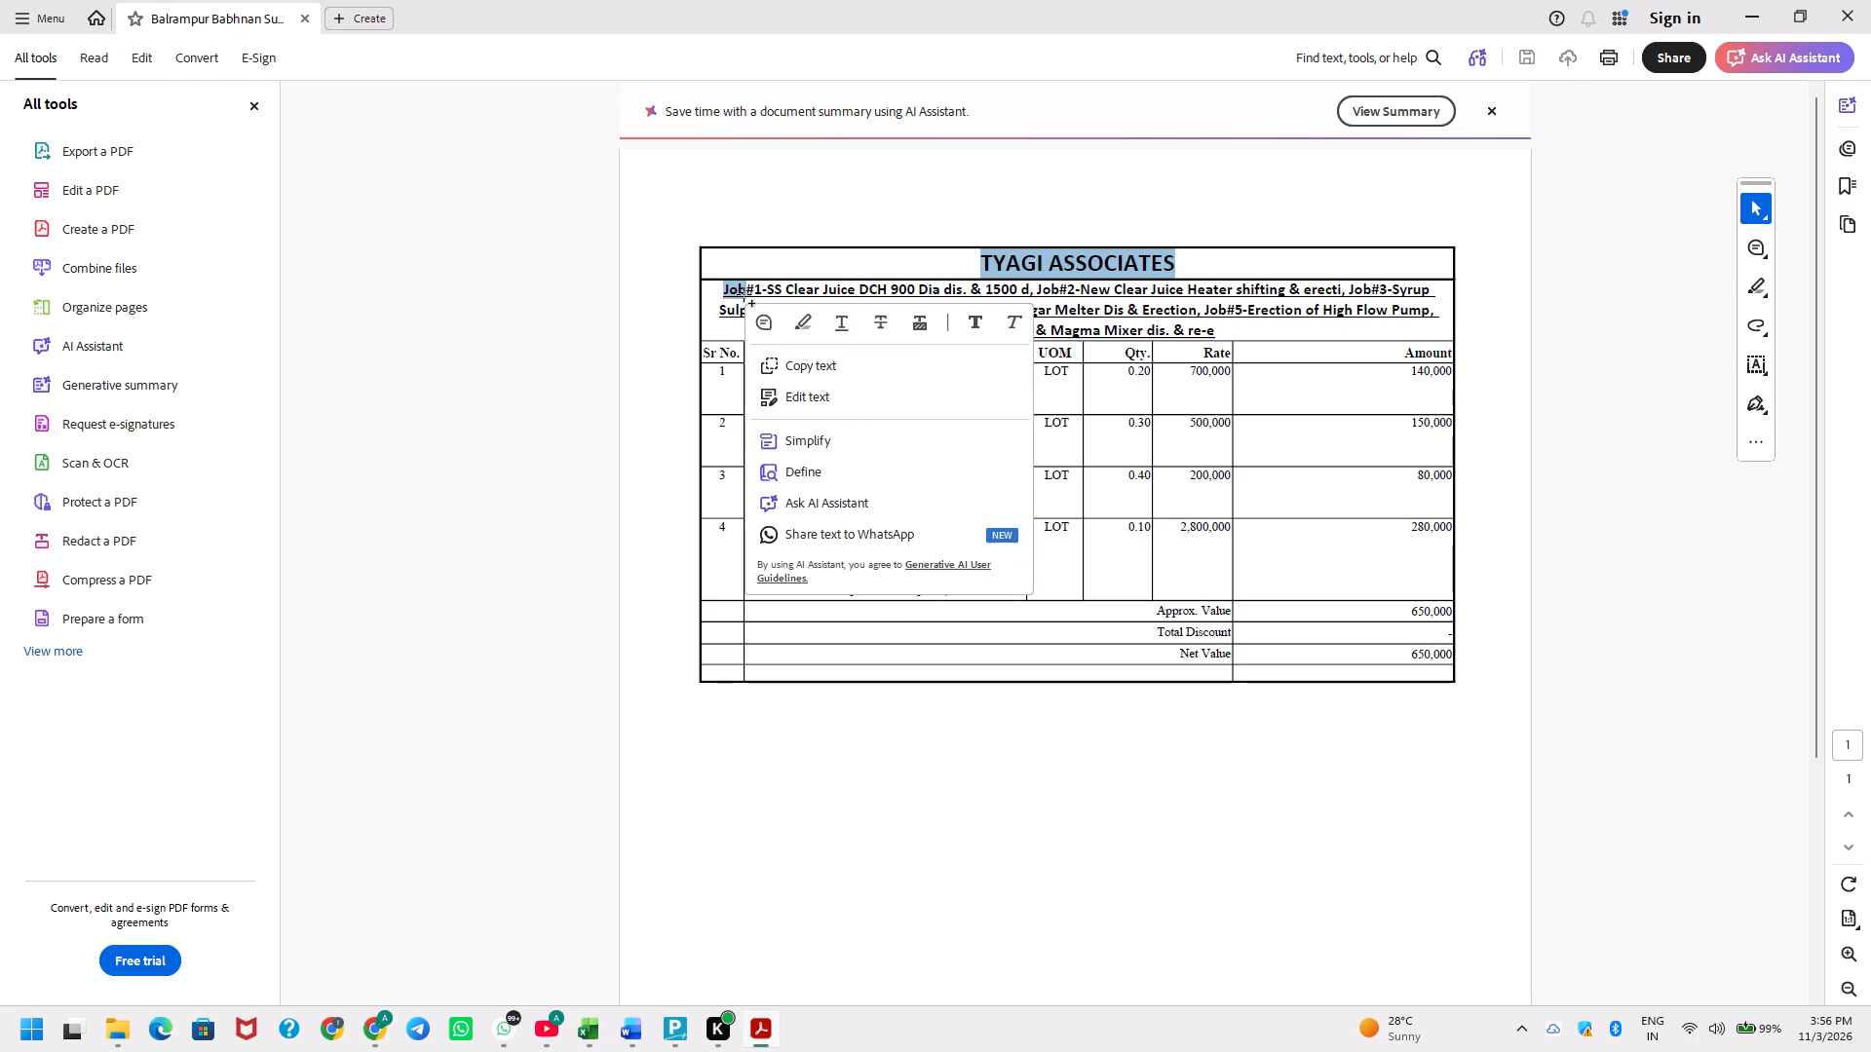
key("Escape")
key("shift+Down")
key("shift+Down")
key("Up")
key("Up")
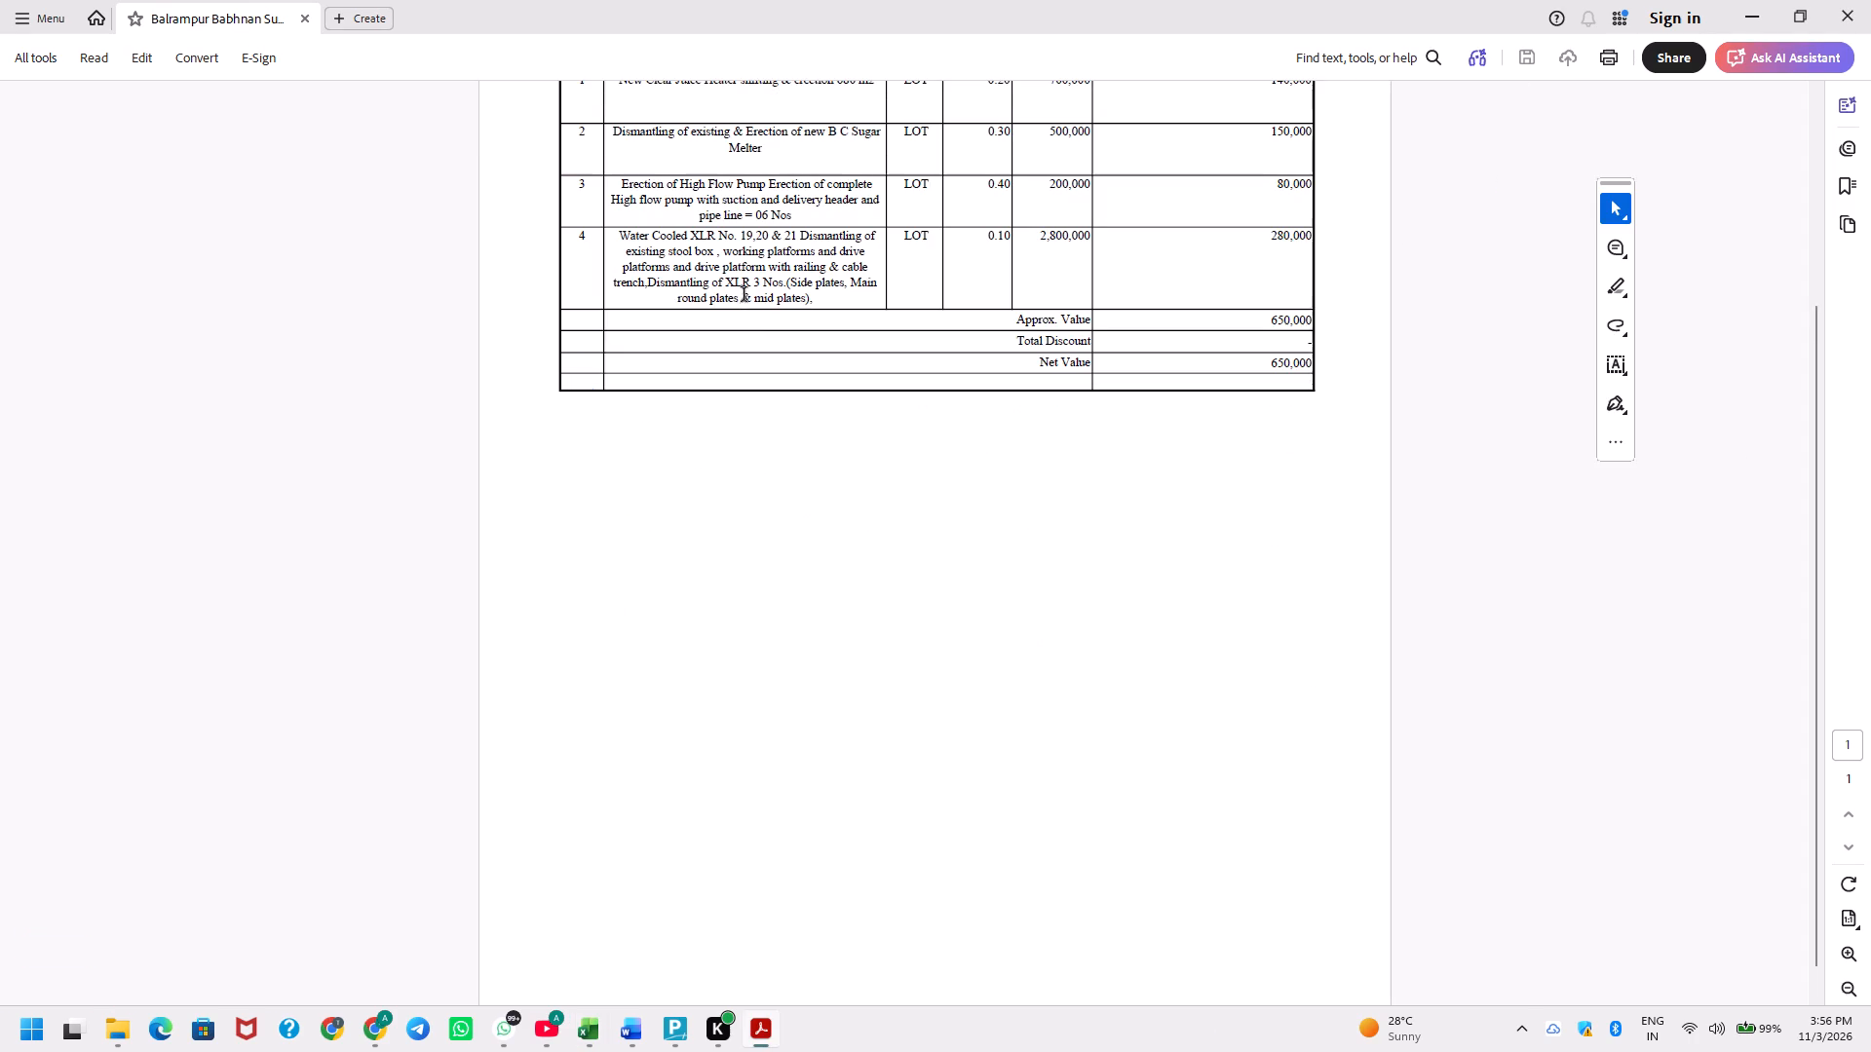
key("Up")
key("Up")
key("Up")
key("Up")
key("Up")
key("Up")
key("Up")
key("Up")
key("Up")
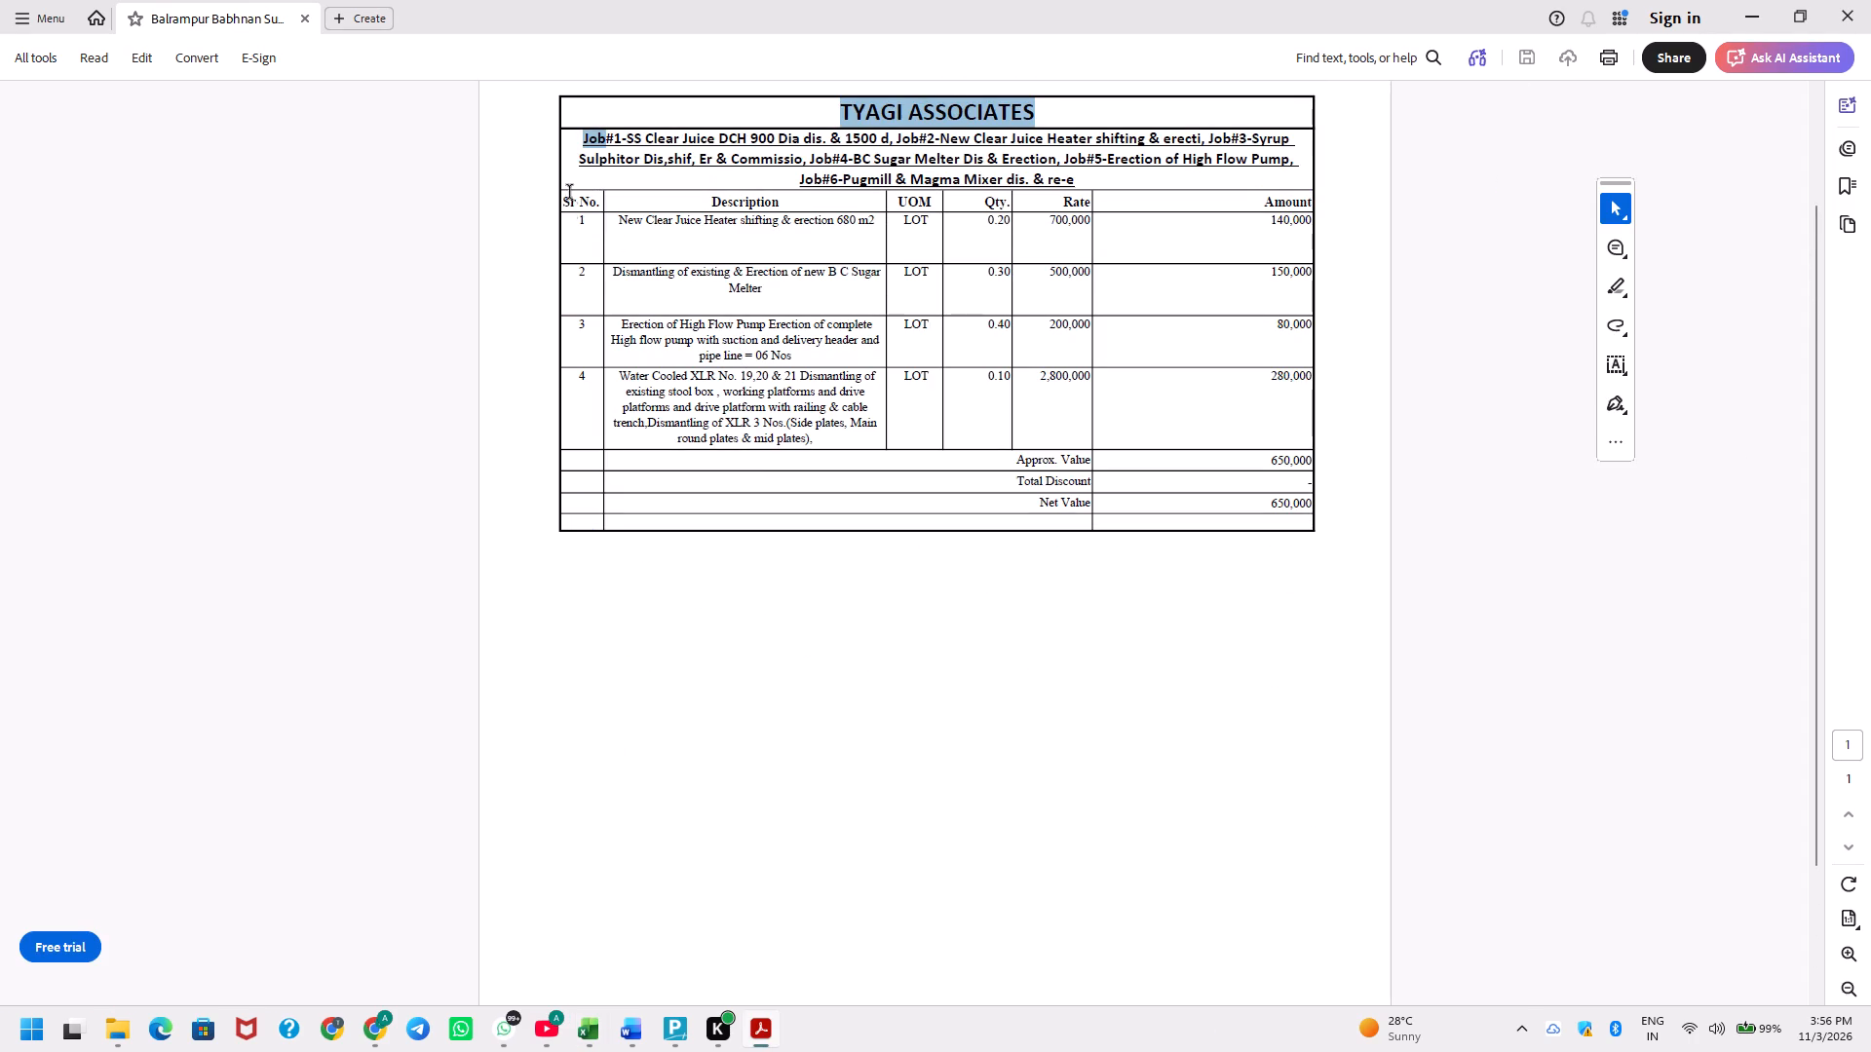
left_click(568, 179)
left_click_drag(578, 143, 905, 180)
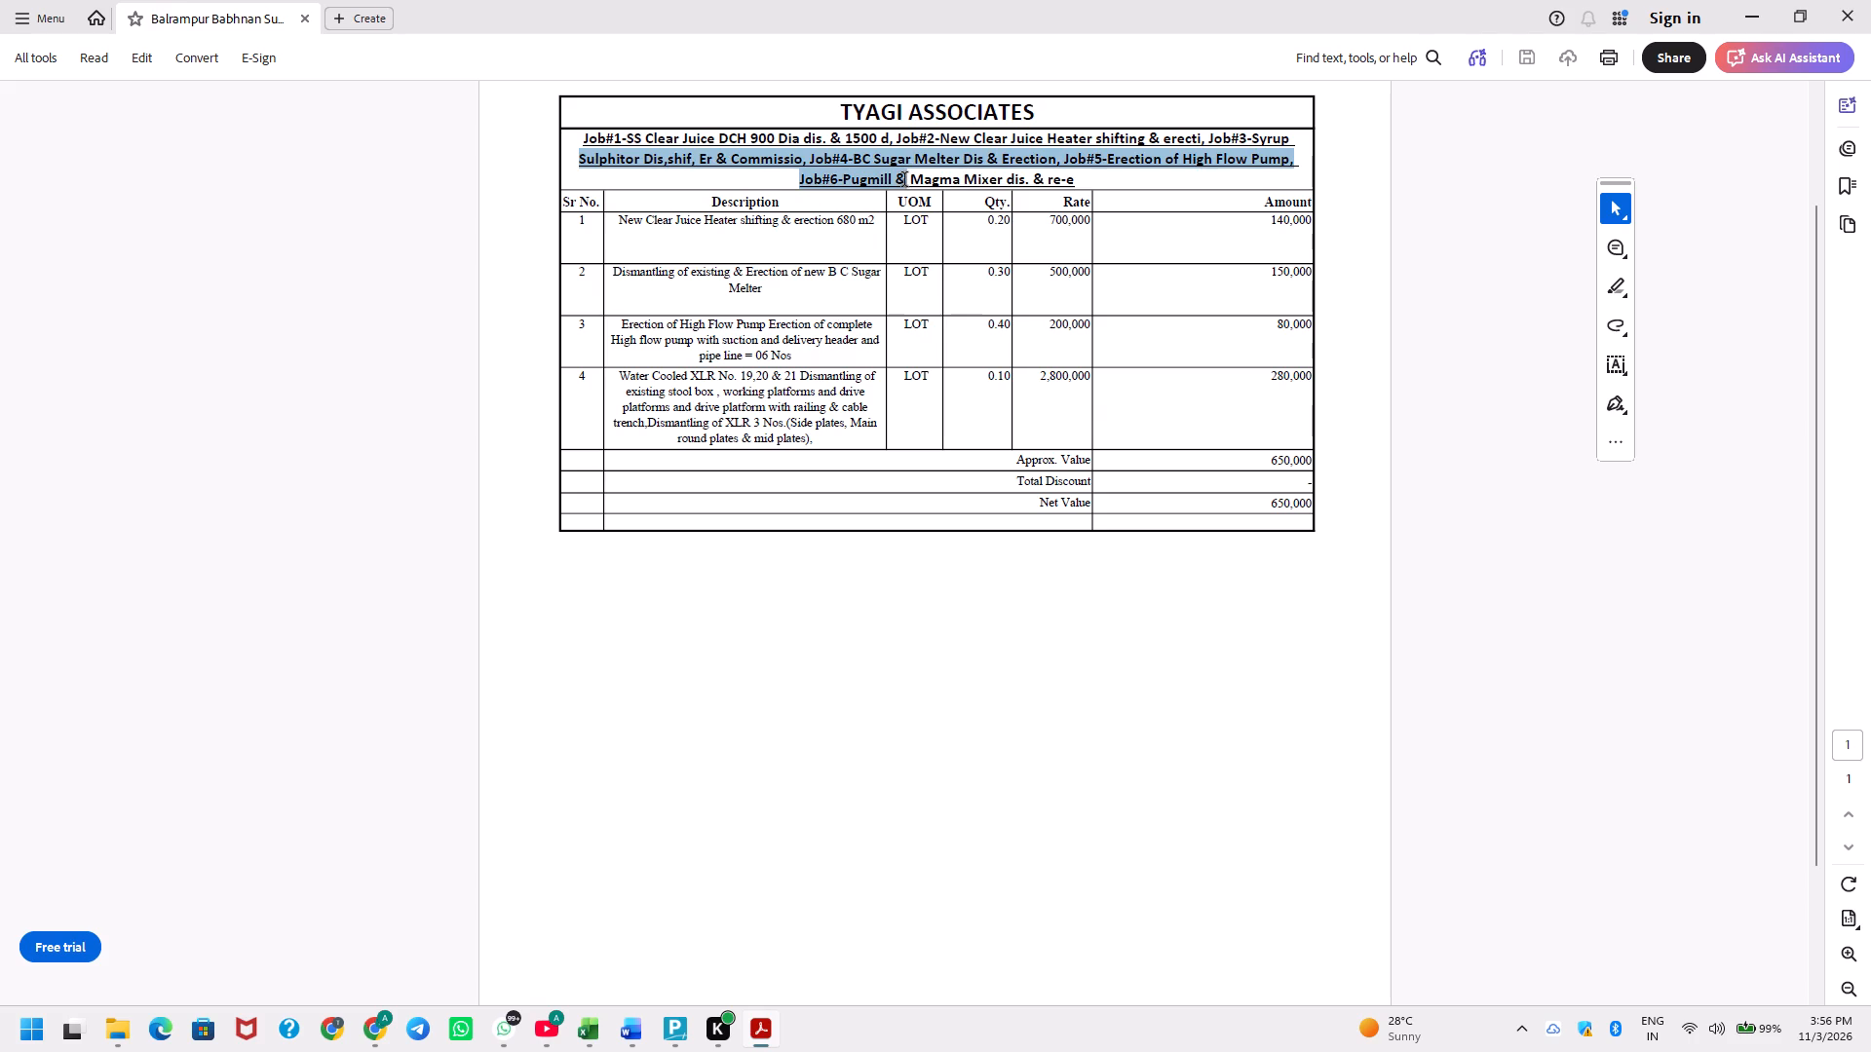
left_click_drag(905, 180, 935, 177)
left_click(1021, 169)
left_click_drag(1079, 179, 1004, 169)
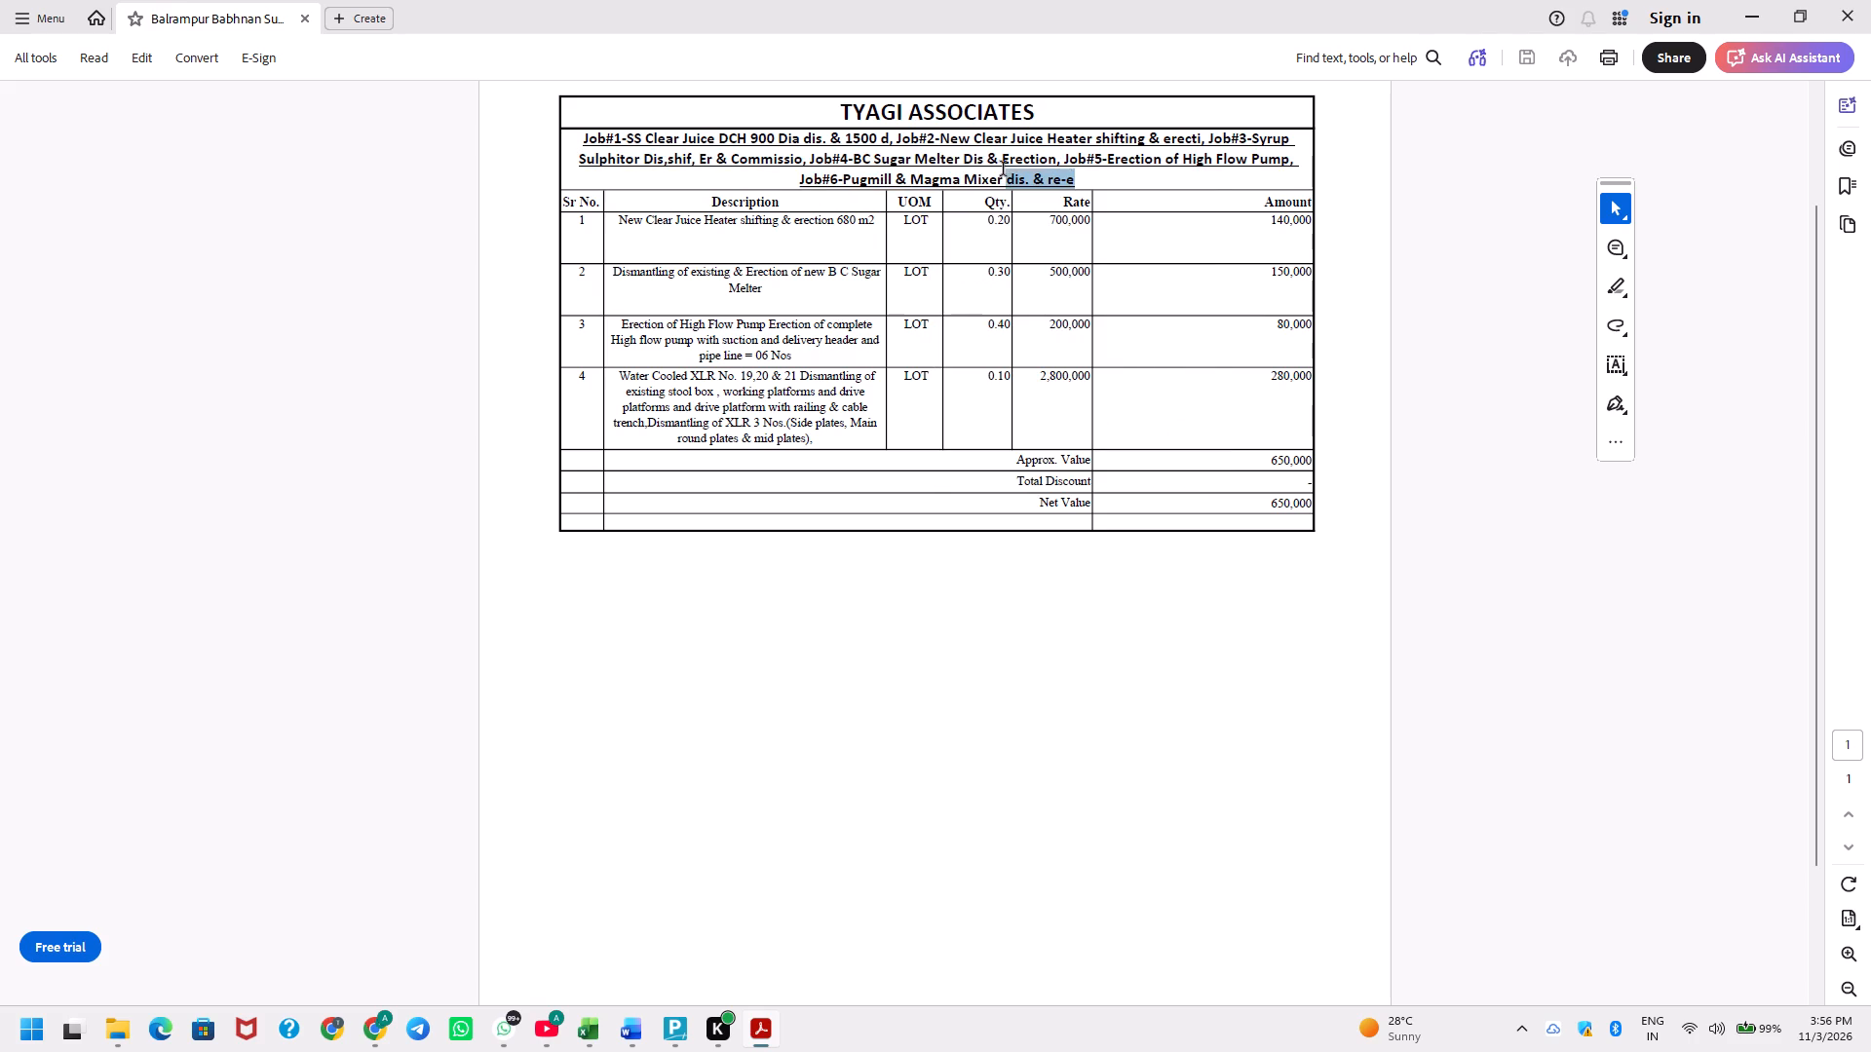
left_click_drag(1004, 169, 586, 132)
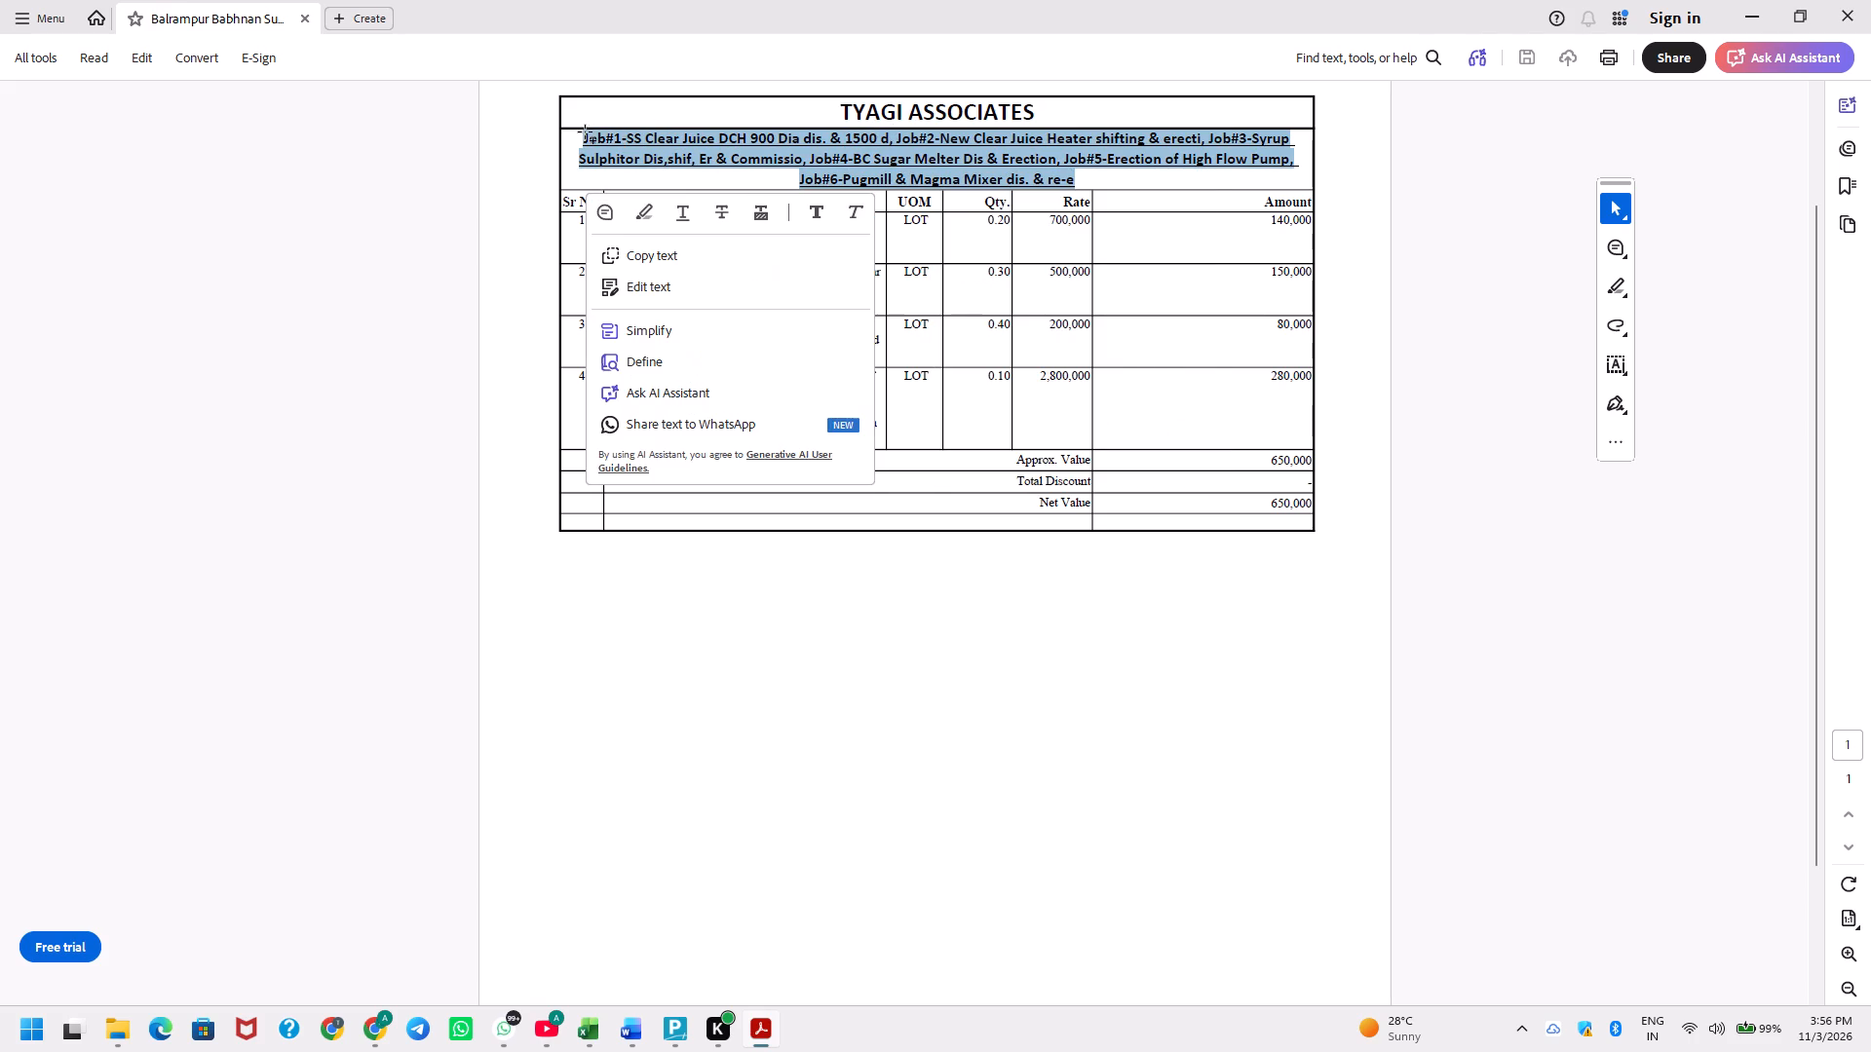
key("ctrl+c")
key("ctrl+c")
key("ctrl+c")
Paste the copied job heading into the Excel worksheet starting at cell B3, and reselect the merged title cell.
key("alt+Tab")
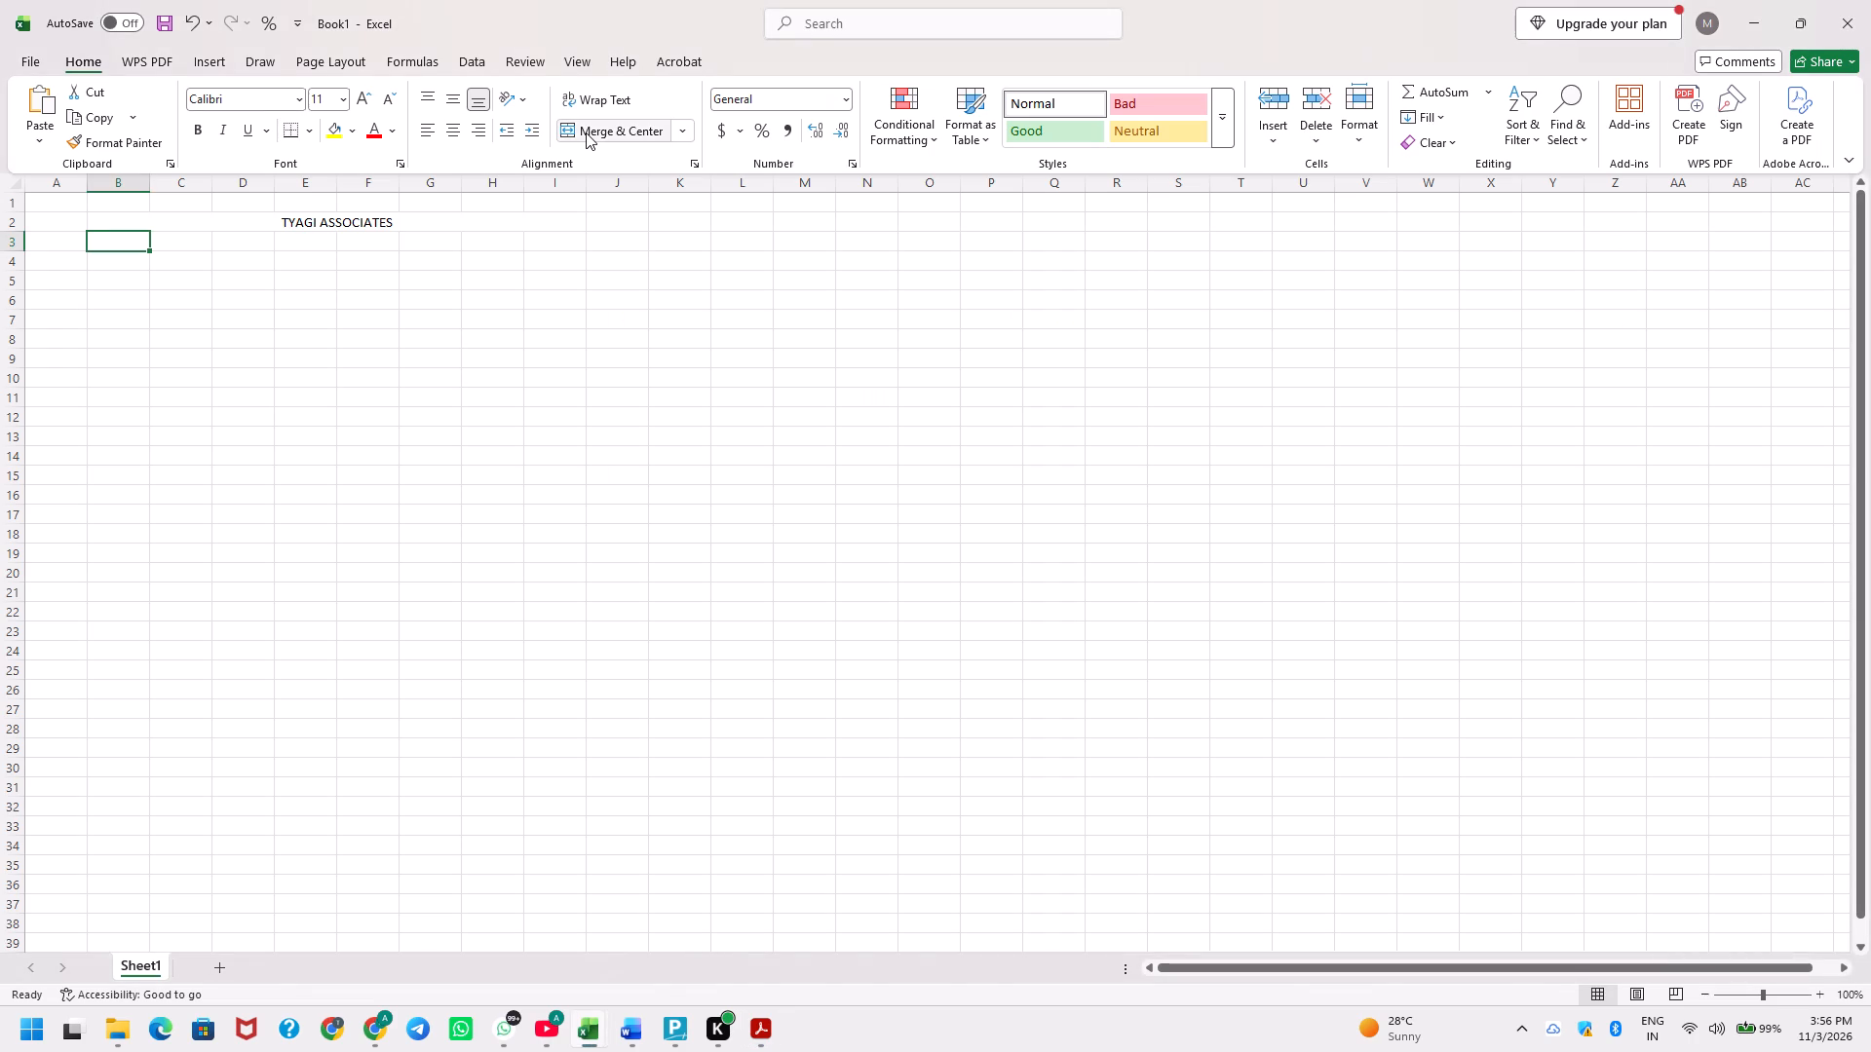
key("ctrl+v")
key("Up")
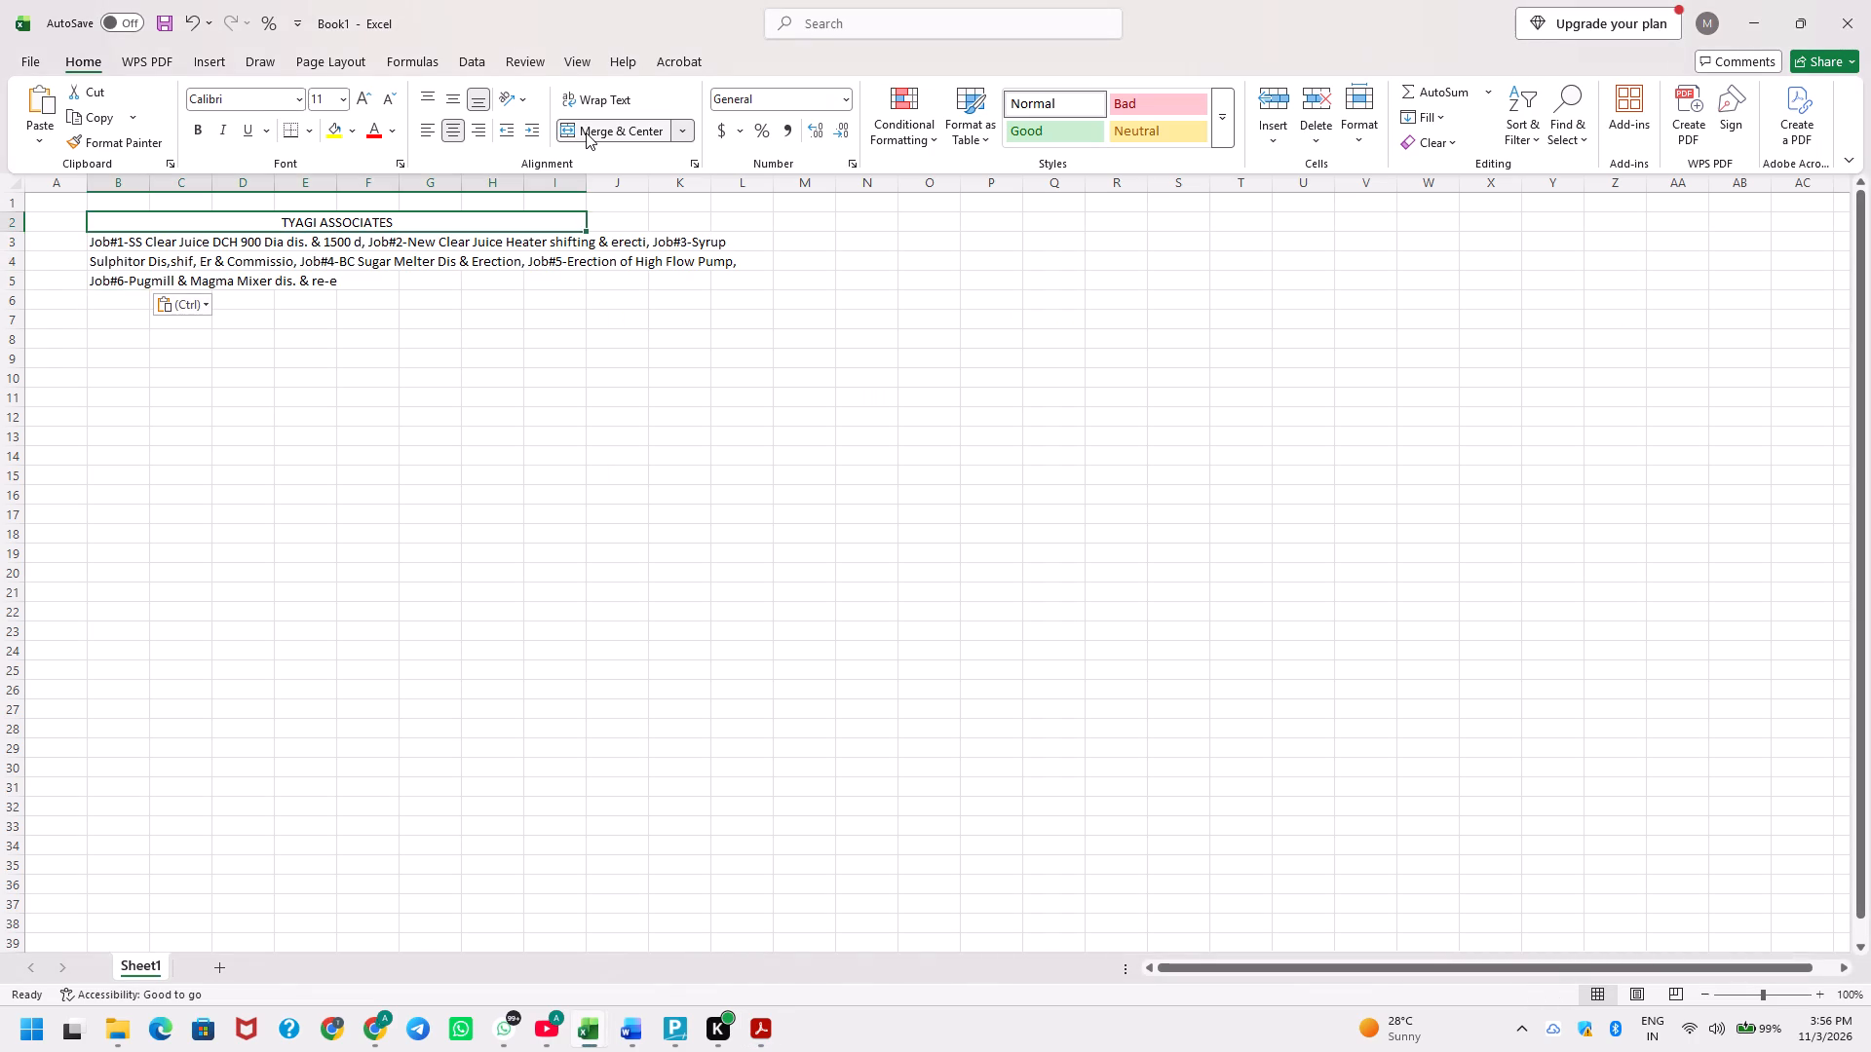
Unmerge the TYAGI ASSOCIATES title cell in row 2.
key("shift+Right")
key("shift+Right")
type("hmc")
Apply all borders to cells B7 through H7, checking the table header layout in the PDF in Acrobat.
key("Down")
key("Down")
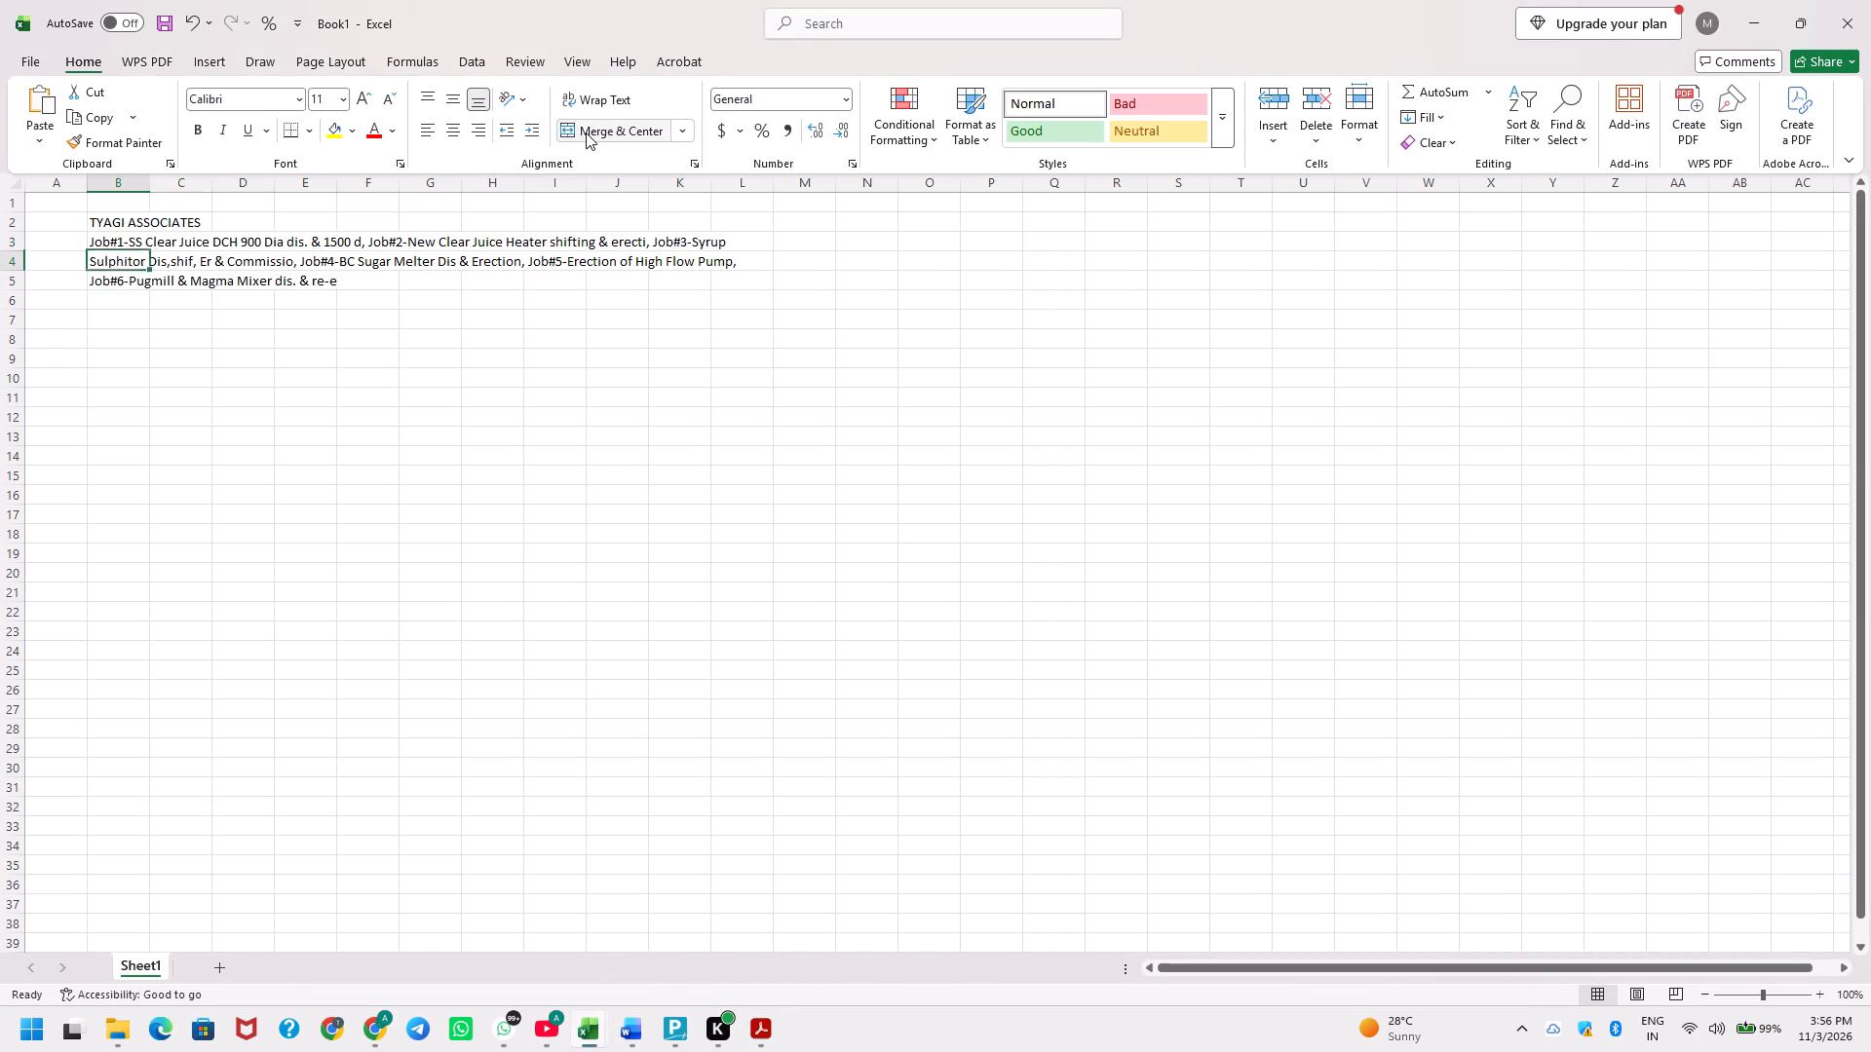
key("Down")
key("Down")
key("Down")
key("alt+Tab")
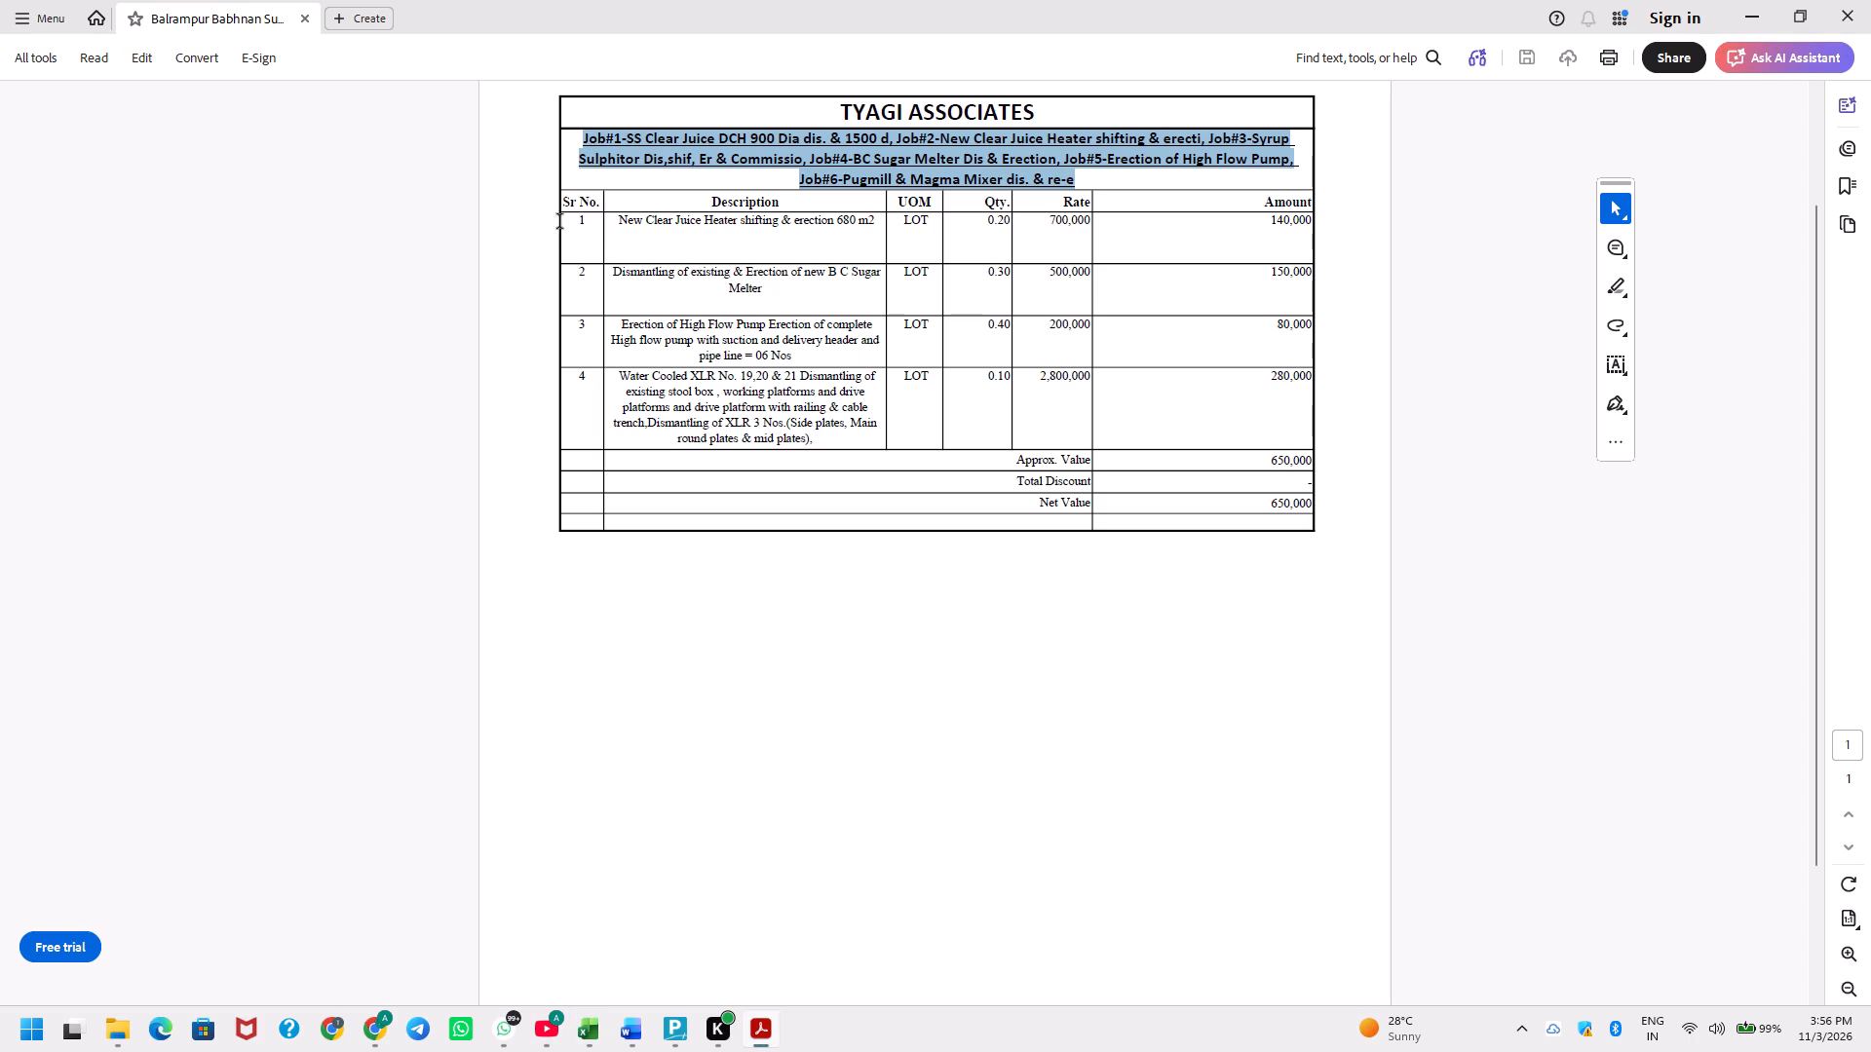
key("alt+Tab")
key("Up")
key("Down")
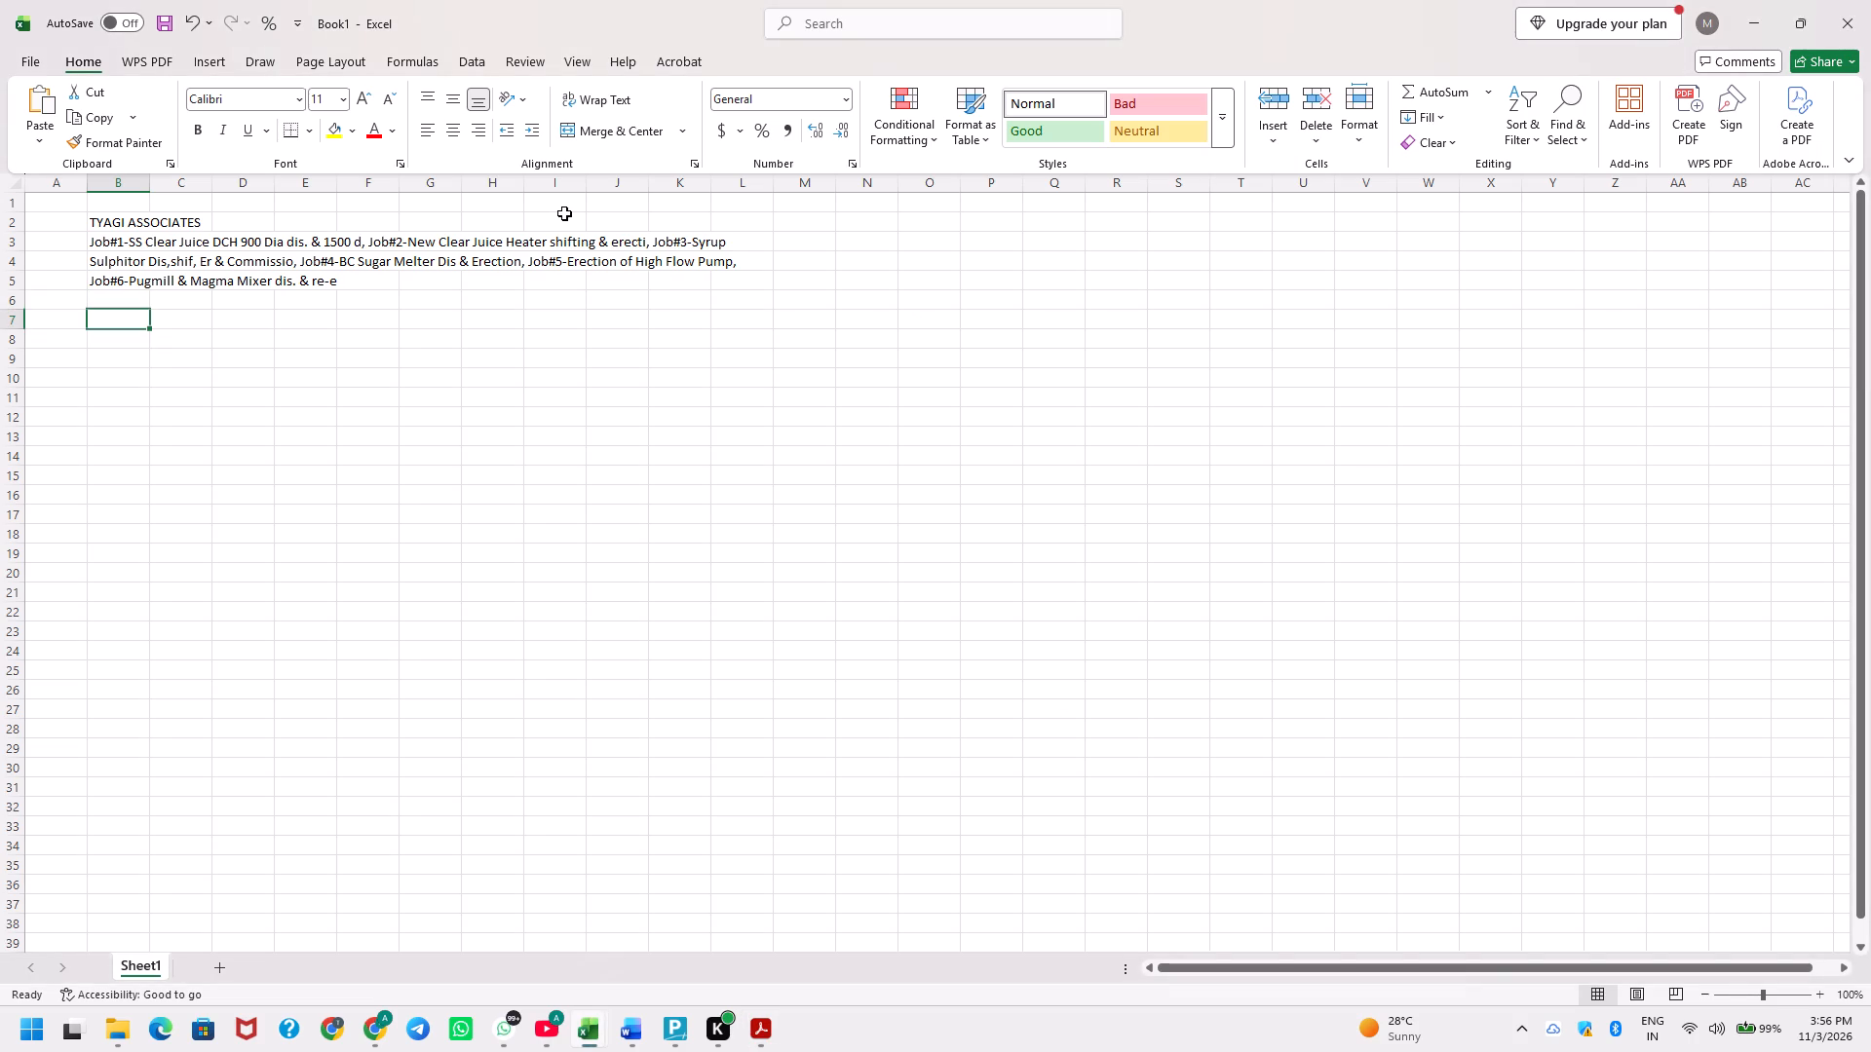
key("alt+Tab")
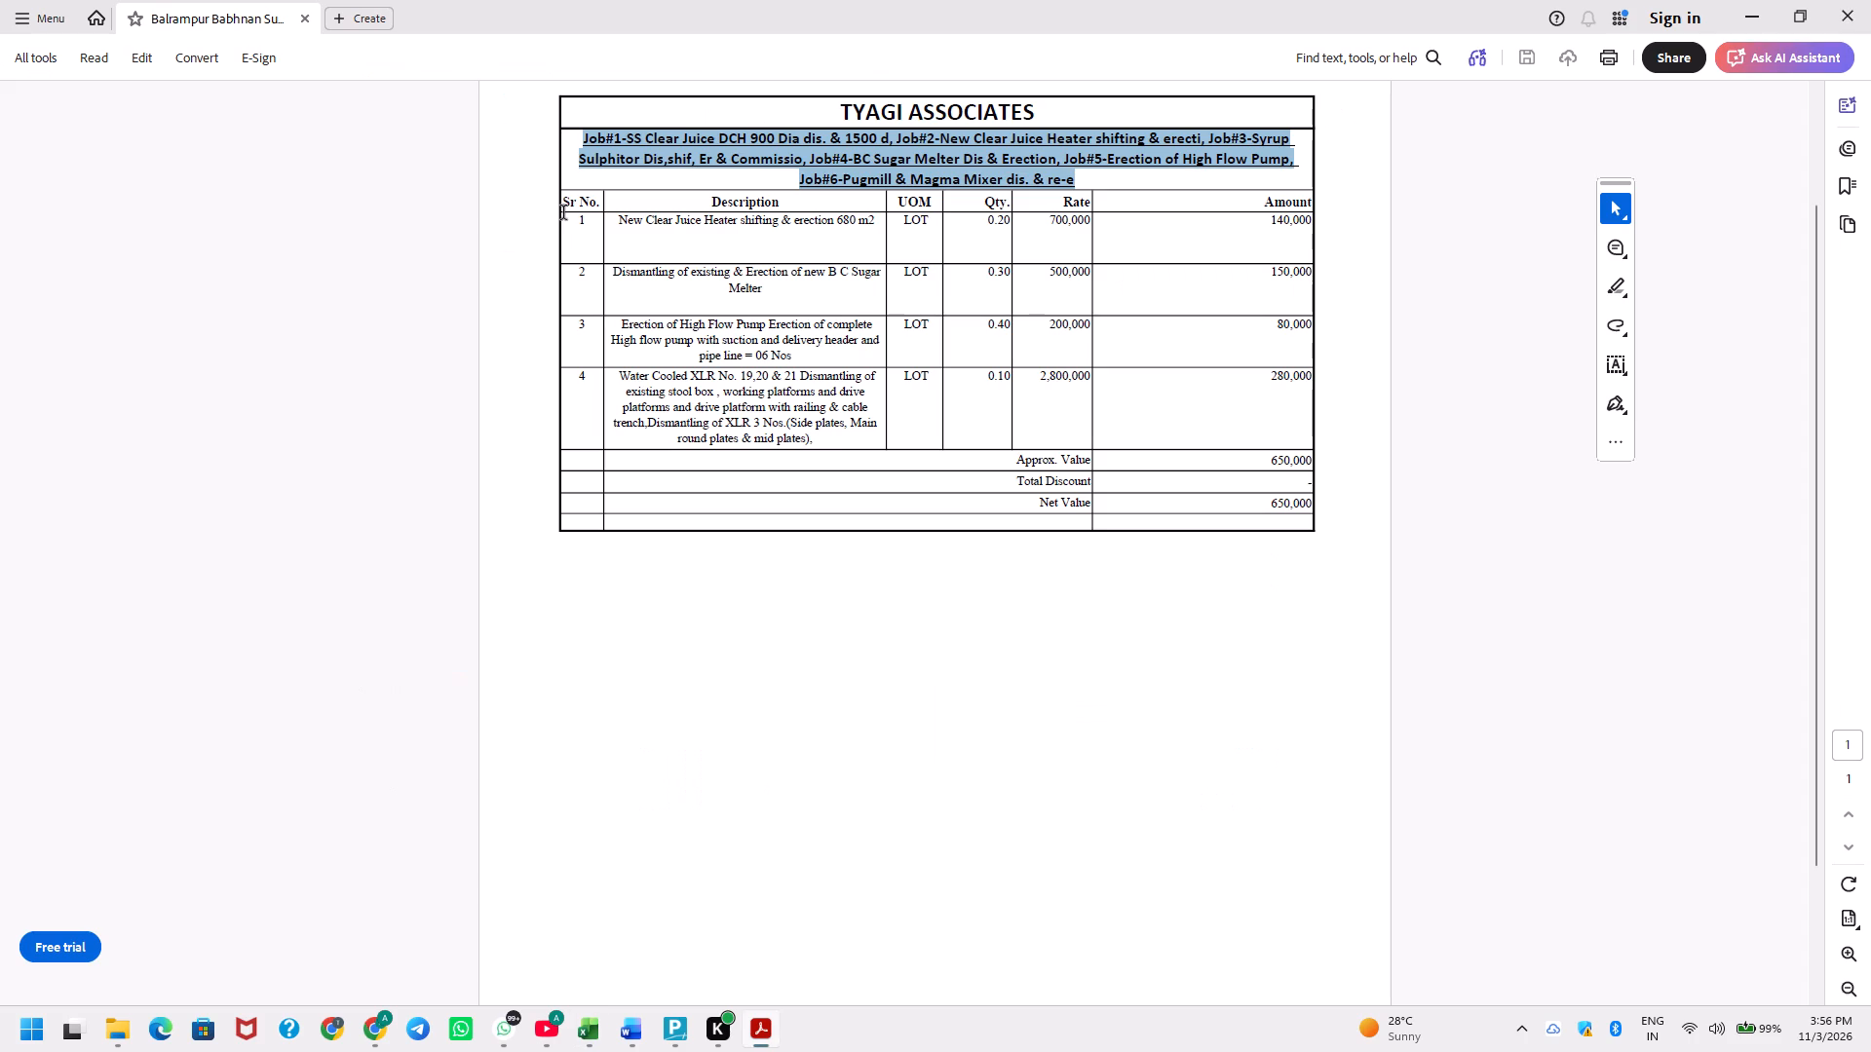
key("alt+Tab")
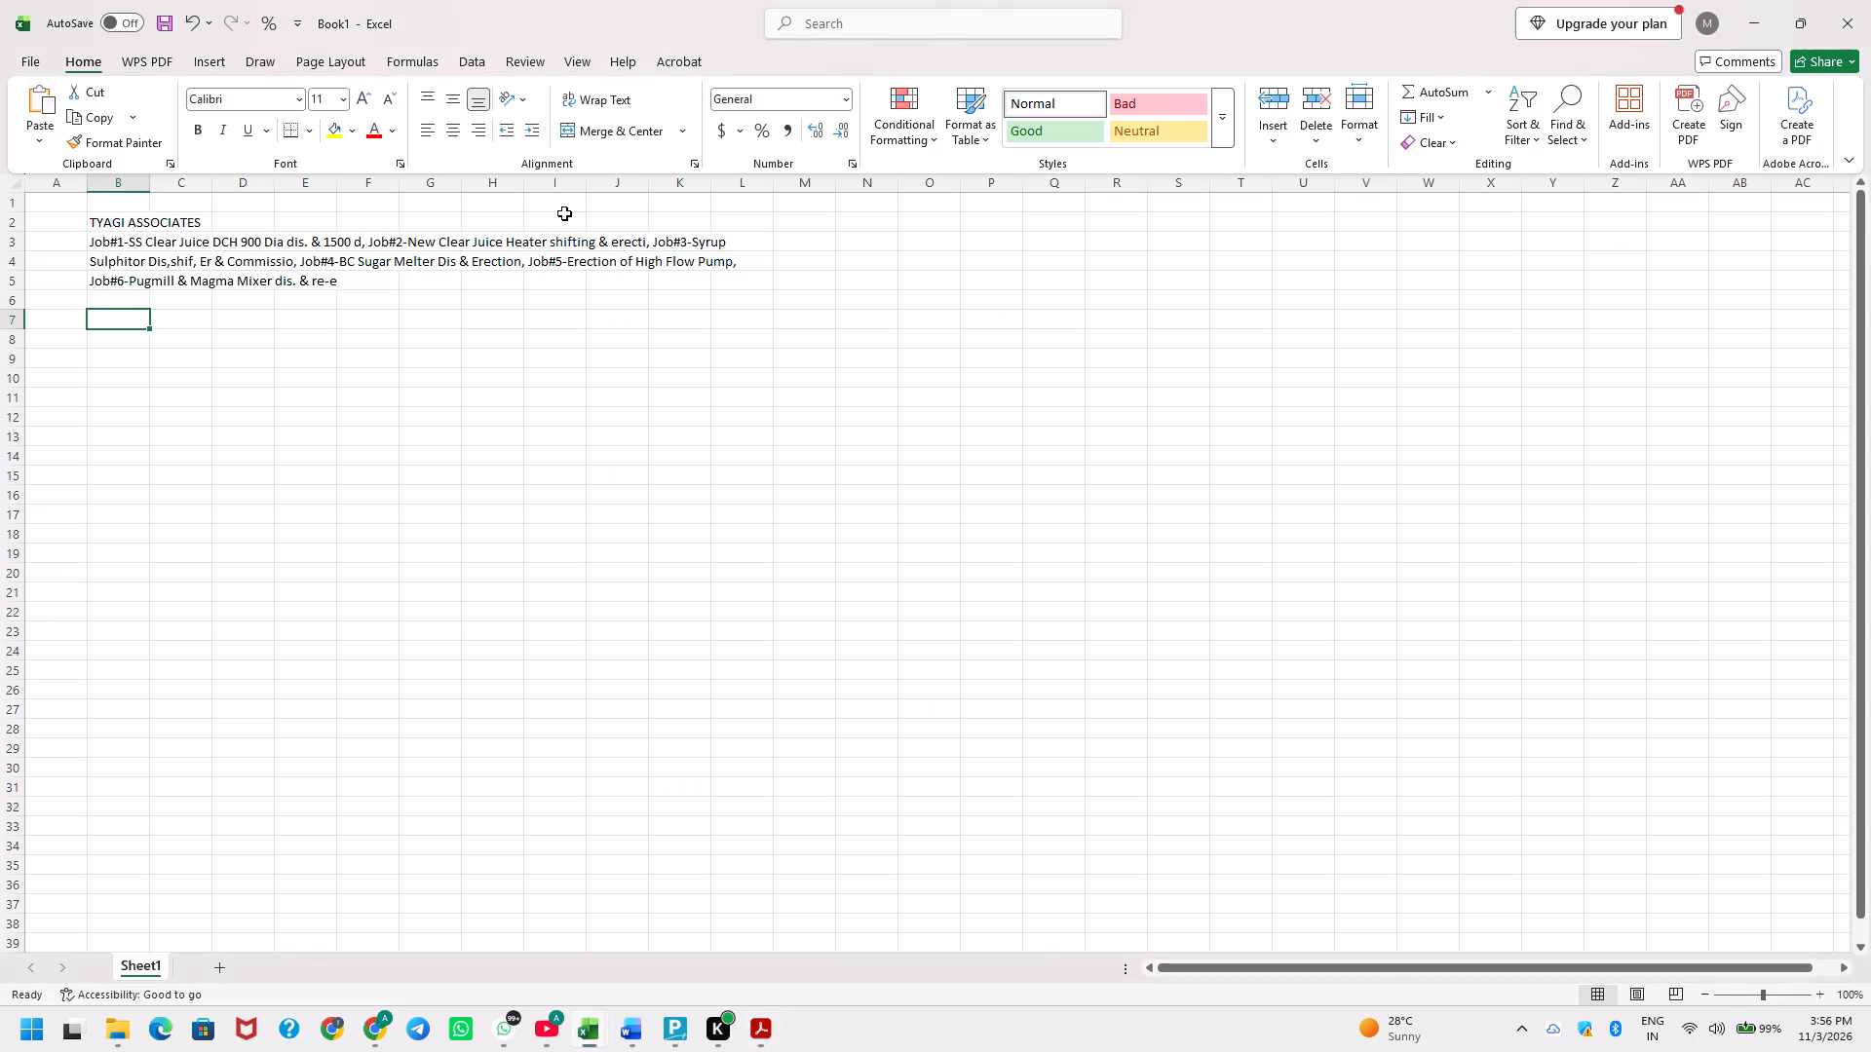
key("shift+Right")
key("shift+Right")
key("shift+Right")
key("shift+Right")
key("shift+Right")
key("shift+Right")
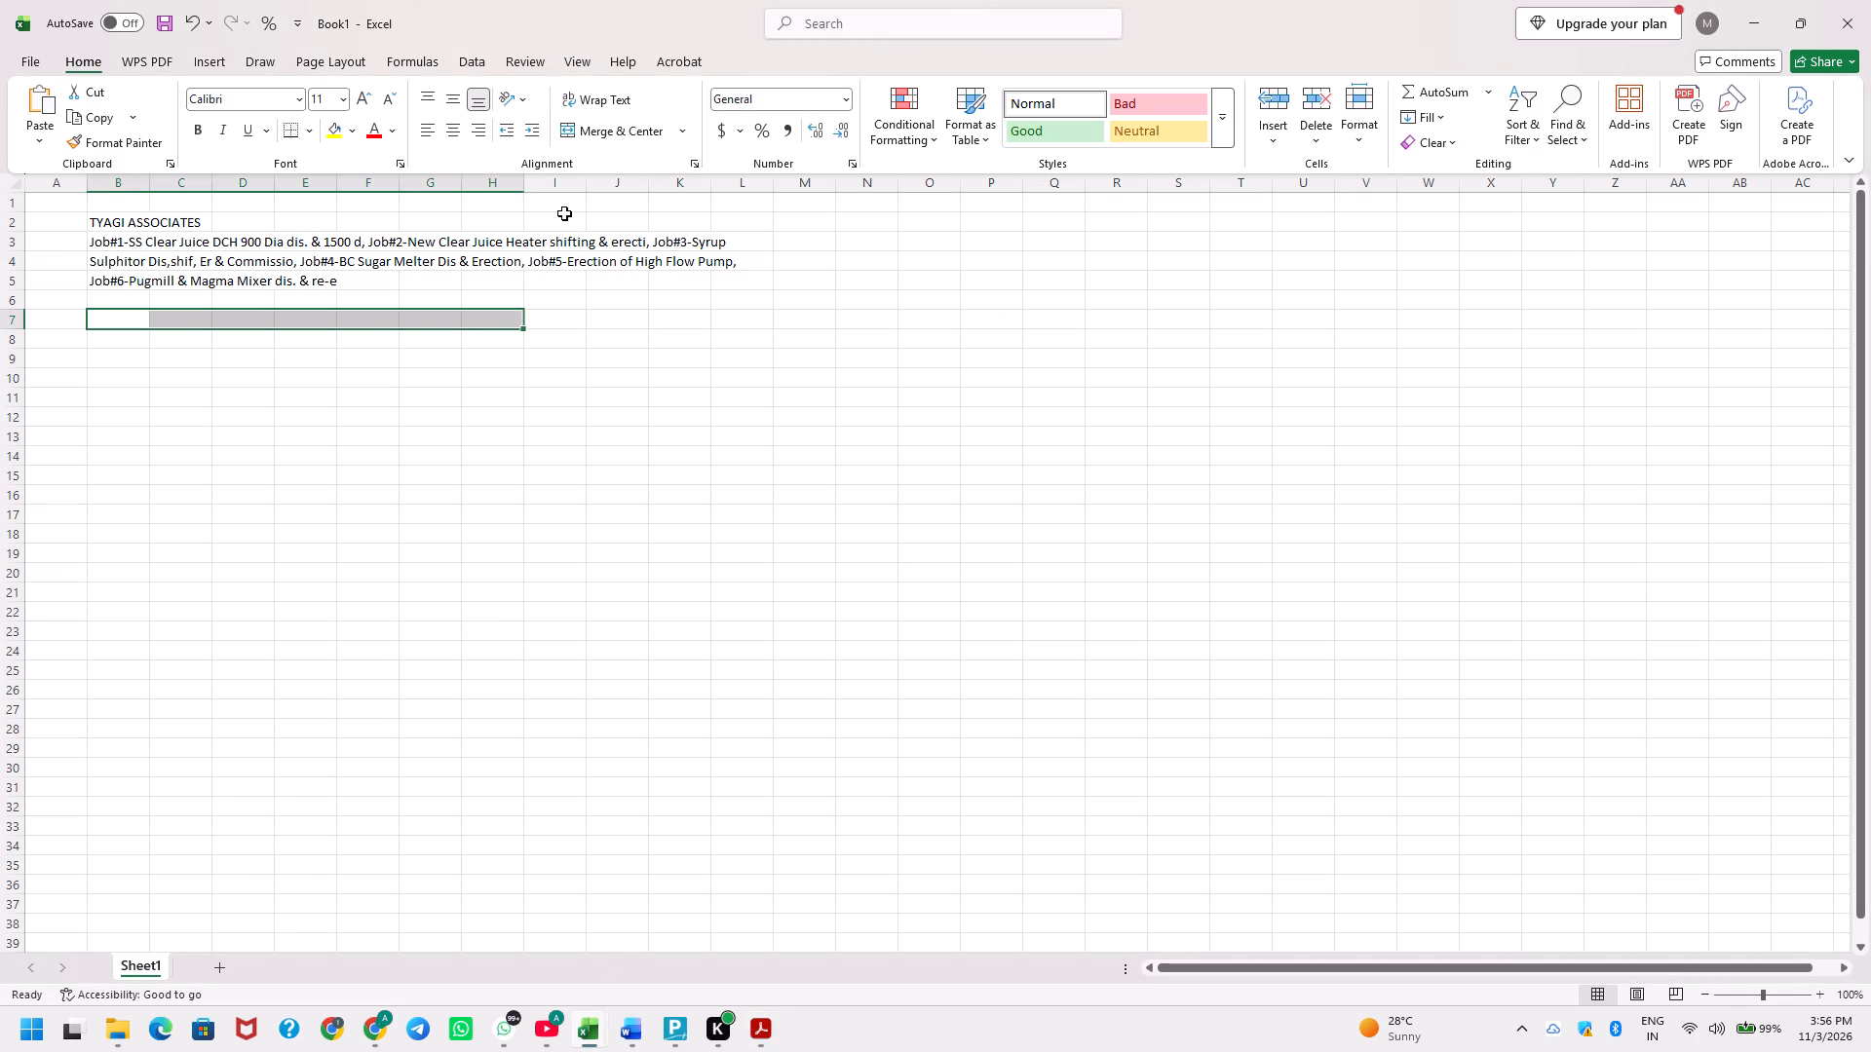
type("hba")
Enter the column headers Sr in B7 and Description in C7, following the PDF table.
key("Left")
key("Right")
key("alt+Tab")
key("alt+Tab")
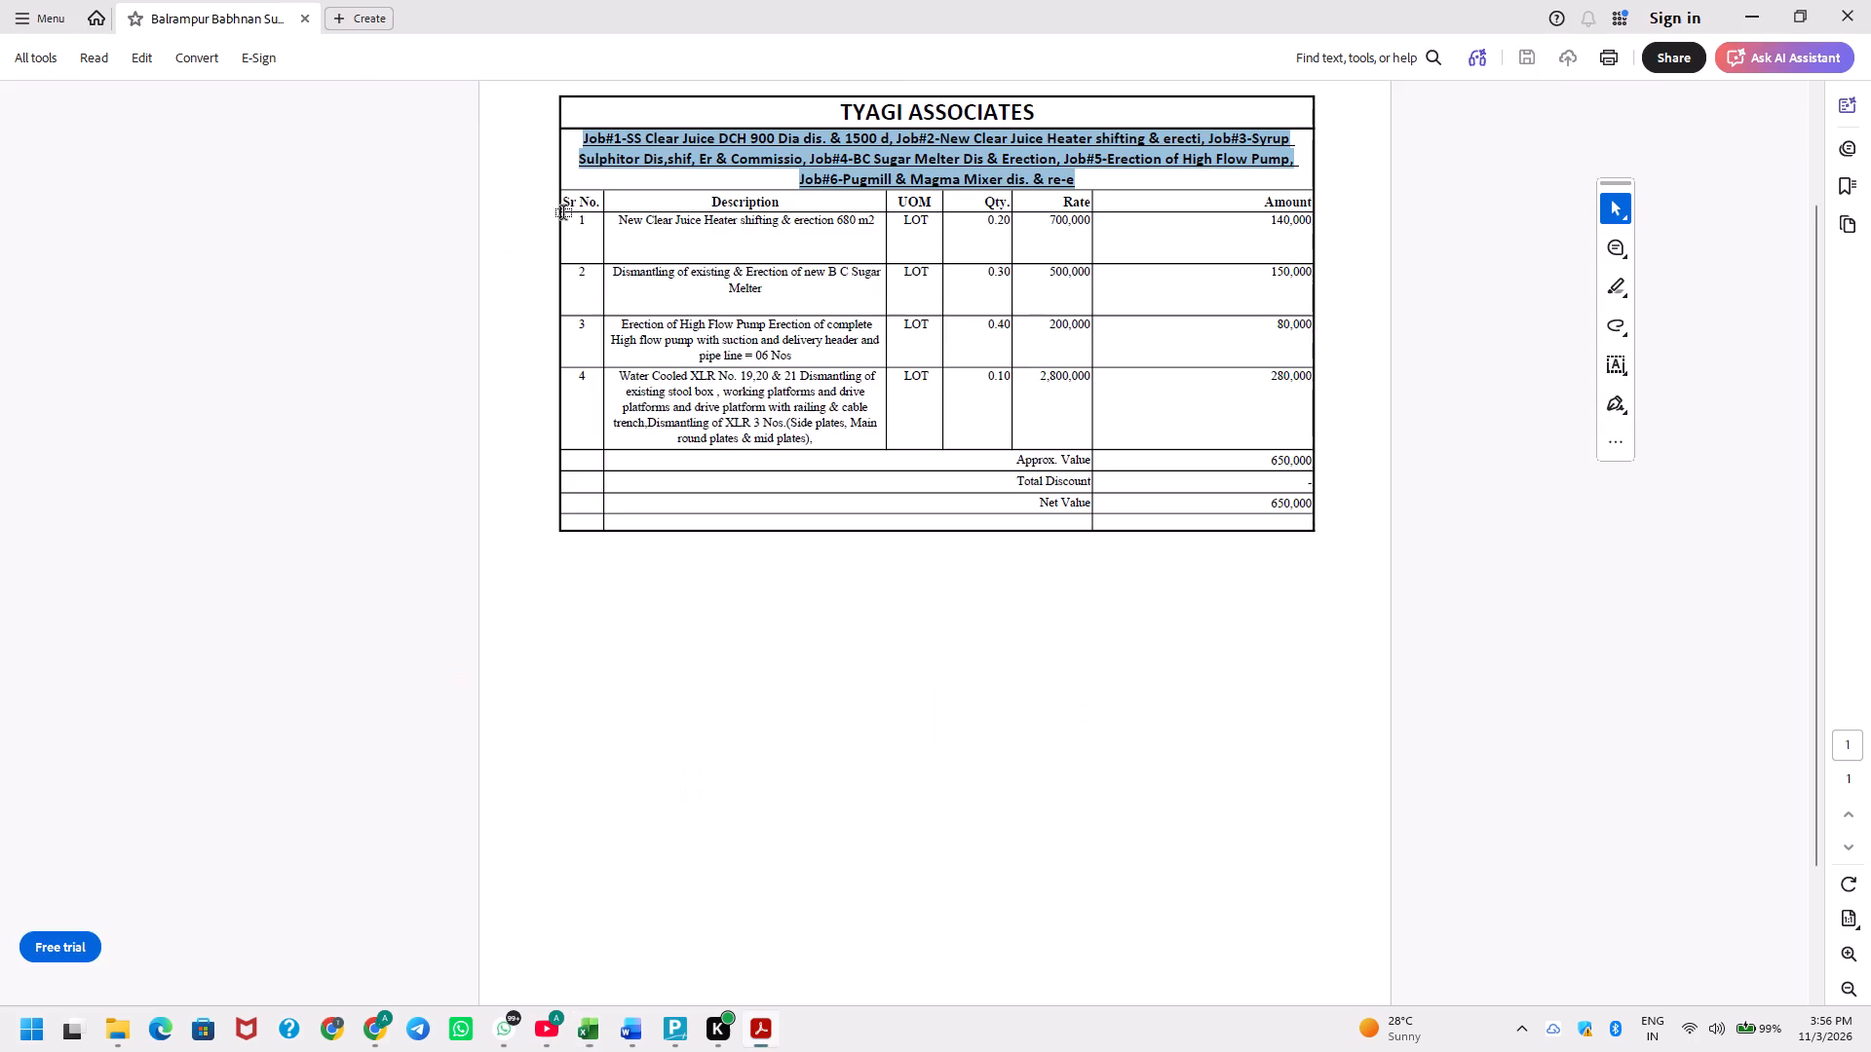
type("Sr")
key("Tab")
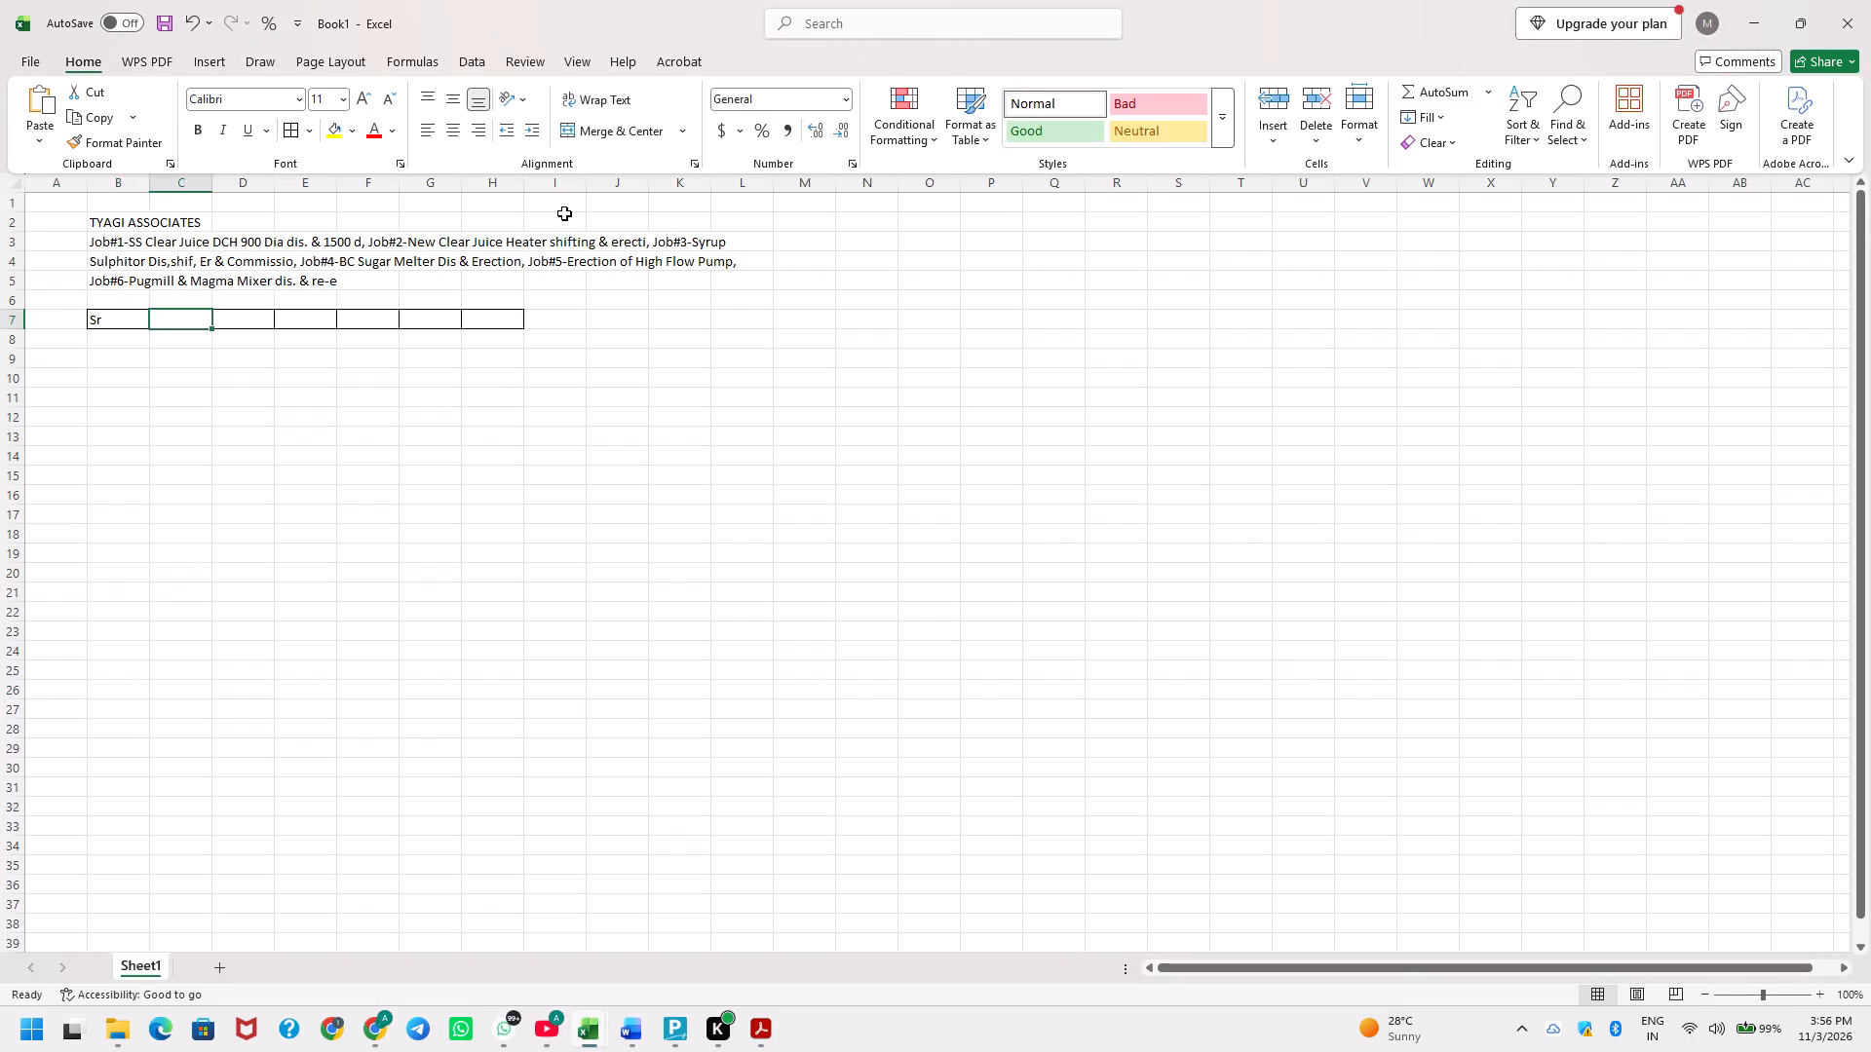
key("alt+Tab")
key("alt+Tab")
type("Dec")
key("BackSpace")
type("scription")
key("Tab")
Enter the remaining column headers UOM, QTY, rate and Amount in D7 through G7, following the PDF table.
key("alt+Tab")
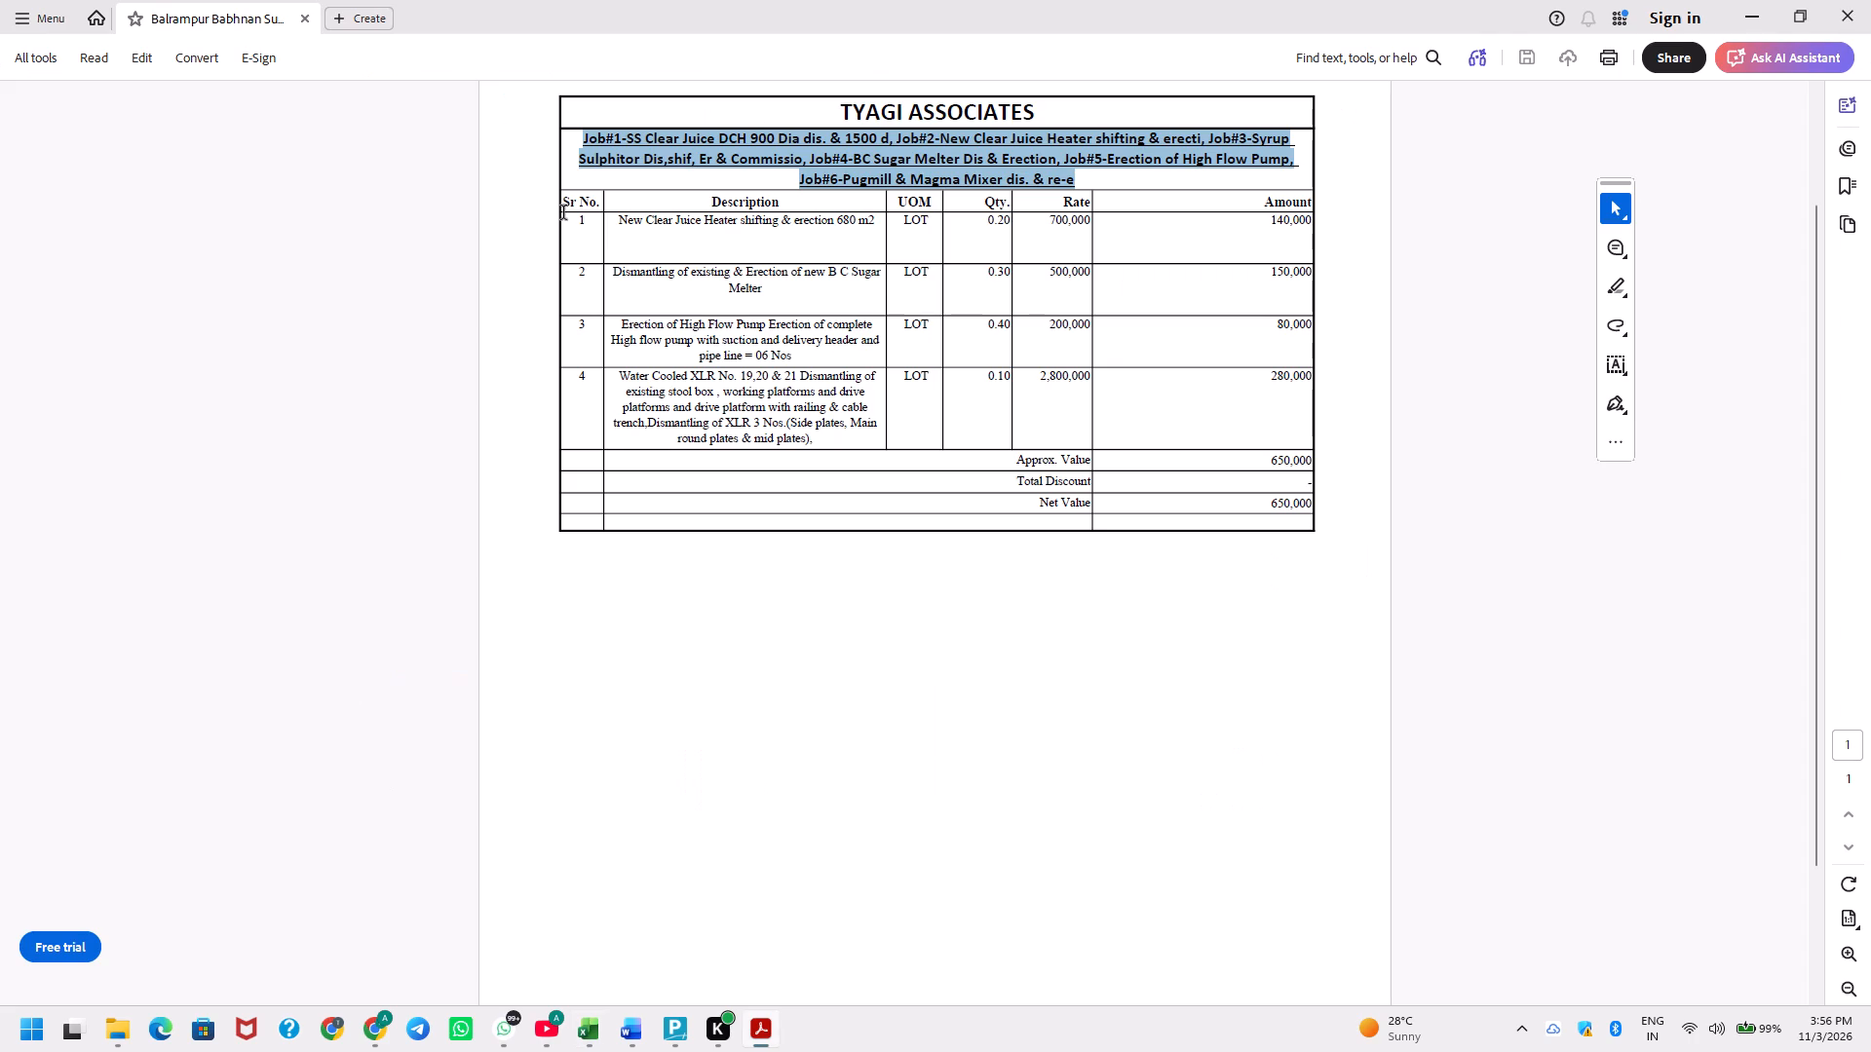
key("alt+Tab")
type("UON")
key("shift+BackSpace")
key("shift+m")
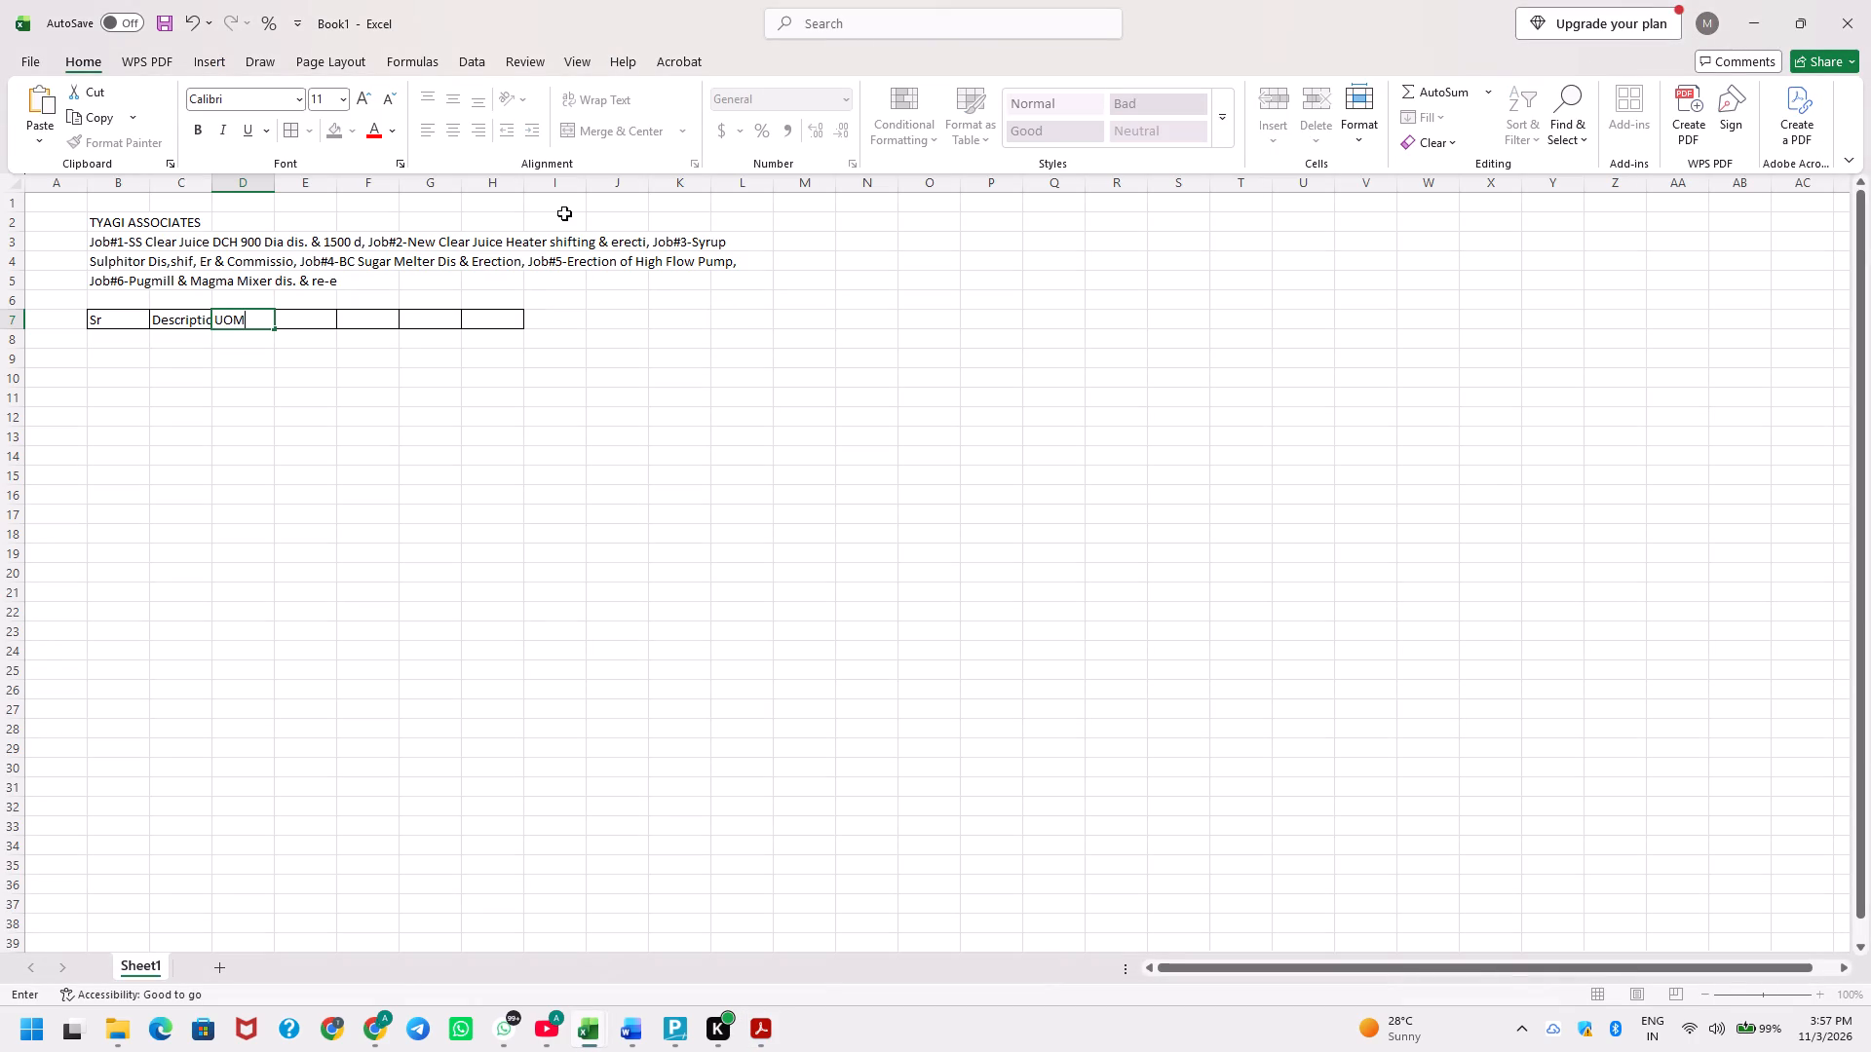
key("Tab")
type("QTY")
key("Tab")
key("alt+Tab")
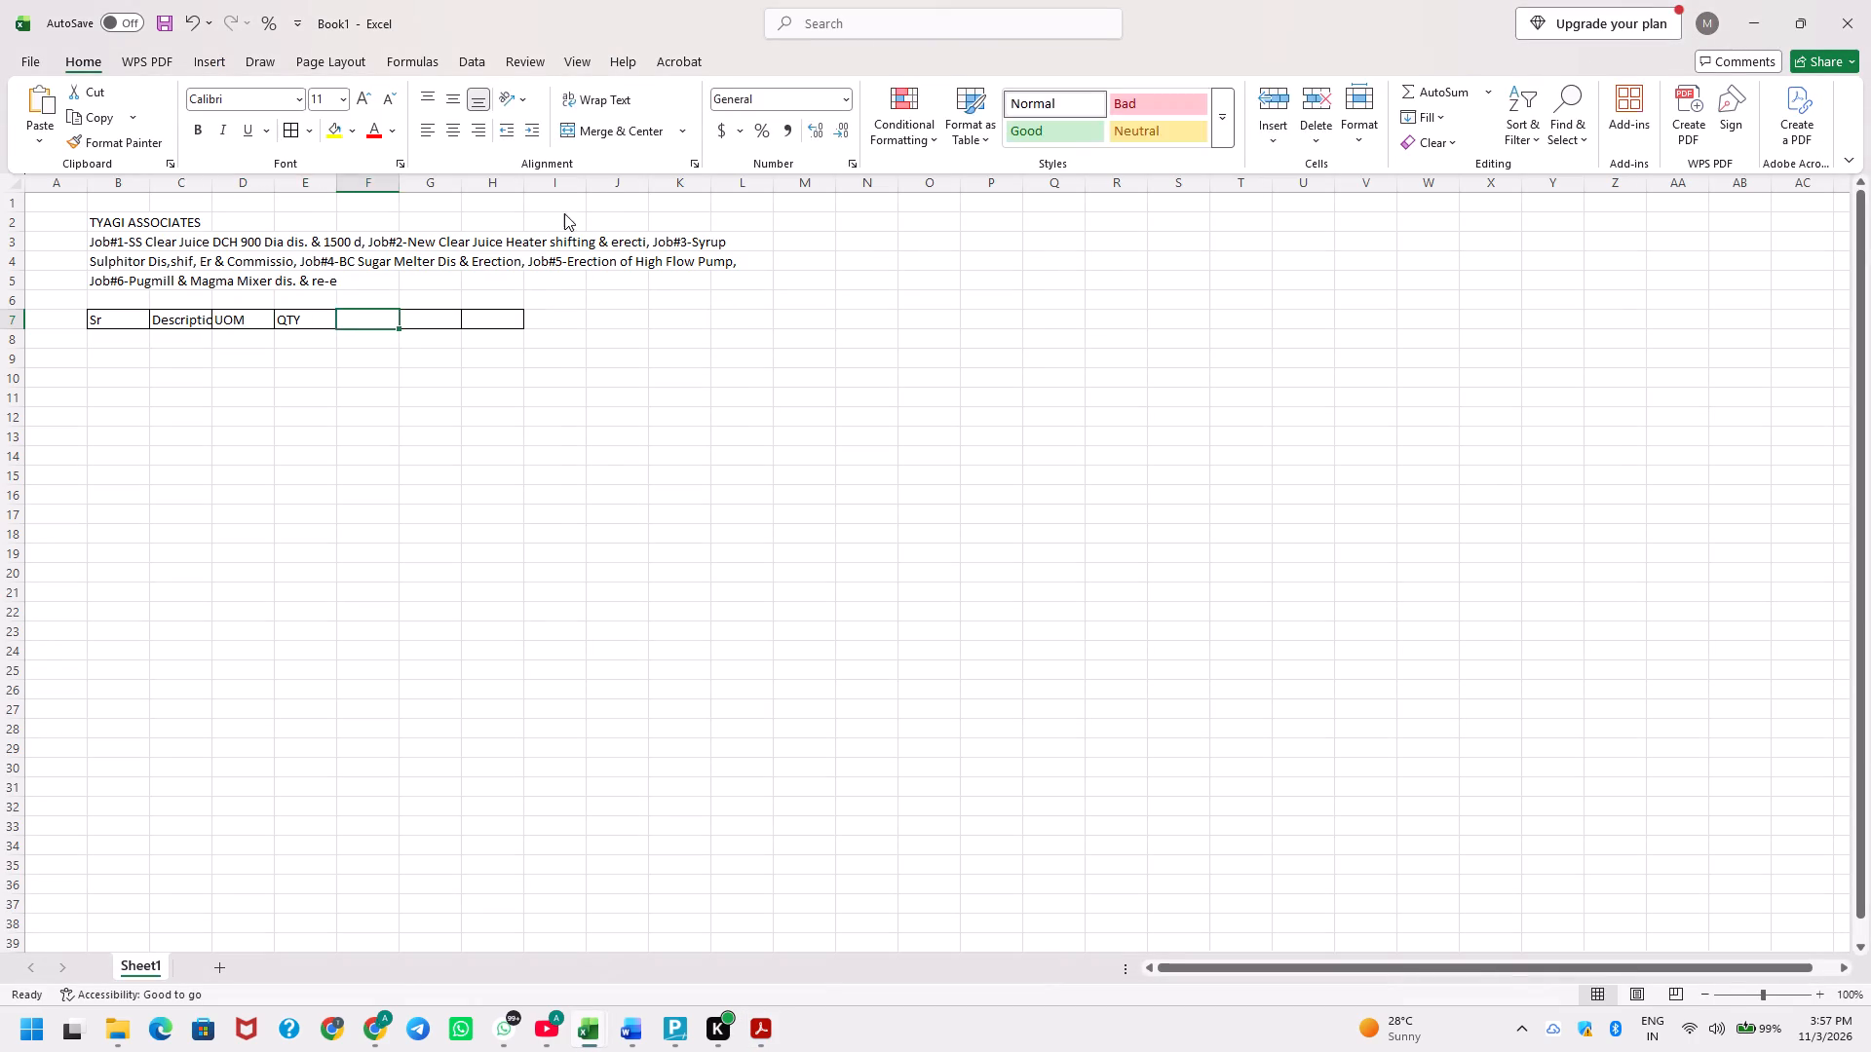
key("alt+Tab")
type("rate")
key("Tab")
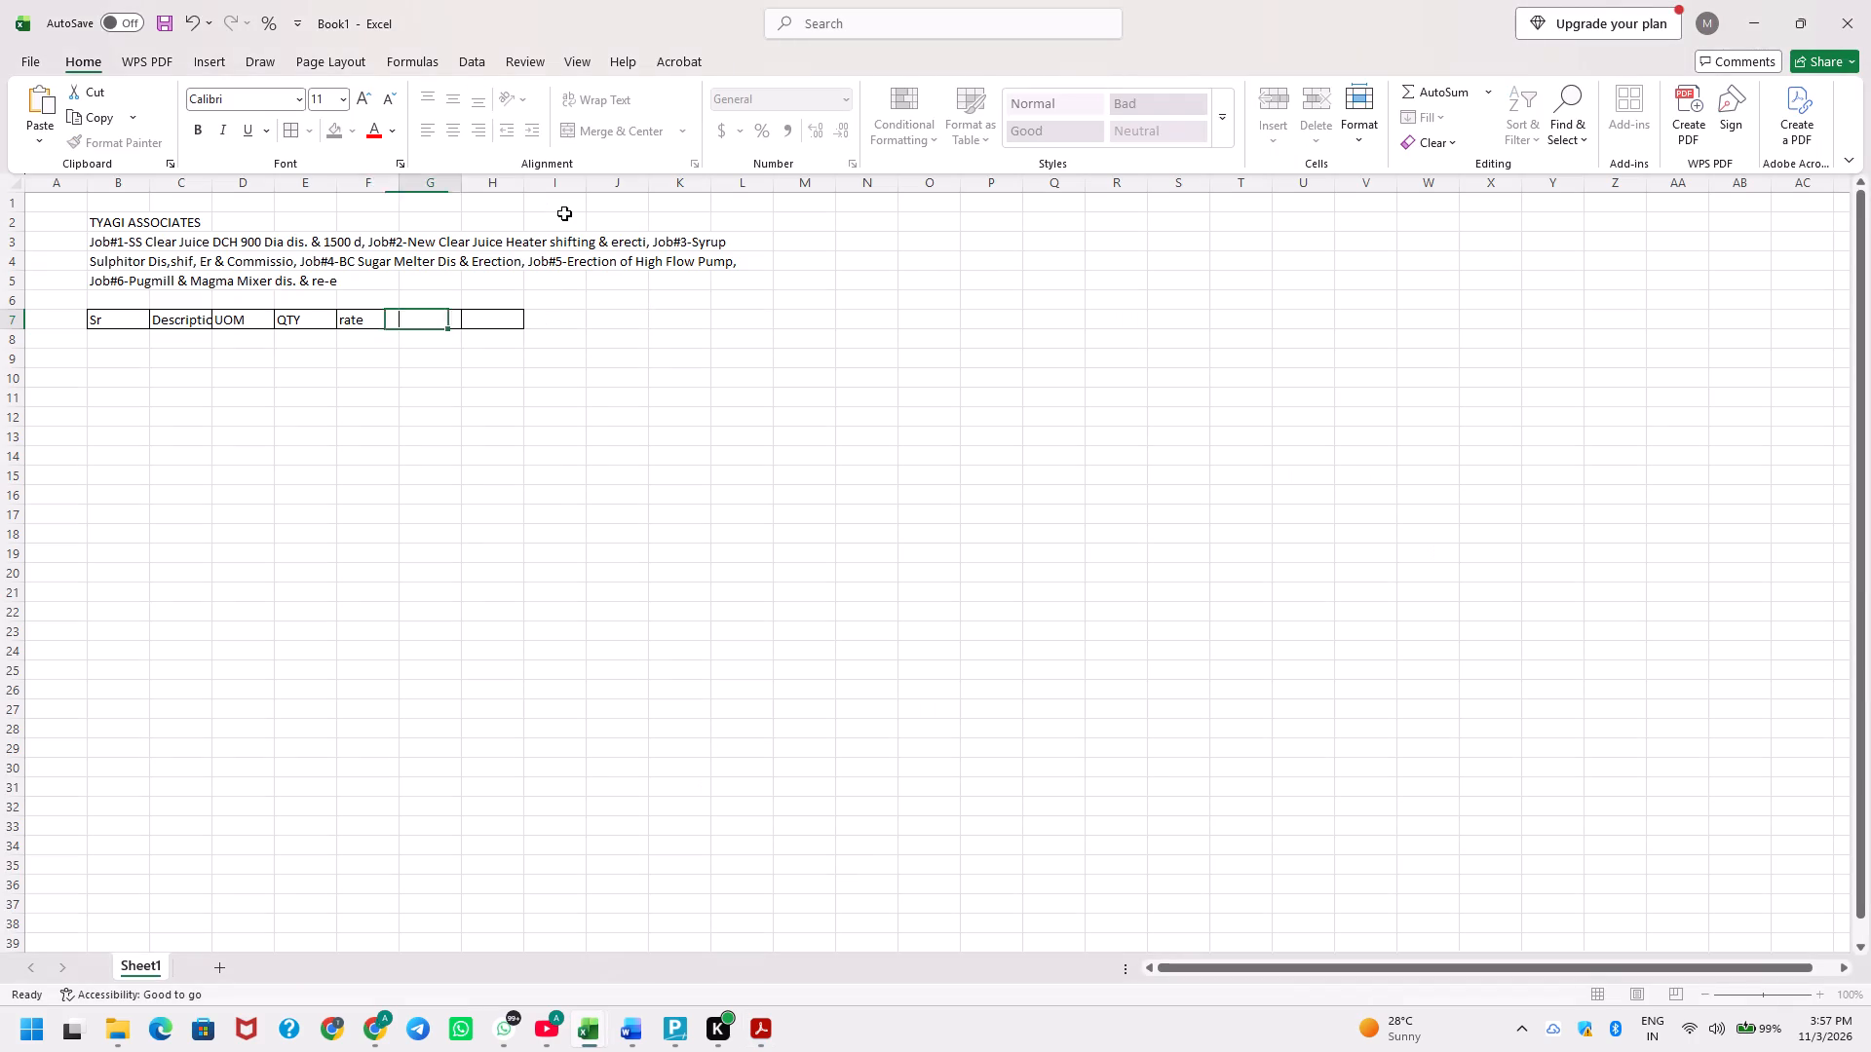
key("alt+Tab")
key("alt+Tab")
type("Amount")
key("Return")
Delete column H, the empty bordered column after Amount.
key("Up")
key("Right")
key("Right")
key("Right")
key("Right")
key("Right")
key("Right")
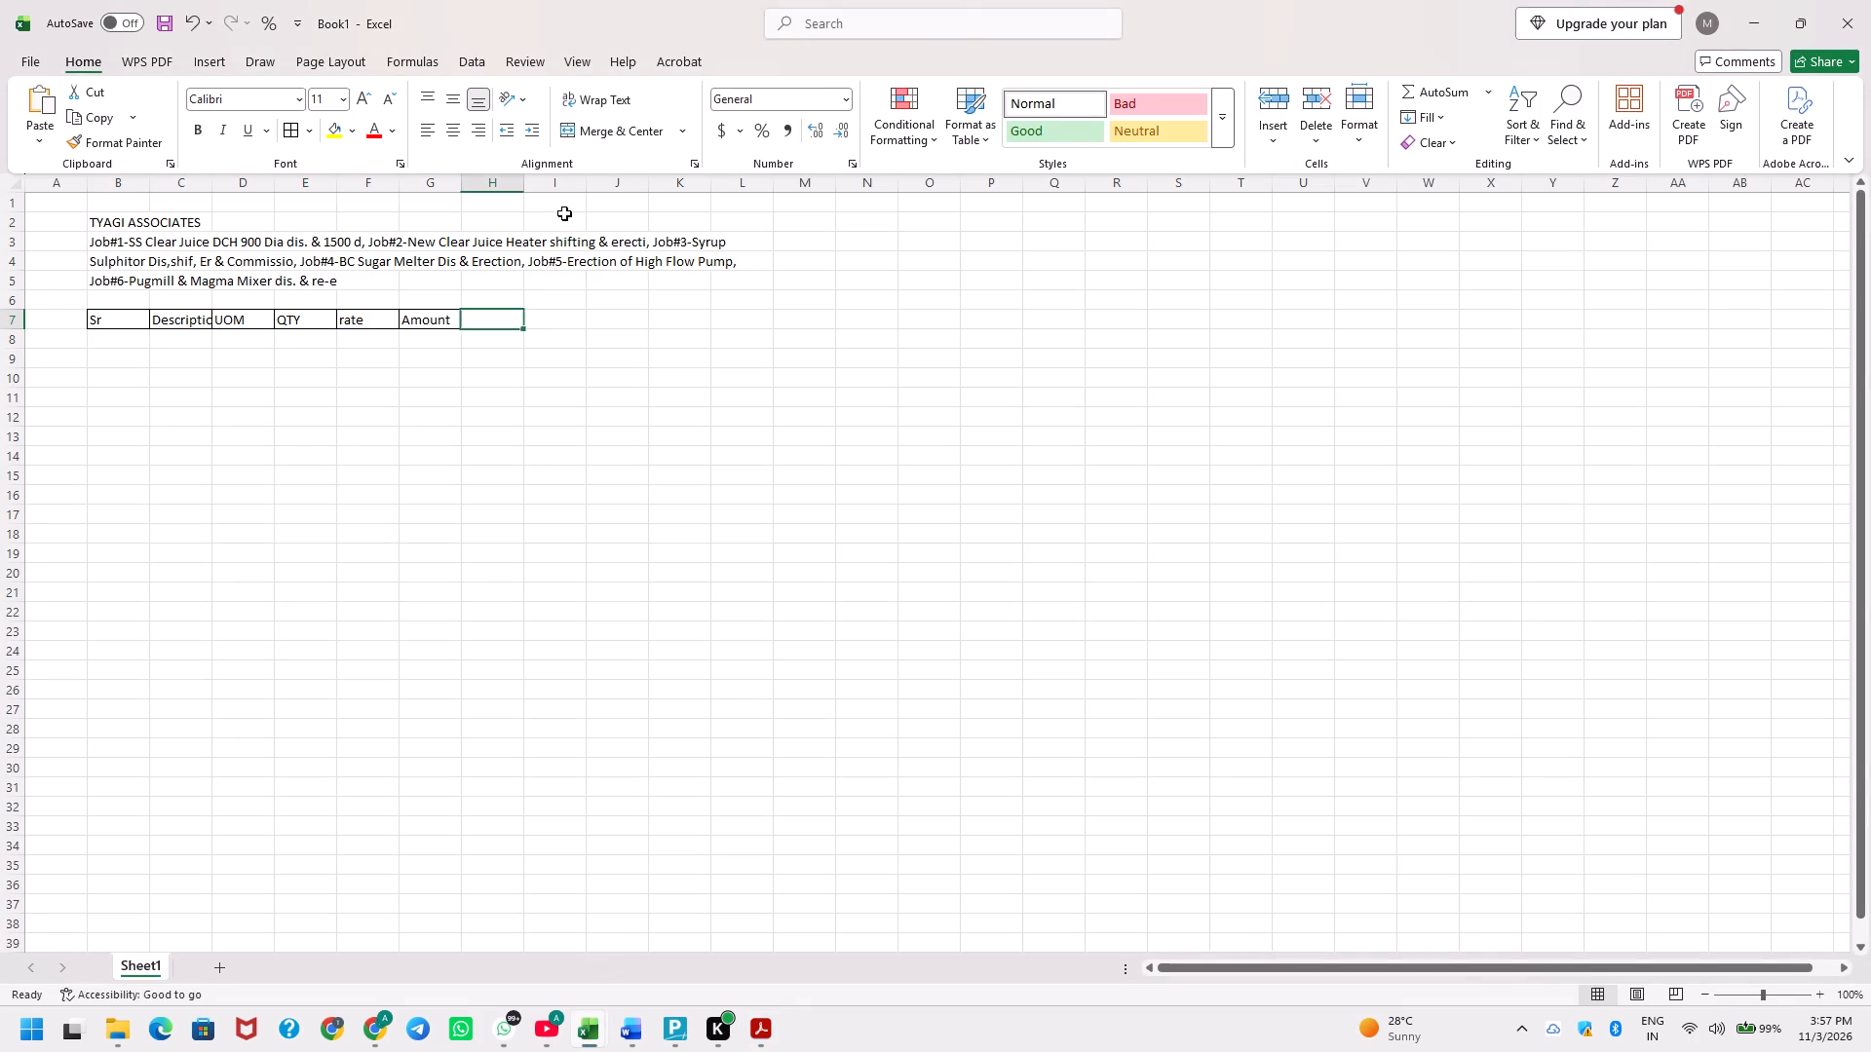
key("ctrl+space")
key("ctrl+minus")
Merge and center the TYAGI ASSOCIATES title across cells B2 through G2.
key("Up")
key("Left")
key("Up")
key("Up")
key("Up")
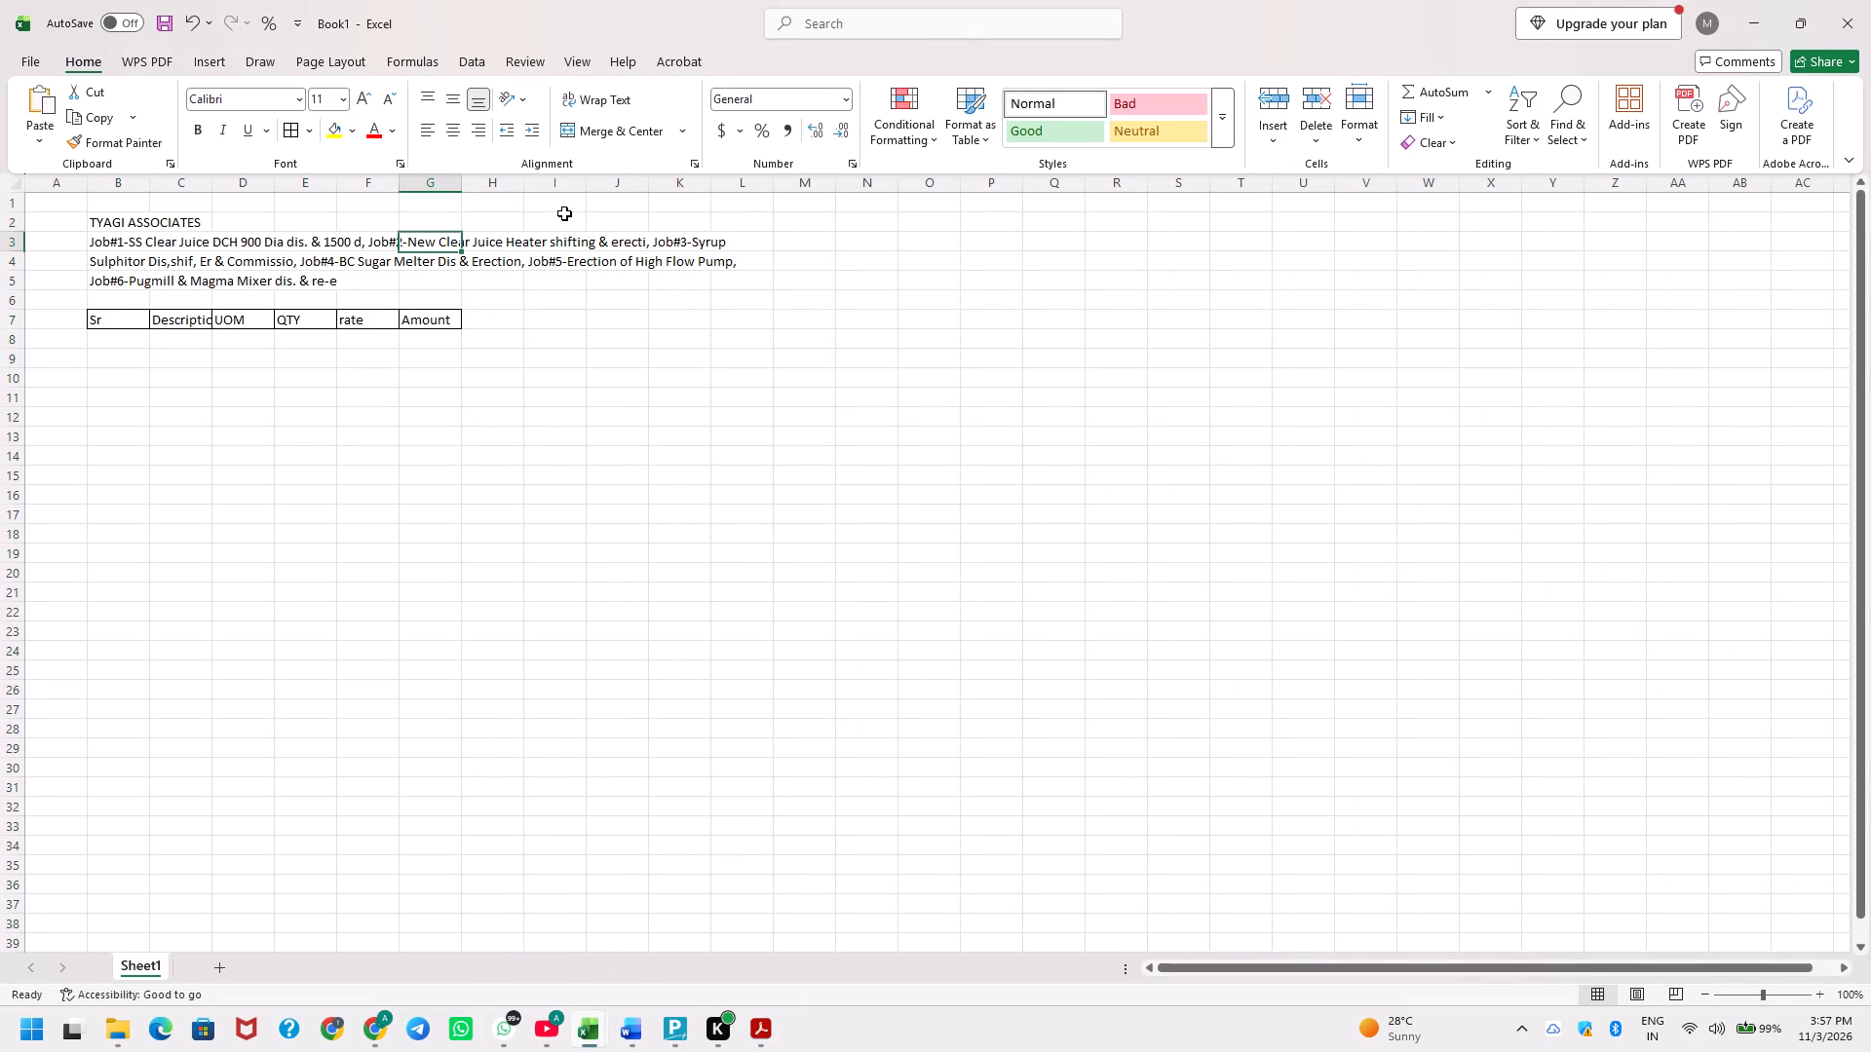
key("Up")
key("Up")
key("Left")
key("Left")
key("Left")
key("Left")
key("Left")
key("Down")
key("shift+Right")
key("shift+Right")
key("shift+Right")
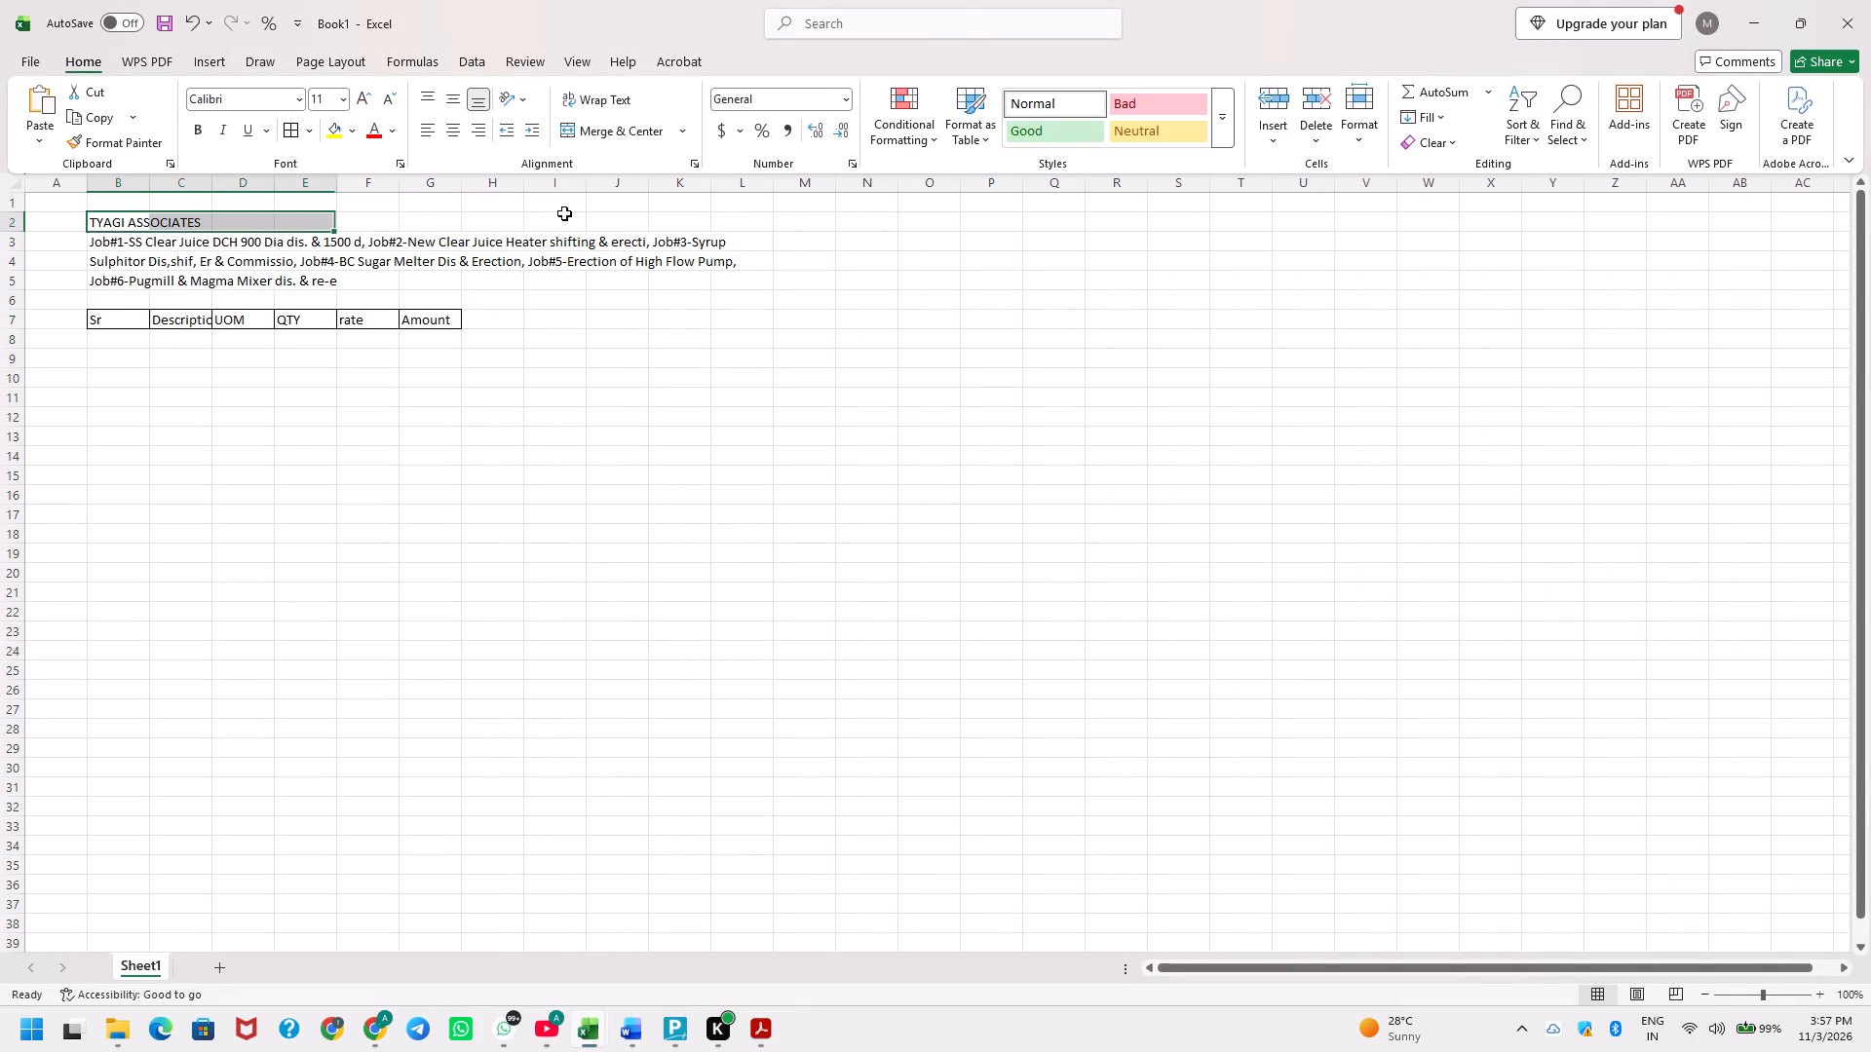
key("shift+Right")
key("shift+Right")
type("hmc")
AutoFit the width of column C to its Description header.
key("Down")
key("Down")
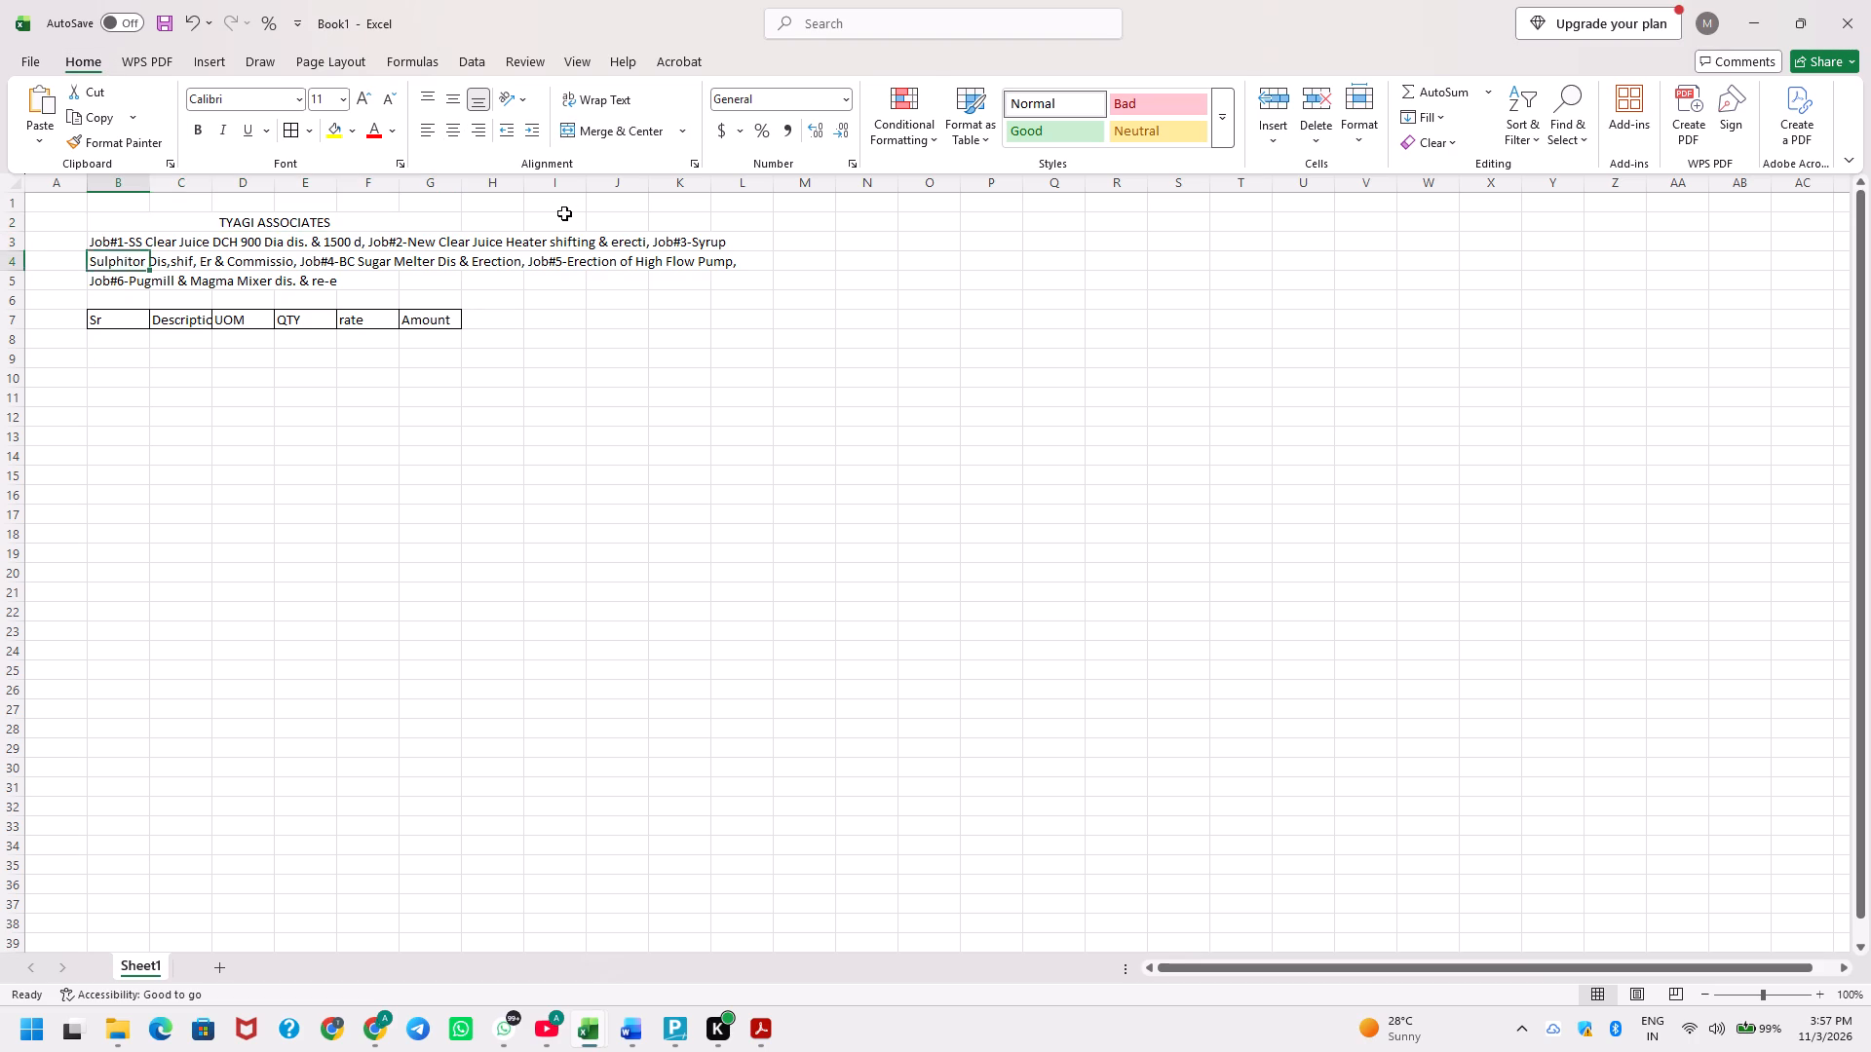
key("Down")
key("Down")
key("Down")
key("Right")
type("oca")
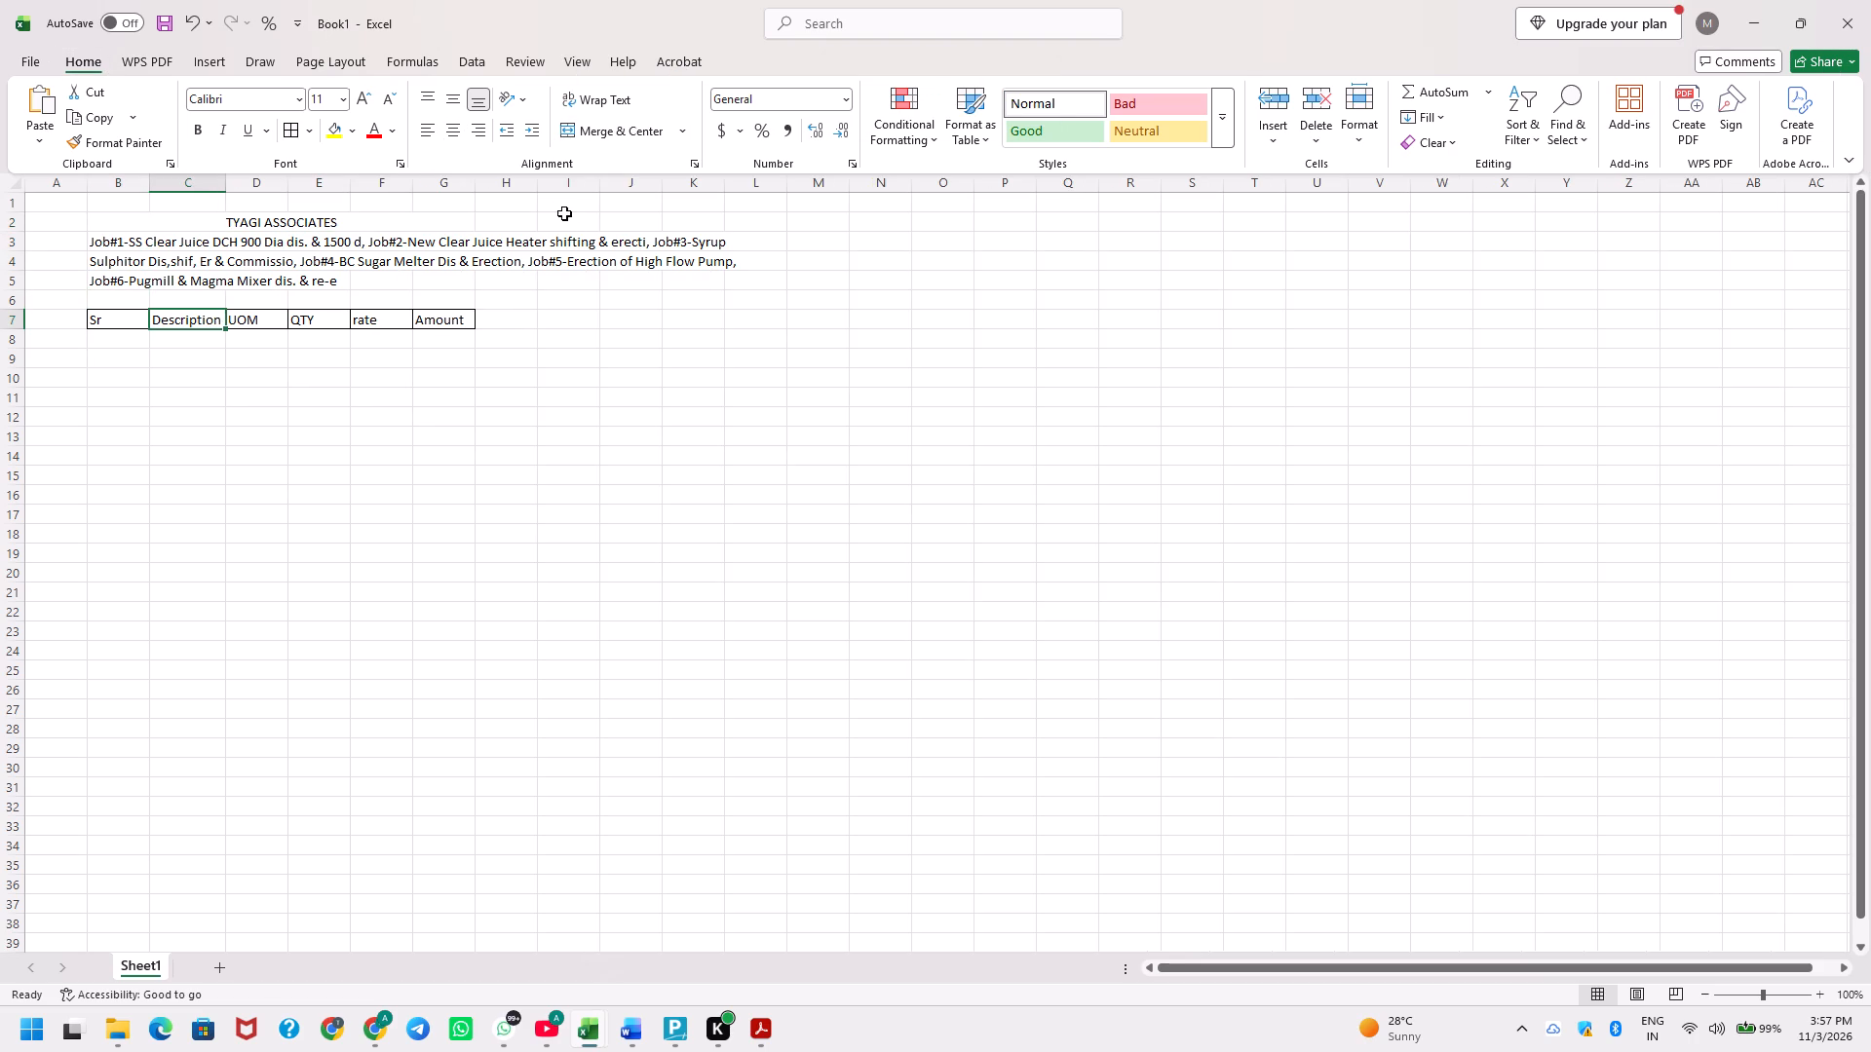
Narrow the Sr column B and widen the Description column C so the table spans the job heading's width.
left_click_drag(153, 180, 182, 181)
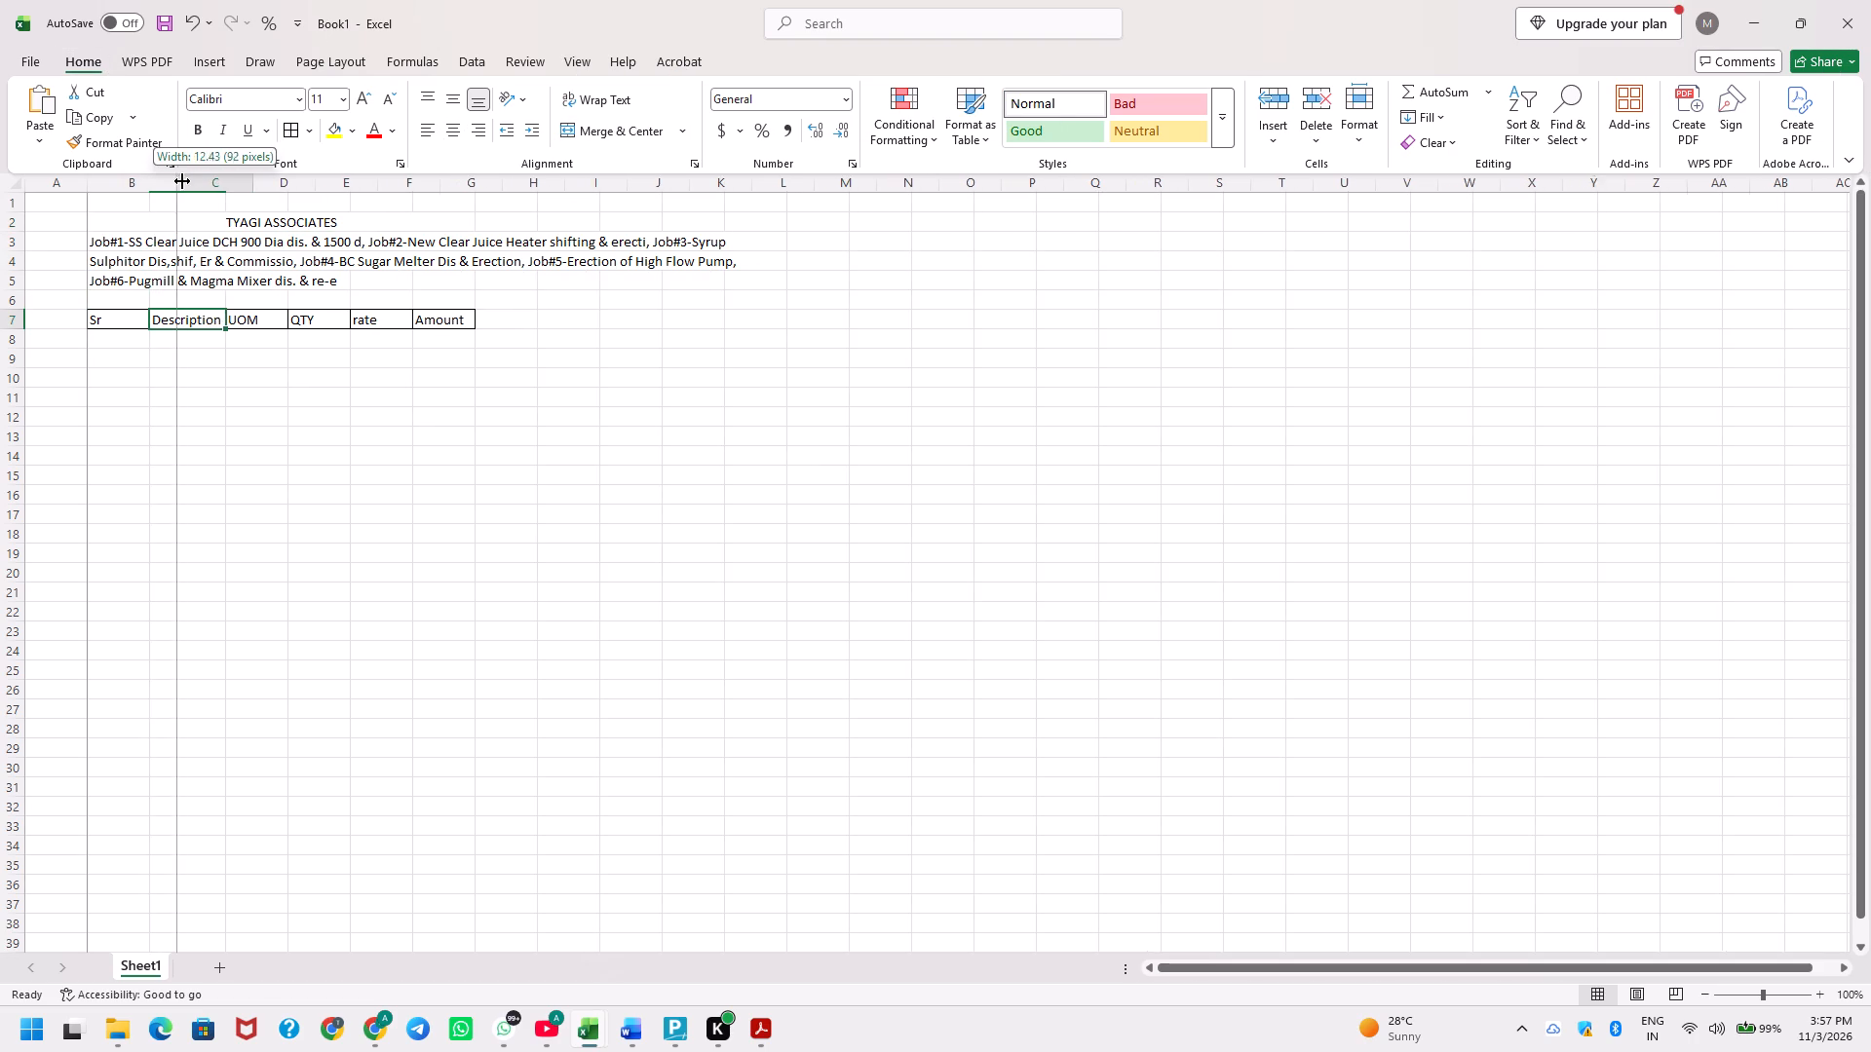
left_click_drag(182, 181, 184, 181)
left_click_drag(258, 183, 283, 183)
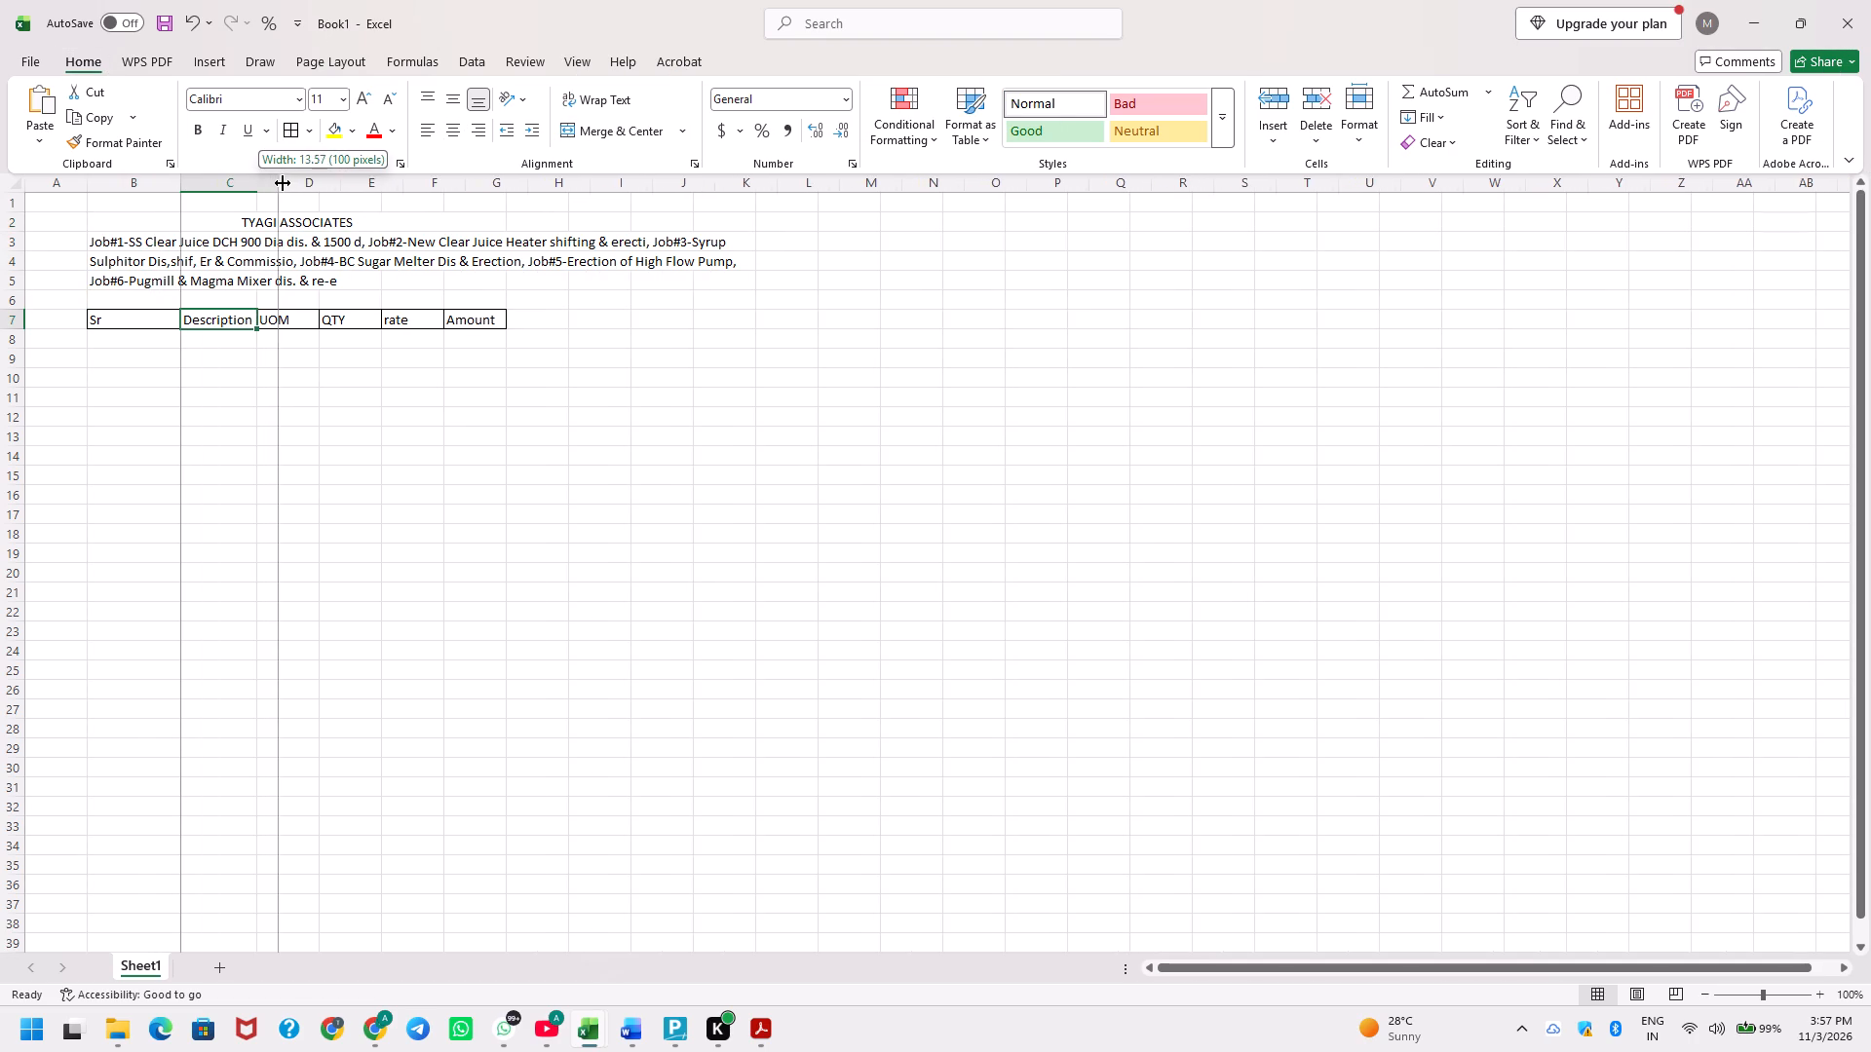
left_click_drag(283, 183, 338, 176)
left_click_drag(178, 186, 177, 186)
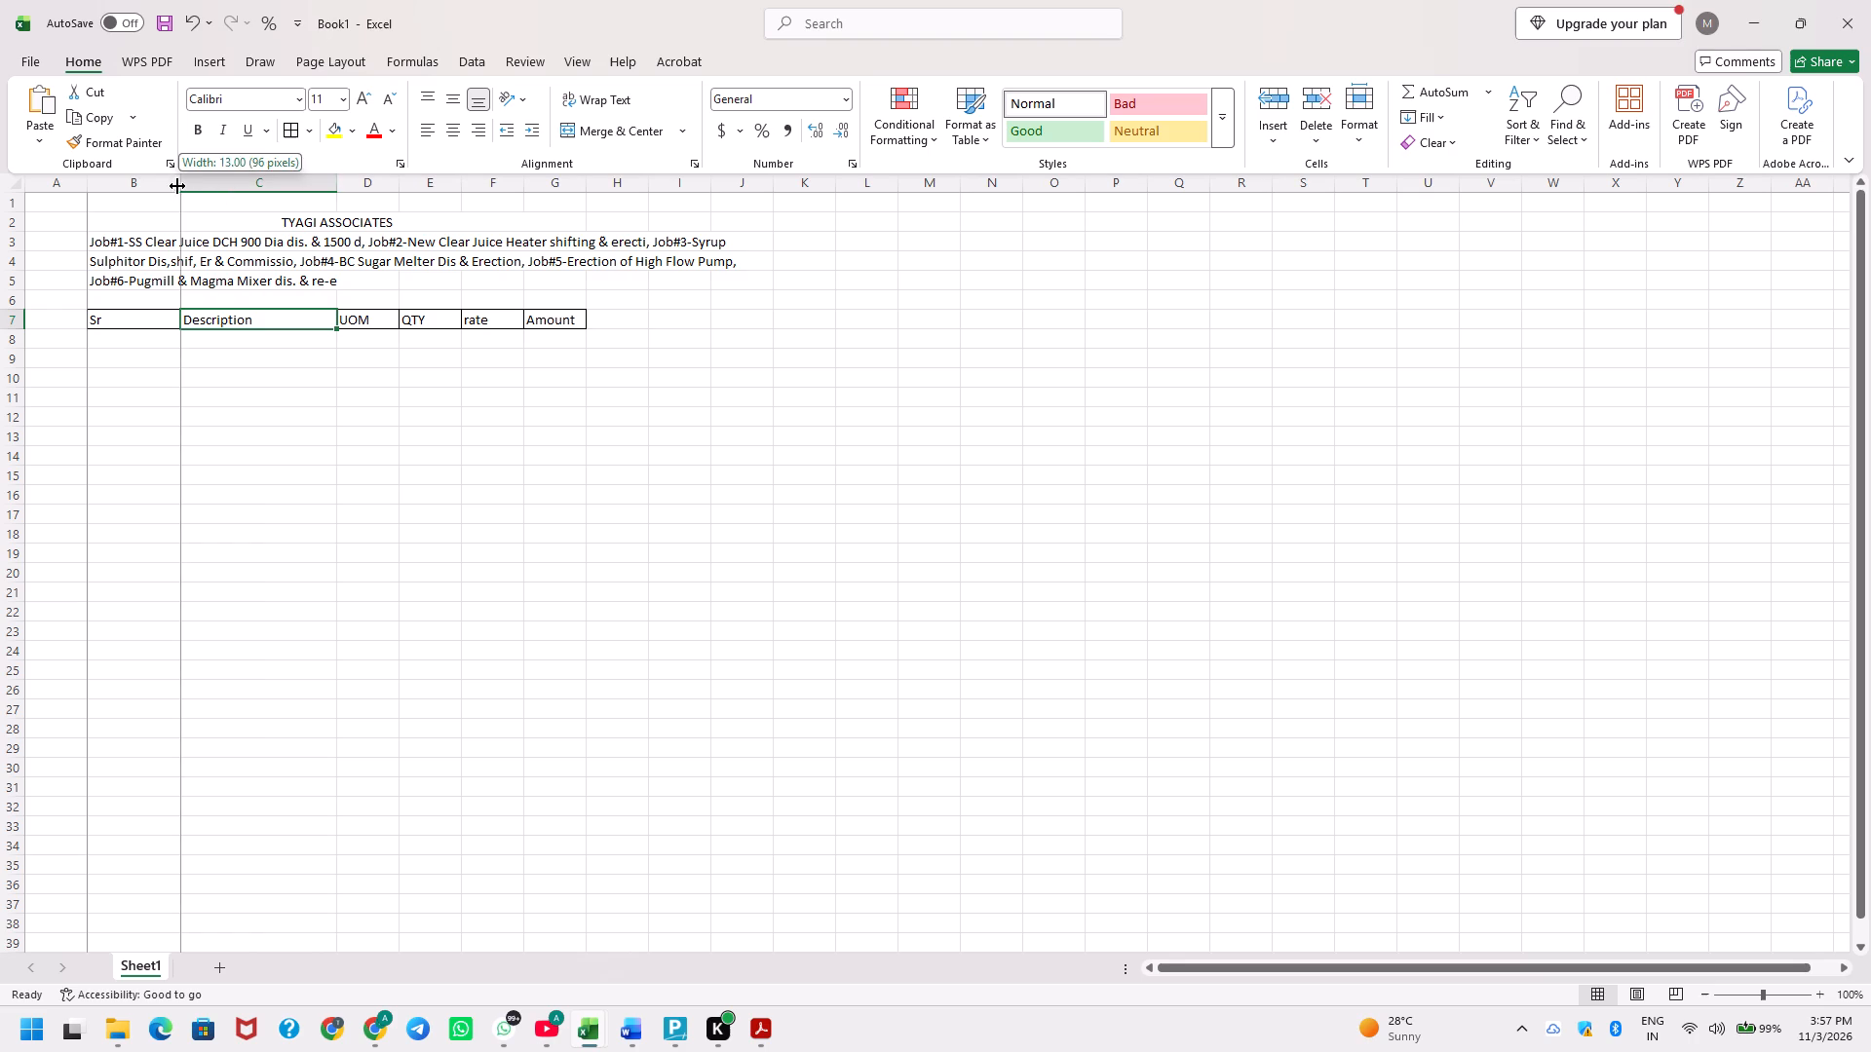
left_click_drag(177, 186, 134, 188)
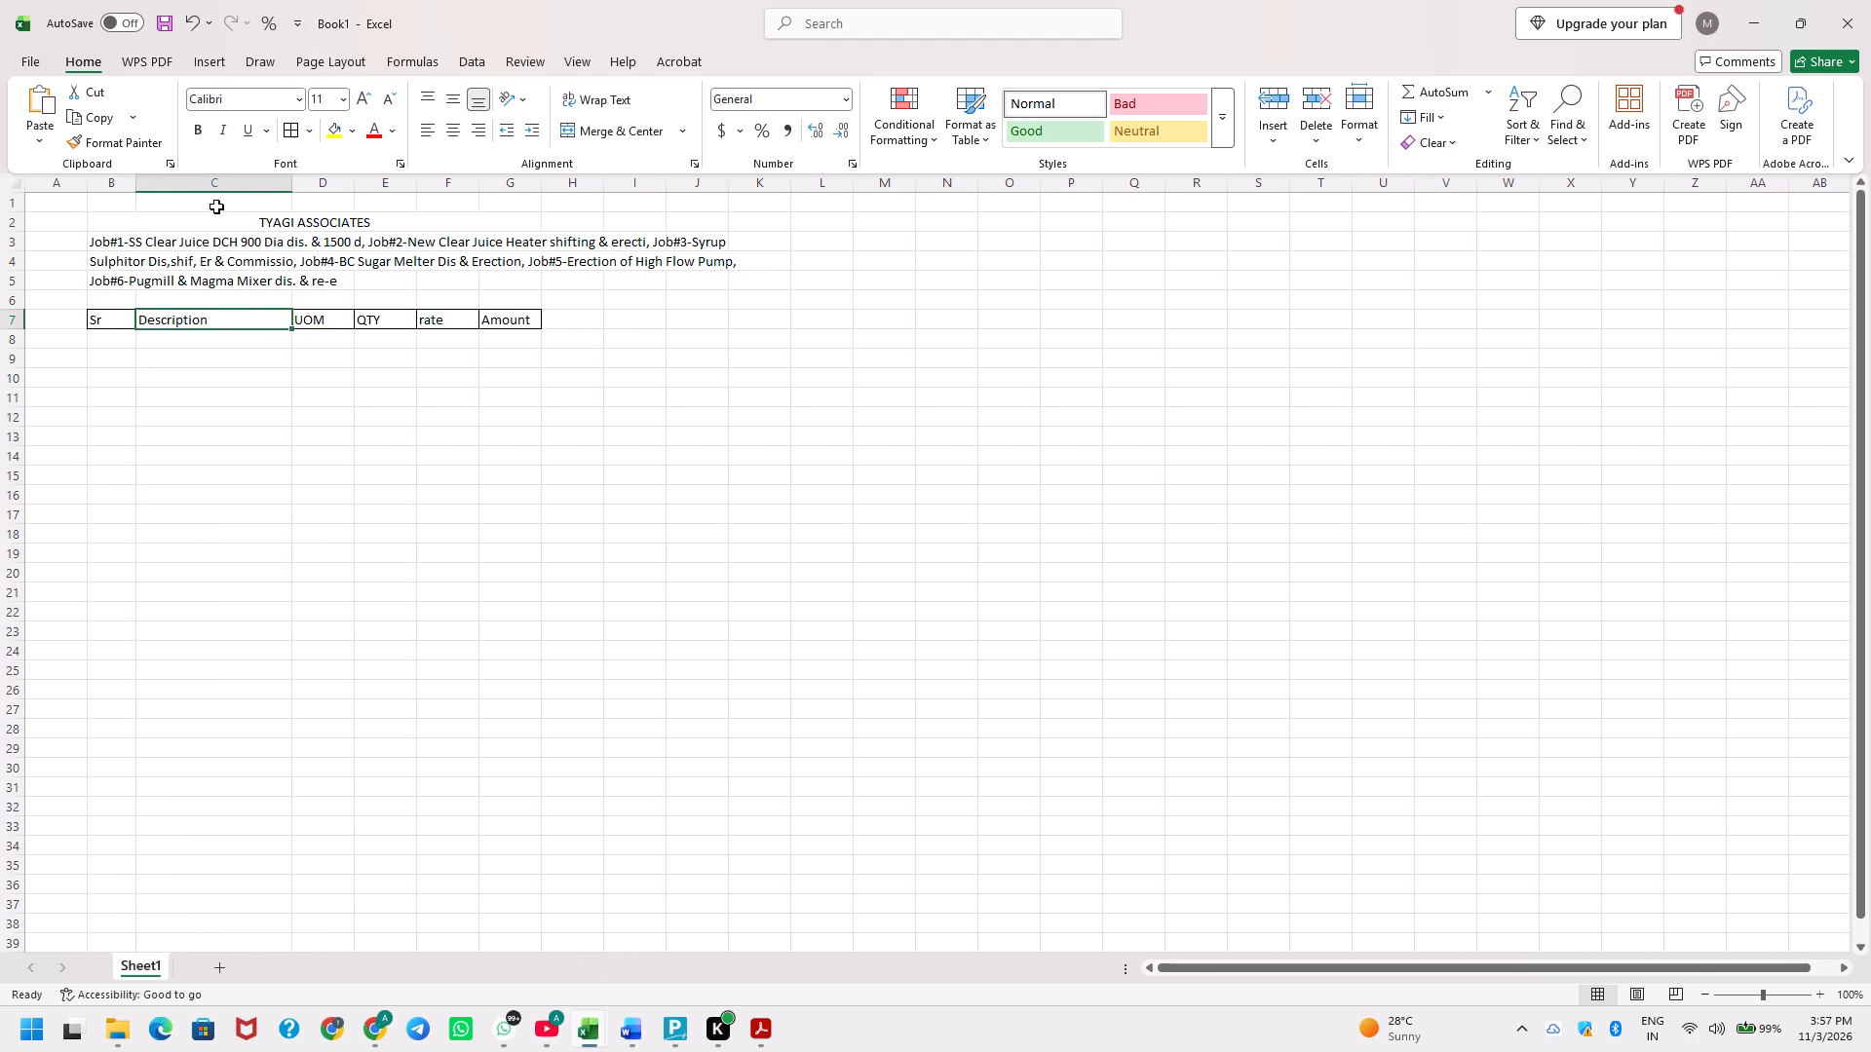
left_click_drag(289, 192, 393, 186)
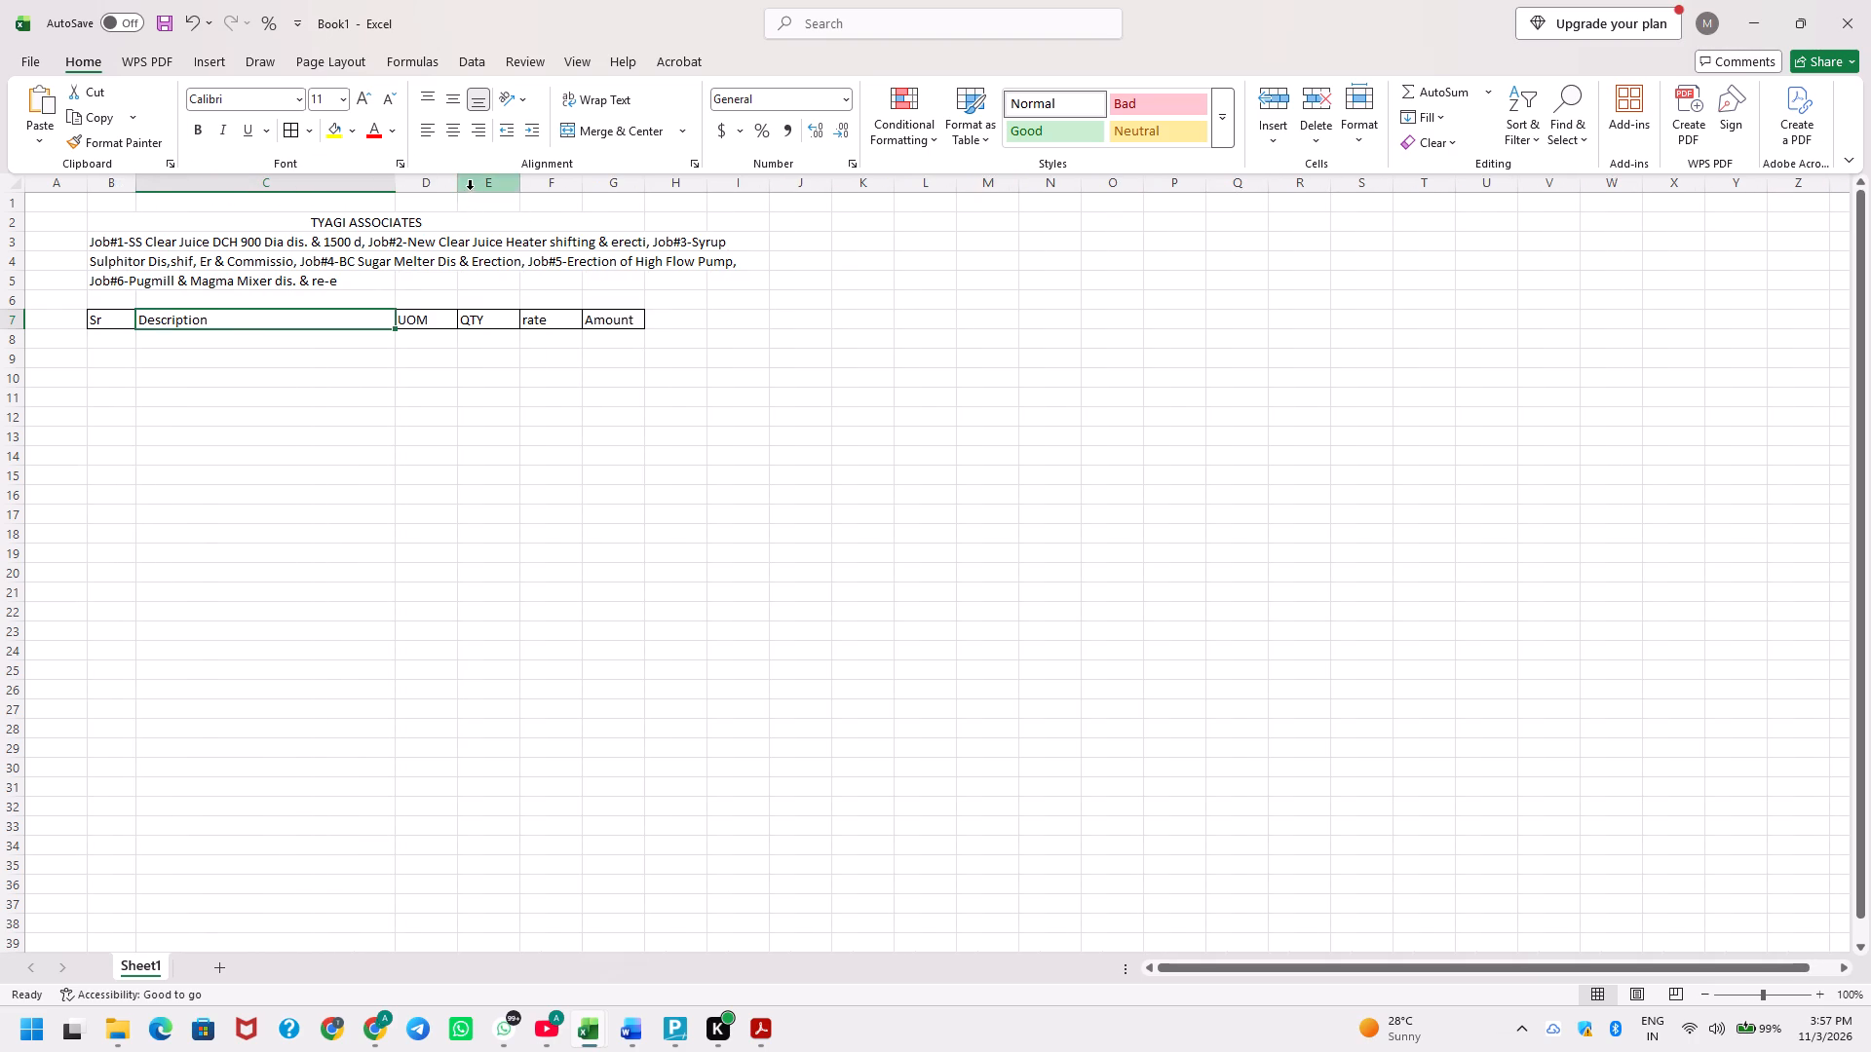
left_click_drag(393, 186, 442, 179)
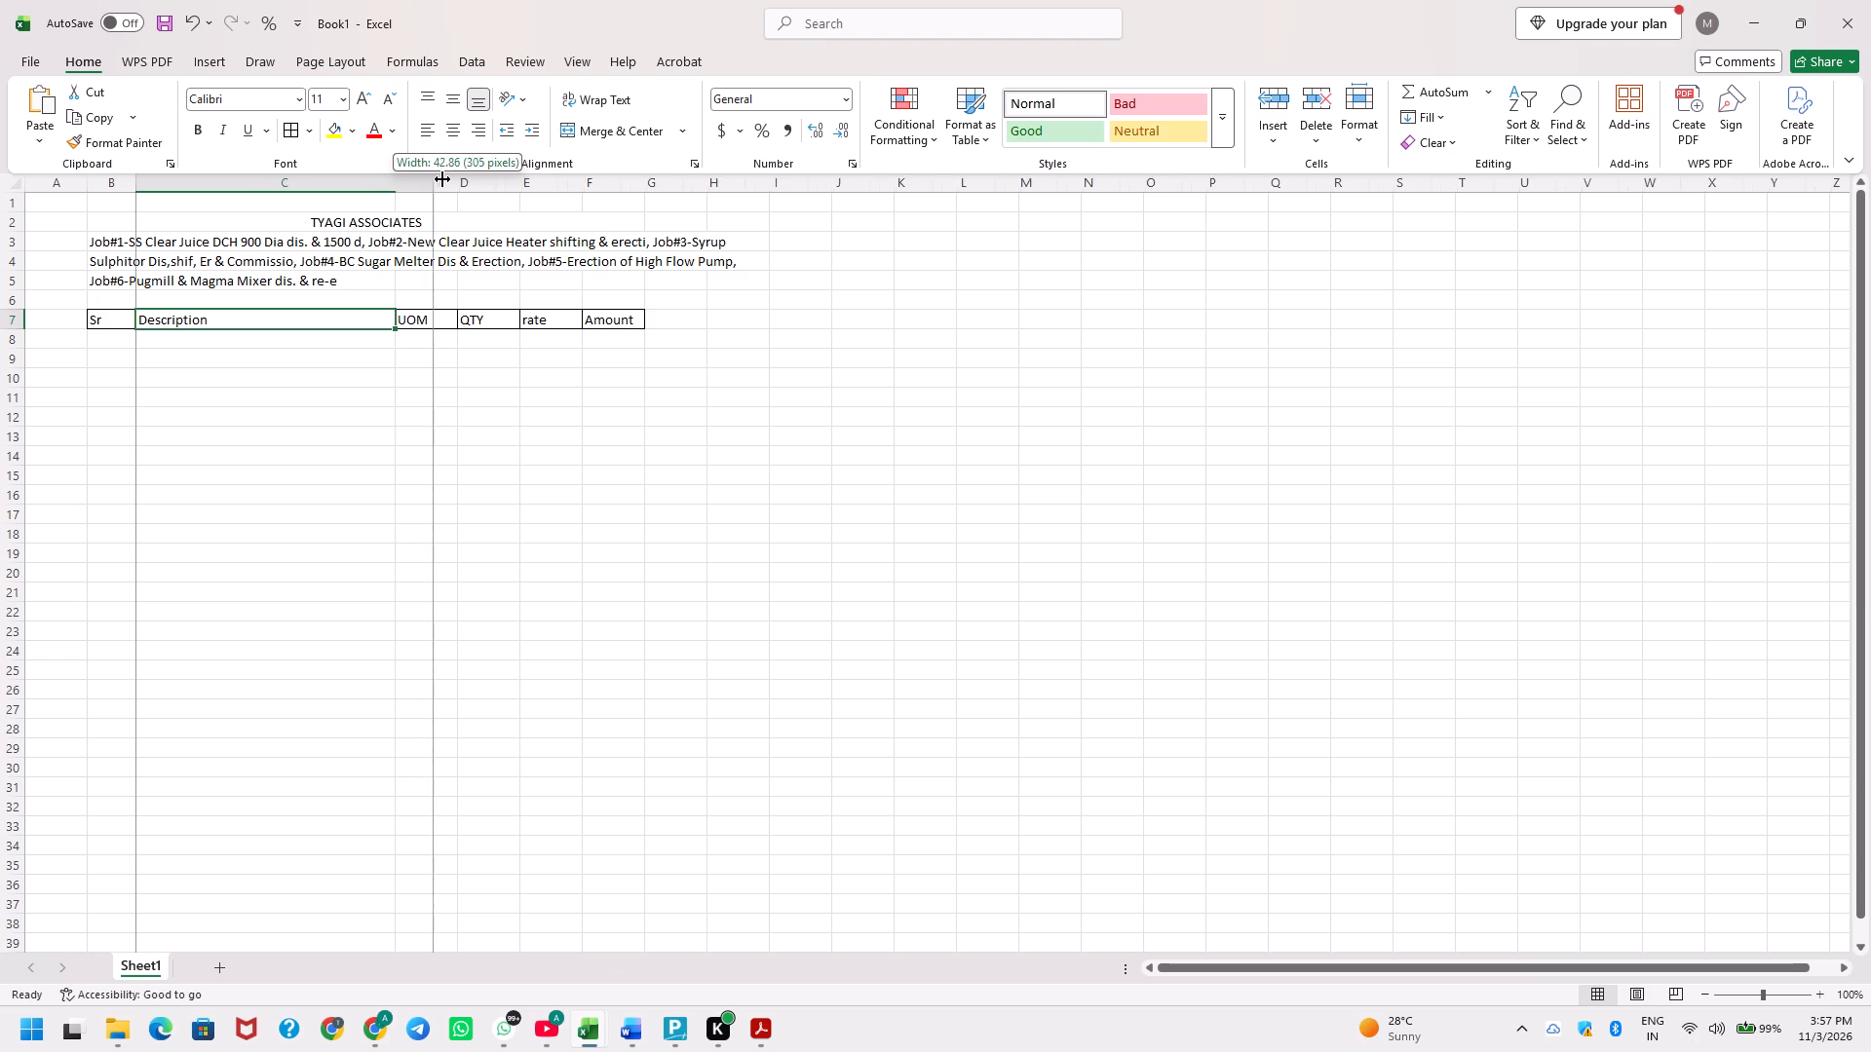
left_click_drag(442, 179, 460, 182)
left_click_drag(460, 182, 488, 185)
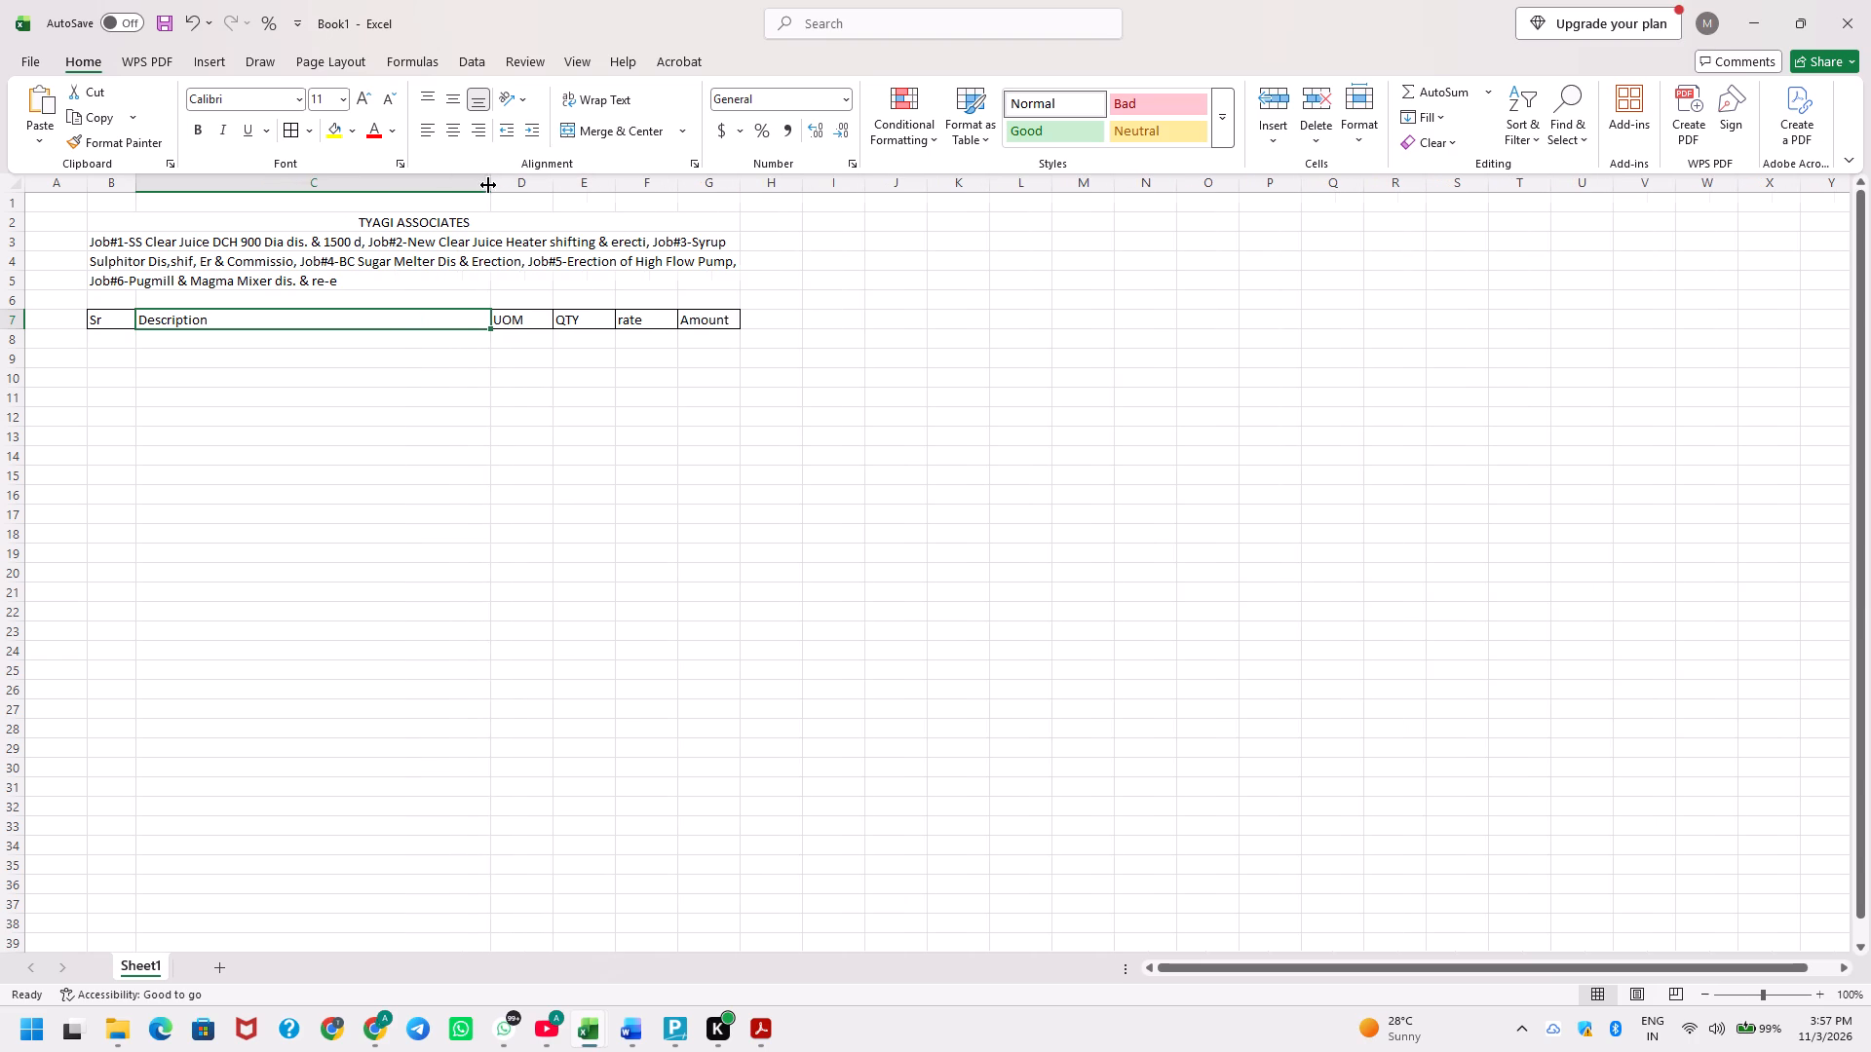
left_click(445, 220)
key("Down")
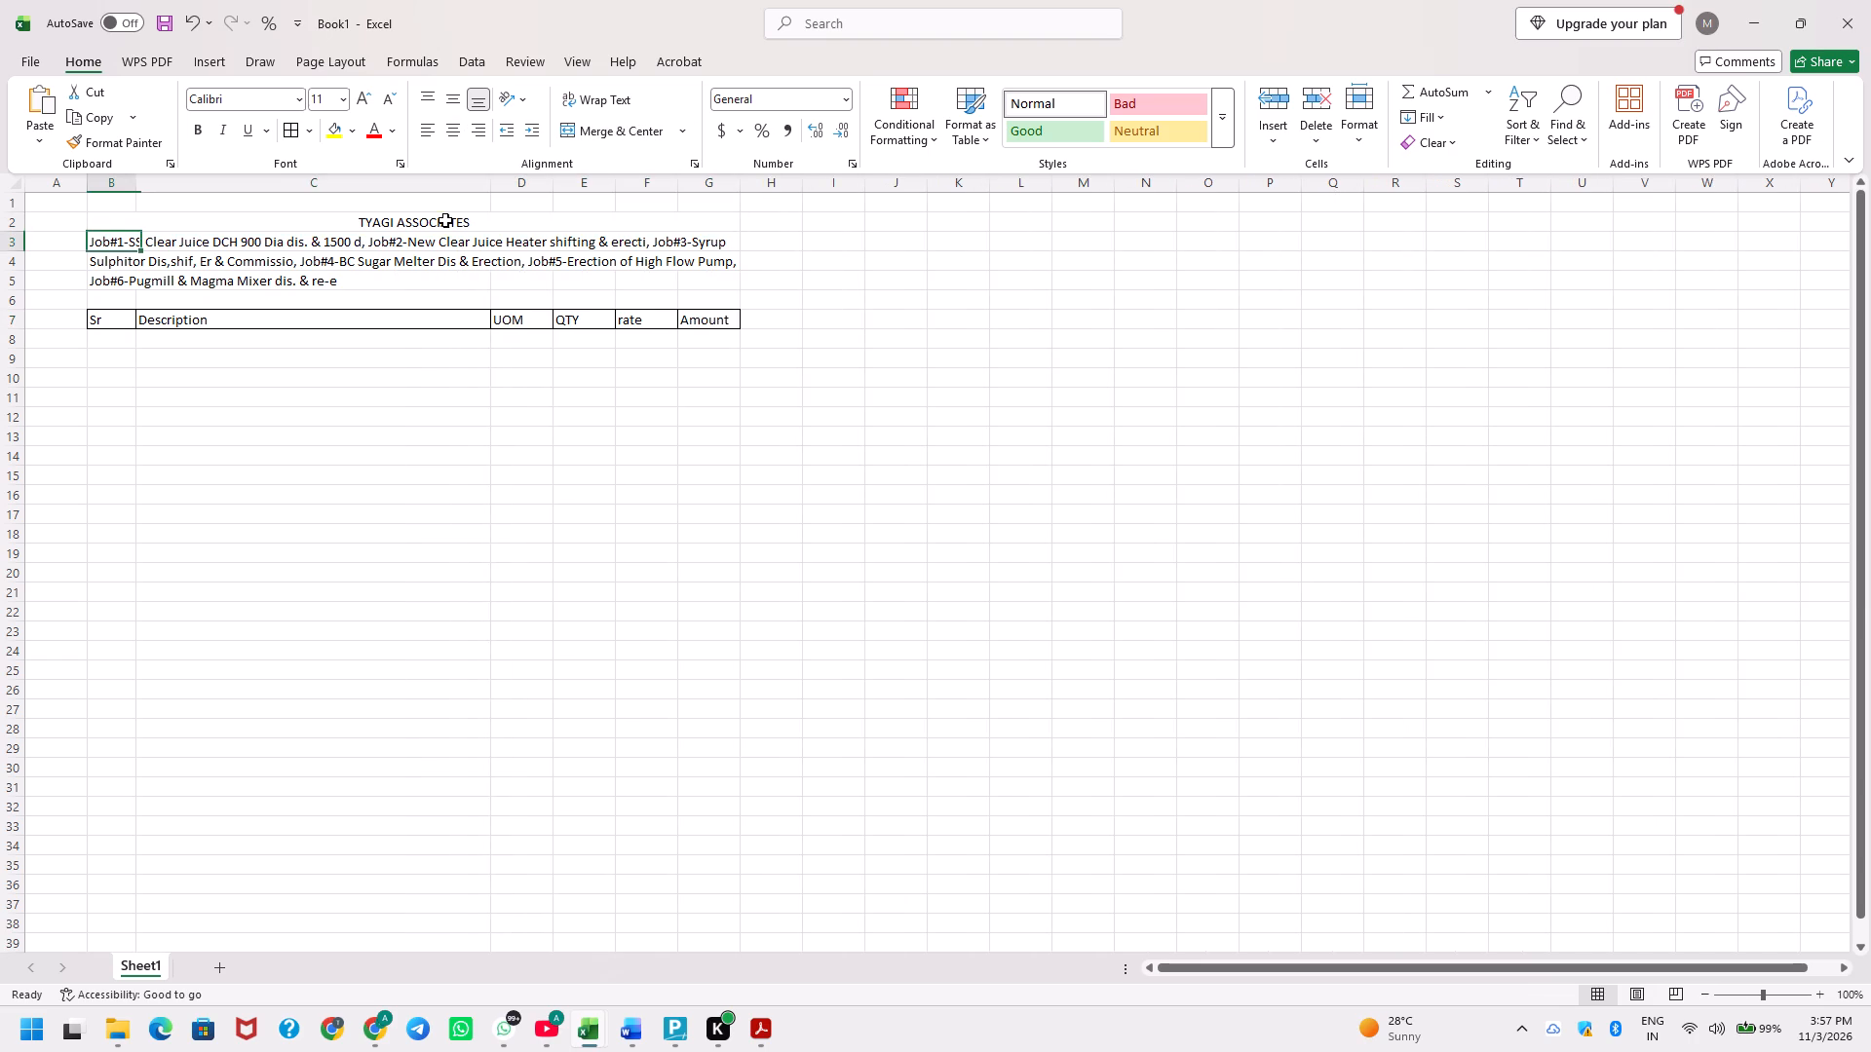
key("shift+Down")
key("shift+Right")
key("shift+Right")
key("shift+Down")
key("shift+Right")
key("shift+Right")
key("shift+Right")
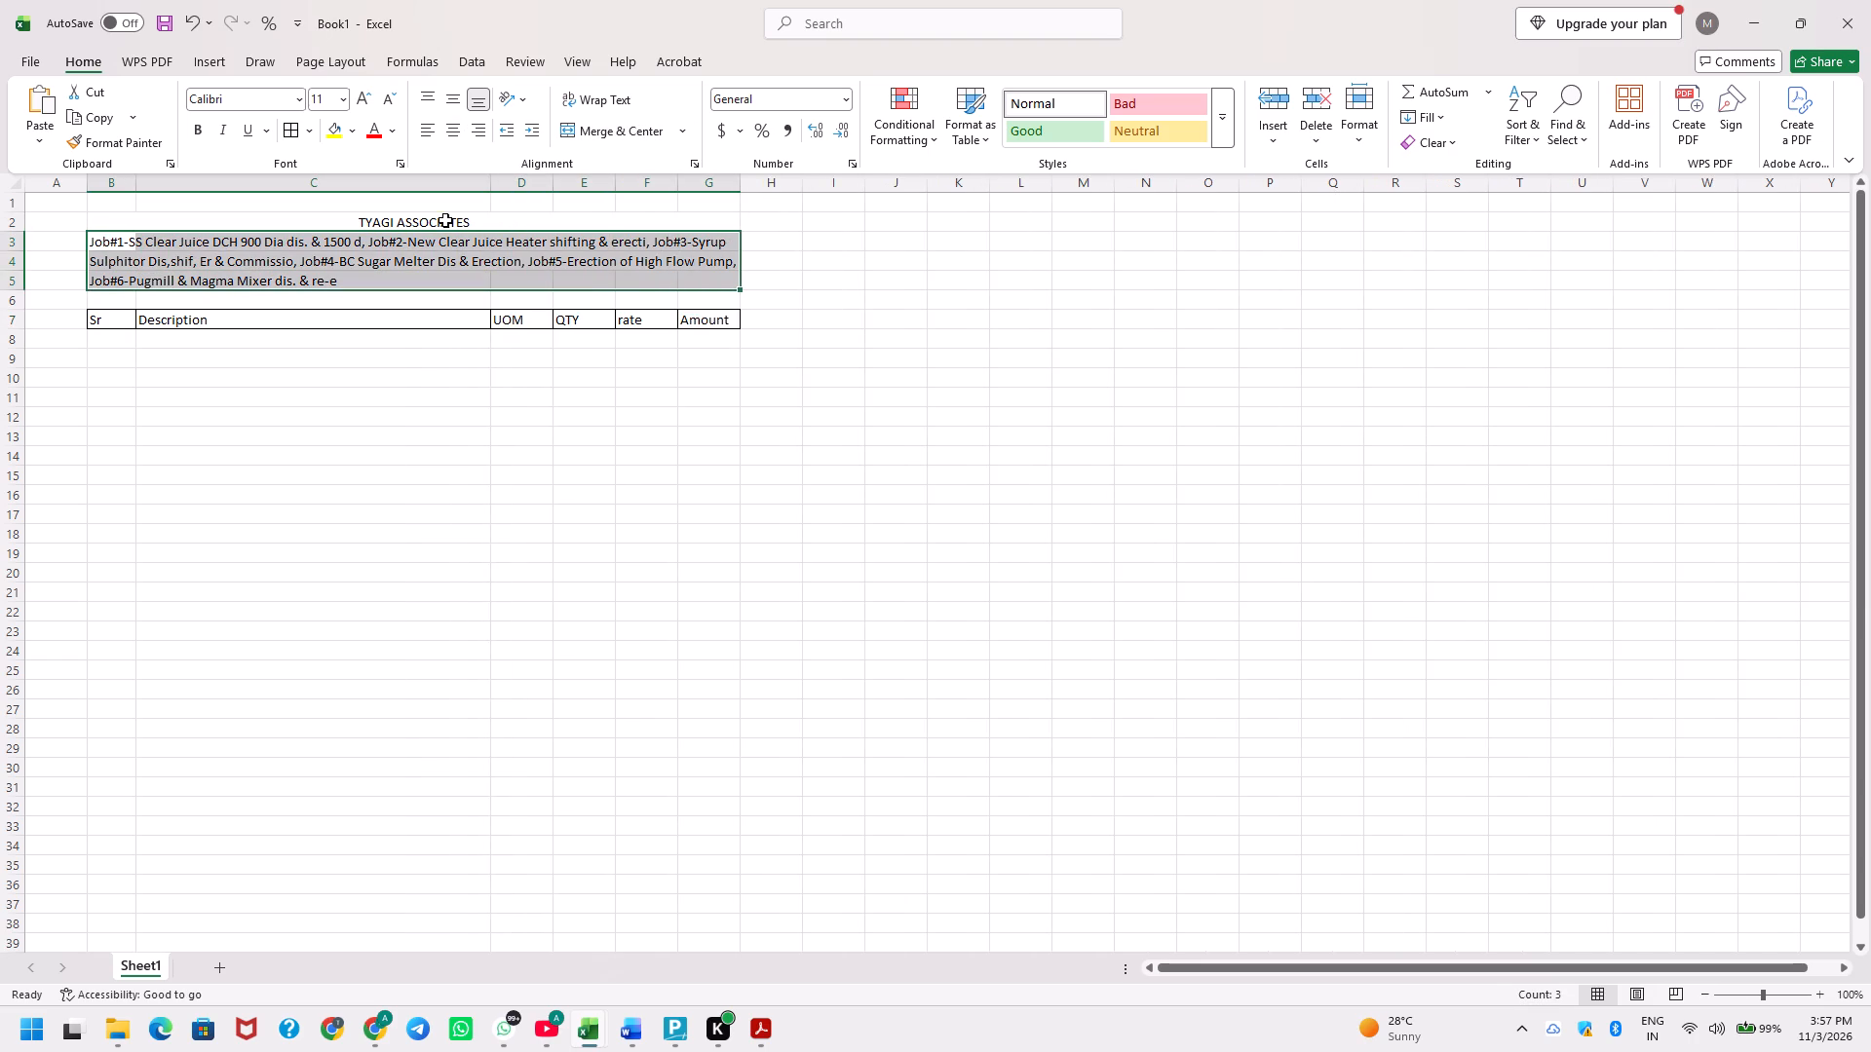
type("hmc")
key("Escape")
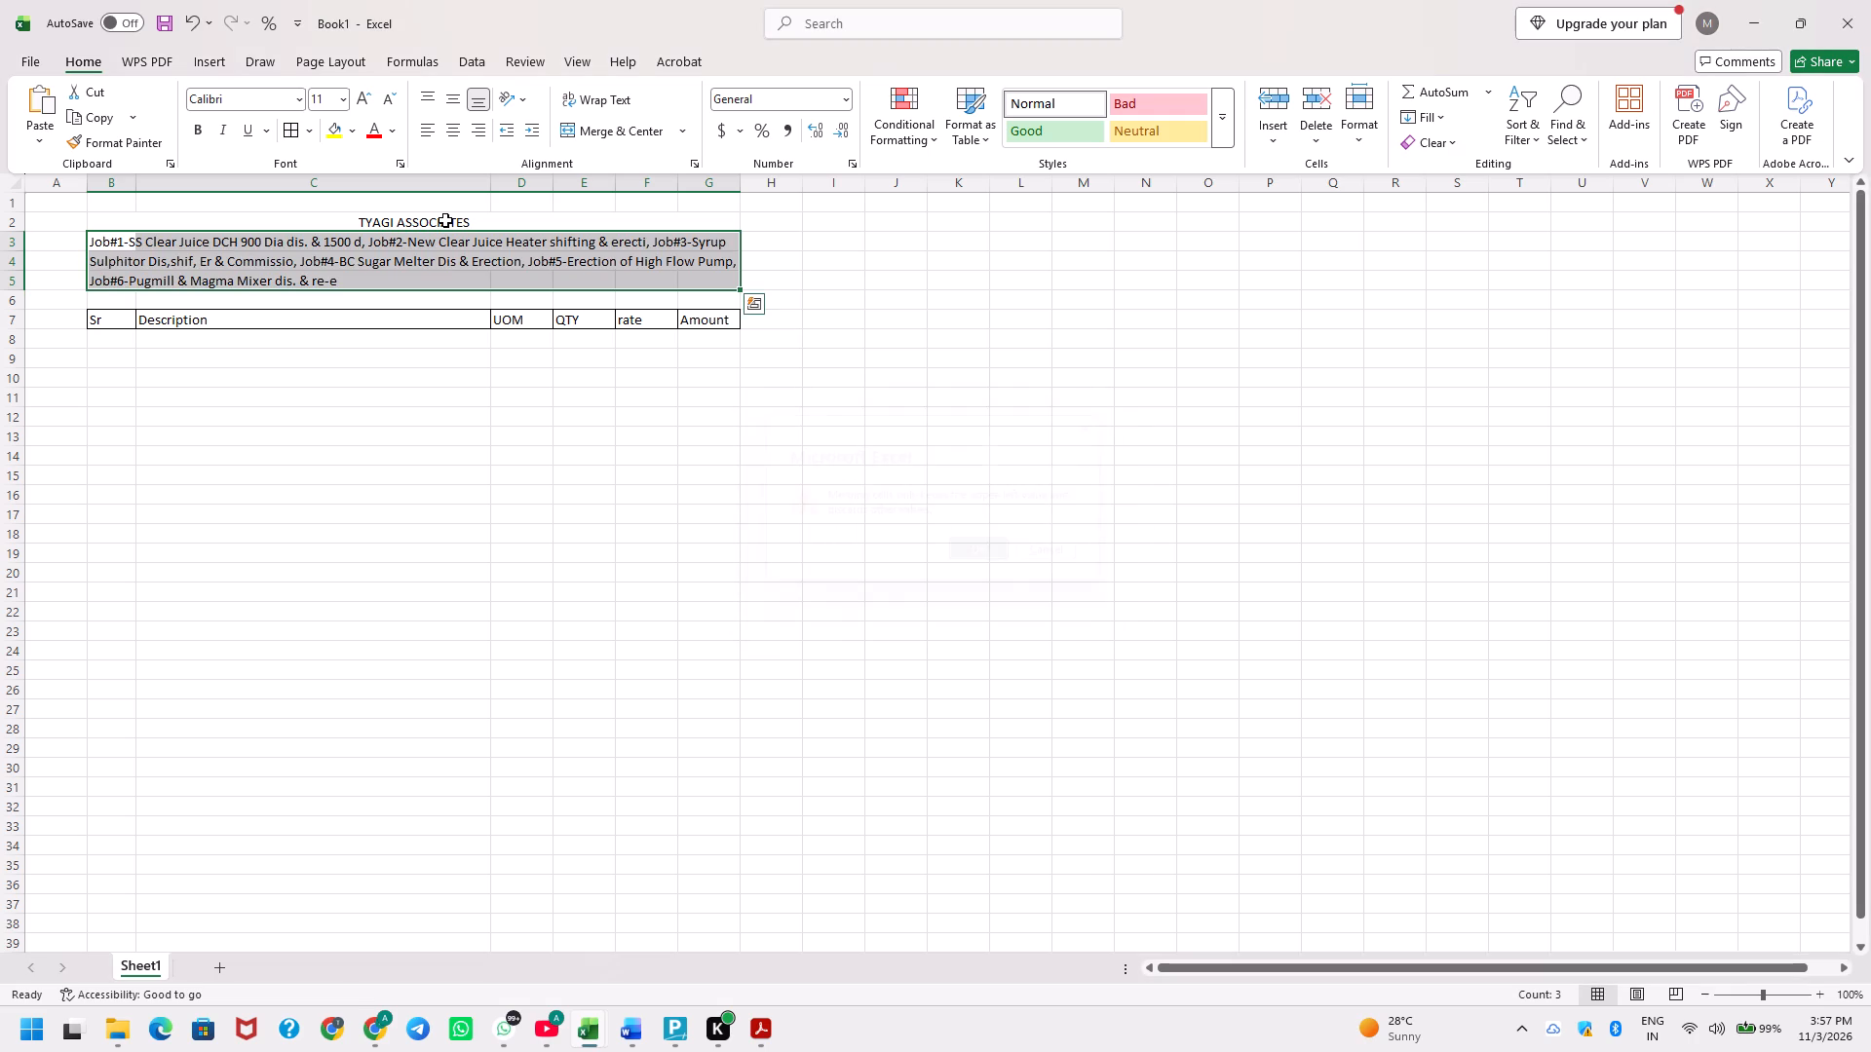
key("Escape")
Merge and center the first job heading line across cells B3 through G3.
key("Up")
key("Down")
key("shift+Right")
key("shift+Right")
key("shift+Right")
key("shift+Right")
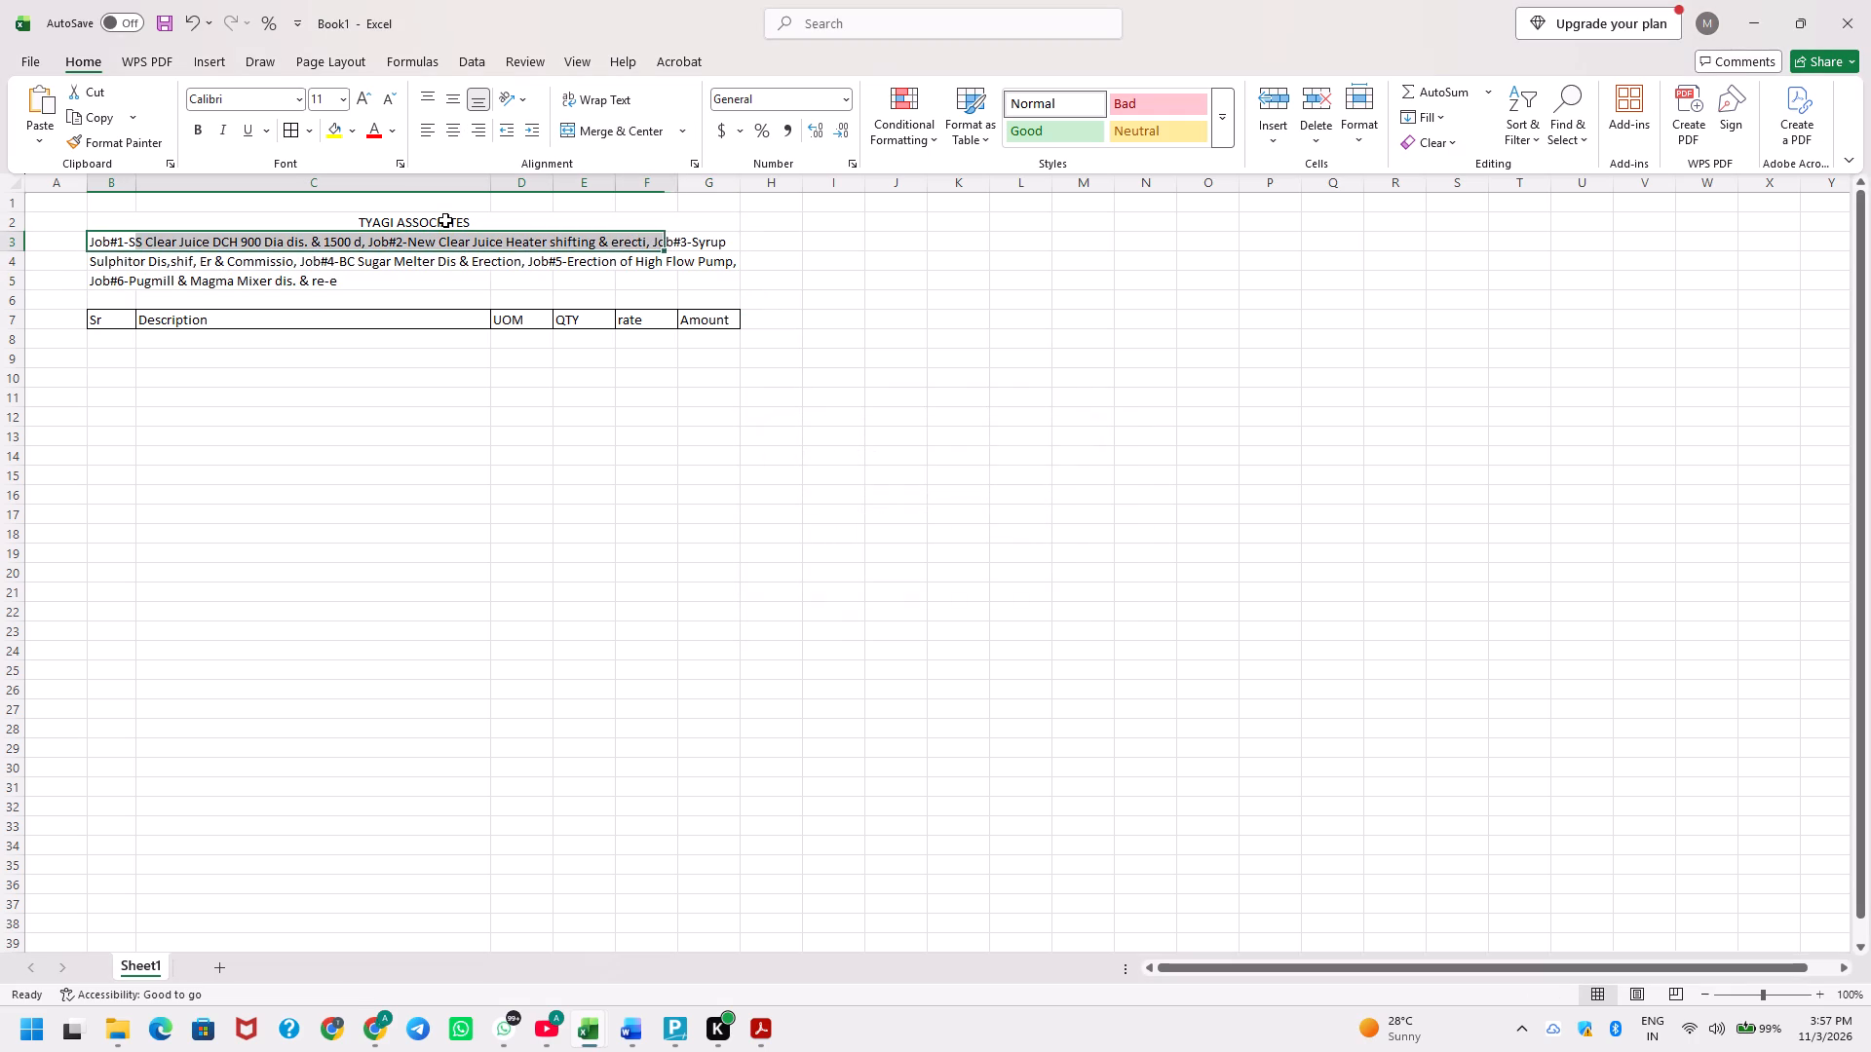
key("shift+Right")
type("hmc")
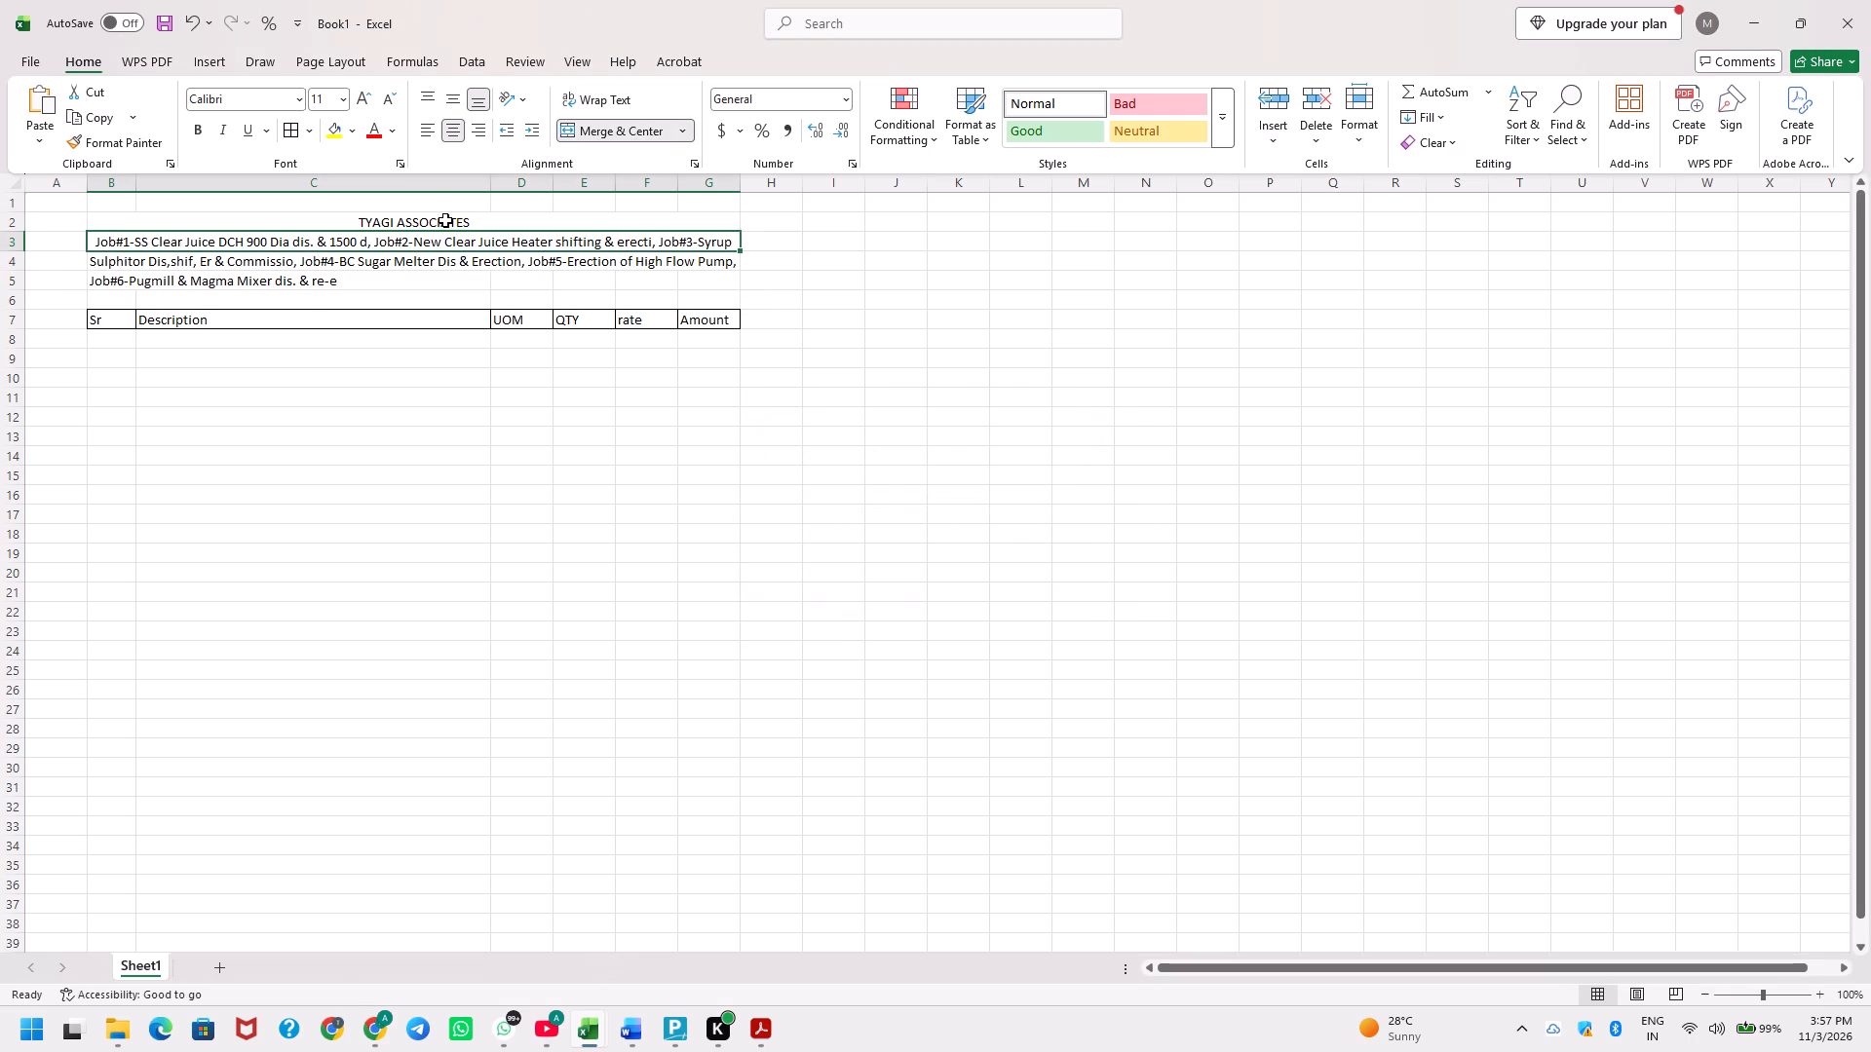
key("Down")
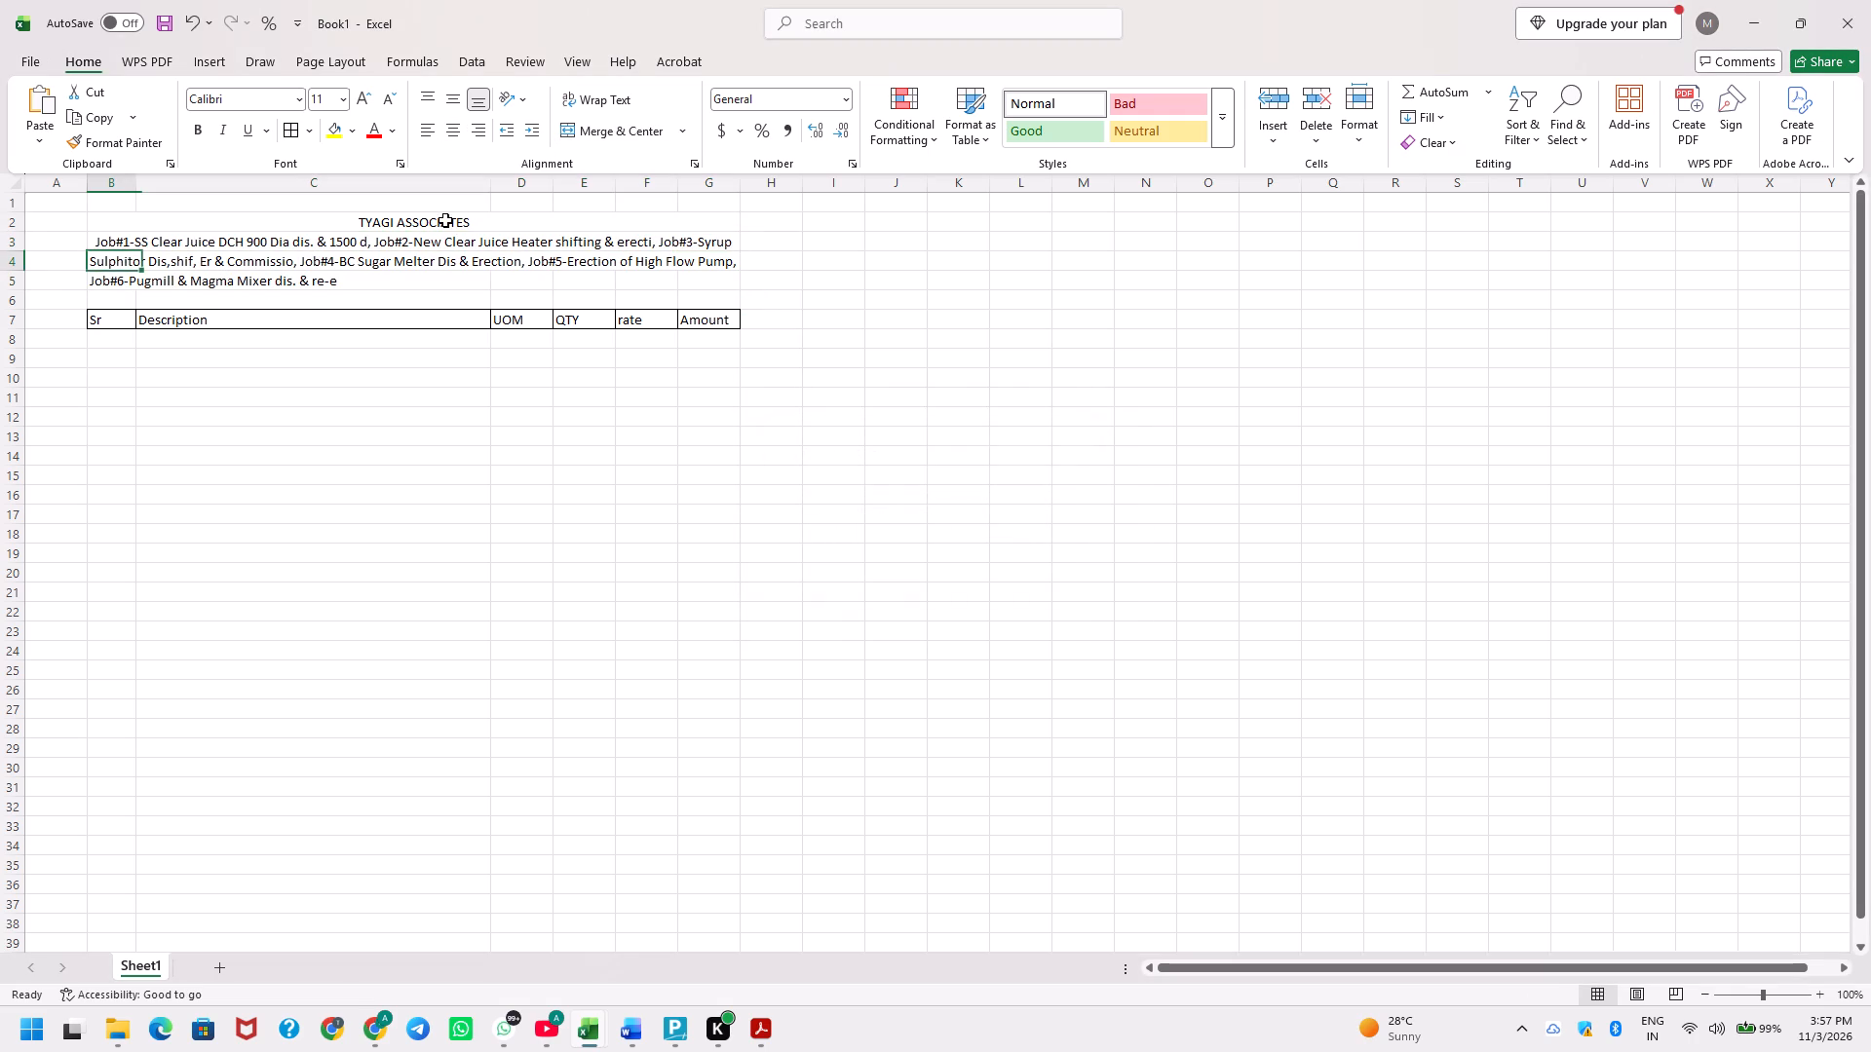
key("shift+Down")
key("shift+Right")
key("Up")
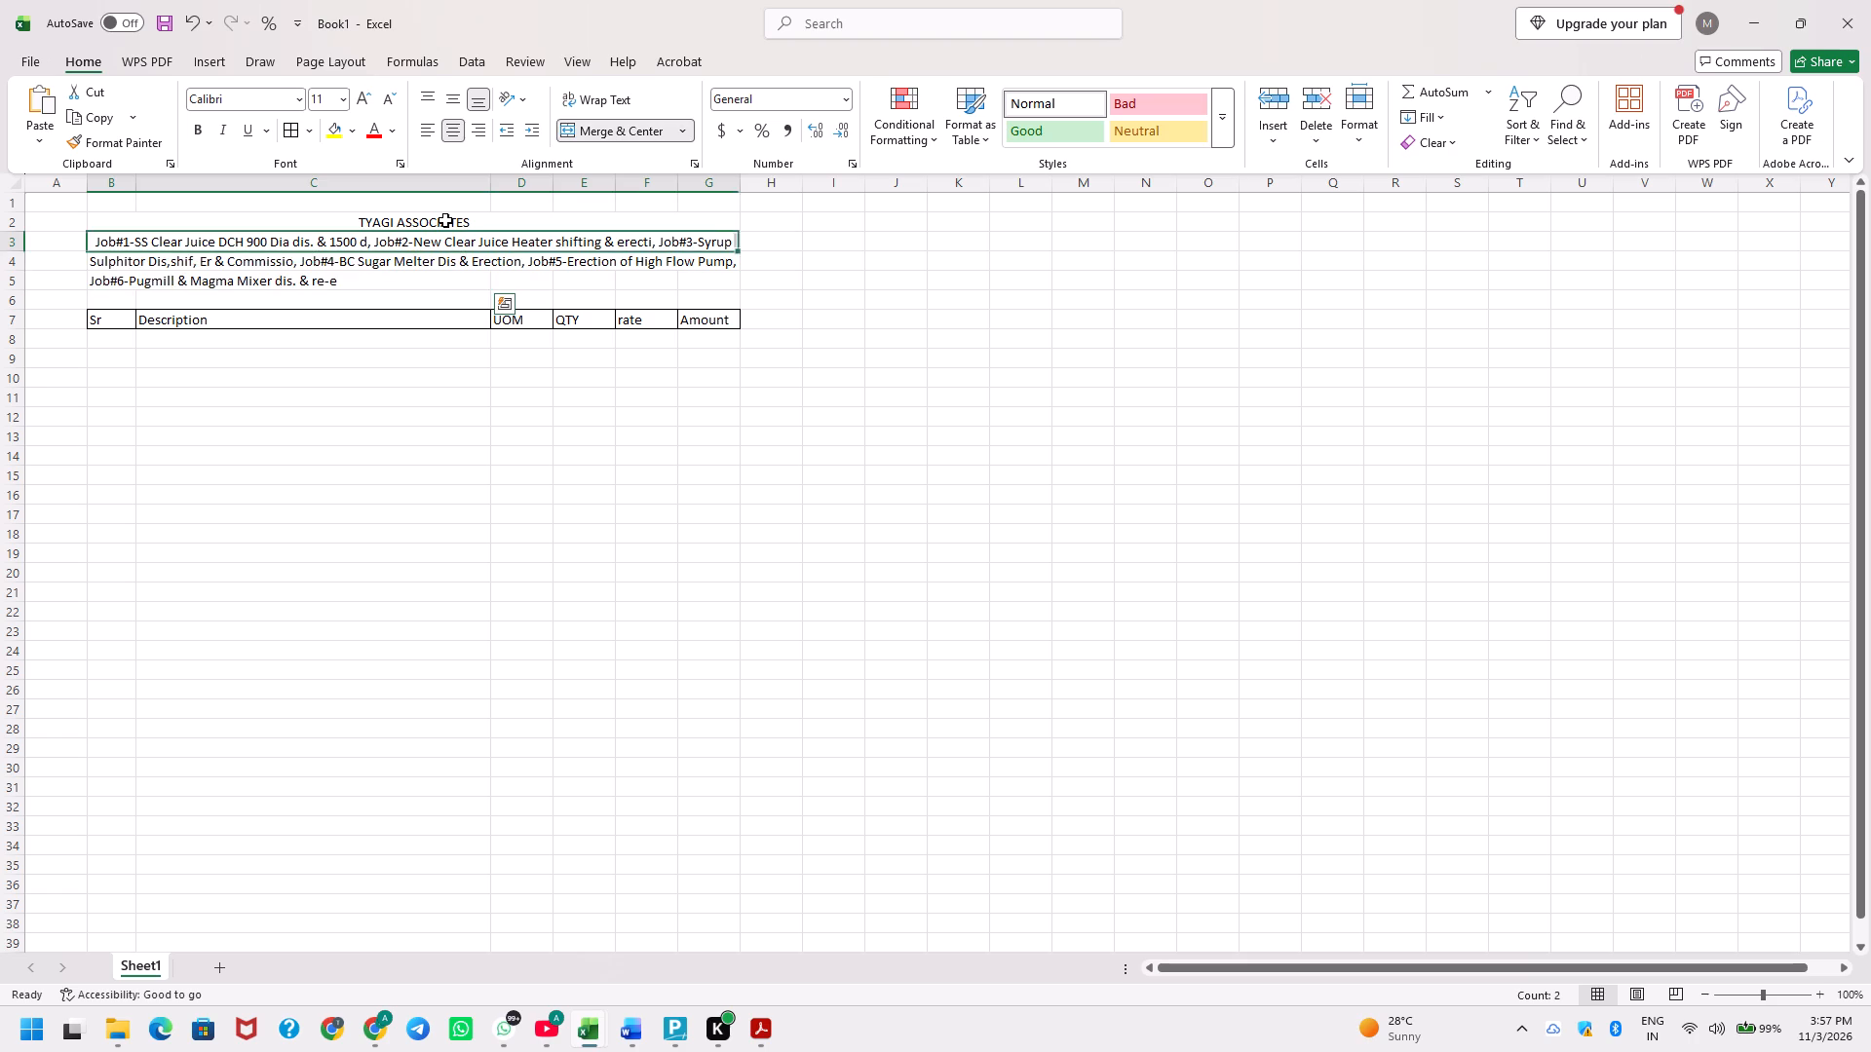
Cut the entire second job heading line, starting with Sulphitor, out of cell B4.
key("Down")
key("F2")
key("ctrl+a")
key("ctrl+x")
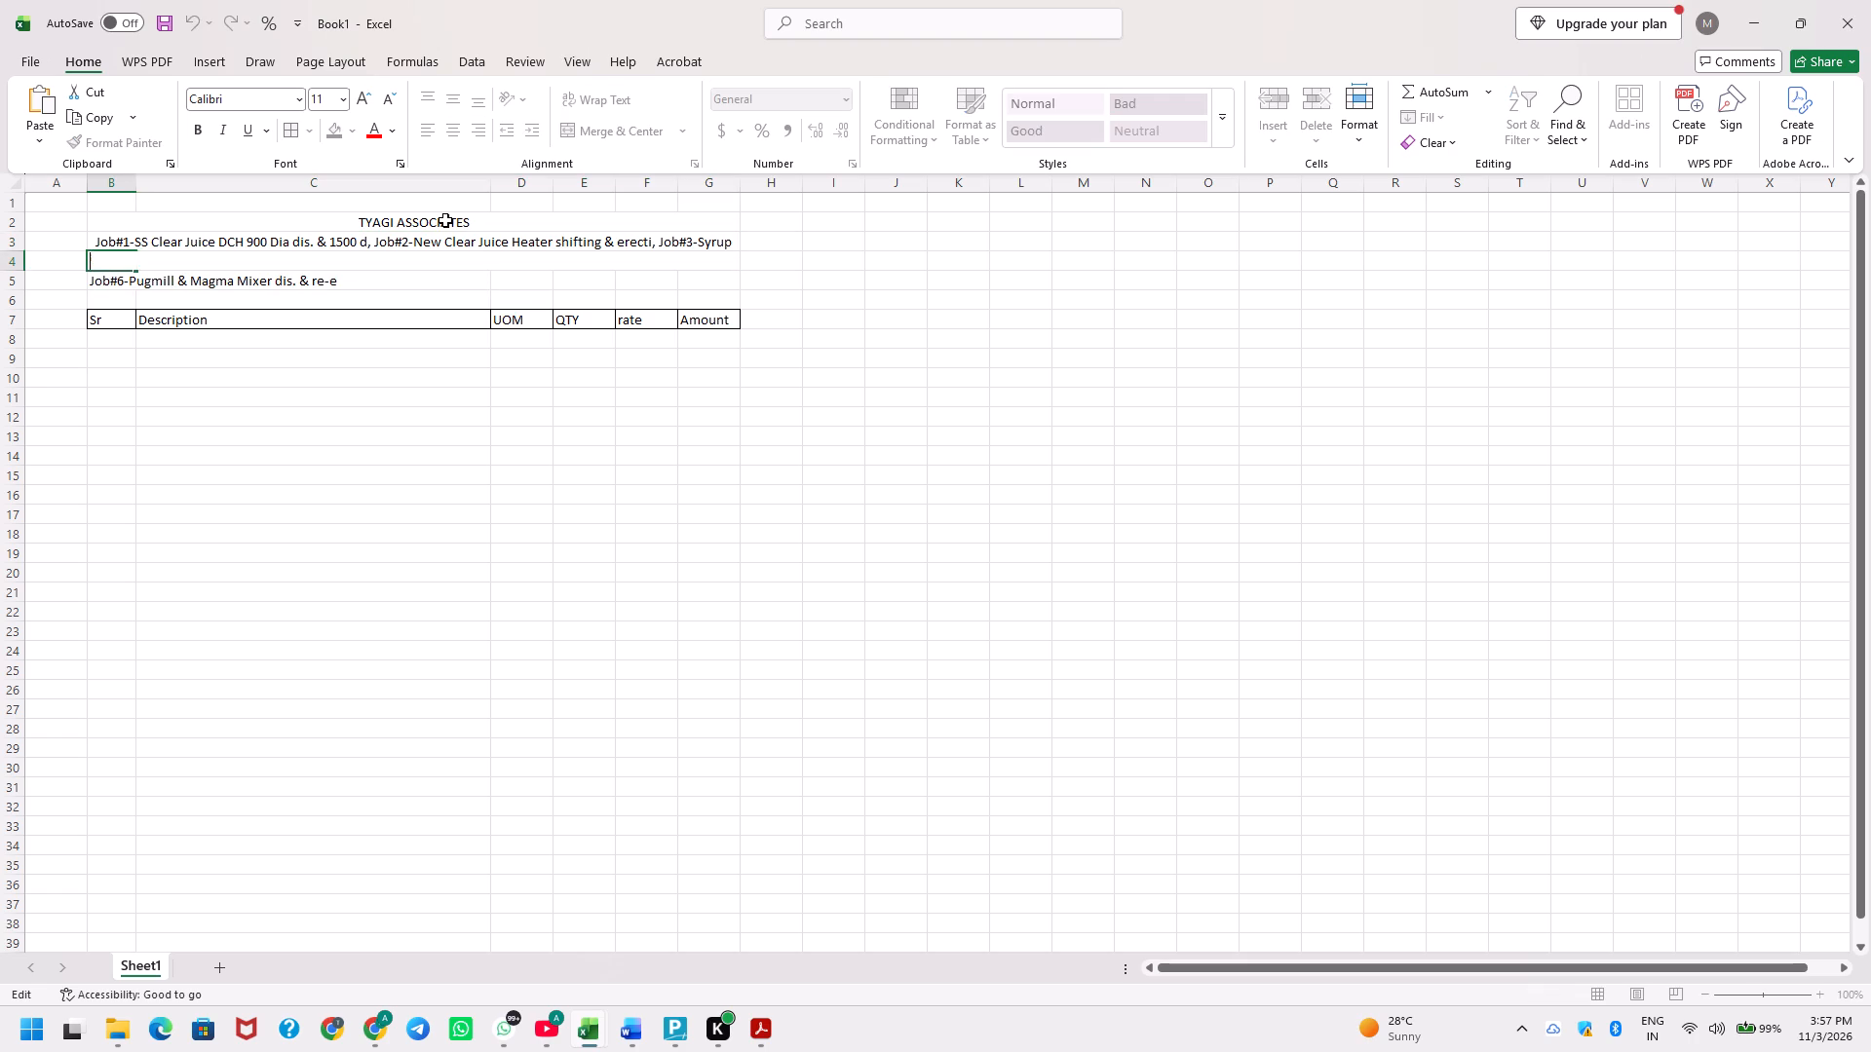
key("Return")
Append the cut second job heading line, preceded by a space, to the end of the merged heading in B3.
key("Up")
key("Up")
key("F2")
type(",")
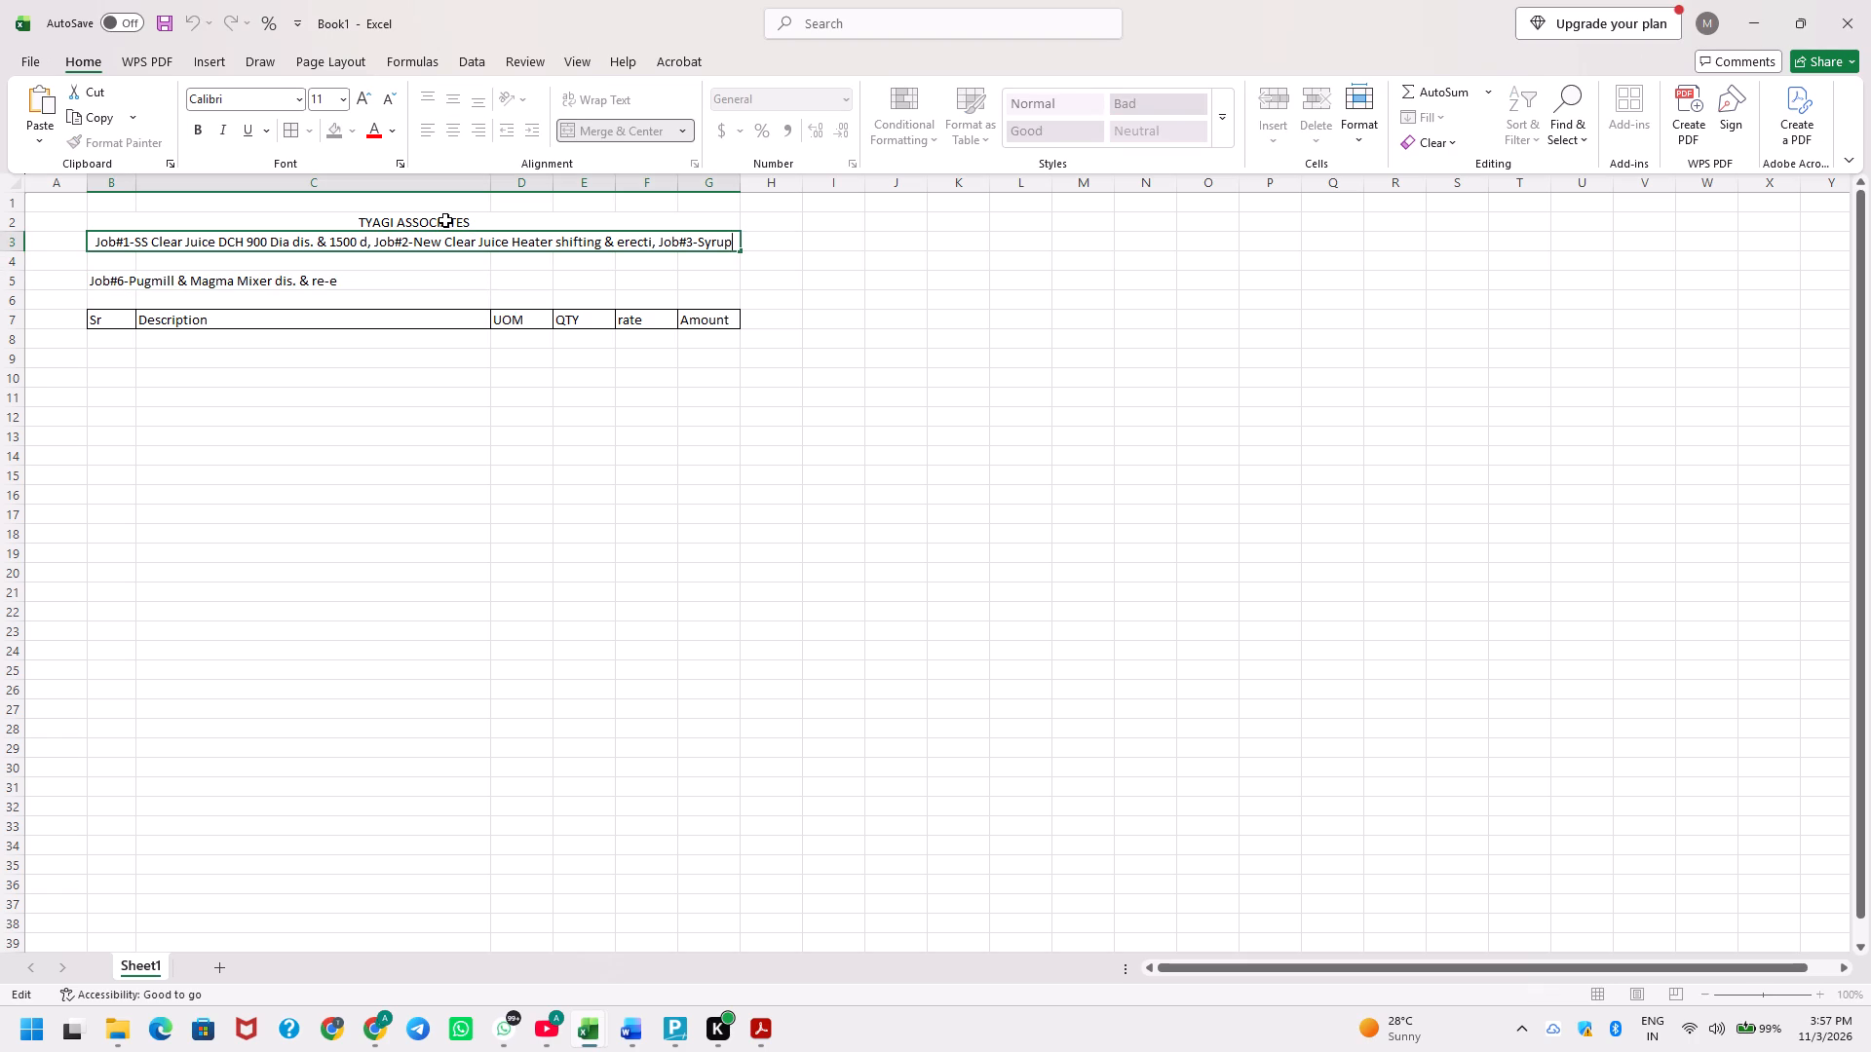
key("space")
key("BackSpace")
key("BackSpace")
key("space")
key("ctrl+v")
key("Return")
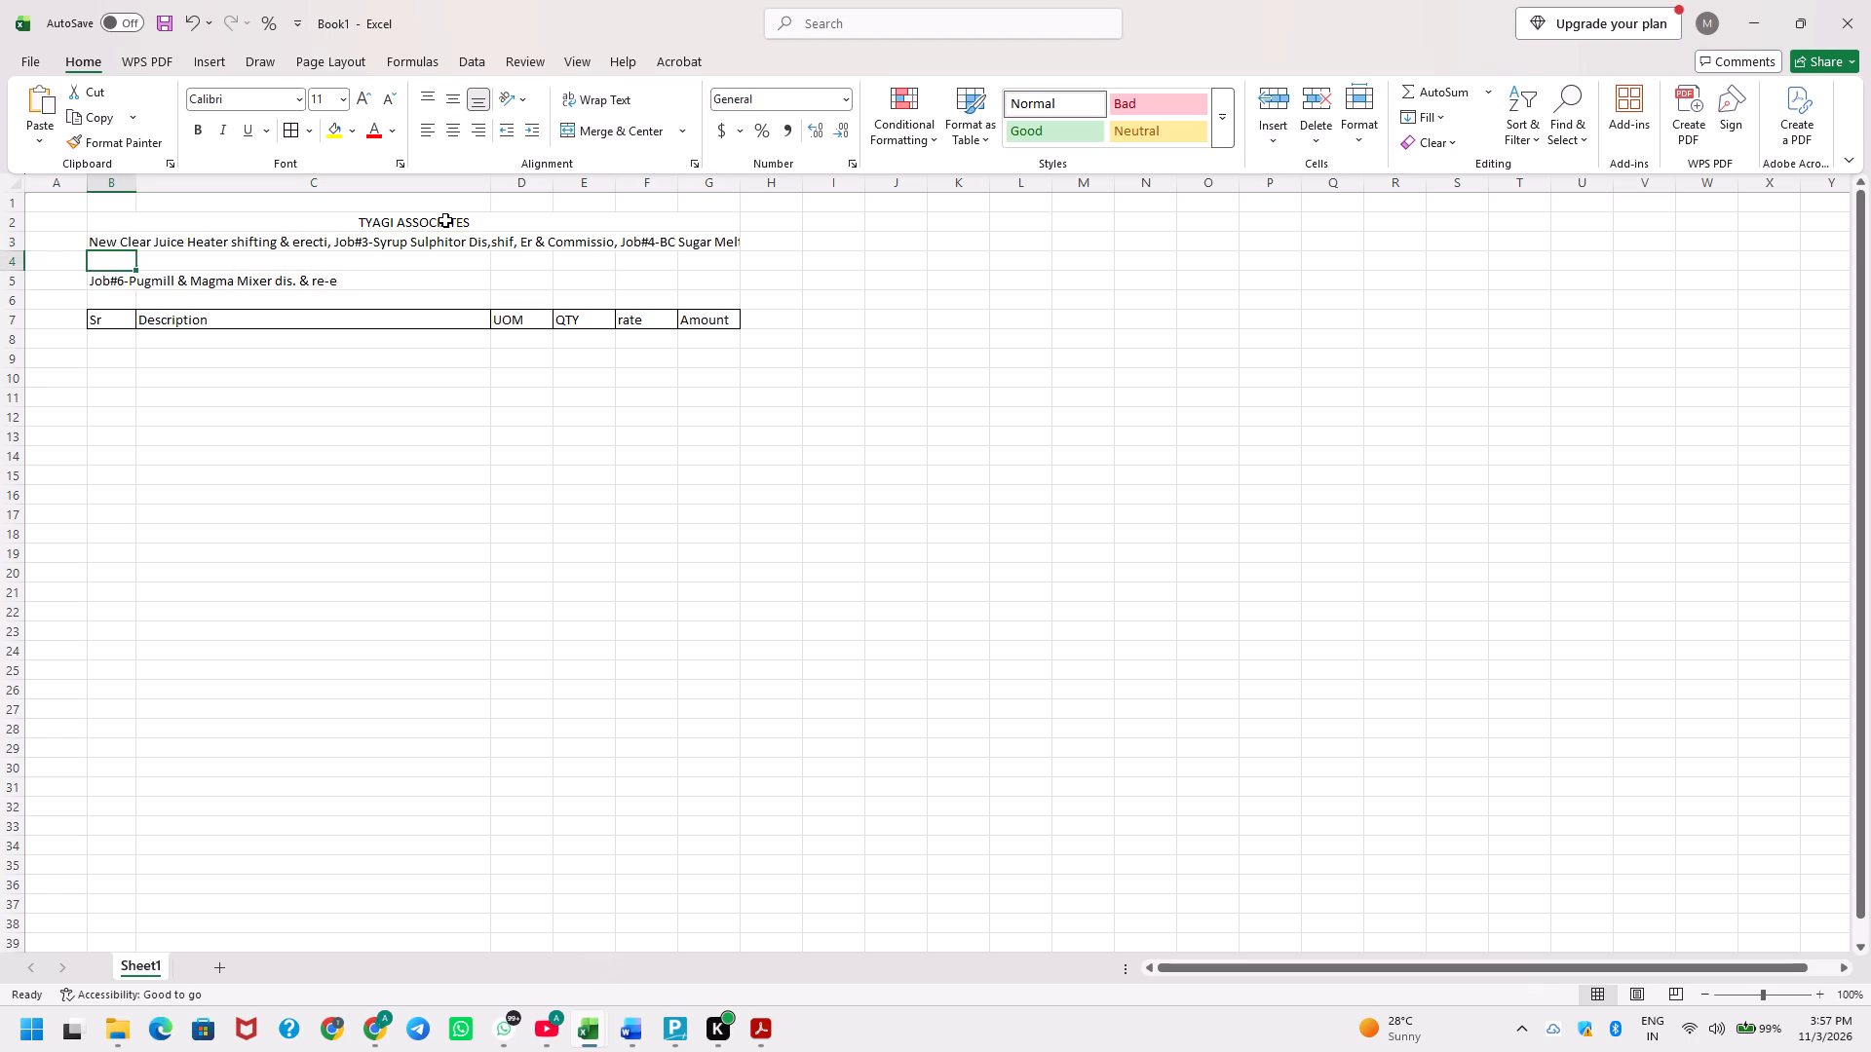
Move the Job#6-Pugmill & Magma Mixer line from B5 to the end of the merged heading in B3, preceded by a space.
key("Down")
key("F2")
key("ctrl+a")
key("ctrl+x")
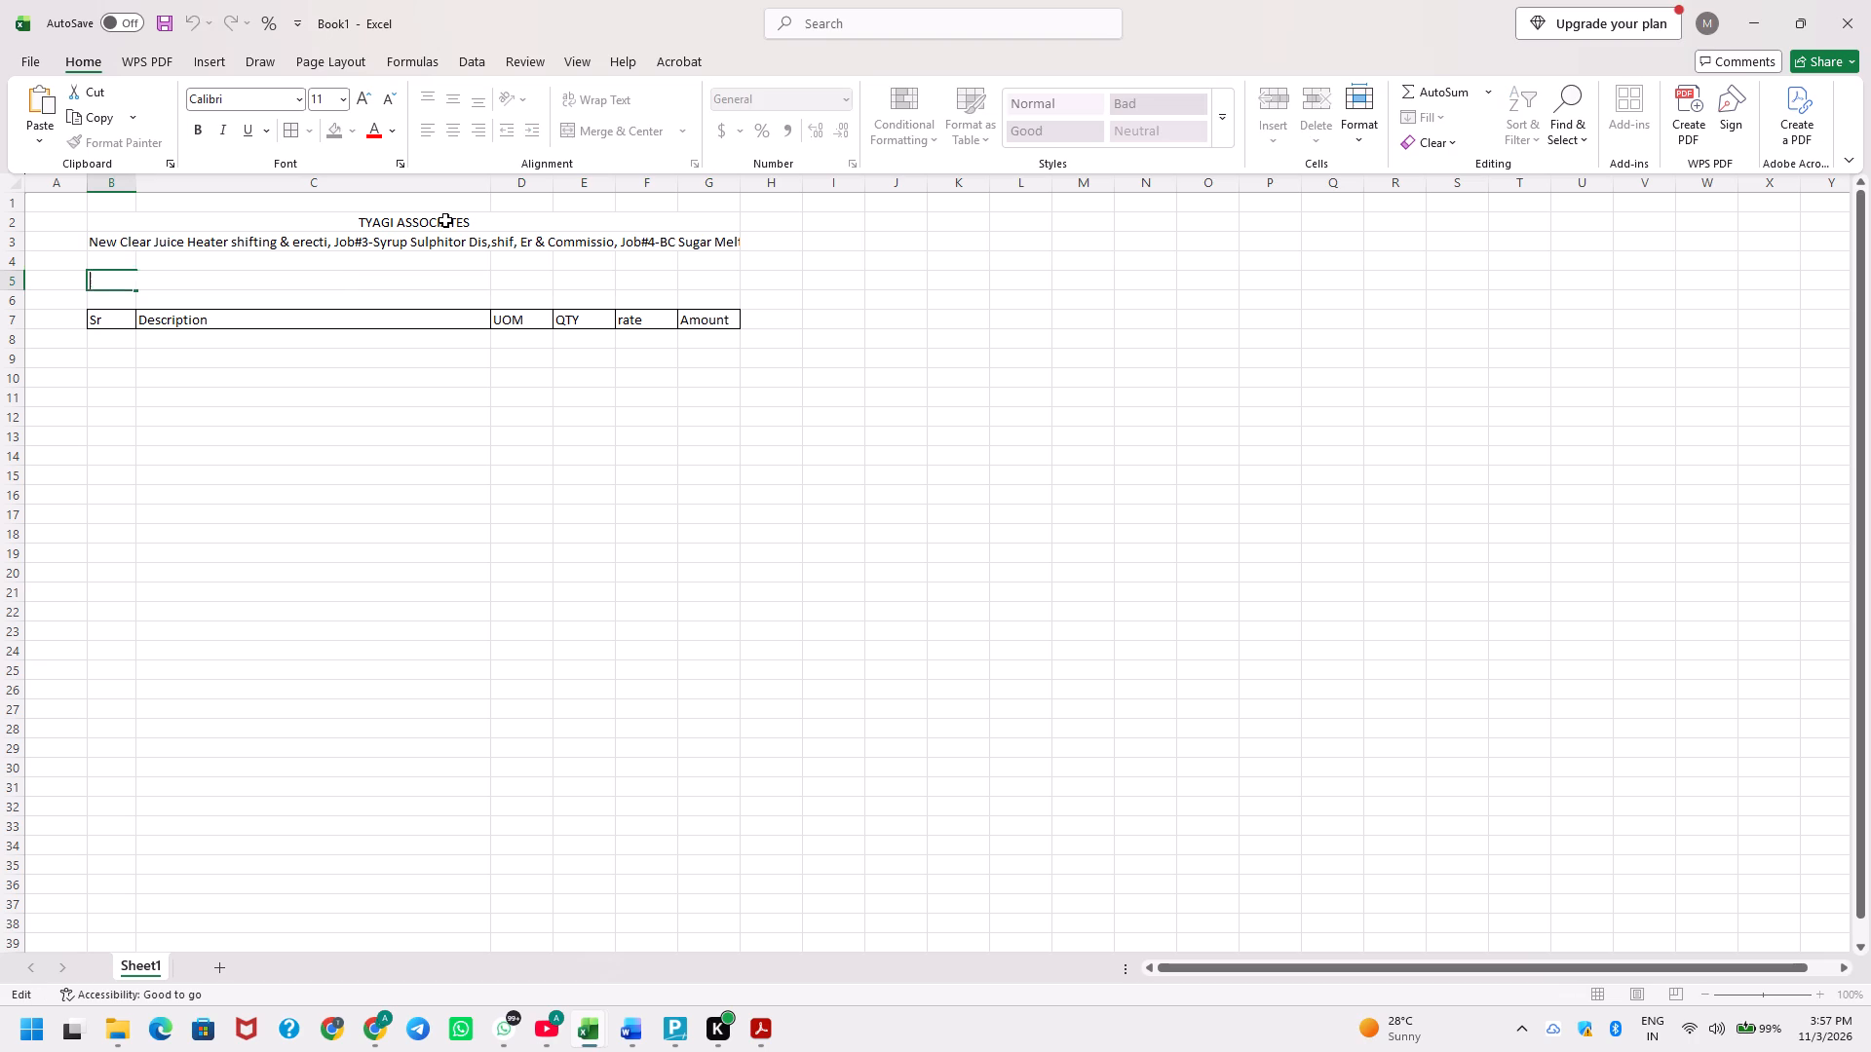
key("Return")
key("Up")
key("Up")
key("Up")
key("F2")
key("space")
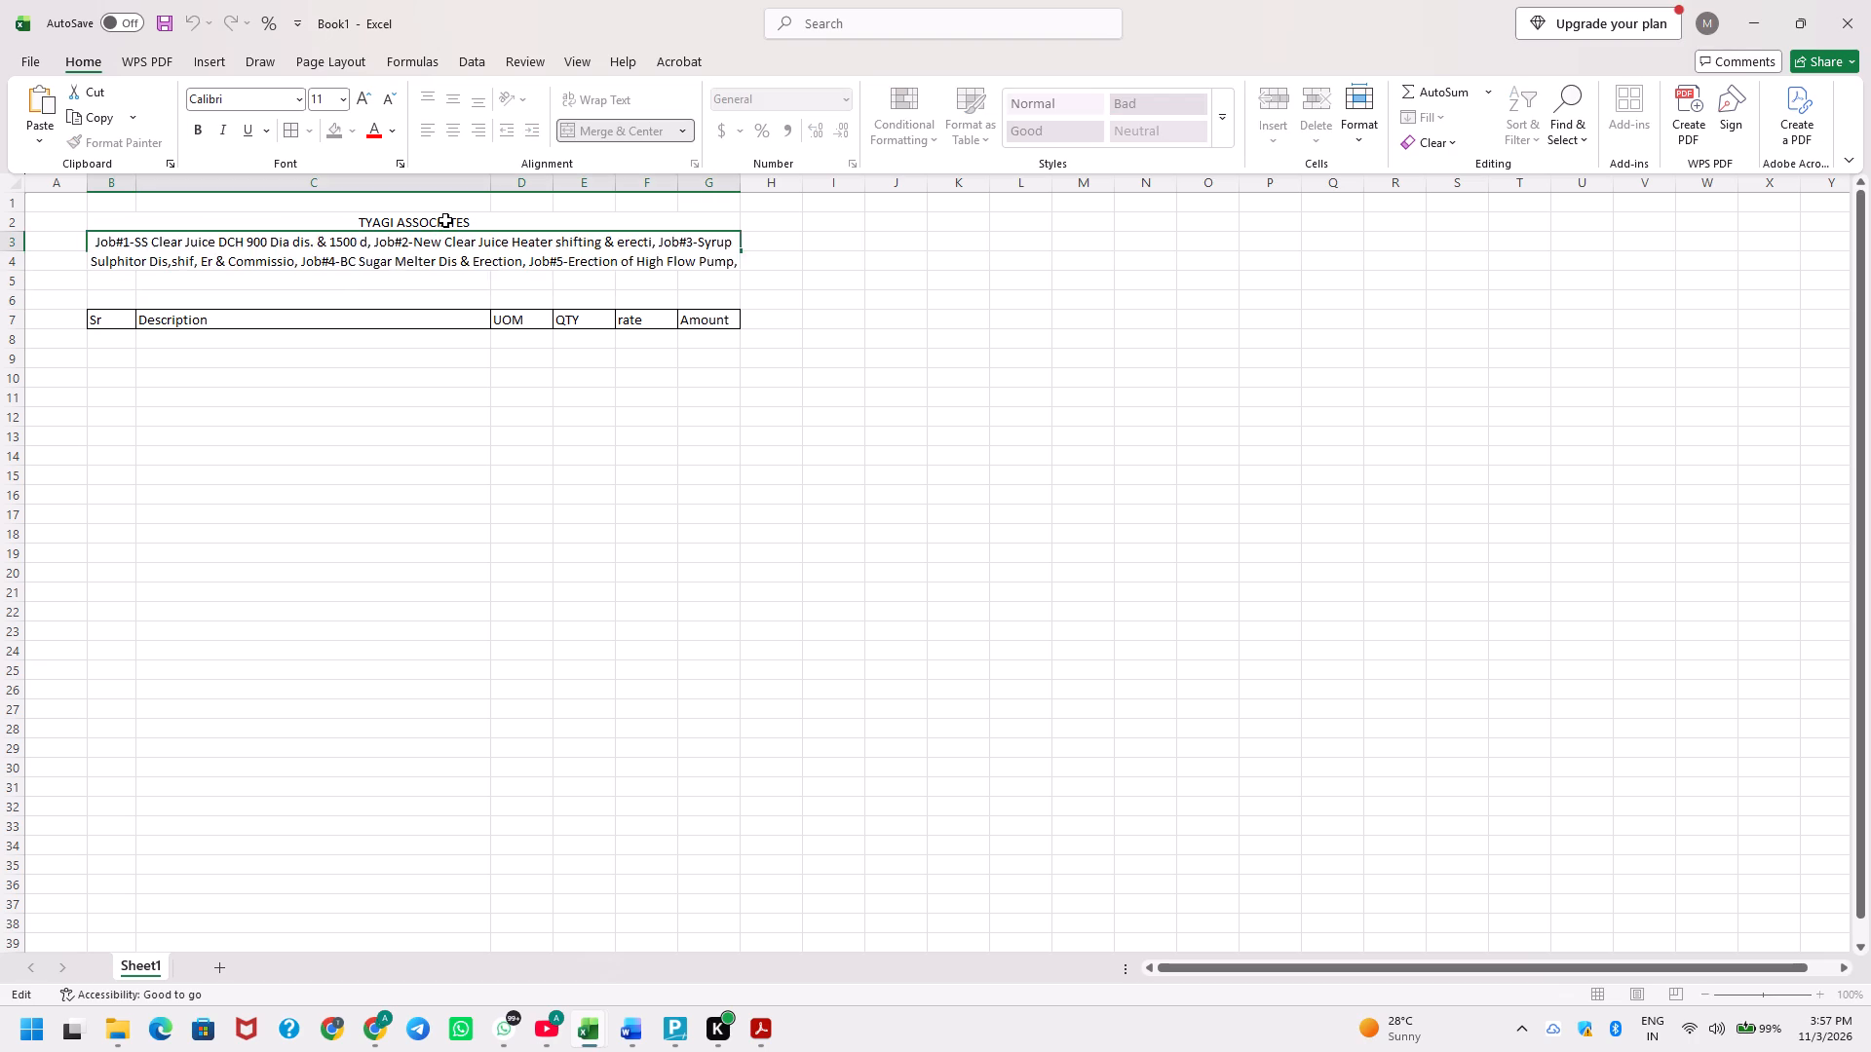
key("ctrl+v")
key("Return")
key("Up")
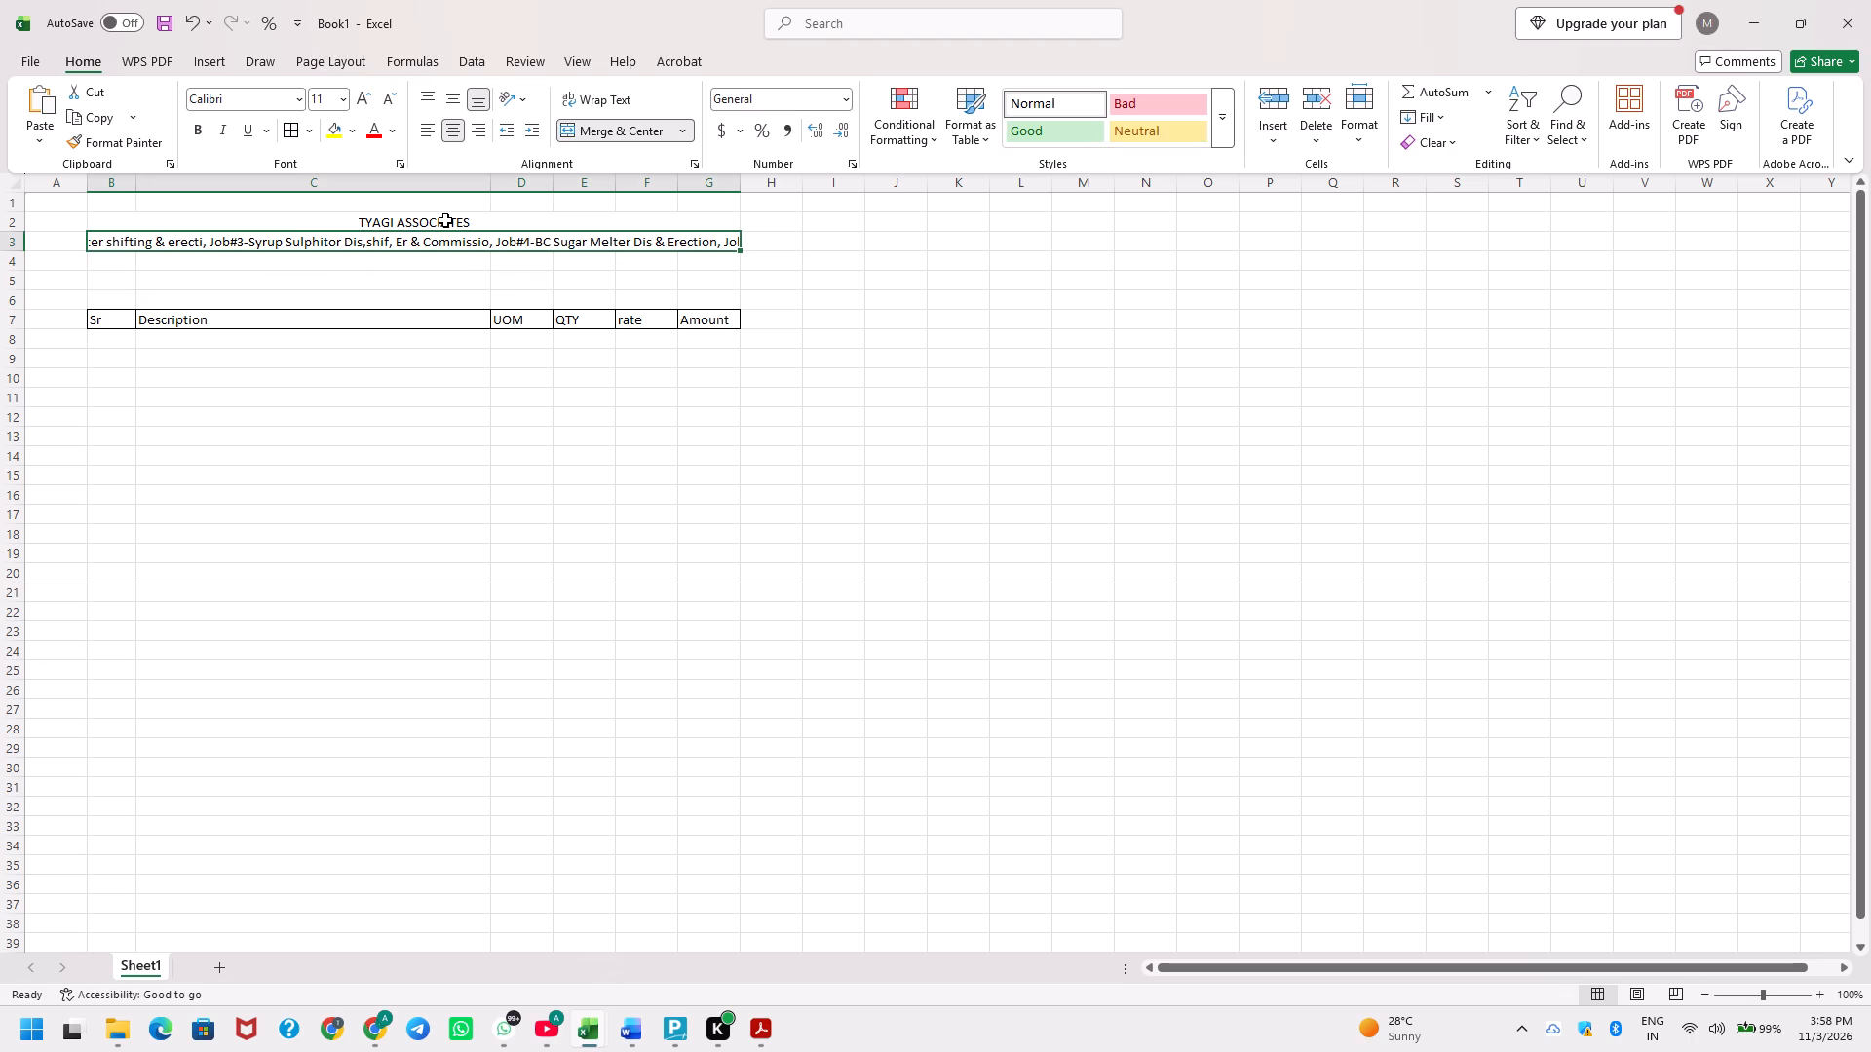
Increase the height of row 3 and wrap the job heading text so all three lines fit in the merged cell.
double_click(21, 251)
left_click_drag(16, 250, 16, 298)
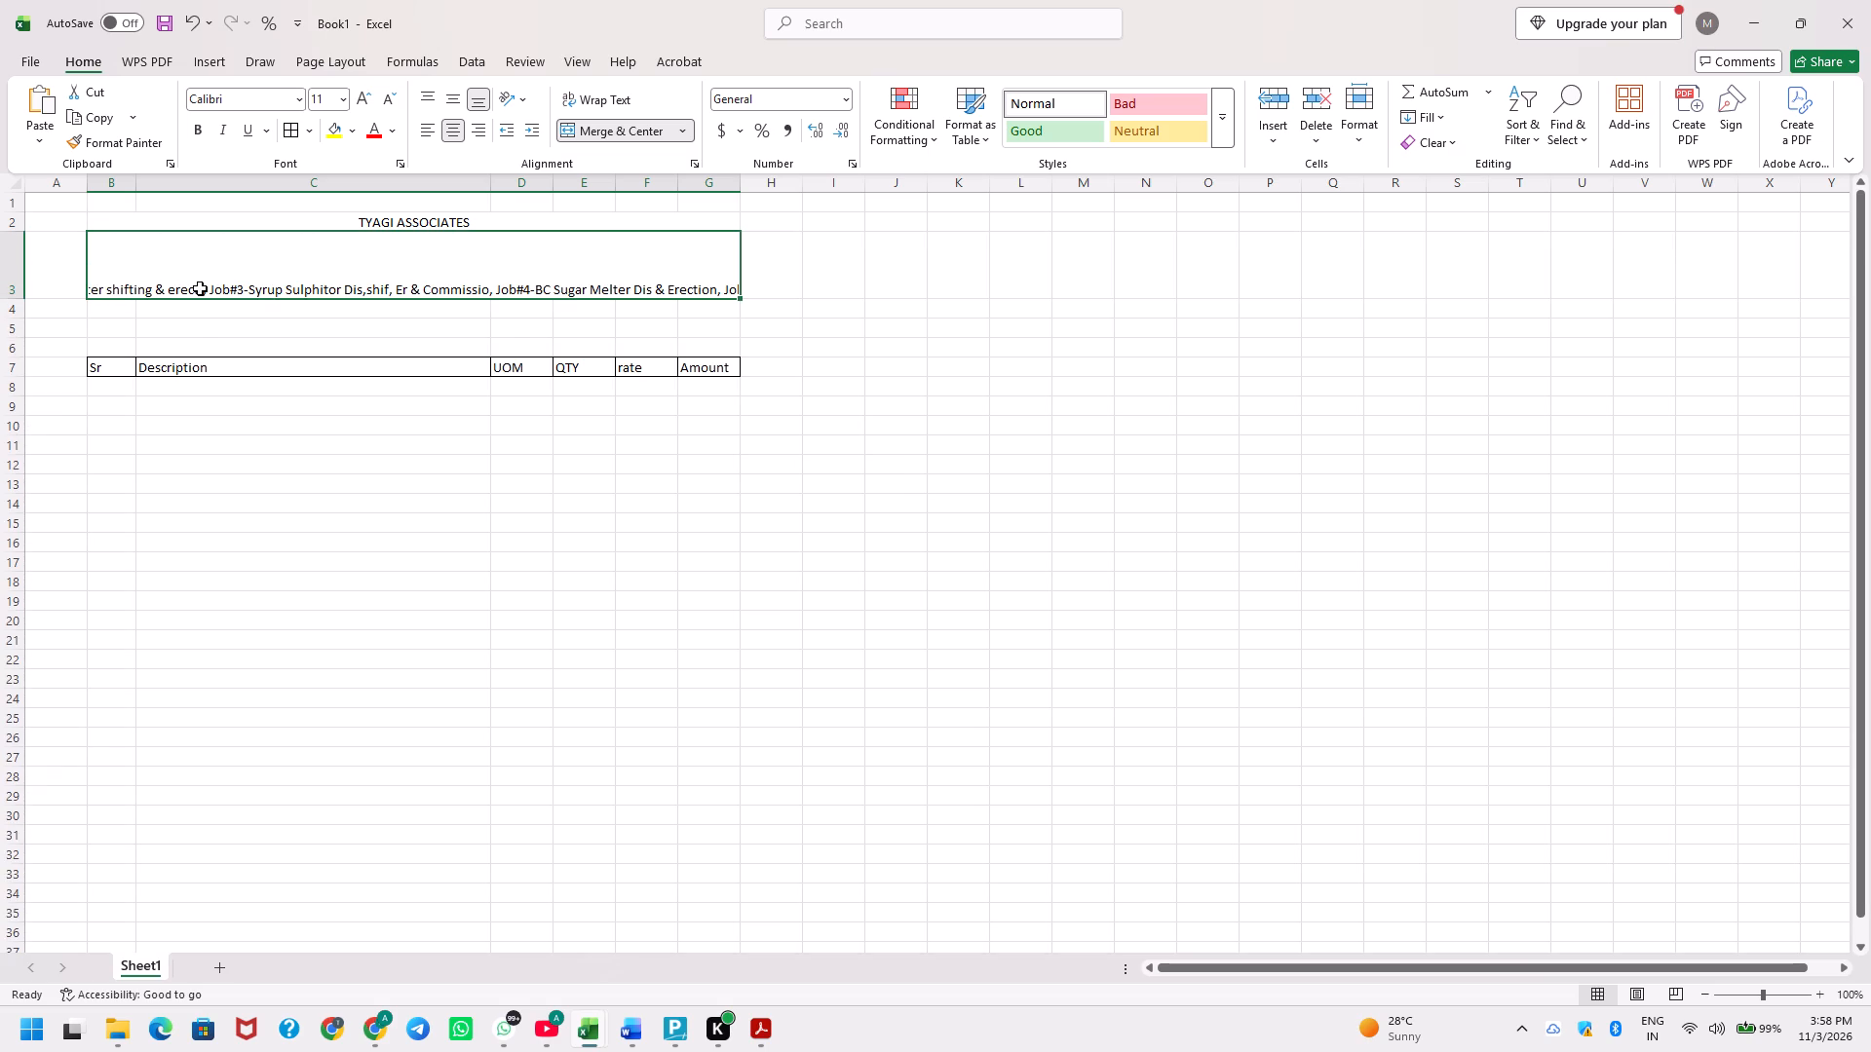
type("hw")
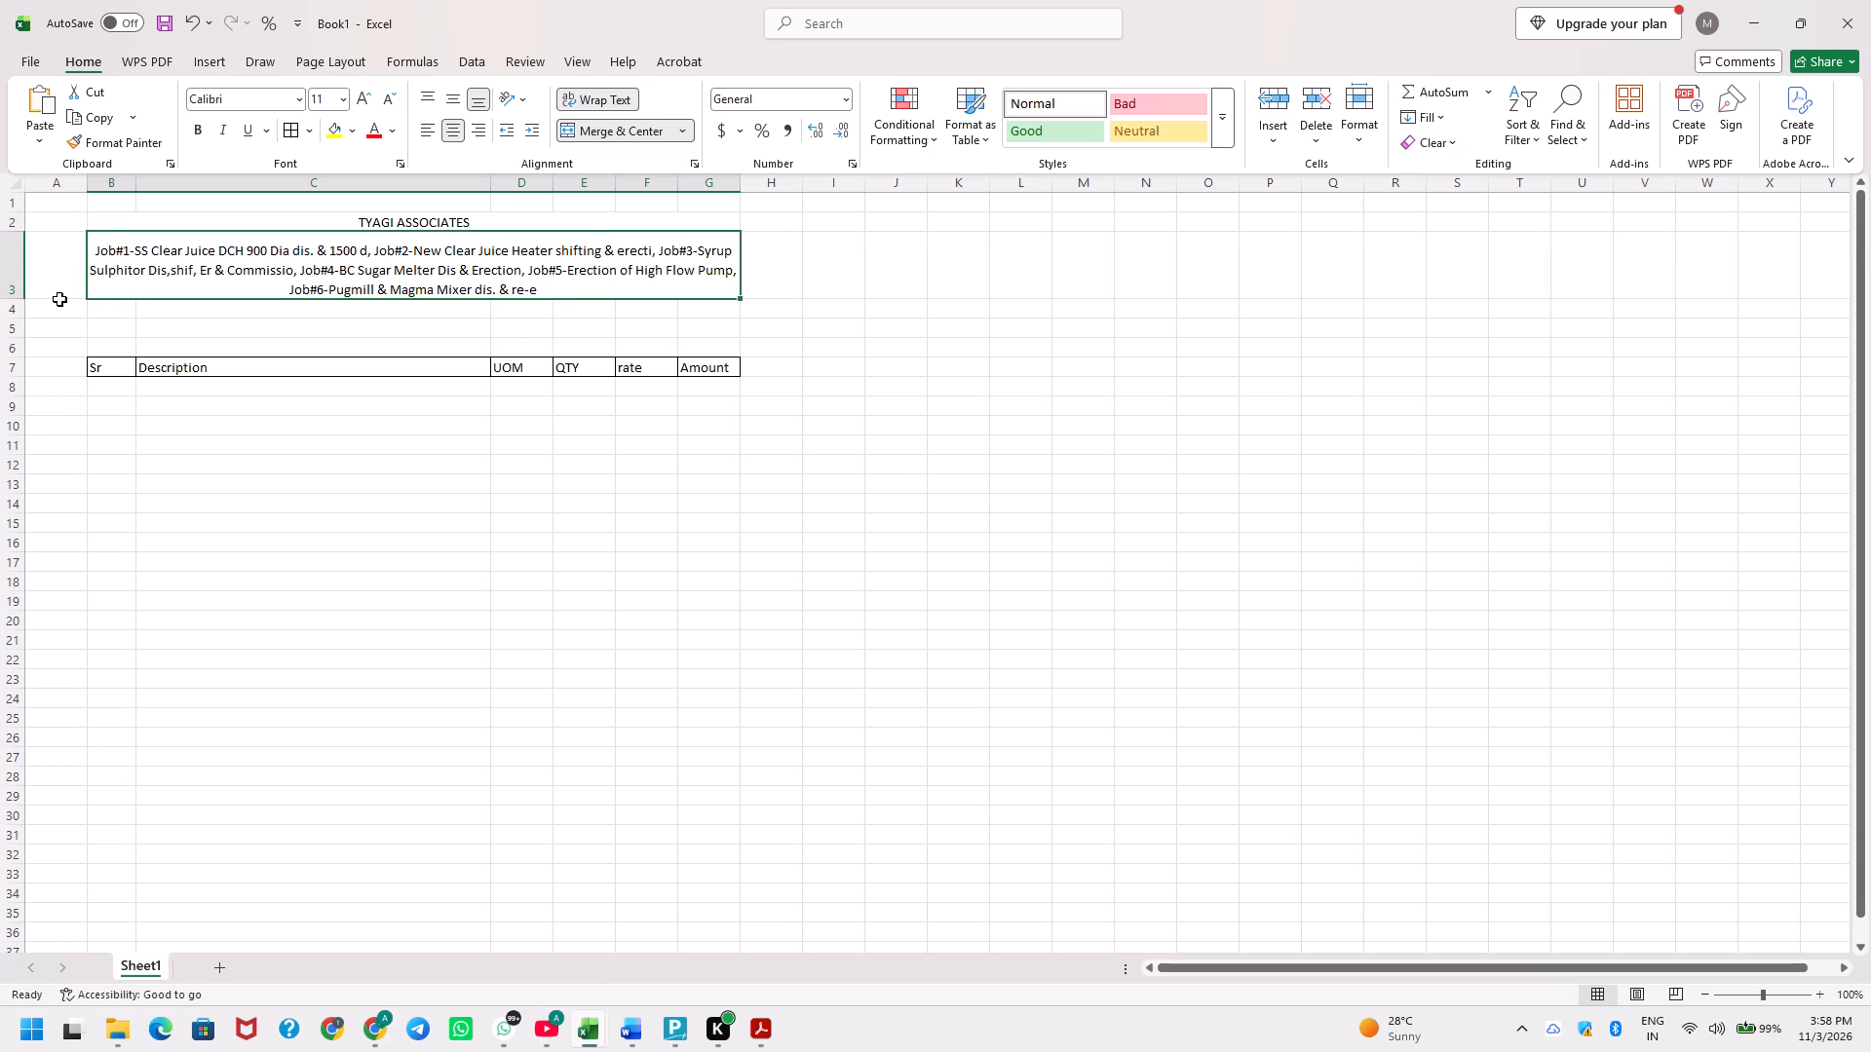
left_click(14, 296)
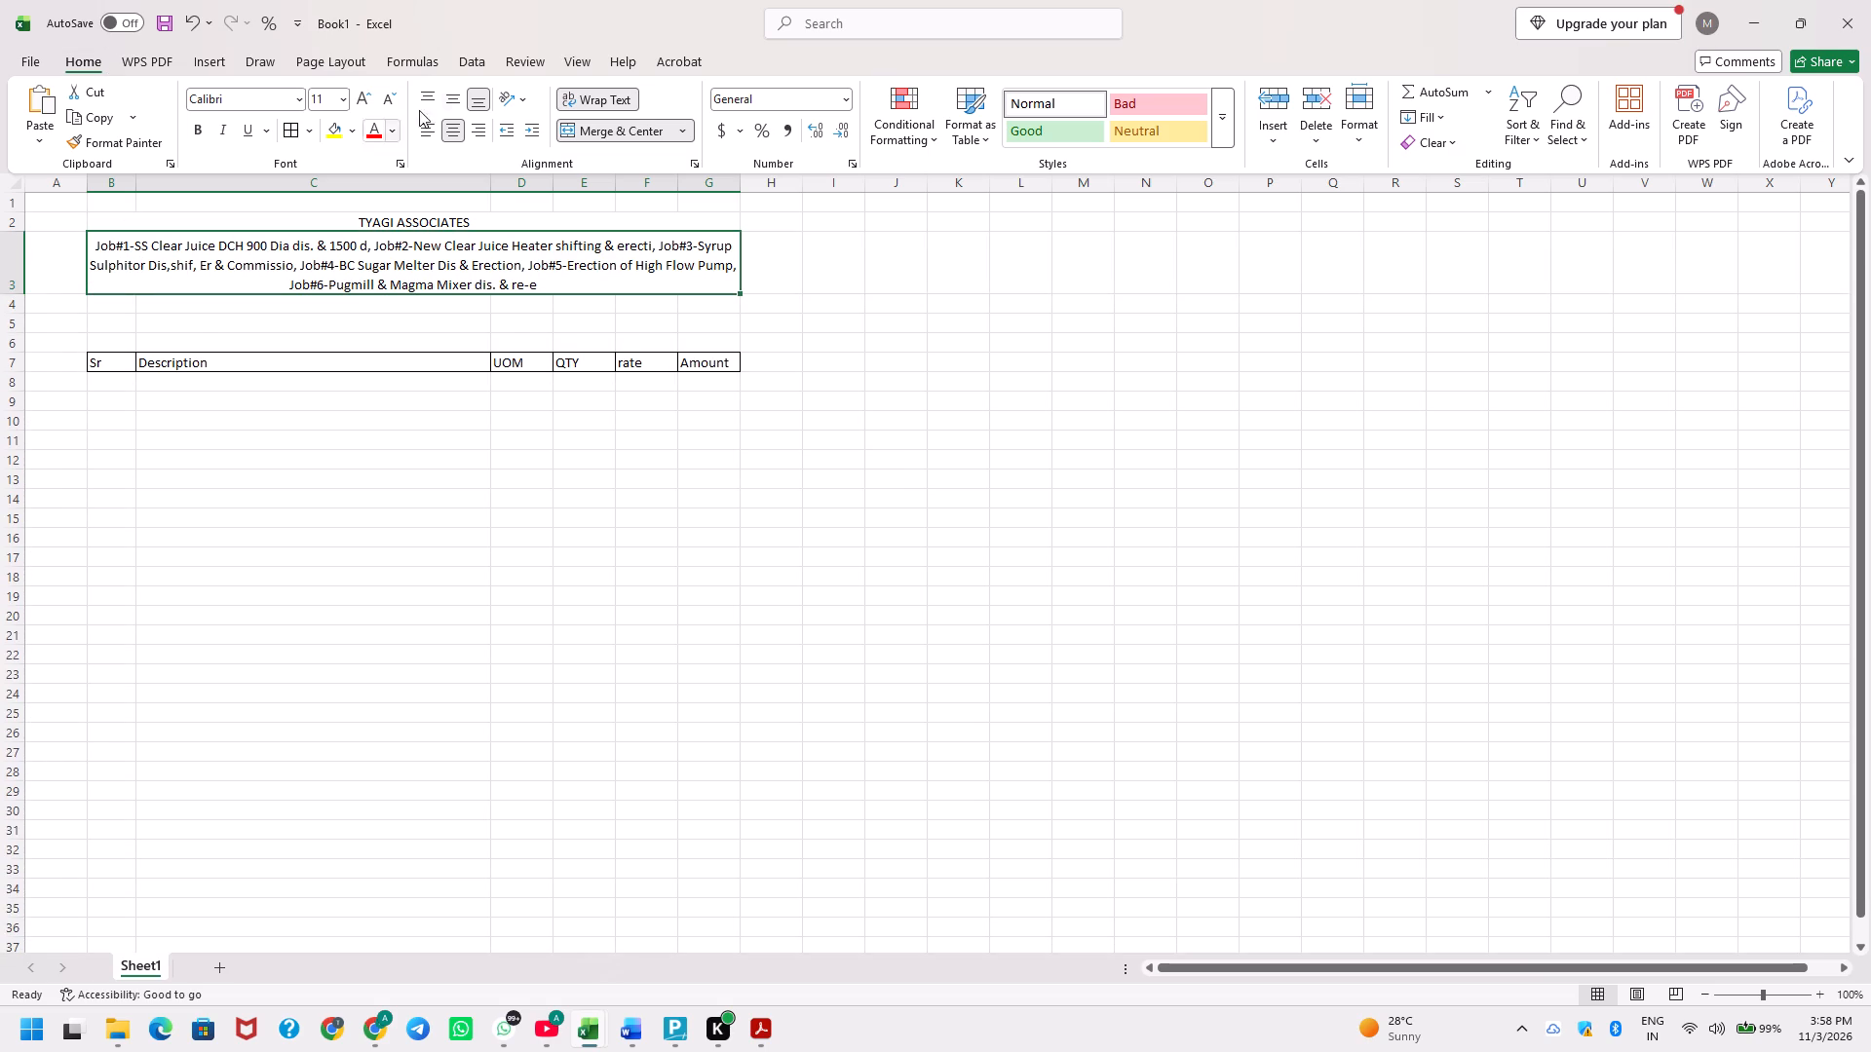
Left-align the wrapped job heading in B3.
left_click(420, 138)
left_click(364, 281)
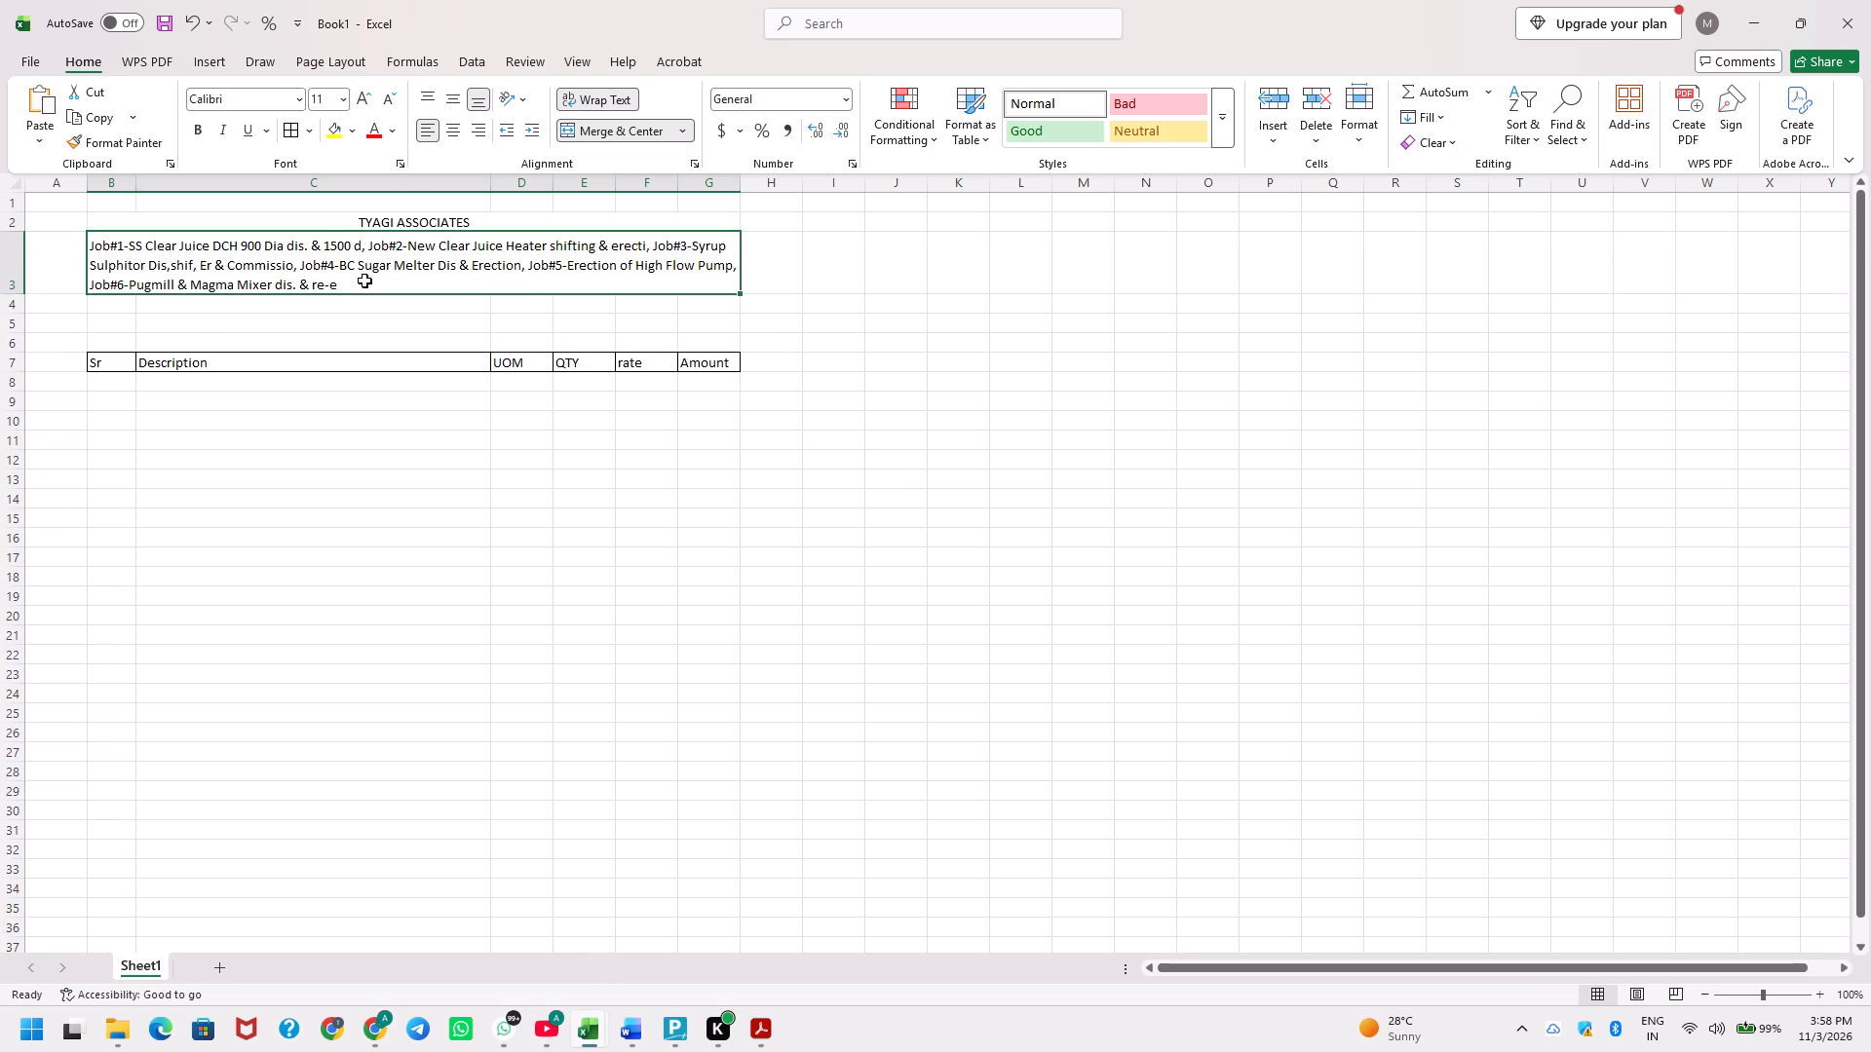
Delete two of the empty rows between the job heading and the table header row.
key("Down")
key("Down")
key("Up")
key("shift+space")
key("ctrl+minus")
key("ctrl+minus")
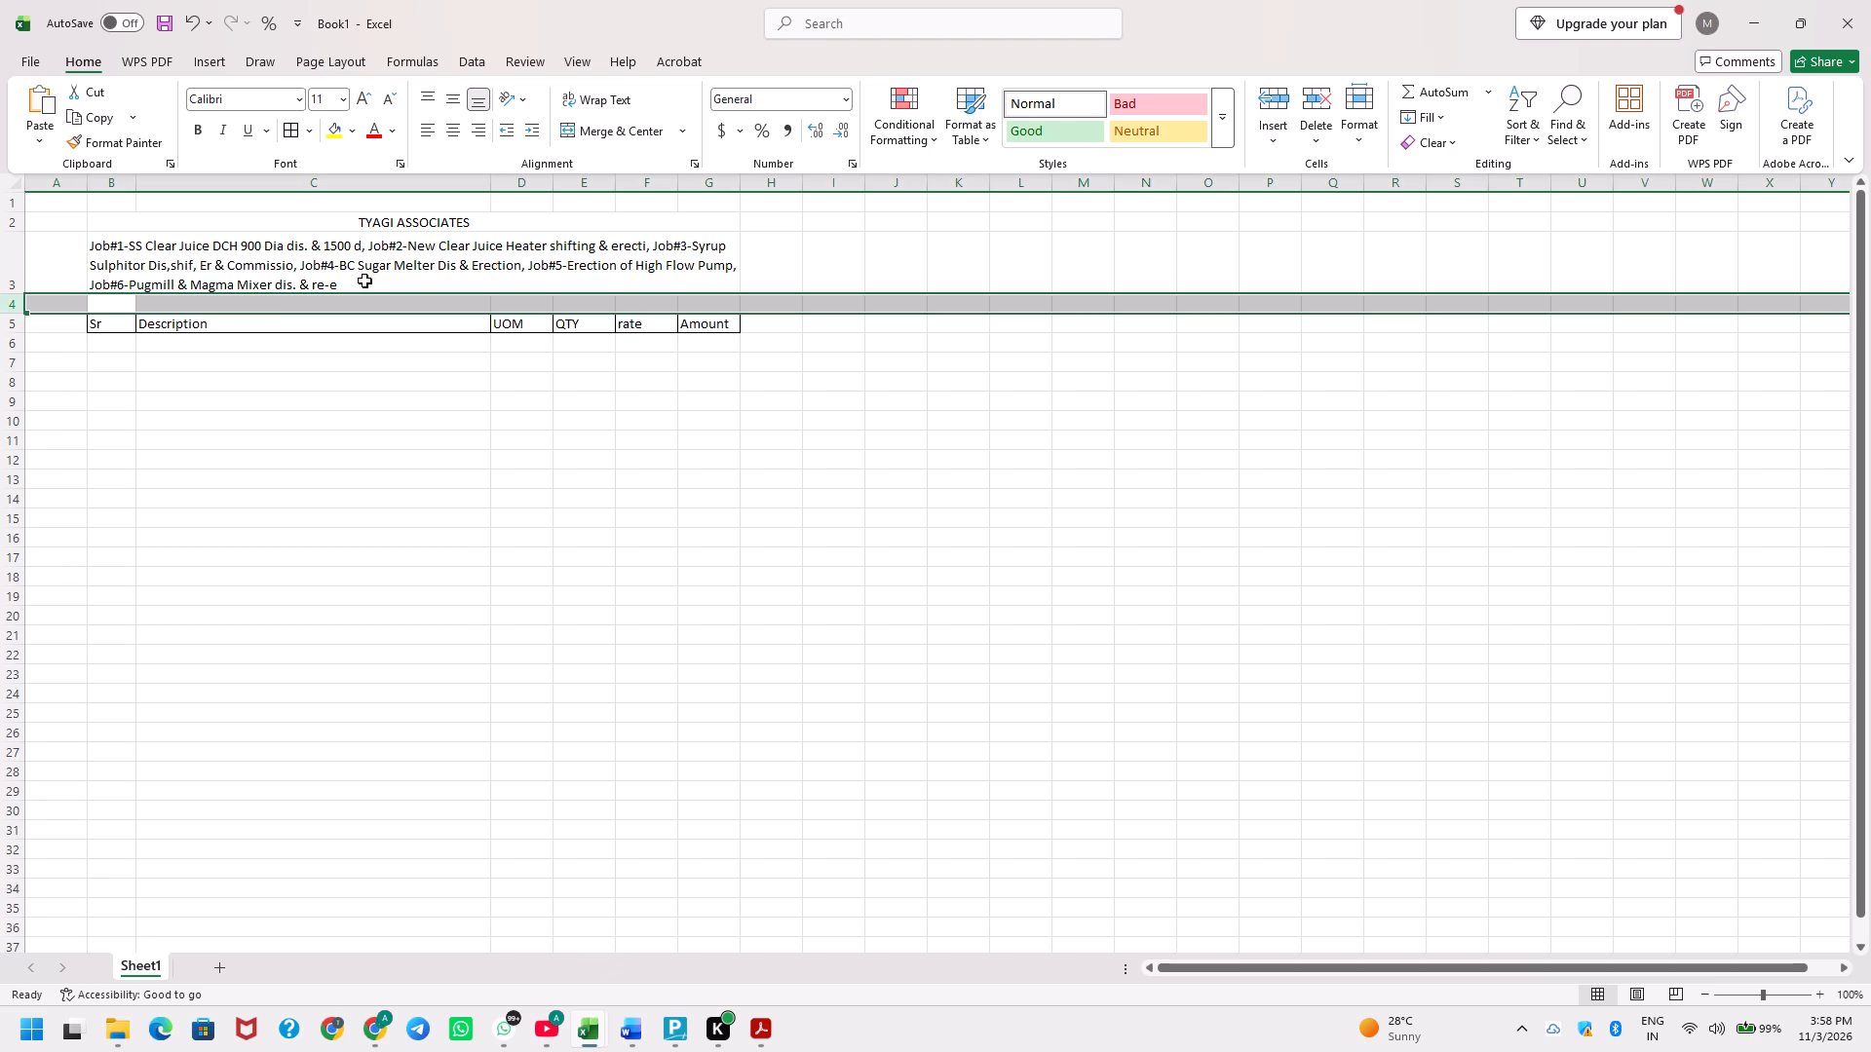
Apply all borders to the TYAGI ASSOCIATES title and the job heading, rows 2 and 3.
key("Up")
key("Up")
key("Up")
key("Down")
key("shift+Down")
key("shift+Down")
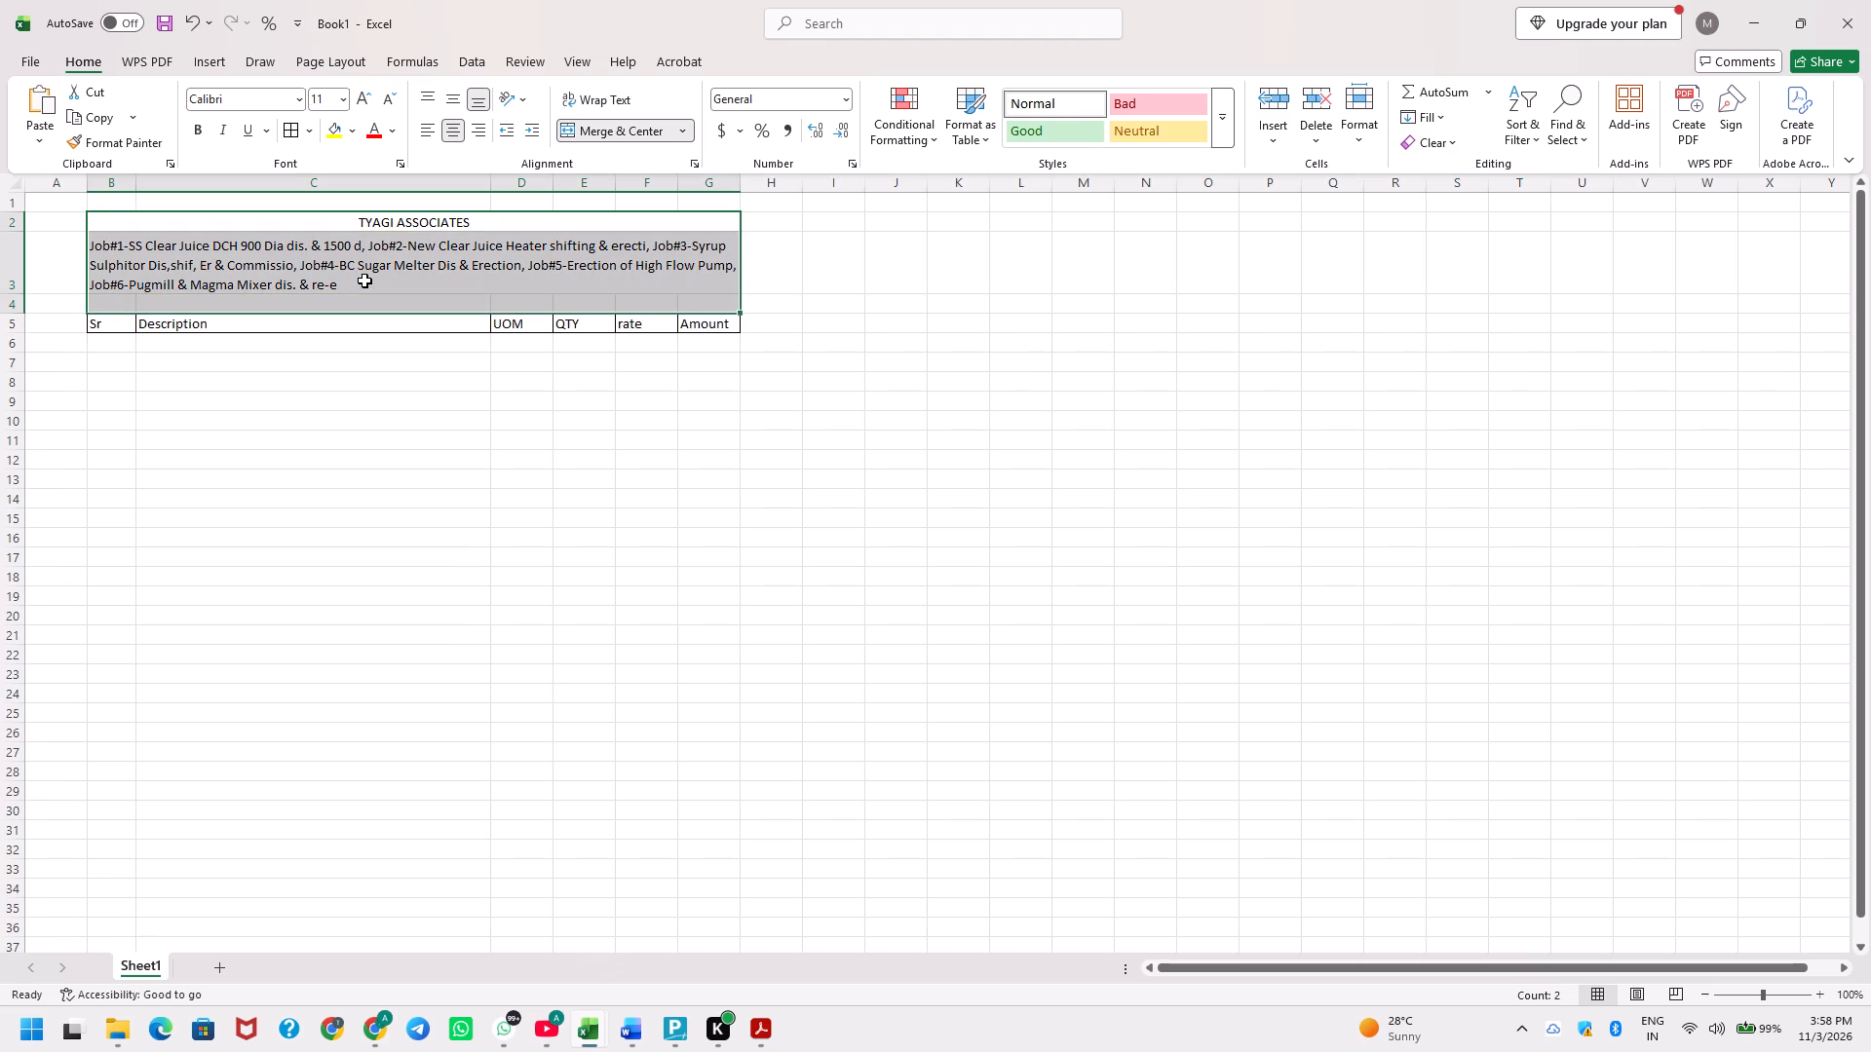
key("shift+Up")
type("hba")
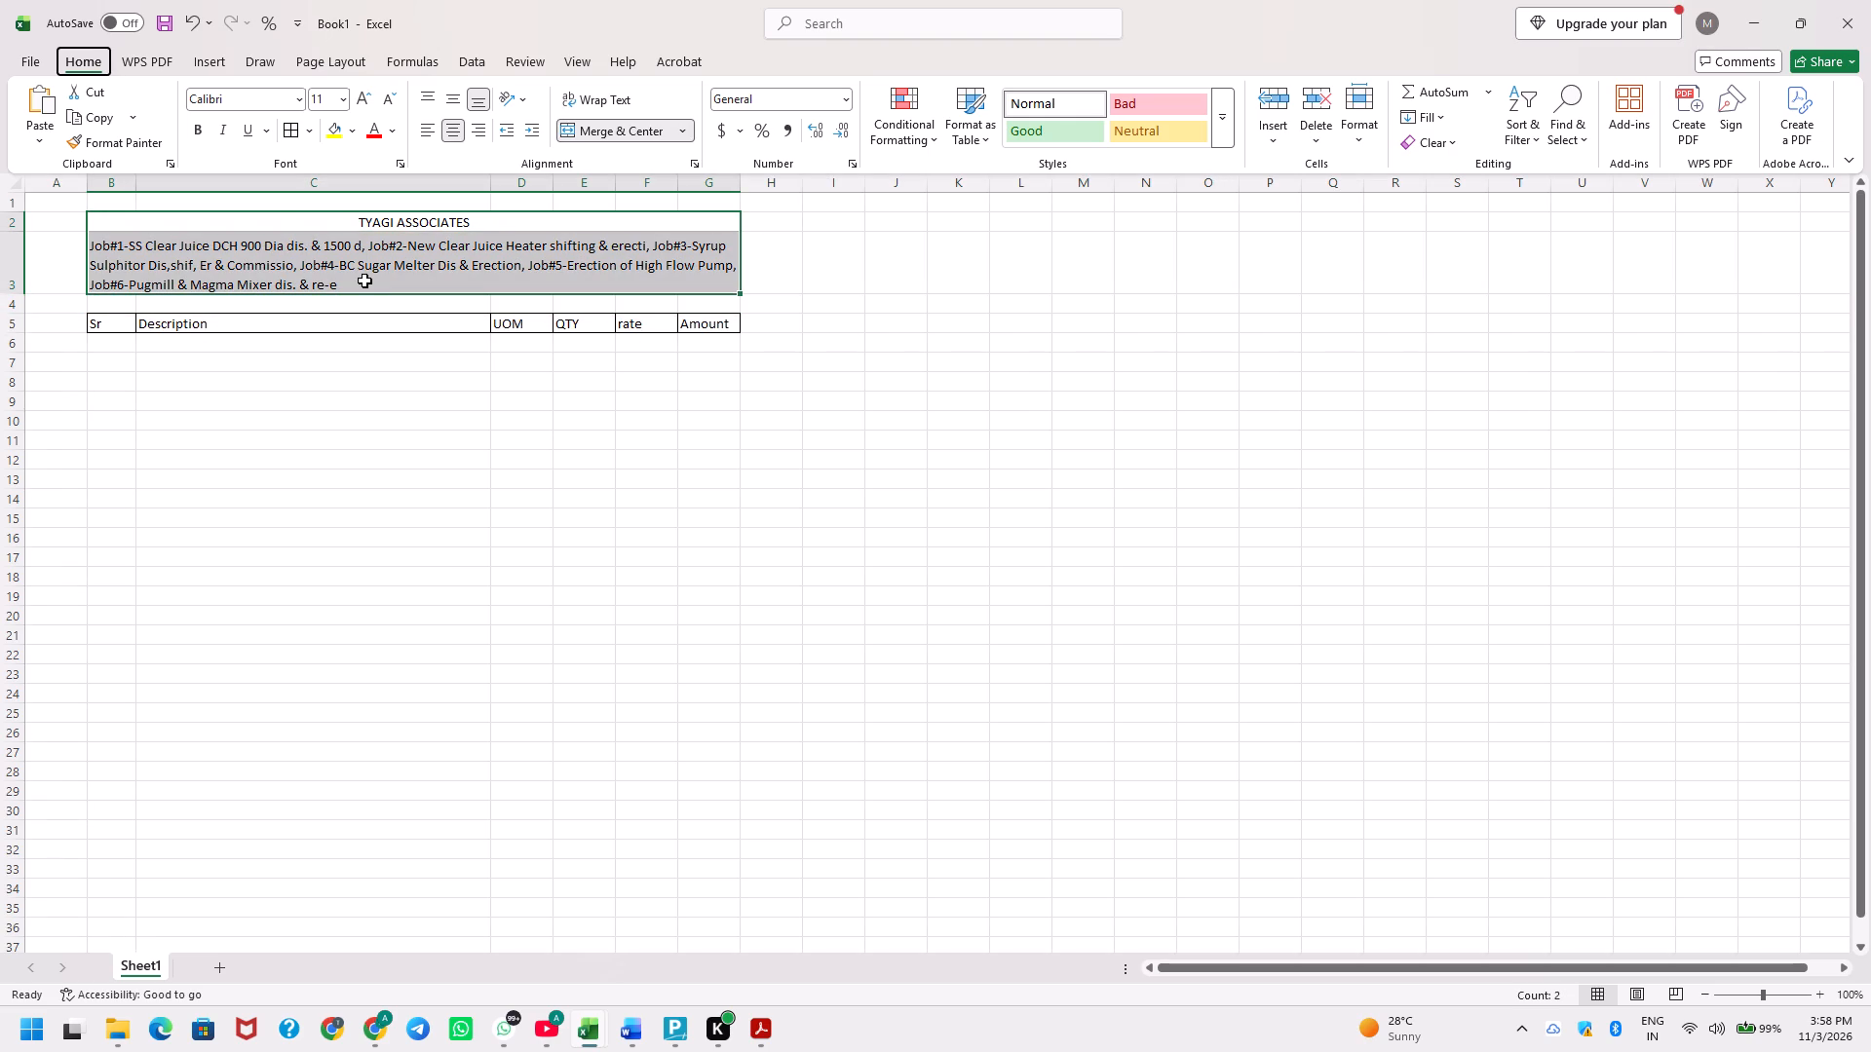
After checking the layout in the PDF, delete the remaining blank row above the Sr to Amount header row.
key("Down")
key("Down")
key("Down")
key("Up")
key("shift+space")
key("alt+Tab")
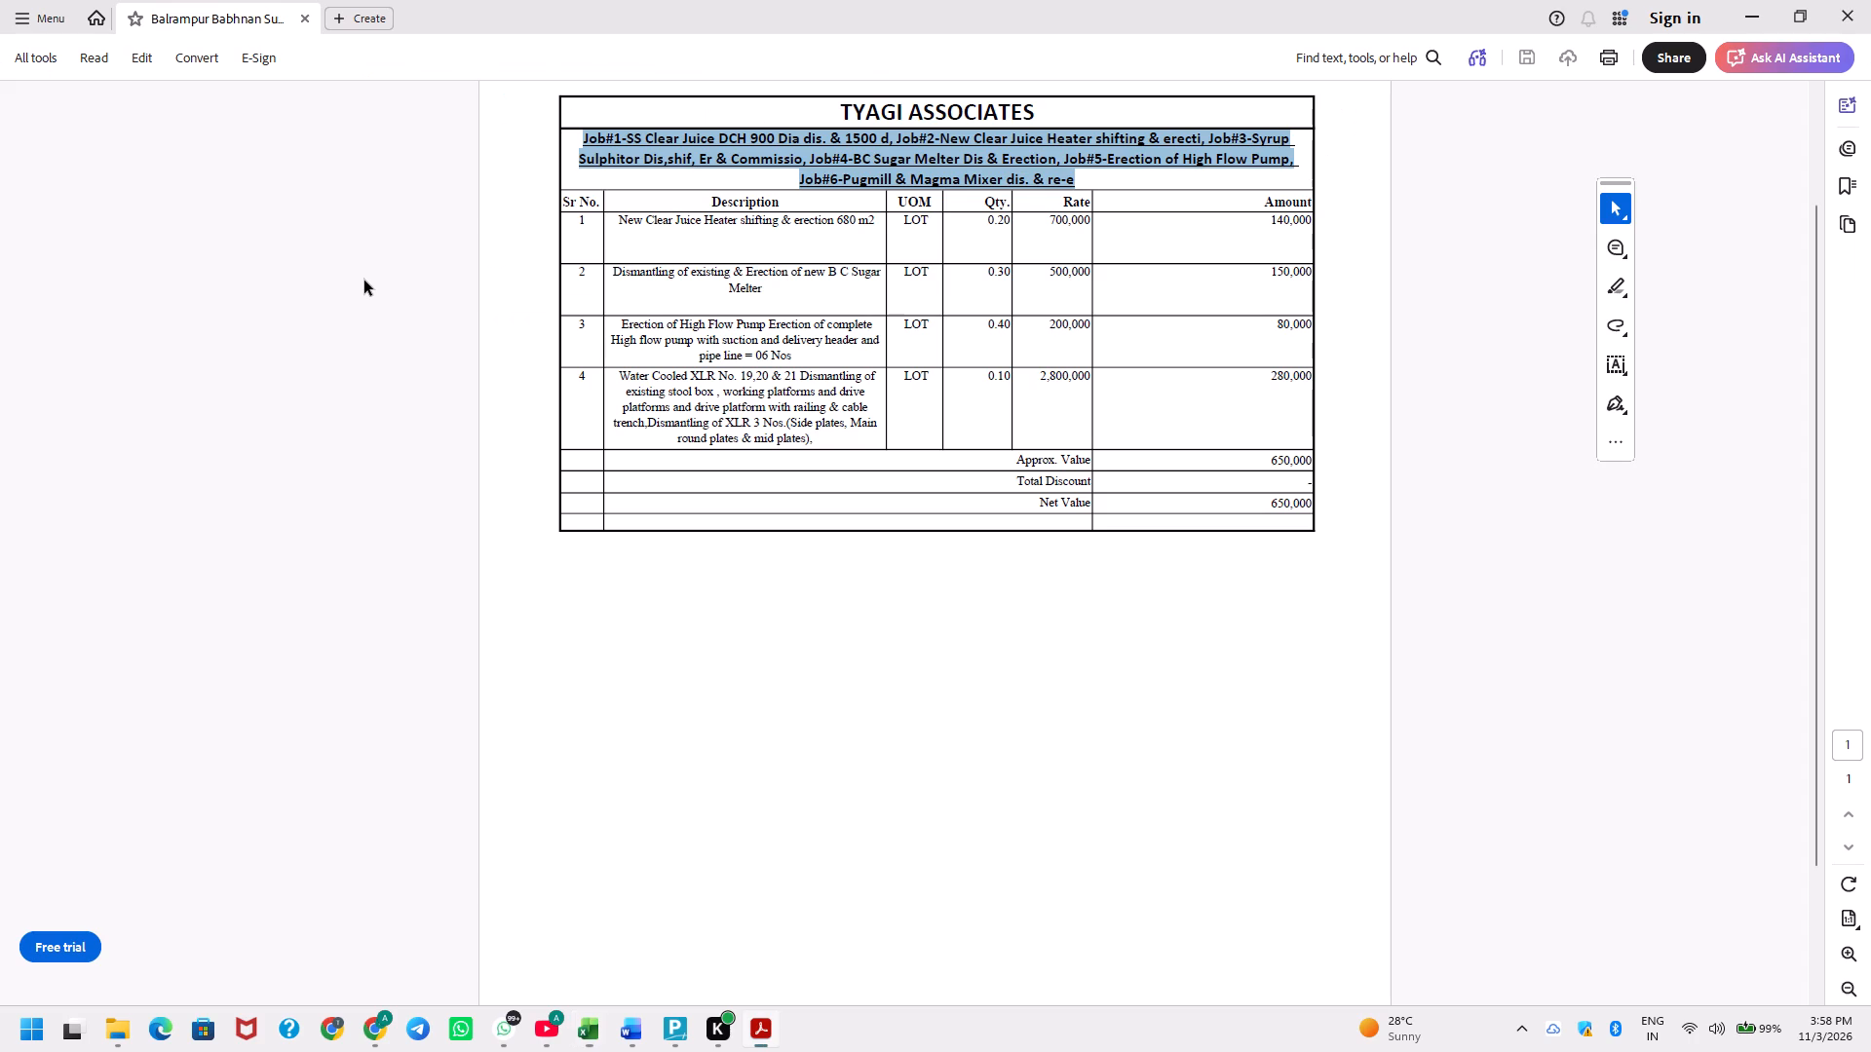
key("alt+Tab")
key("ctrl+minus")
key("Down")
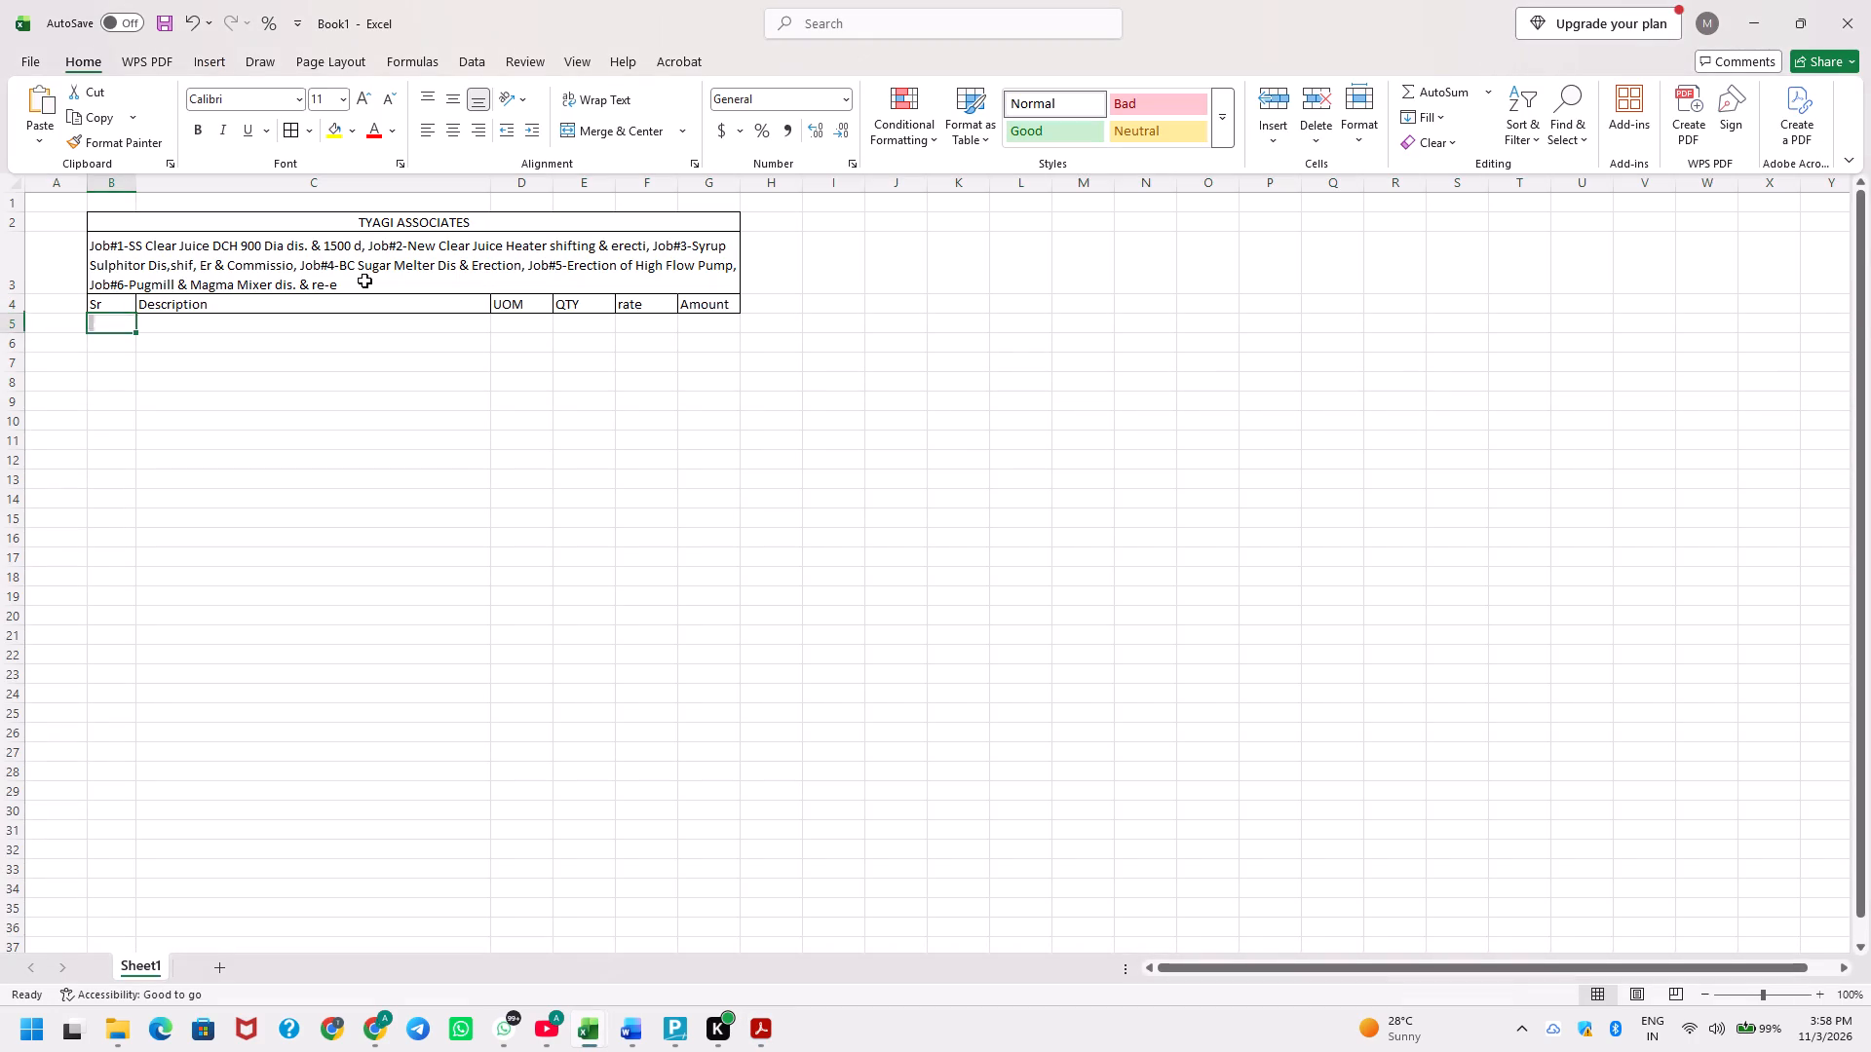
Copy the whole bordered block B2 through G4, covering the title, job heading and column headers.
key("Right")
key("Right")
key("Right")
key("Right")
key("Up")
key("Right")
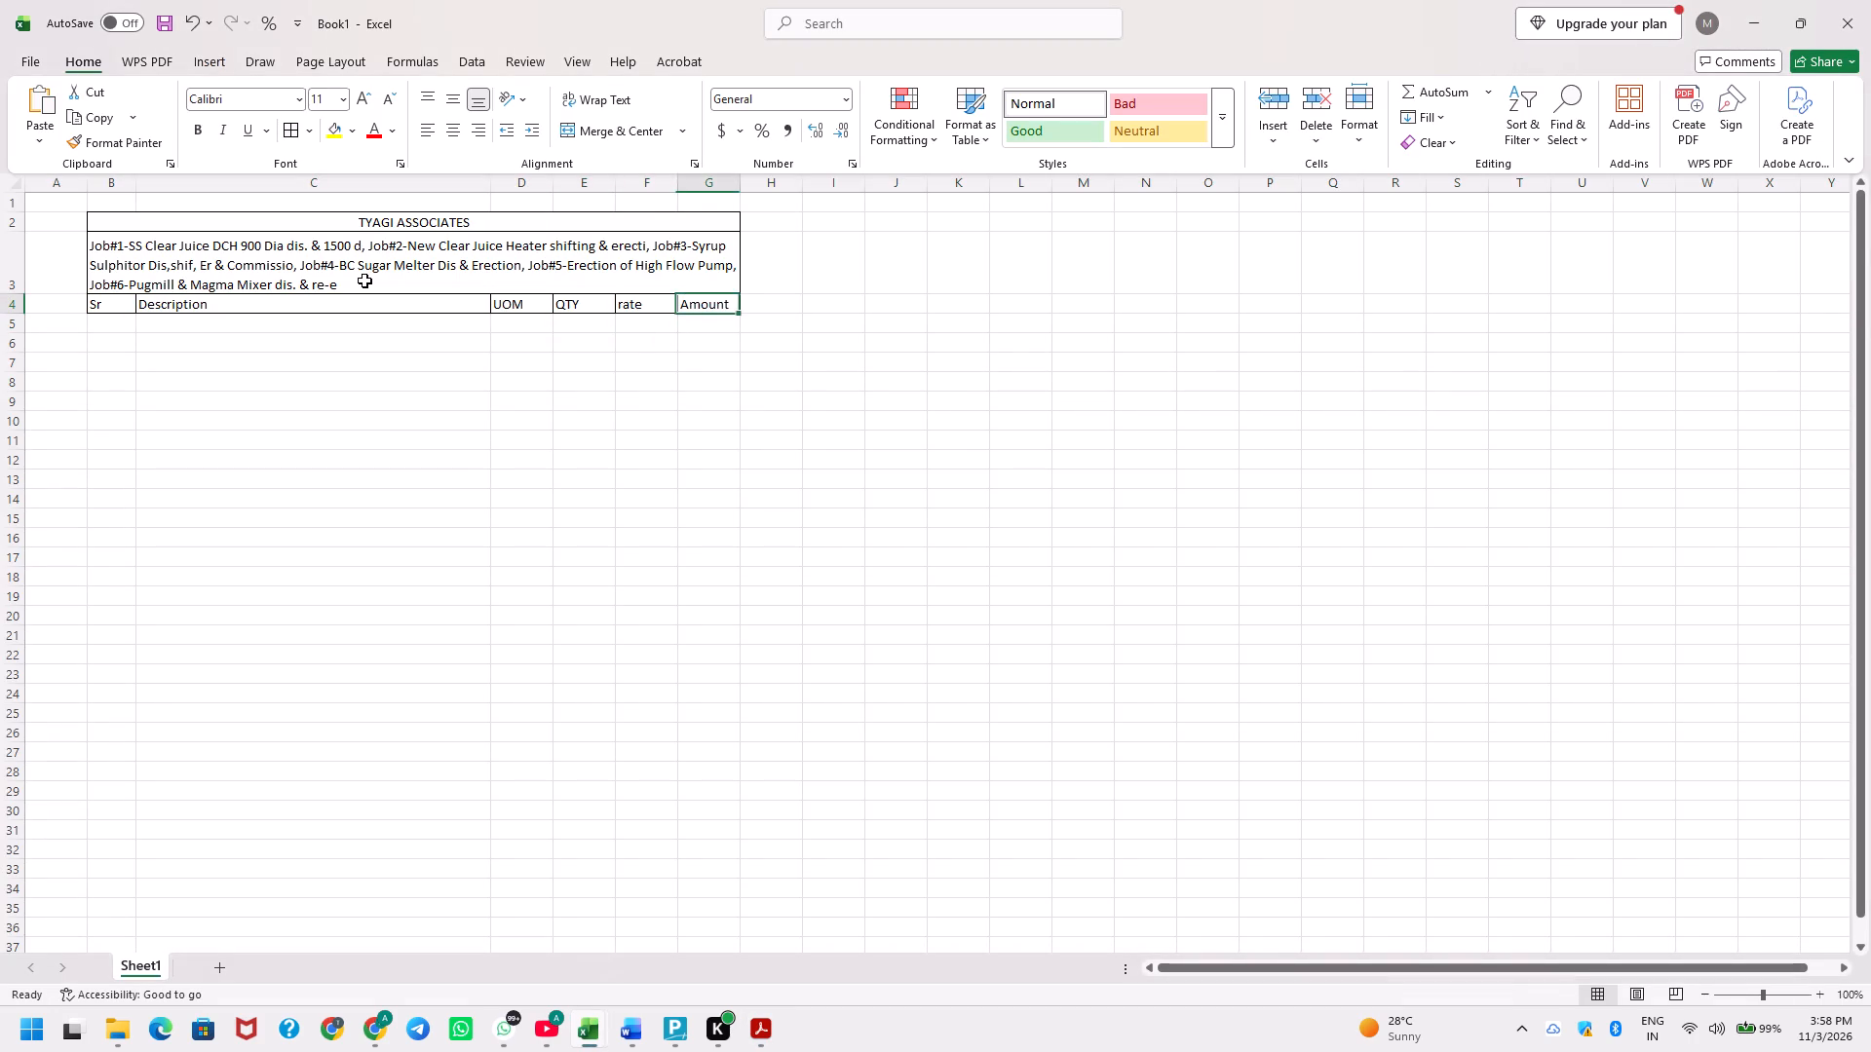
key("ctrl+shift+Up")
key("ctrl+shift+Left")
key("shift+Down")
key("shift+Right")
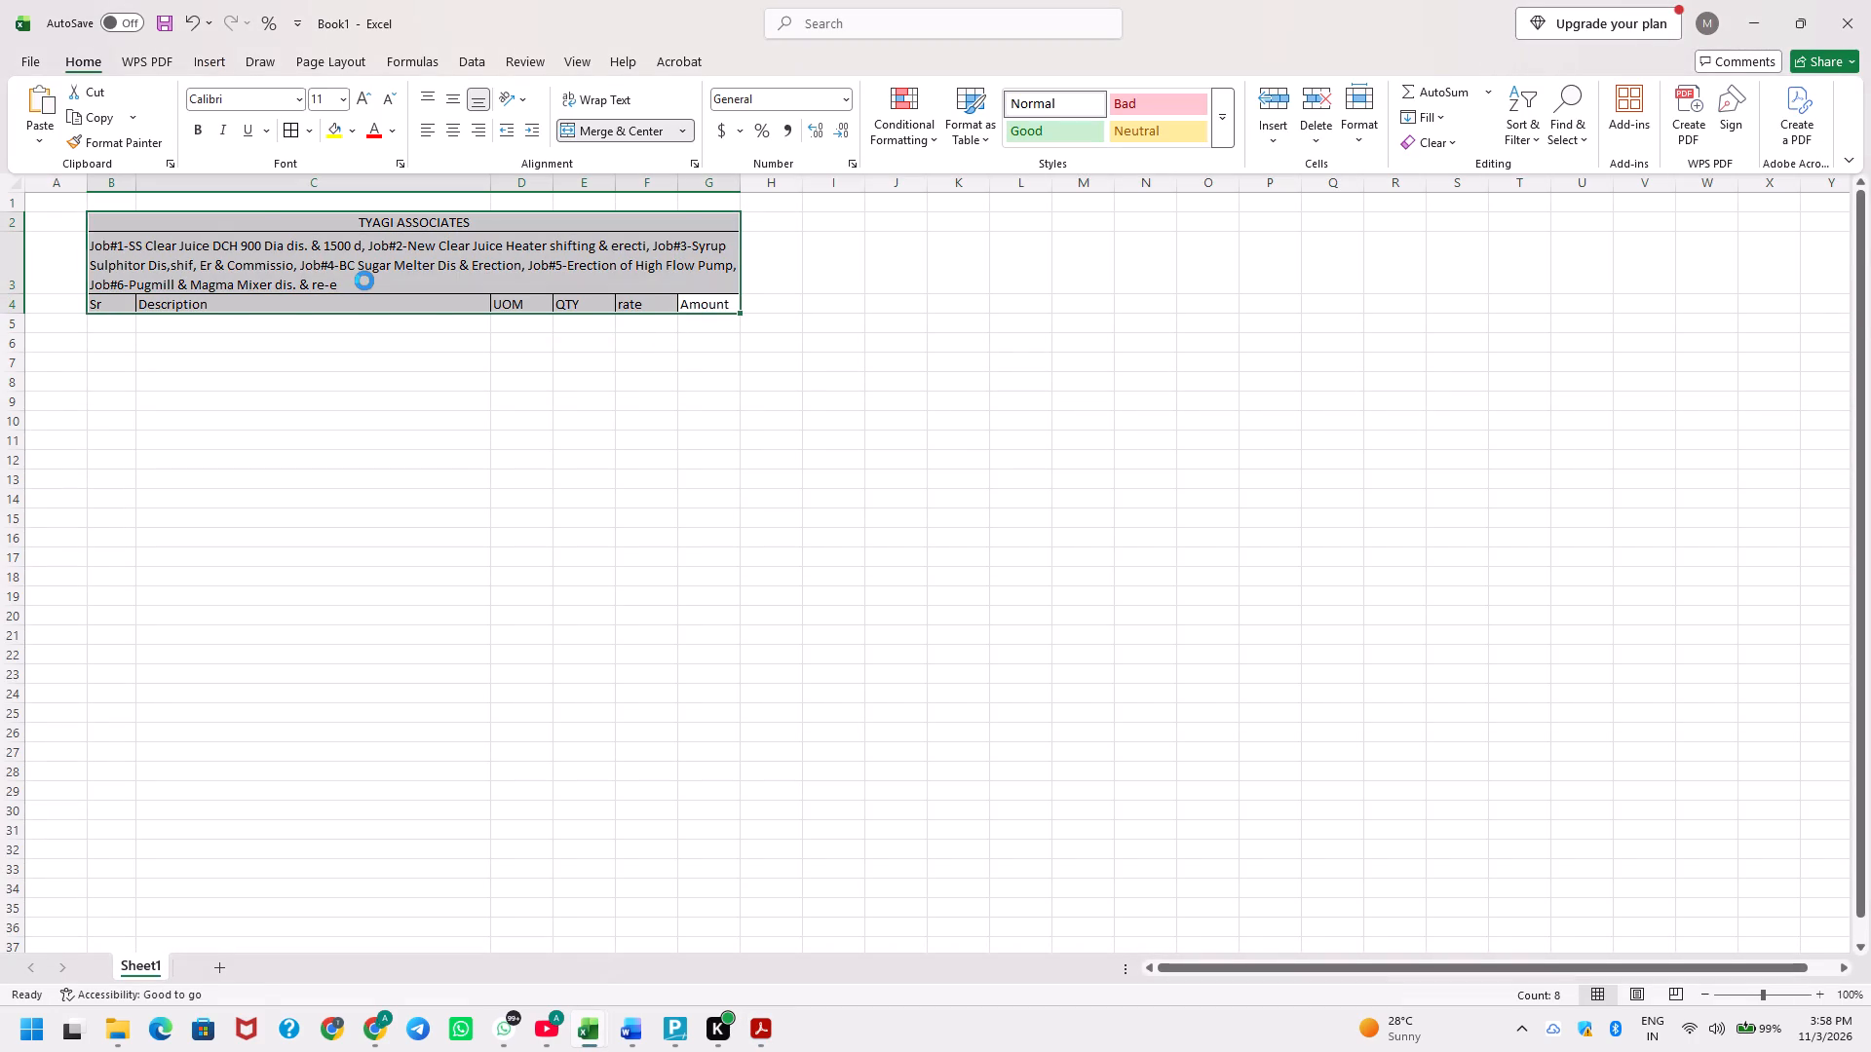
key("ctrl+c")
Open a new blank document in Word, maximize its window and paste the copied Excel table.
type("word")
key("Return")
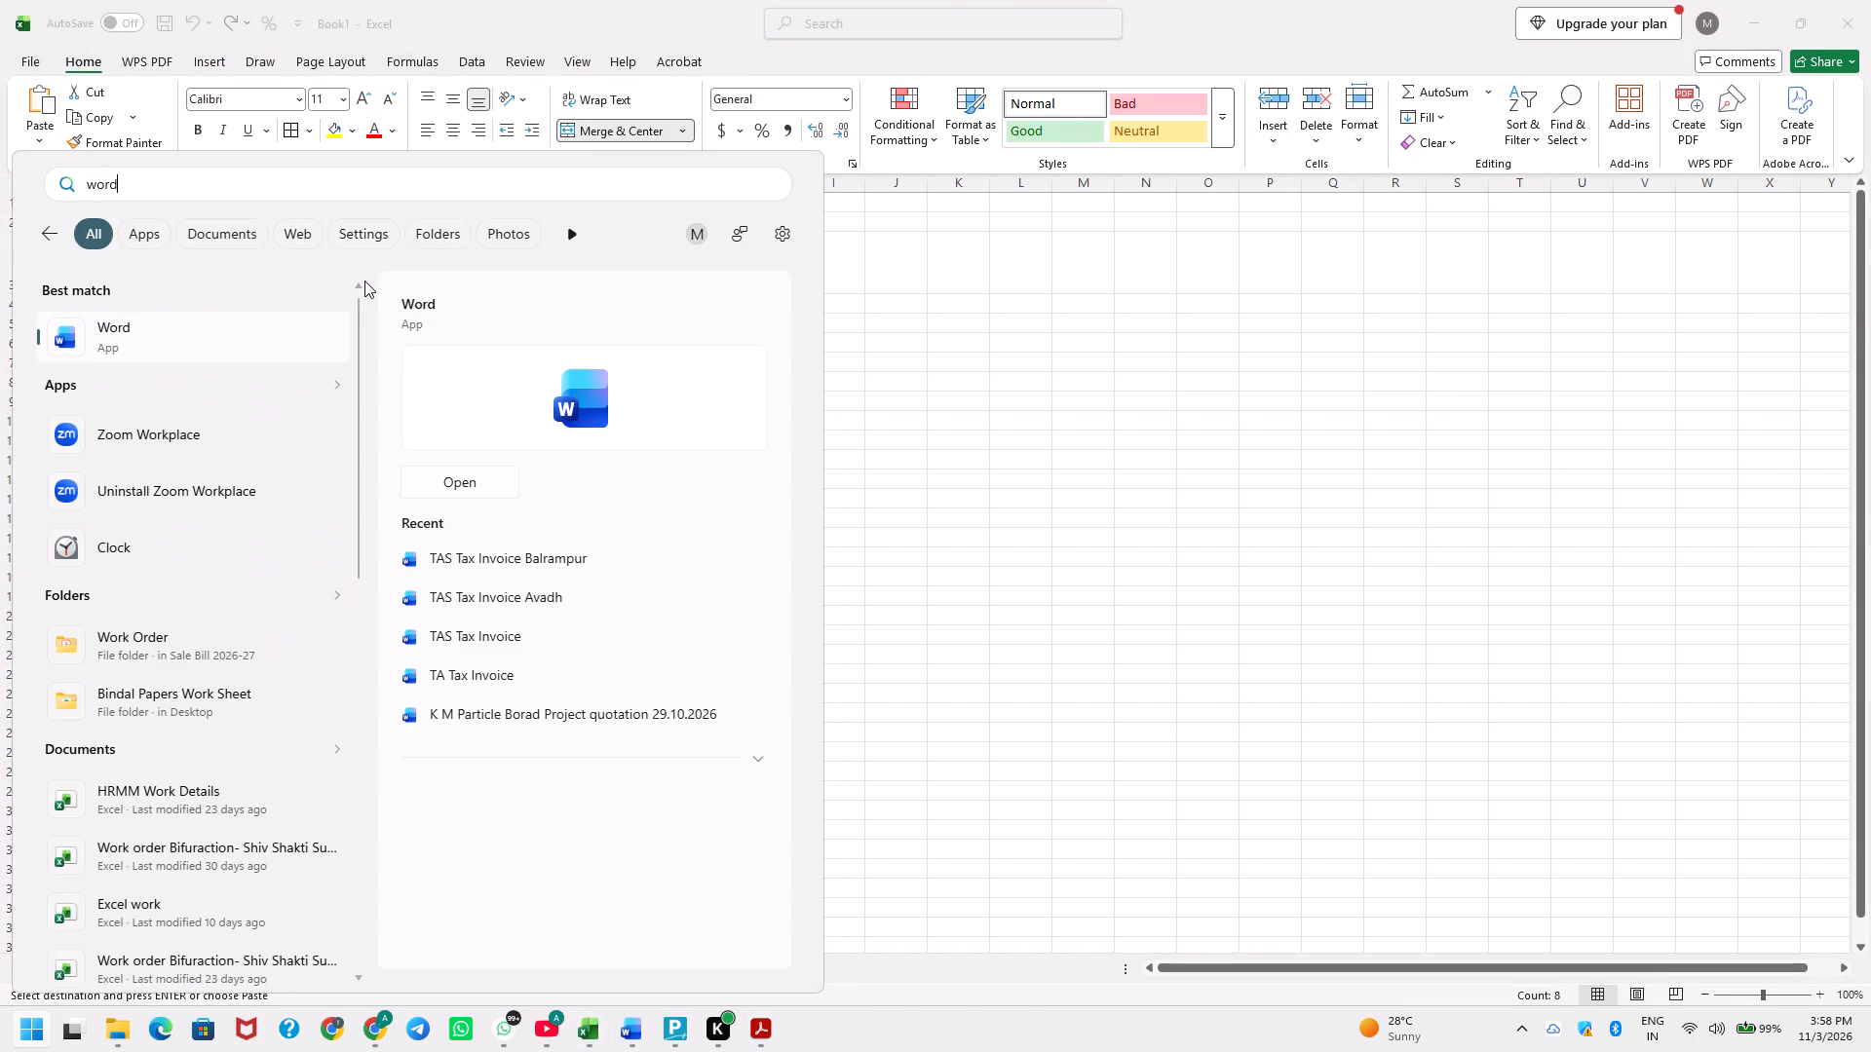
key("Return")
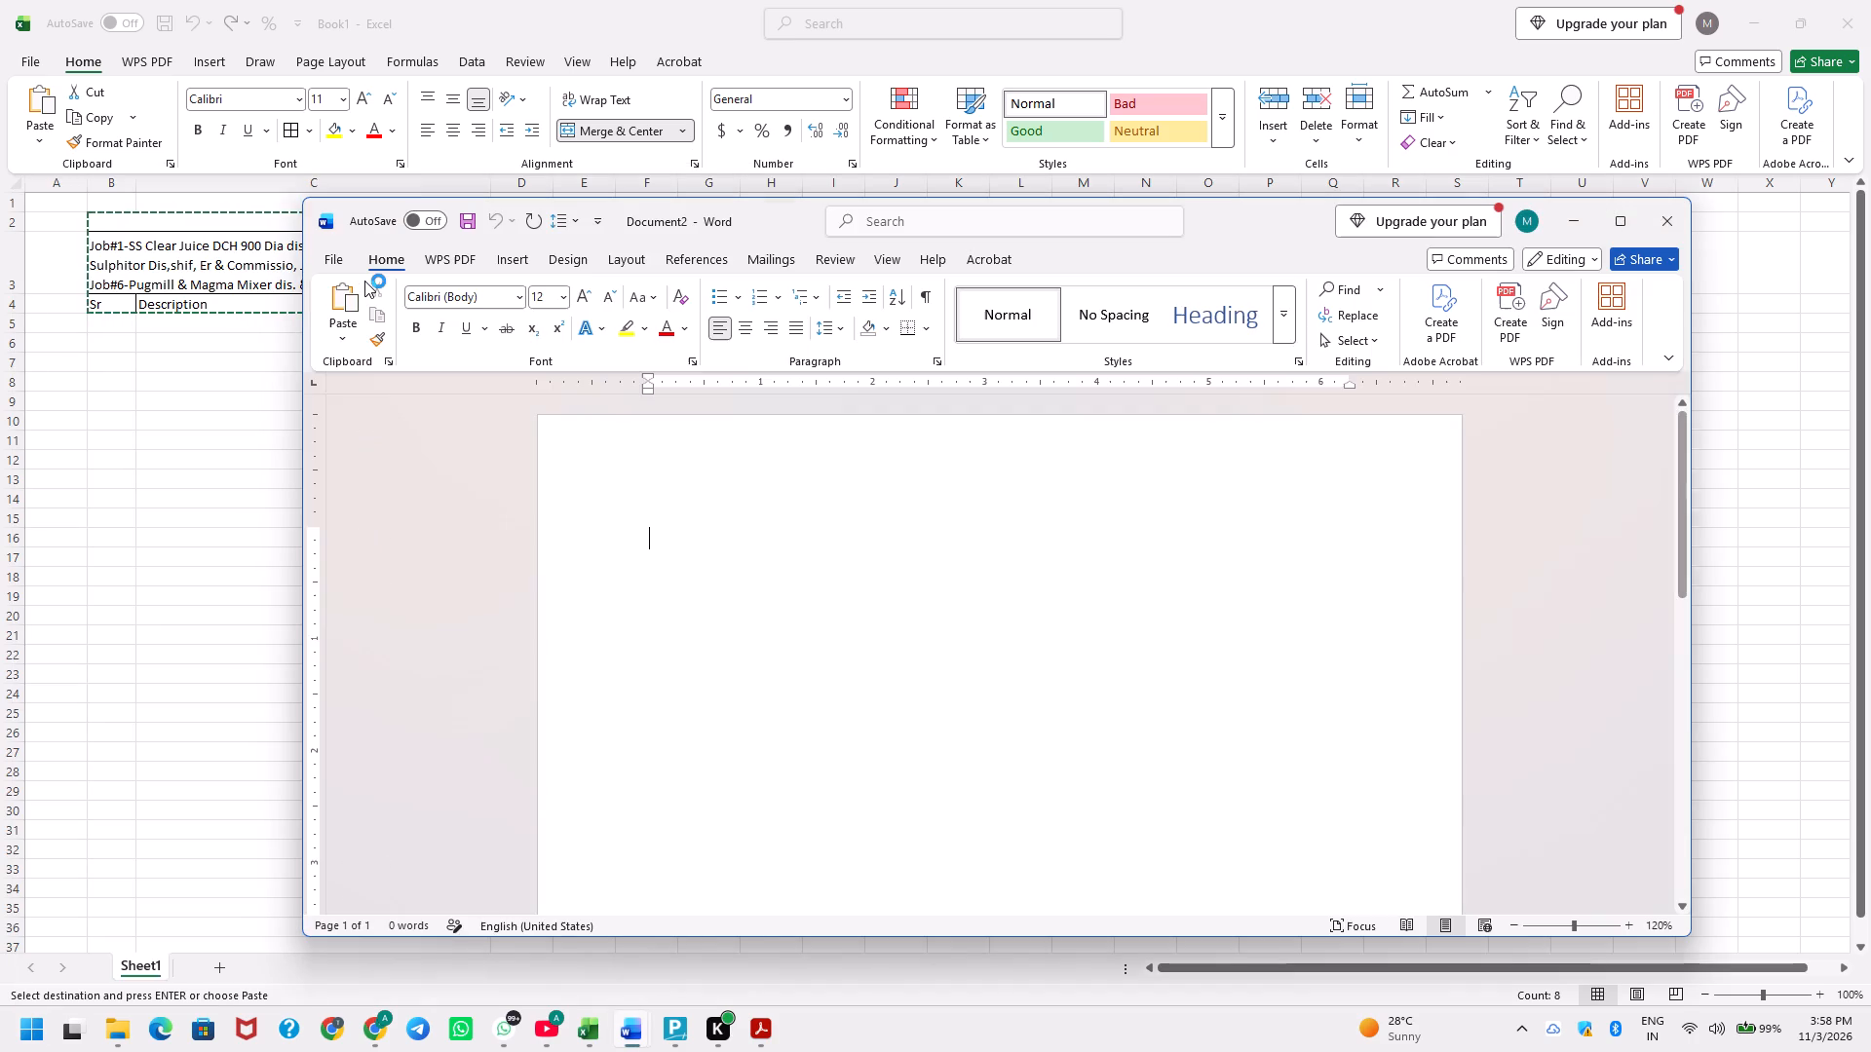
key("super+Up")
key("ctrl+v")
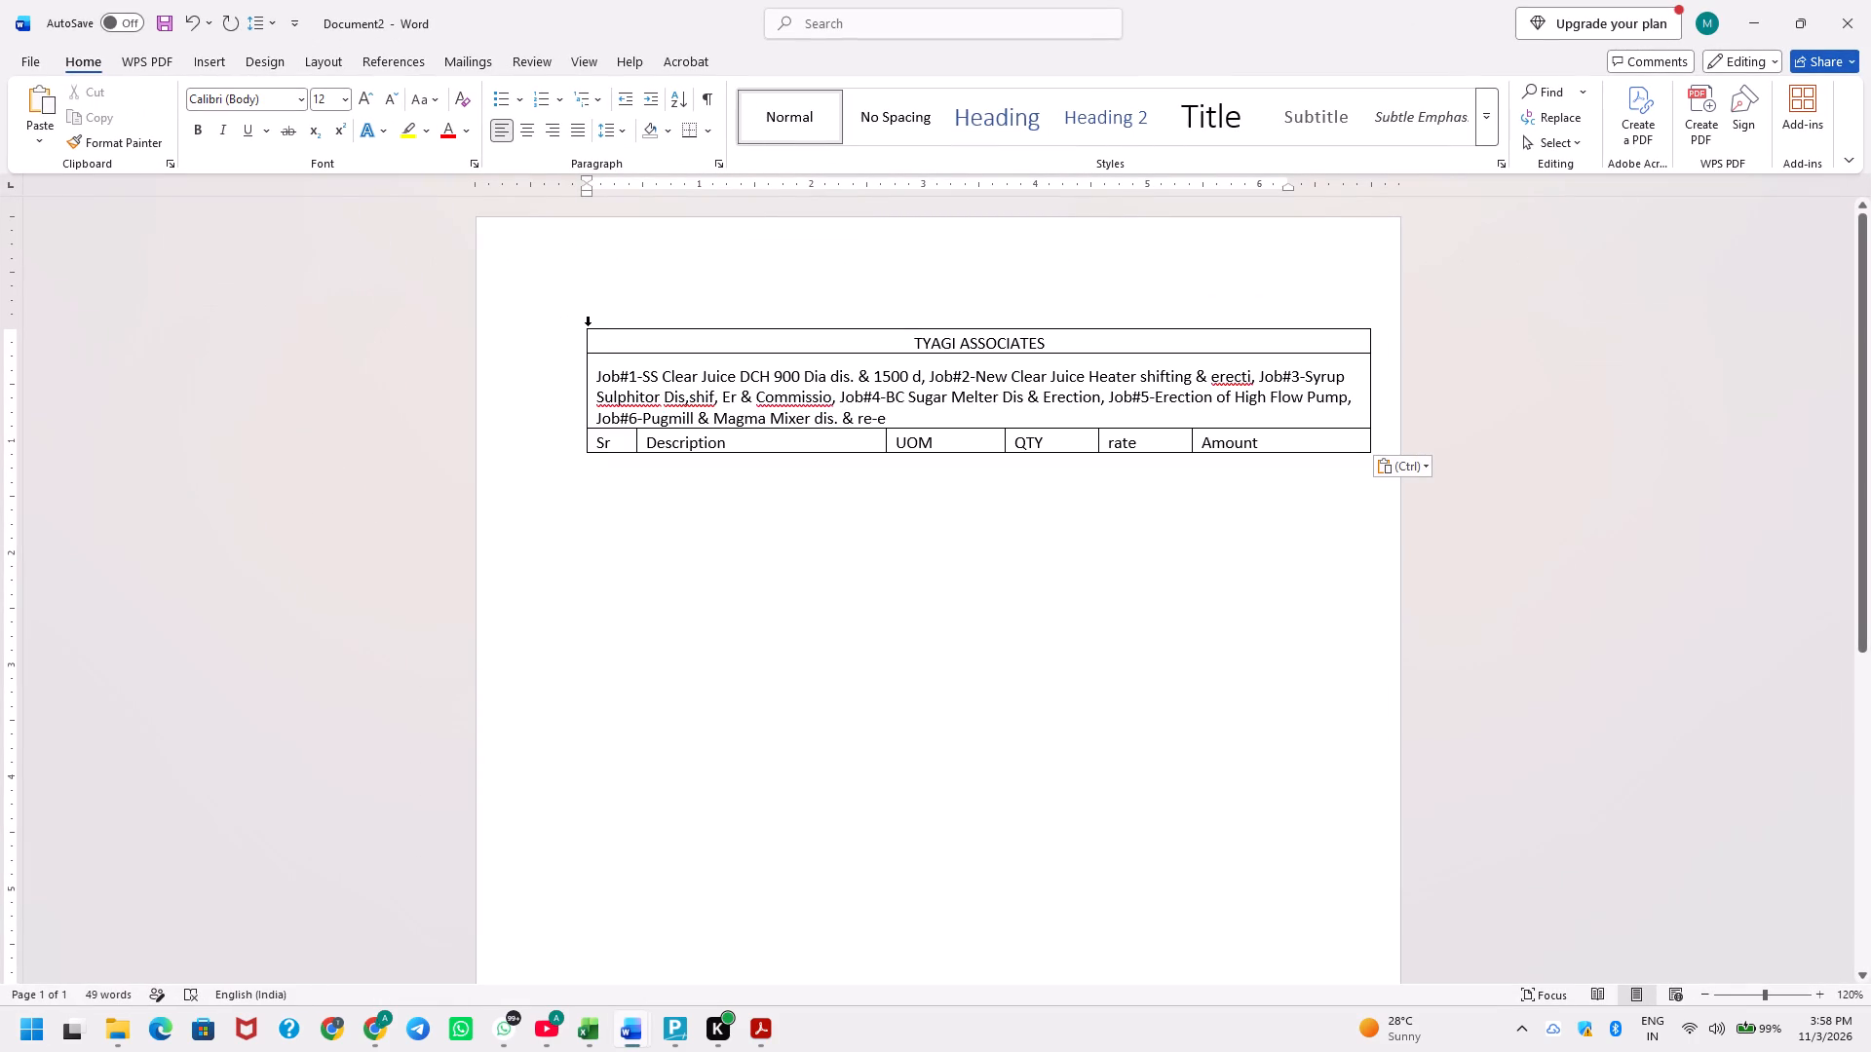
Move the pasted table slightly up and toward the left page edge so it sits centered across the page.
left_click(594, 342)
left_click_drag(579, 323, 561, 321)
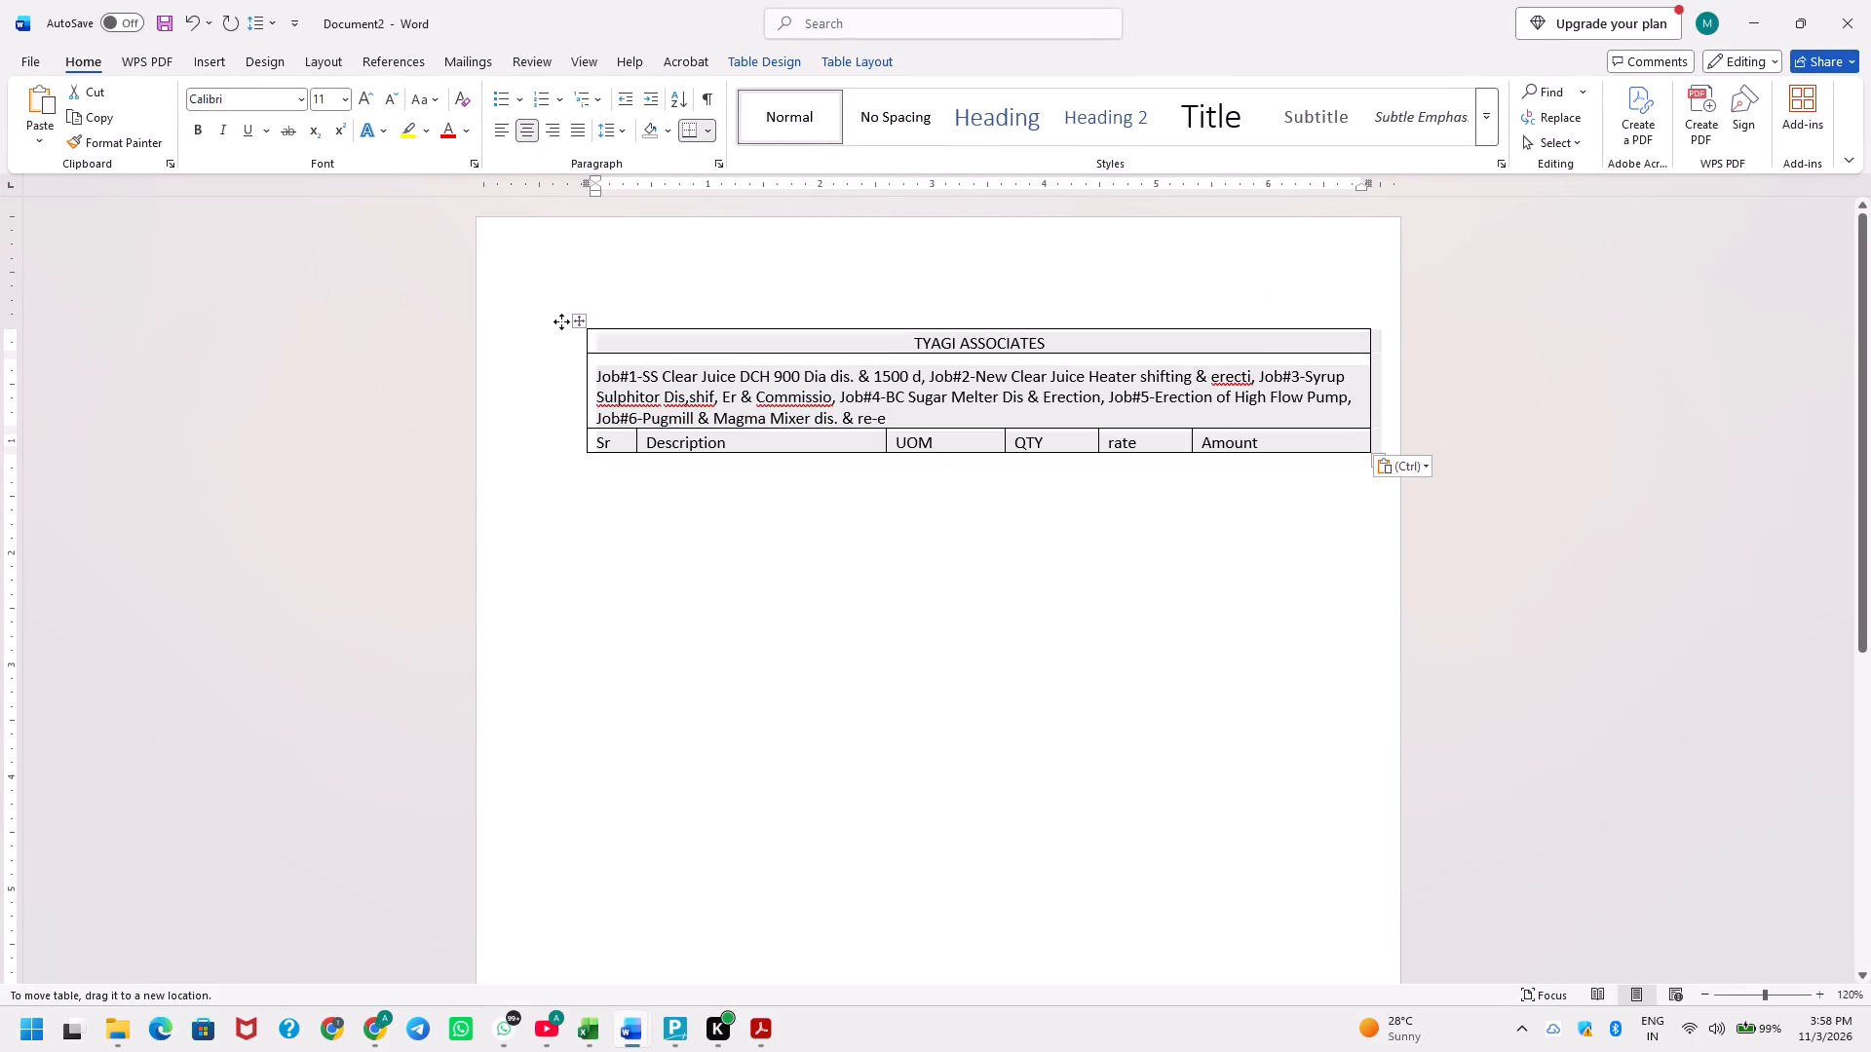
left_click_drag(561, 321, 519, 312)
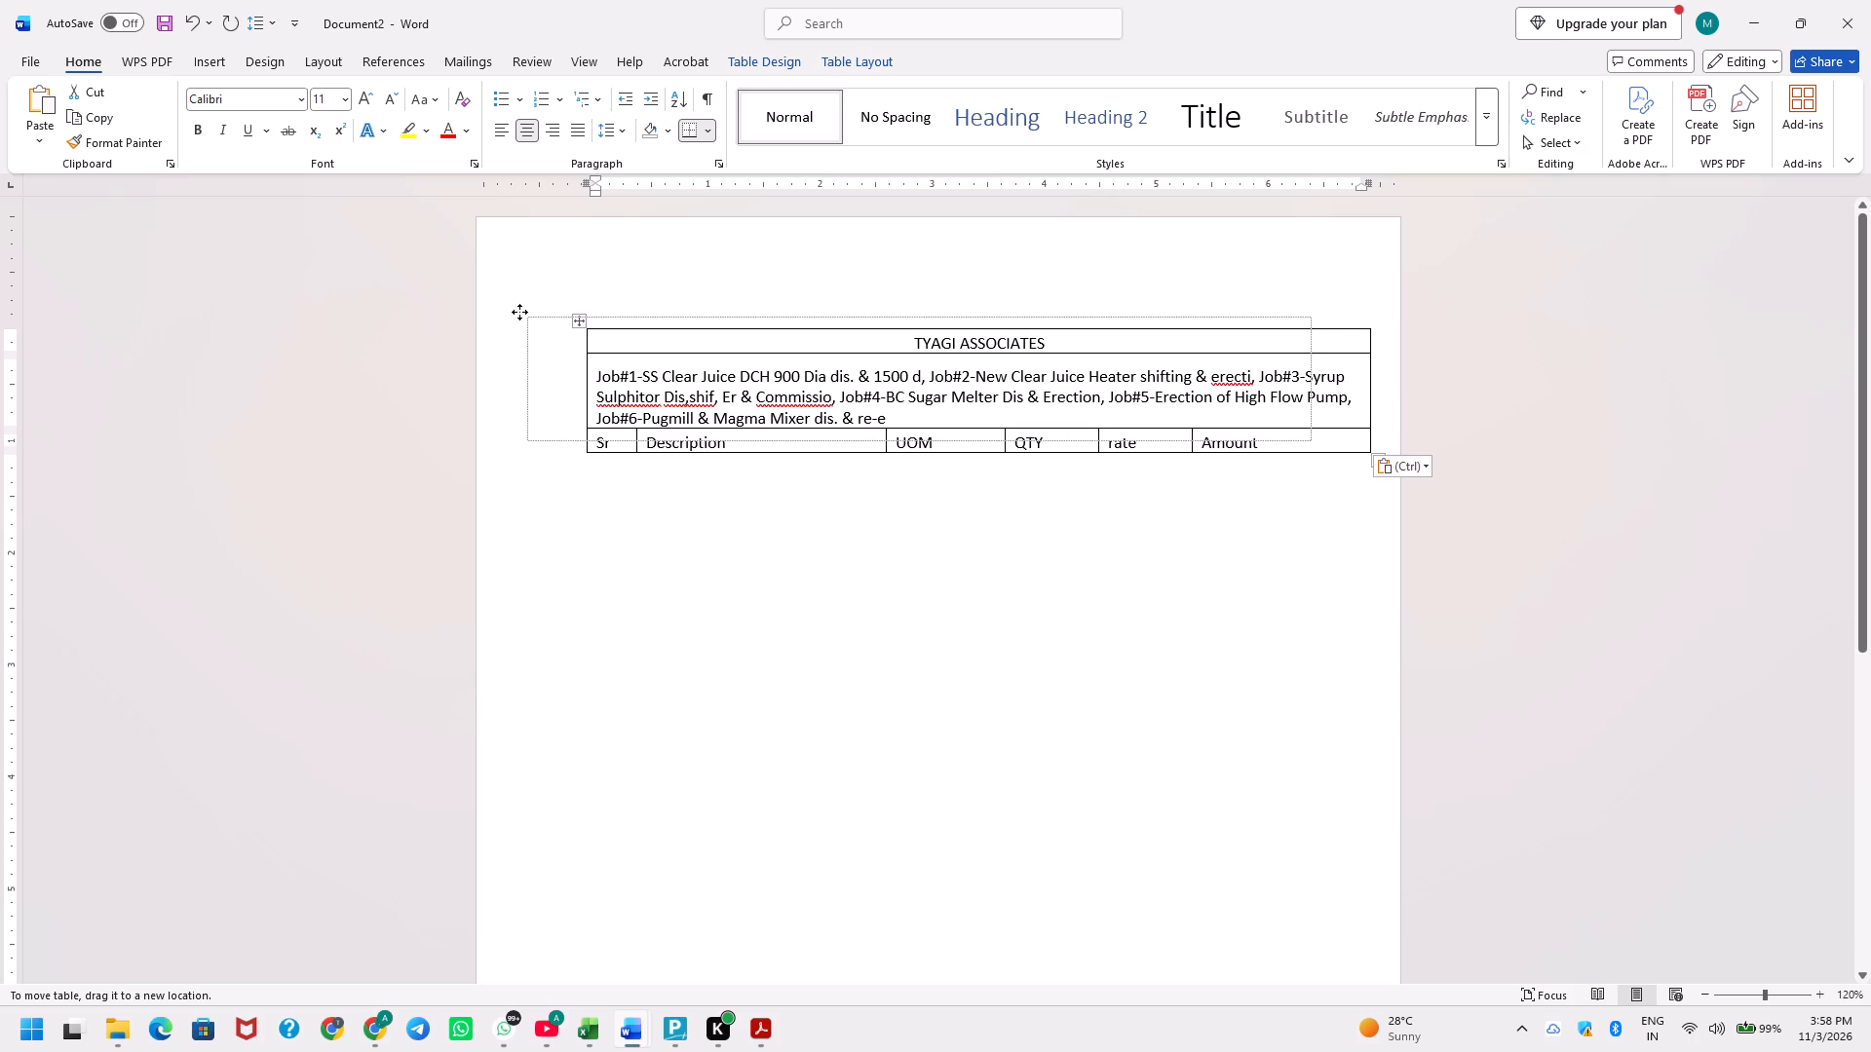
left_click_drag(519, 312, 519, 297)
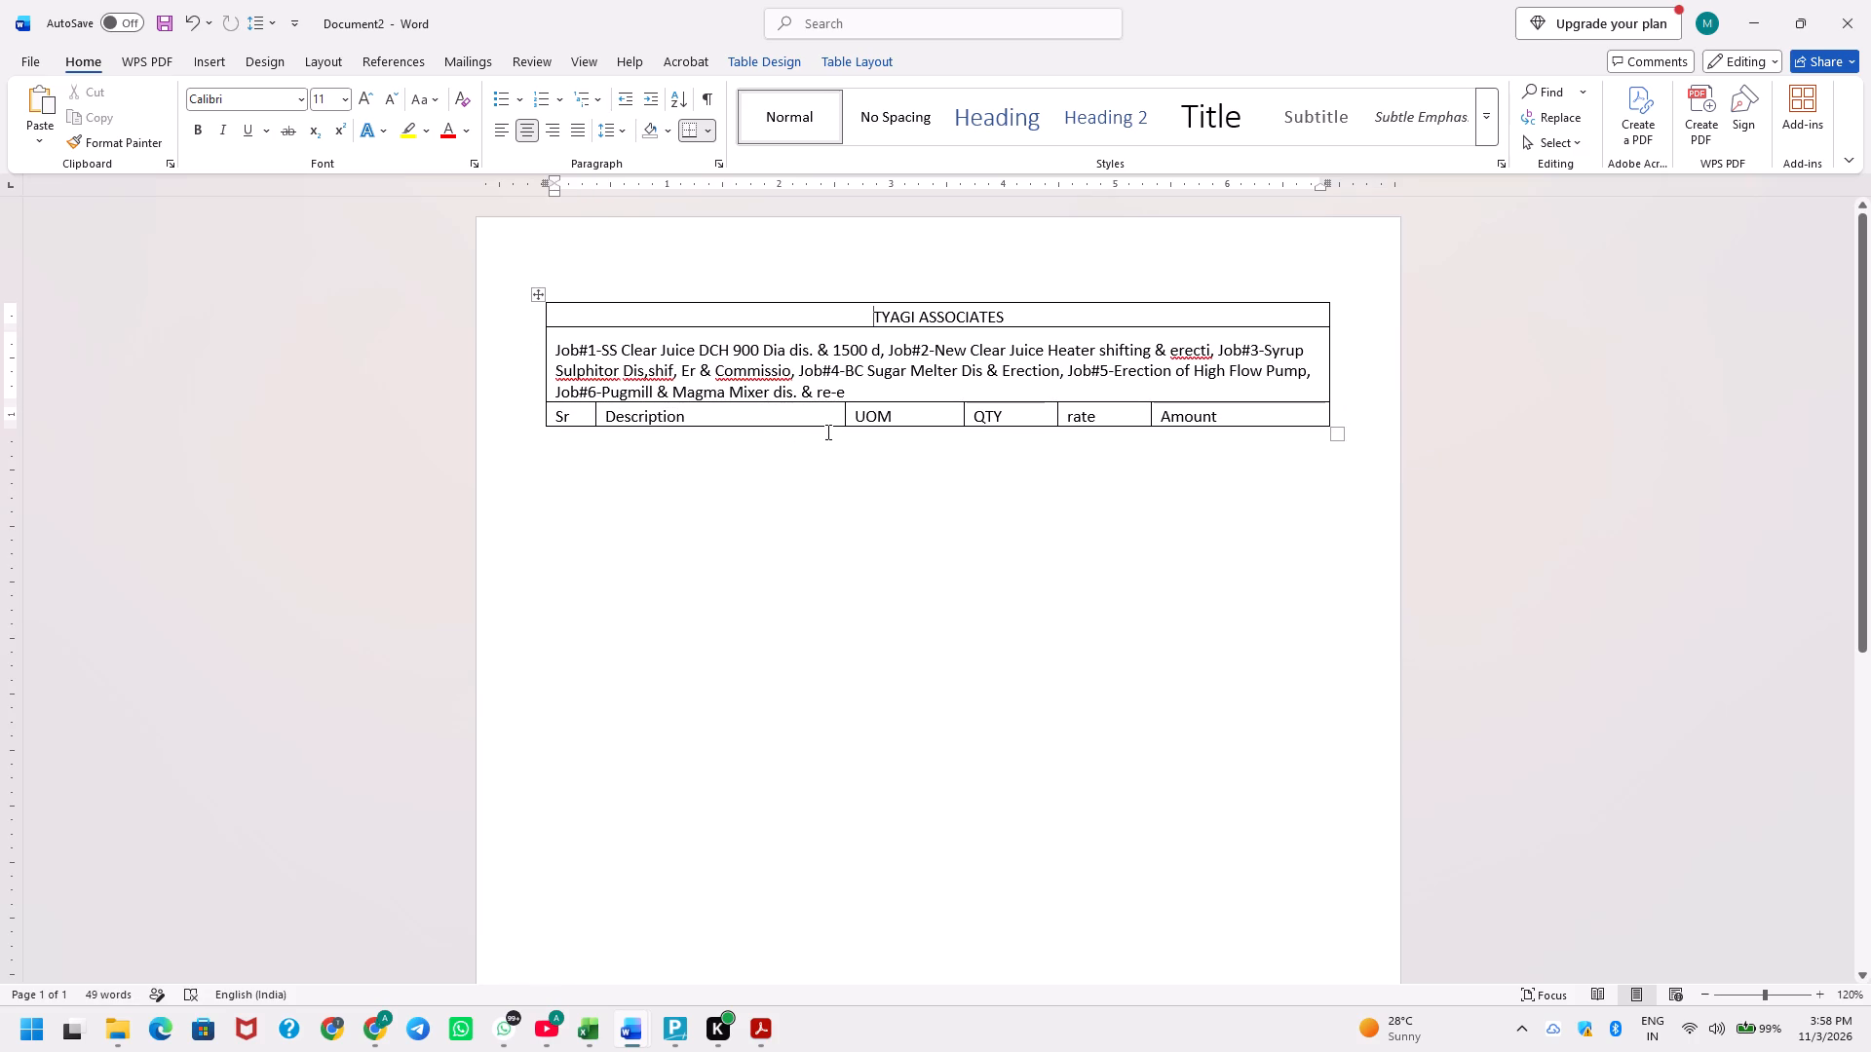
Add five empty rows below the Sr, Description, UOM, QTY, rate and Amount header row.
left_click(875, 394)
key("Down")
key("Down")
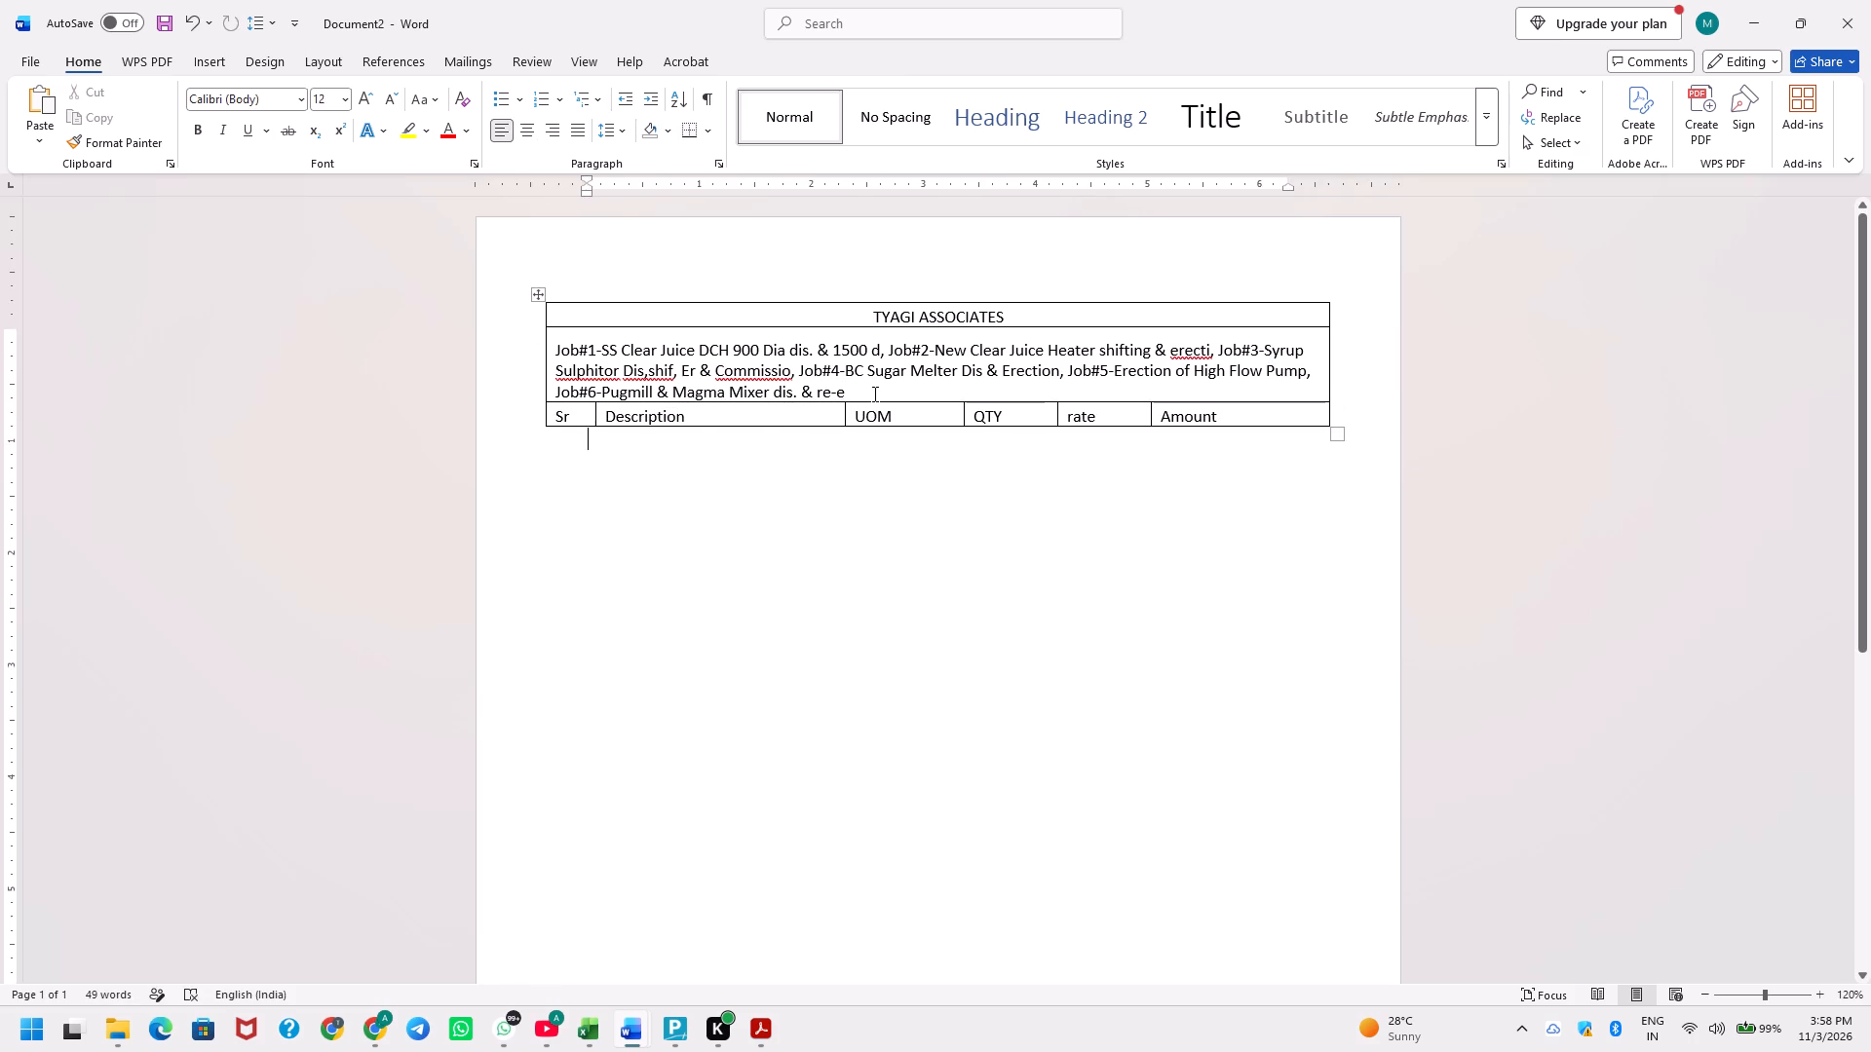
key("Up")
key("Tab")
key("Tab")
key("Tab")
key("Tab")
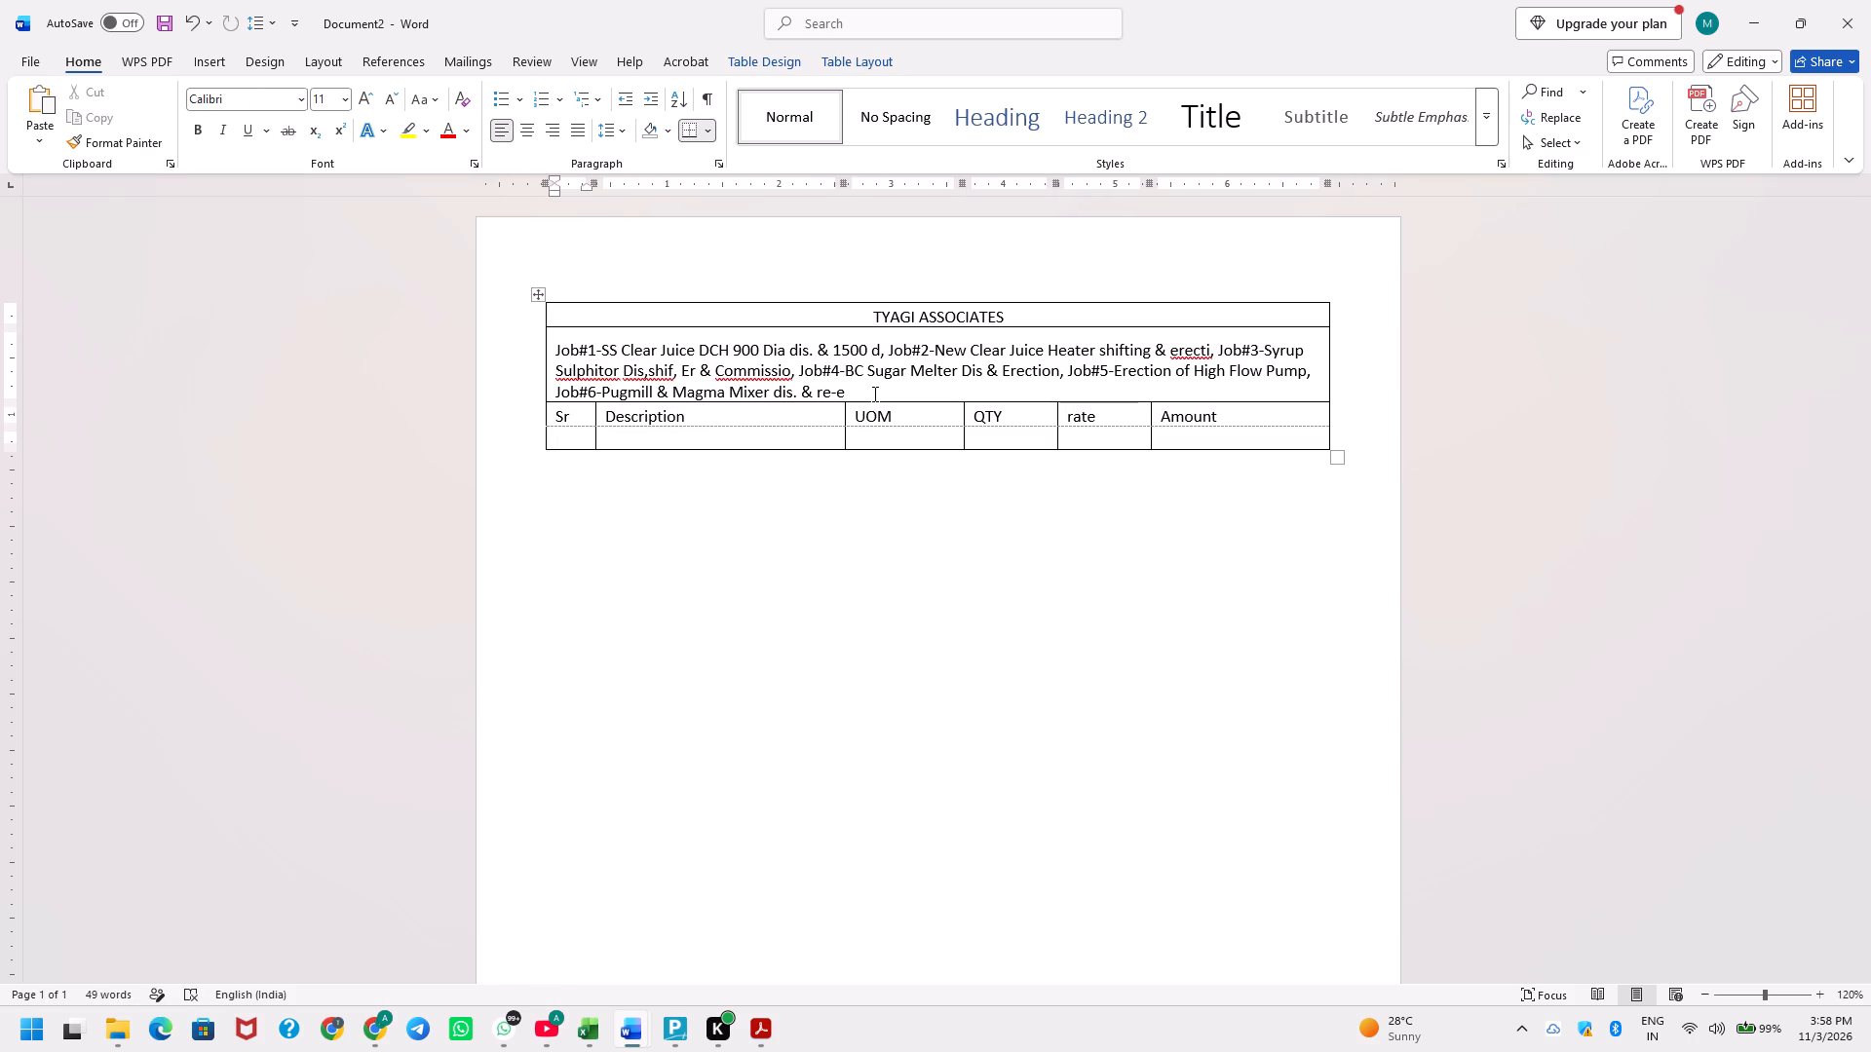
key("Tab")
key("Tab")
key("Tab")
key("Tab")
key("Tab")
key("Tab")
key("Tab")
key("Tab")
key("Tab")
key("Tab")
key("Tab")
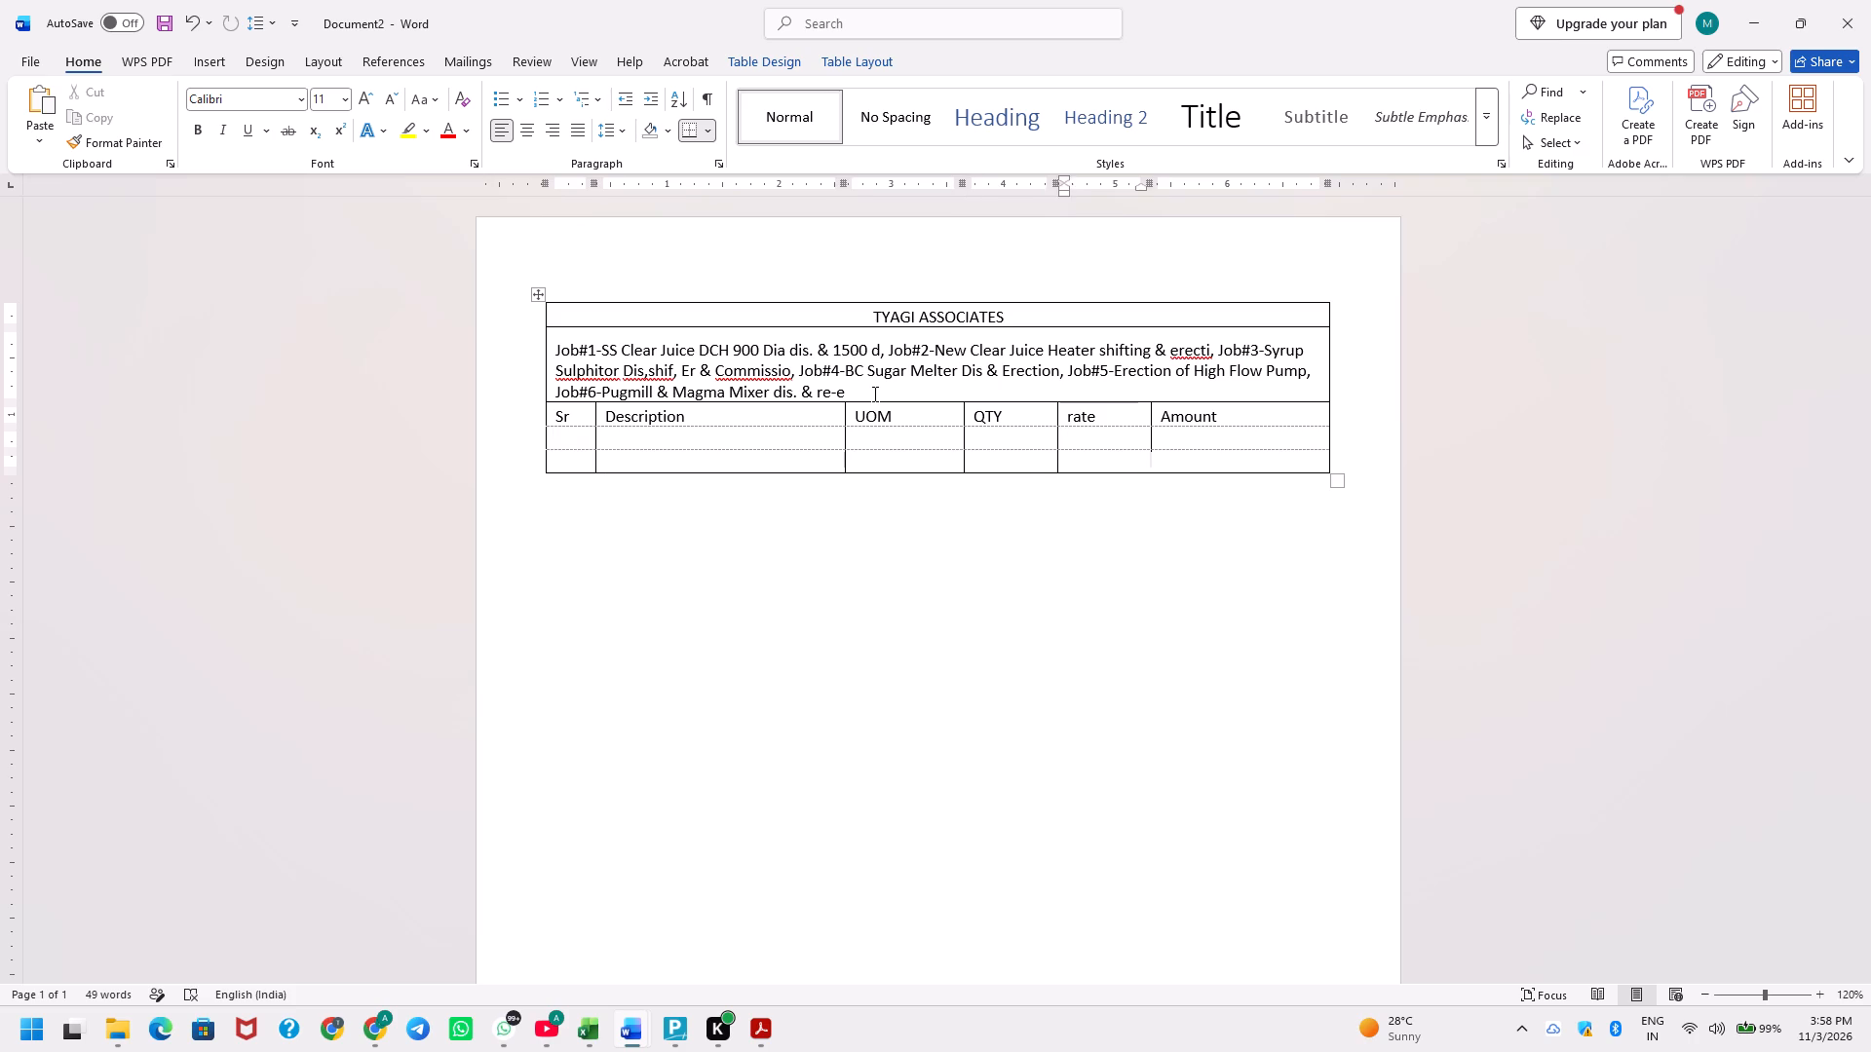
key("Tab")
key("Tab")
key("Tab")
key("Tab")
key("Tab")
key("Tab")
key("Up")
key("Up")
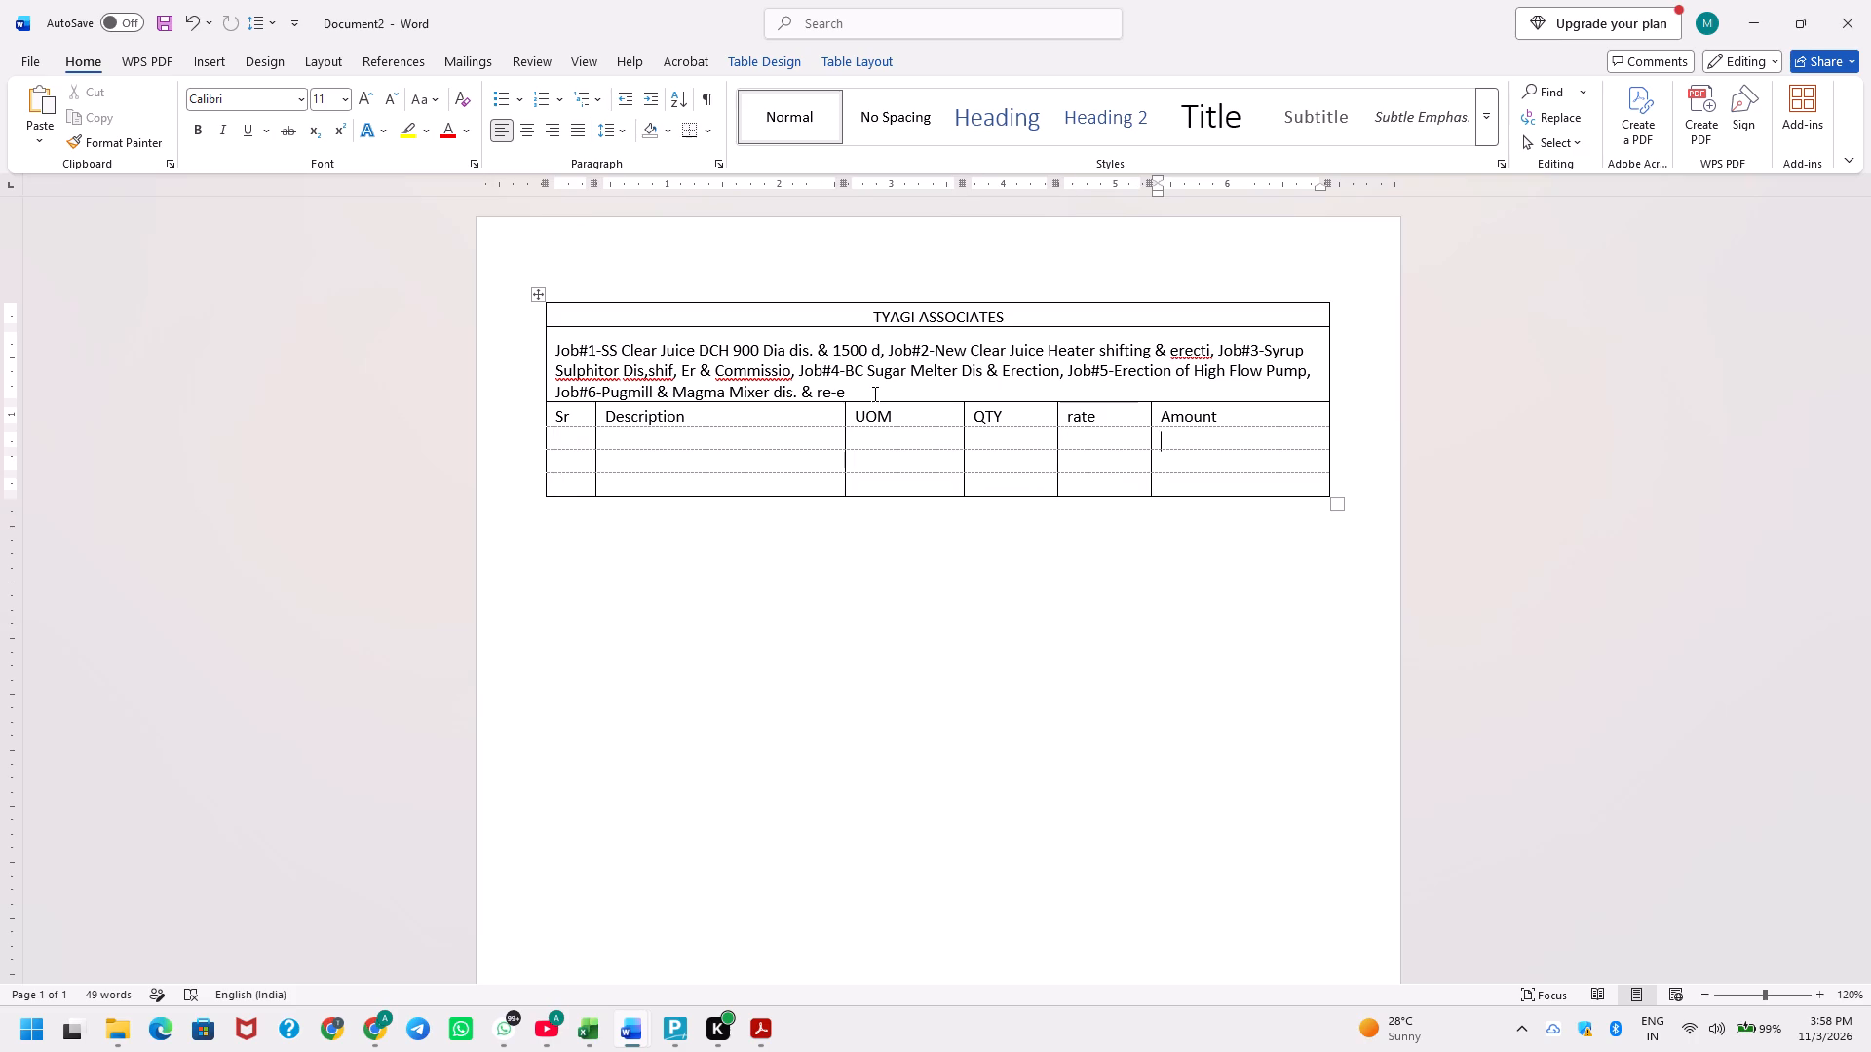
key("ctrl+Left")
key("Down")
key("Down")
key("Tab")
key("Tab")
key("Tab")
key("Tab")
key("Tab")
key("Tab")
key("Tab")
key("Tab")
key("Tab")
key("Tab")
key("Tab")
Compare the item table in the PDF with the Excel sheet and the new Word table, clearing Excel's pending copy selection.
key("alt+Tab")
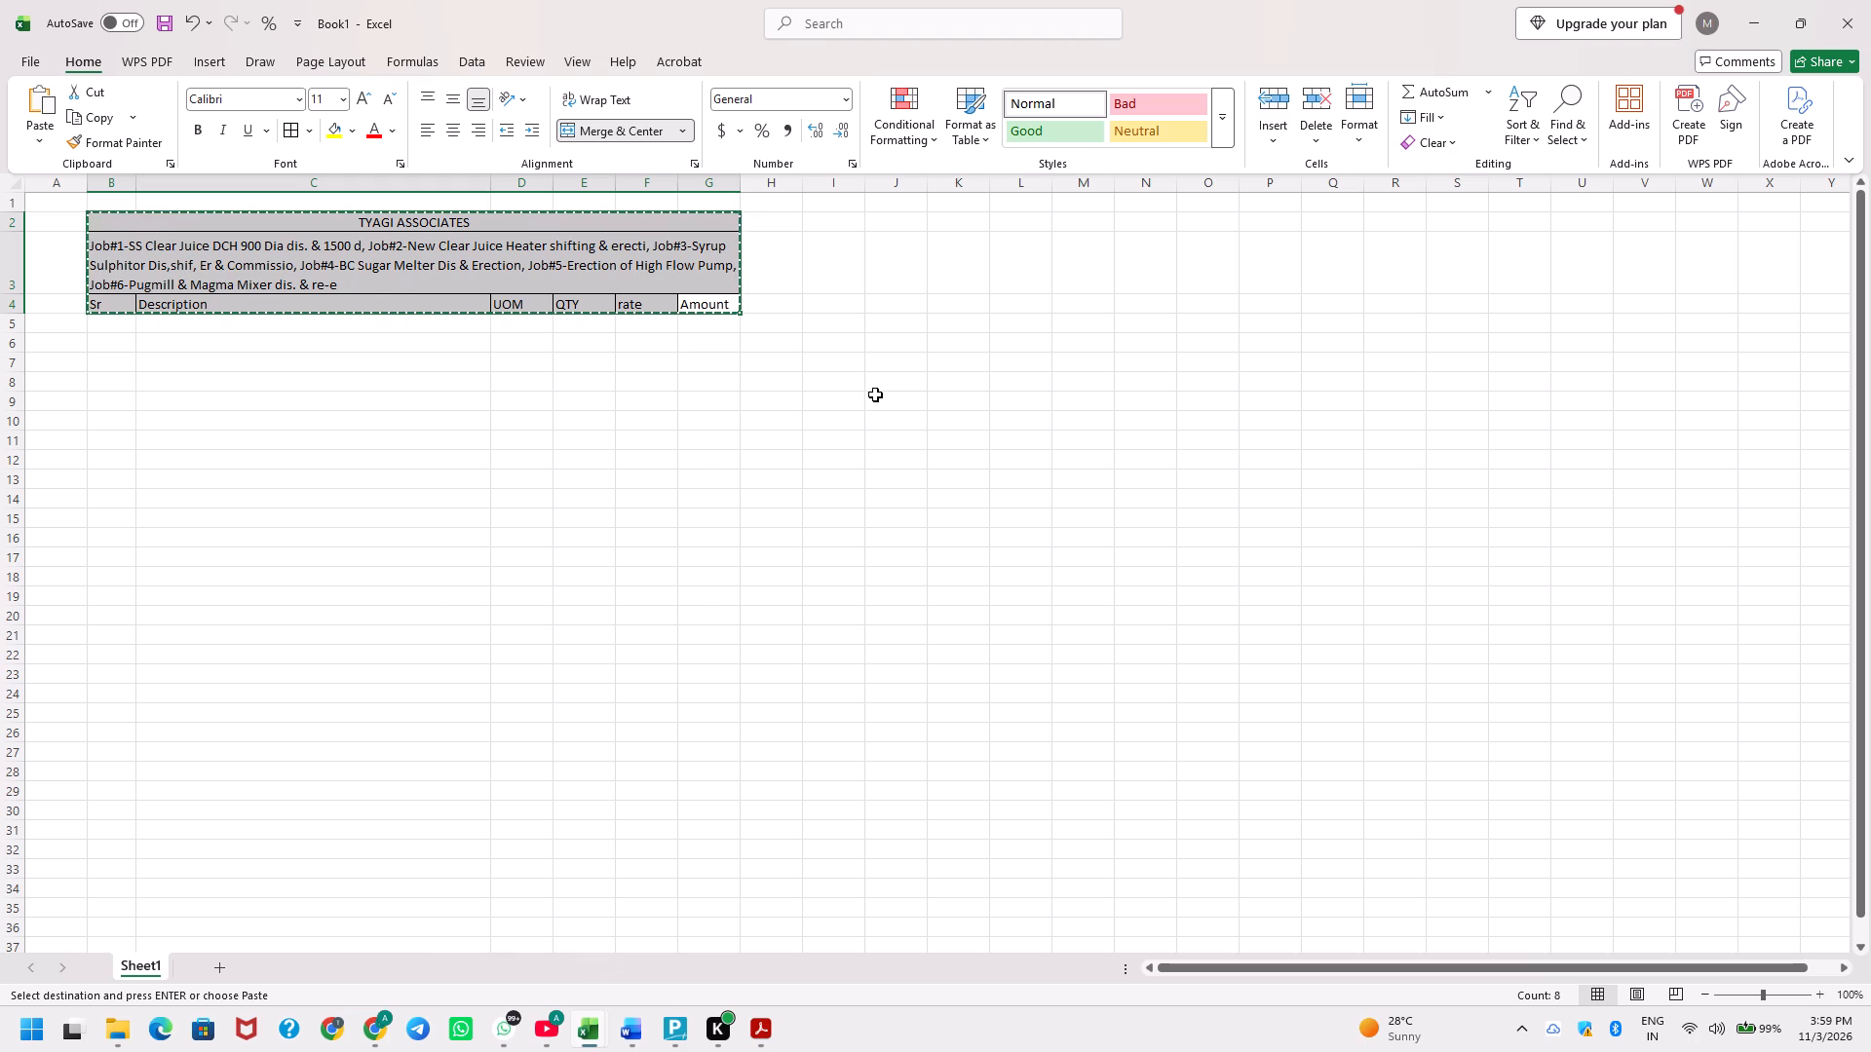
key("Down")
key("Up")
key("Escape")
key("alt+Tab")
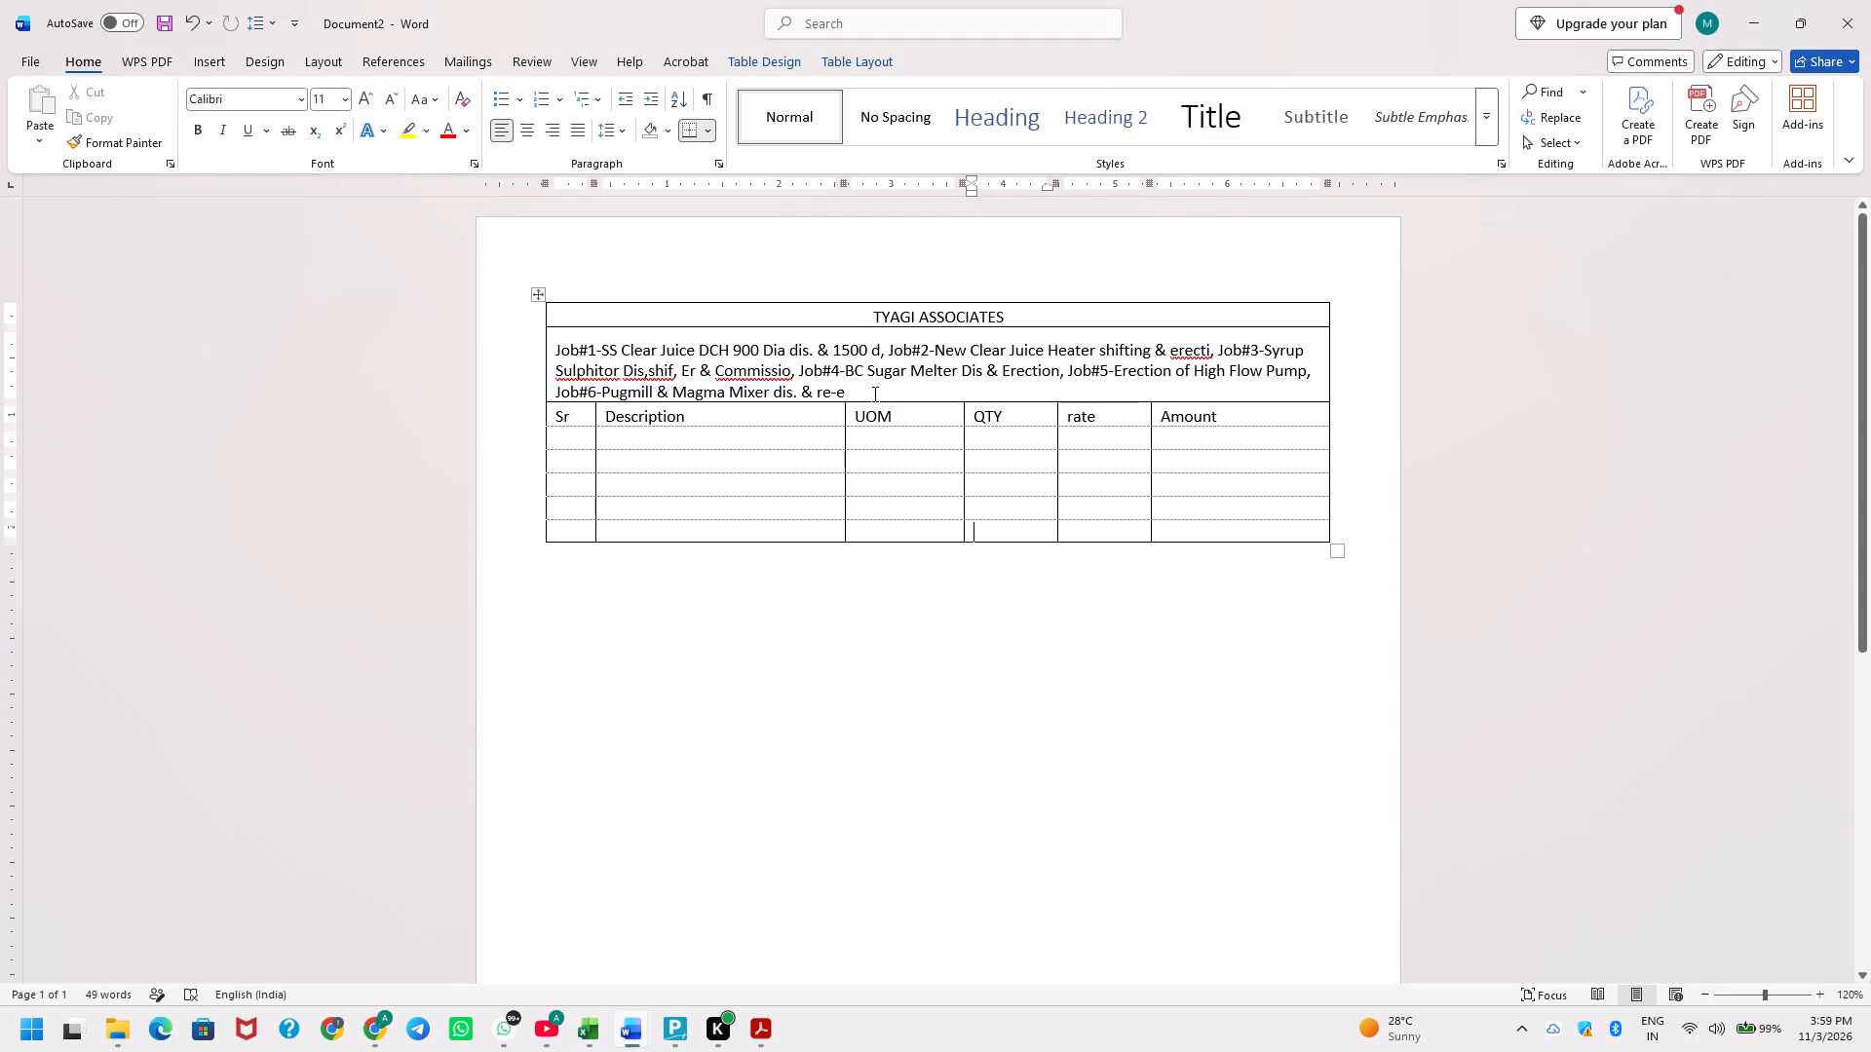
key("alt+Tab")
key("alt+Tab")
key("alt+Tab")
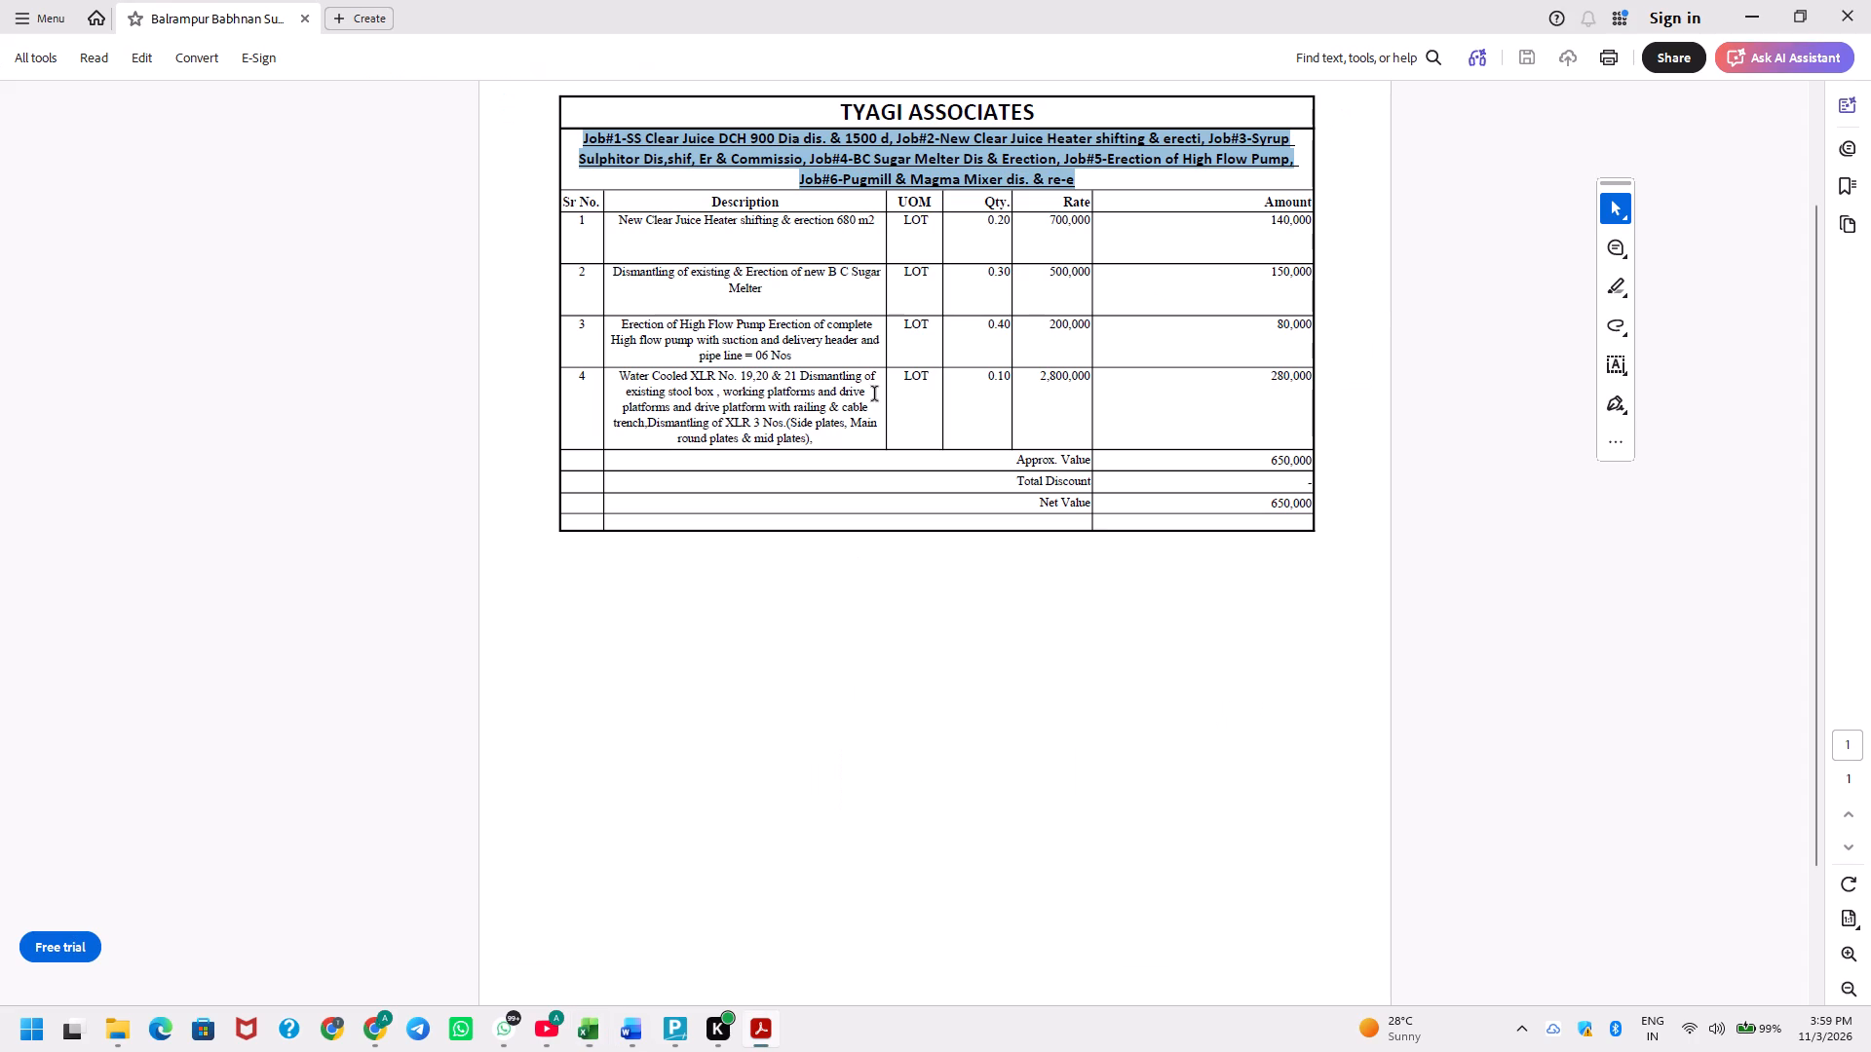
key("Down")
key("Up")
key("alt+Tab")
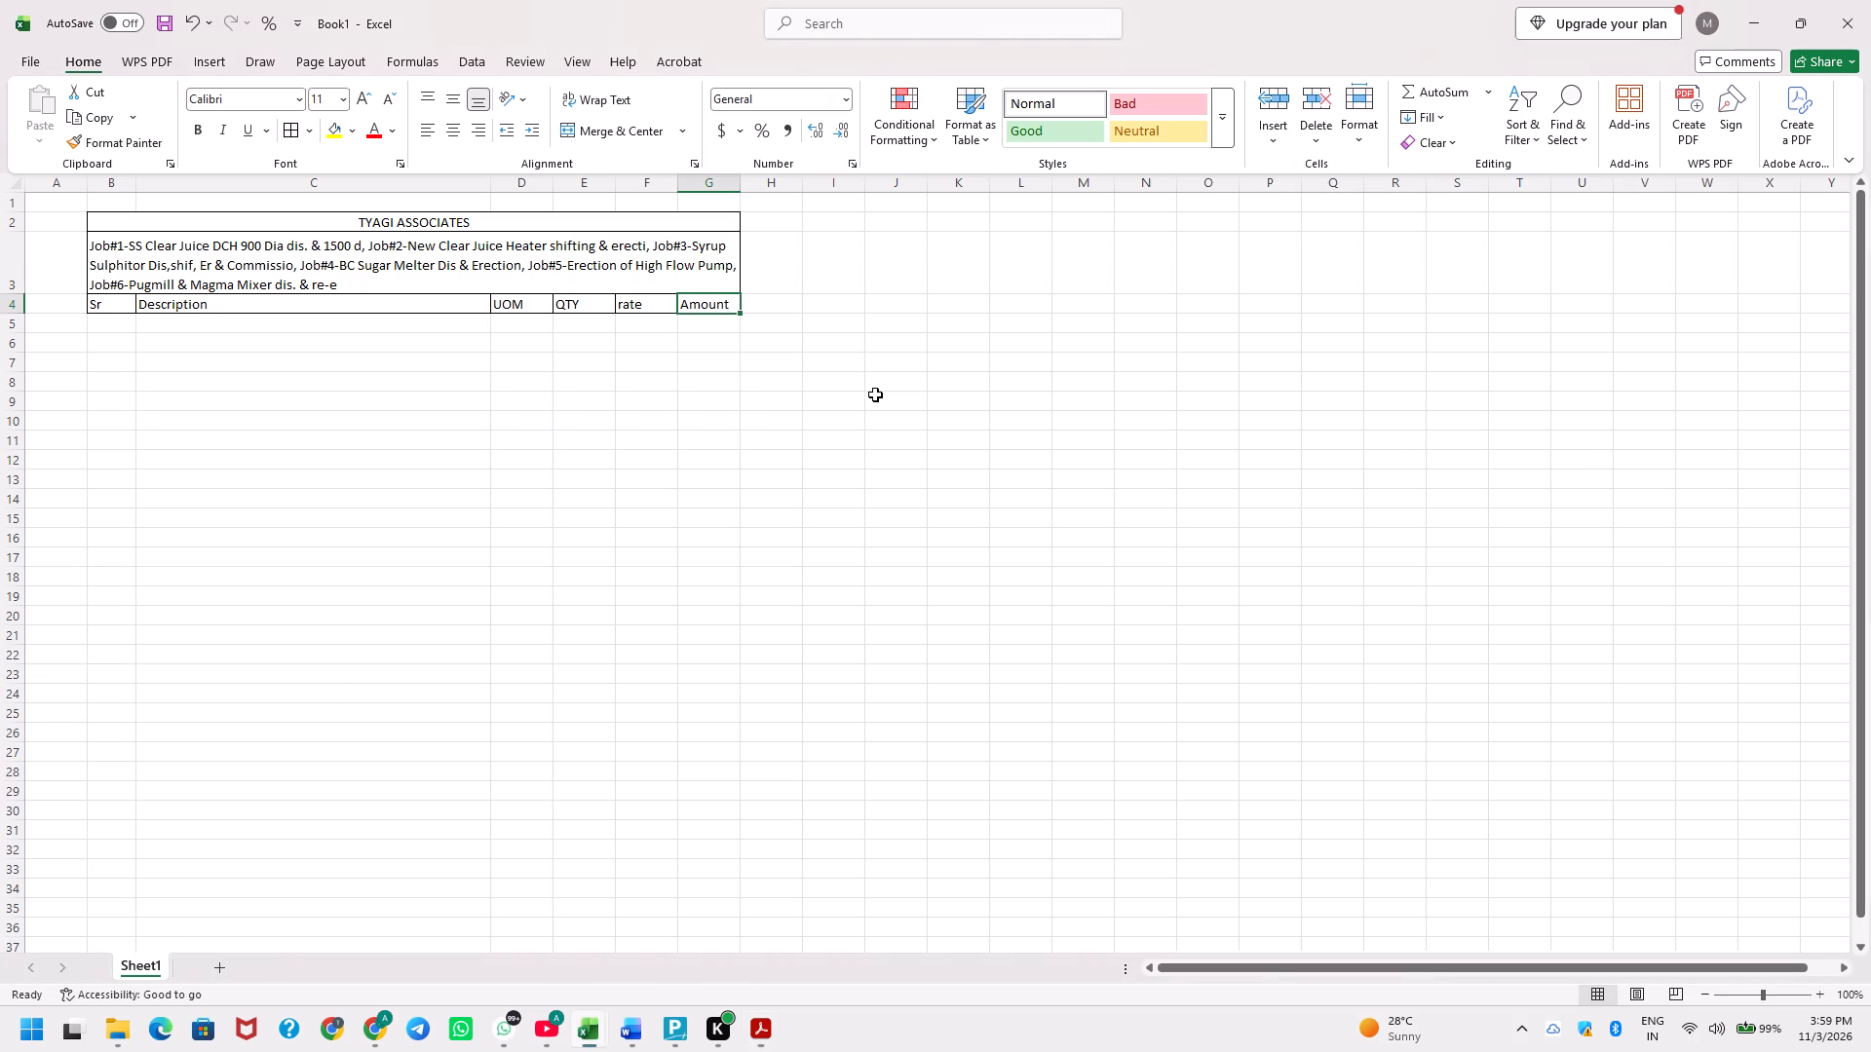
key("Down")
key("Left")
key("Left")
key("alt+Tab")
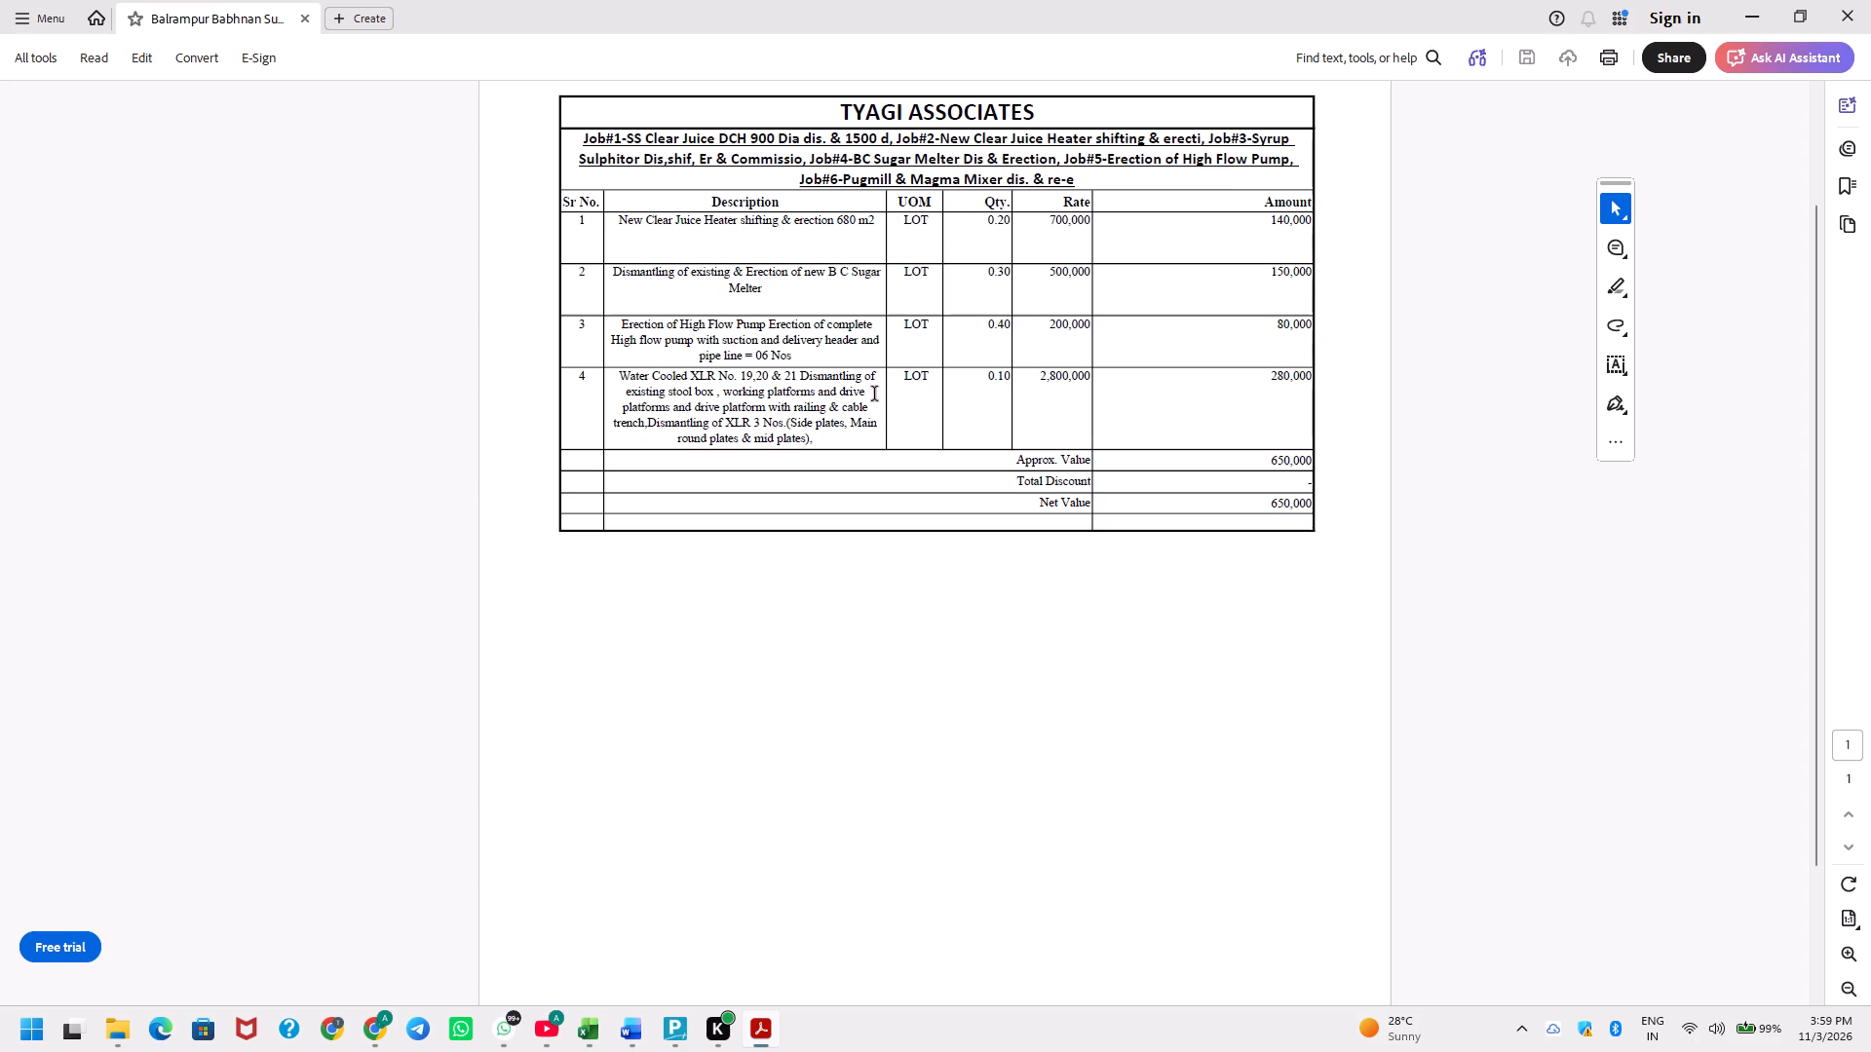
key("alt+Tab")
key("alt+Tab")
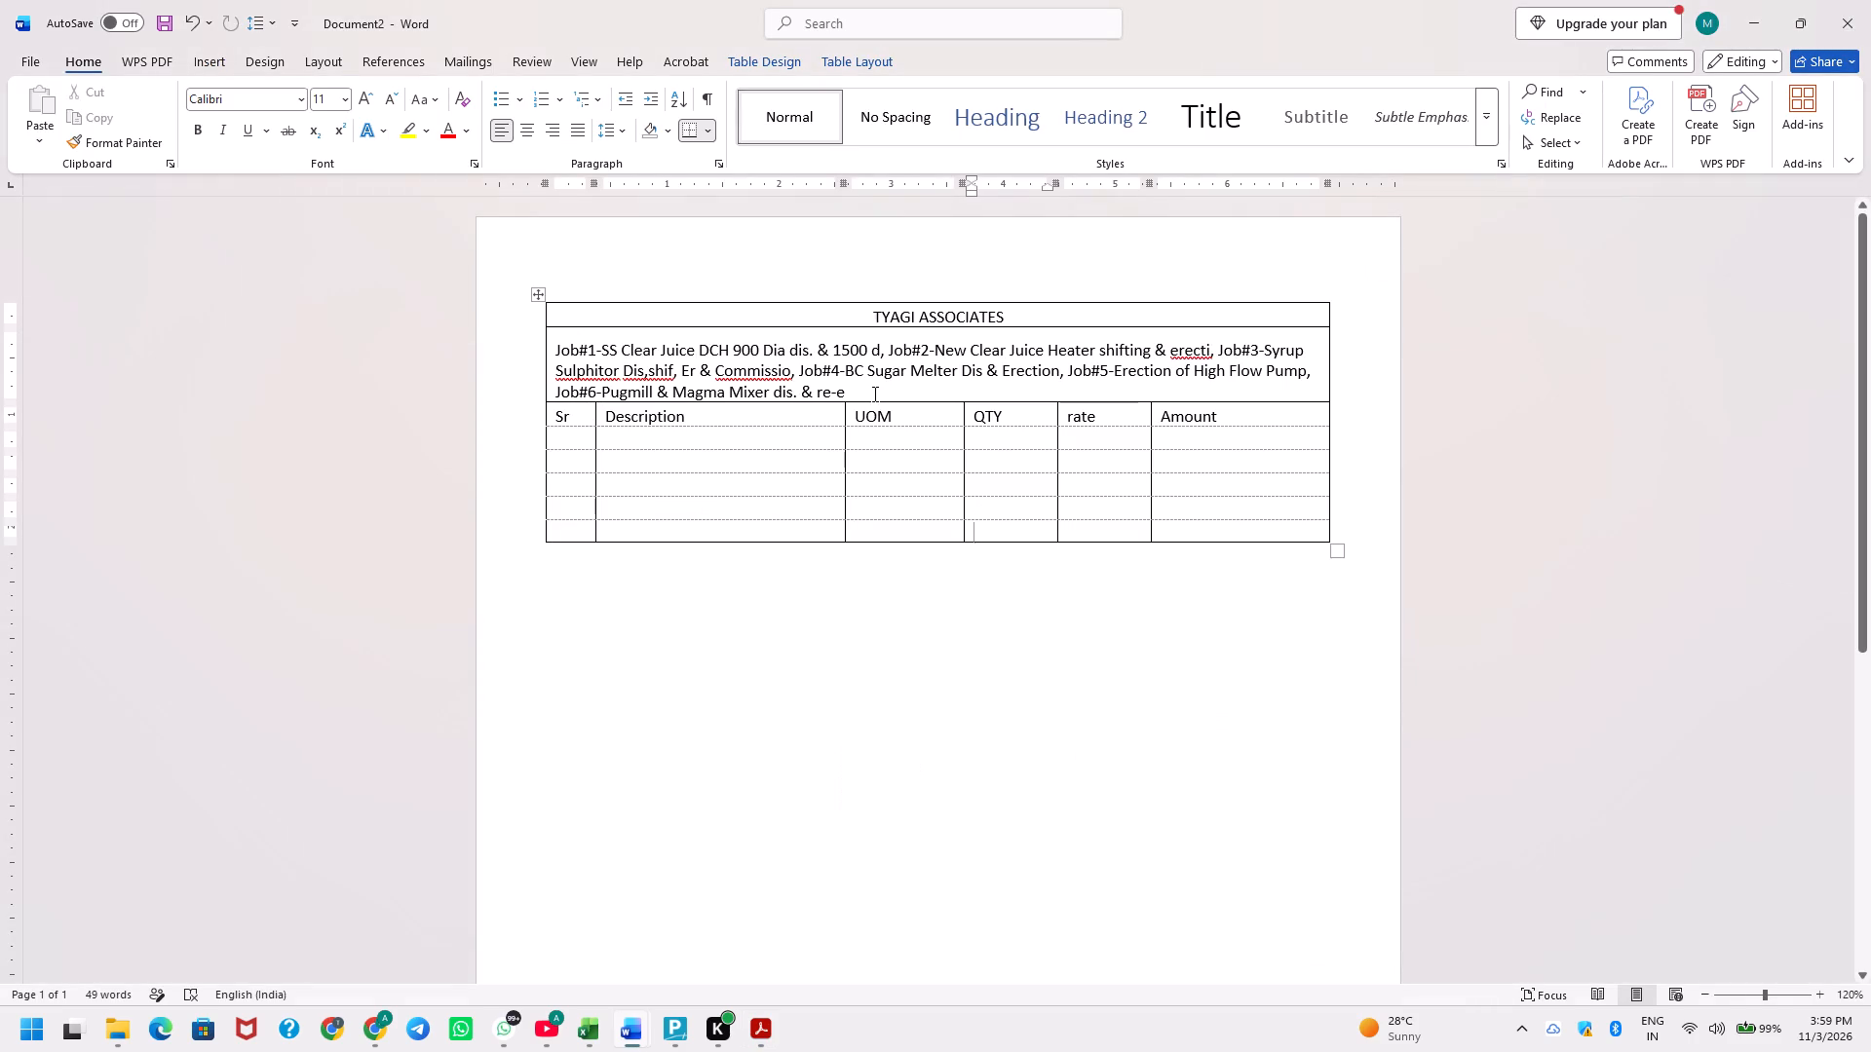
Enter serial number 1 in the Sr column of the first empty row below the table header.
key("Up")
key("Up")
key("ctrl+Up")
key("Left")
key("Left")
key("Up")
key("Up")
key("1")
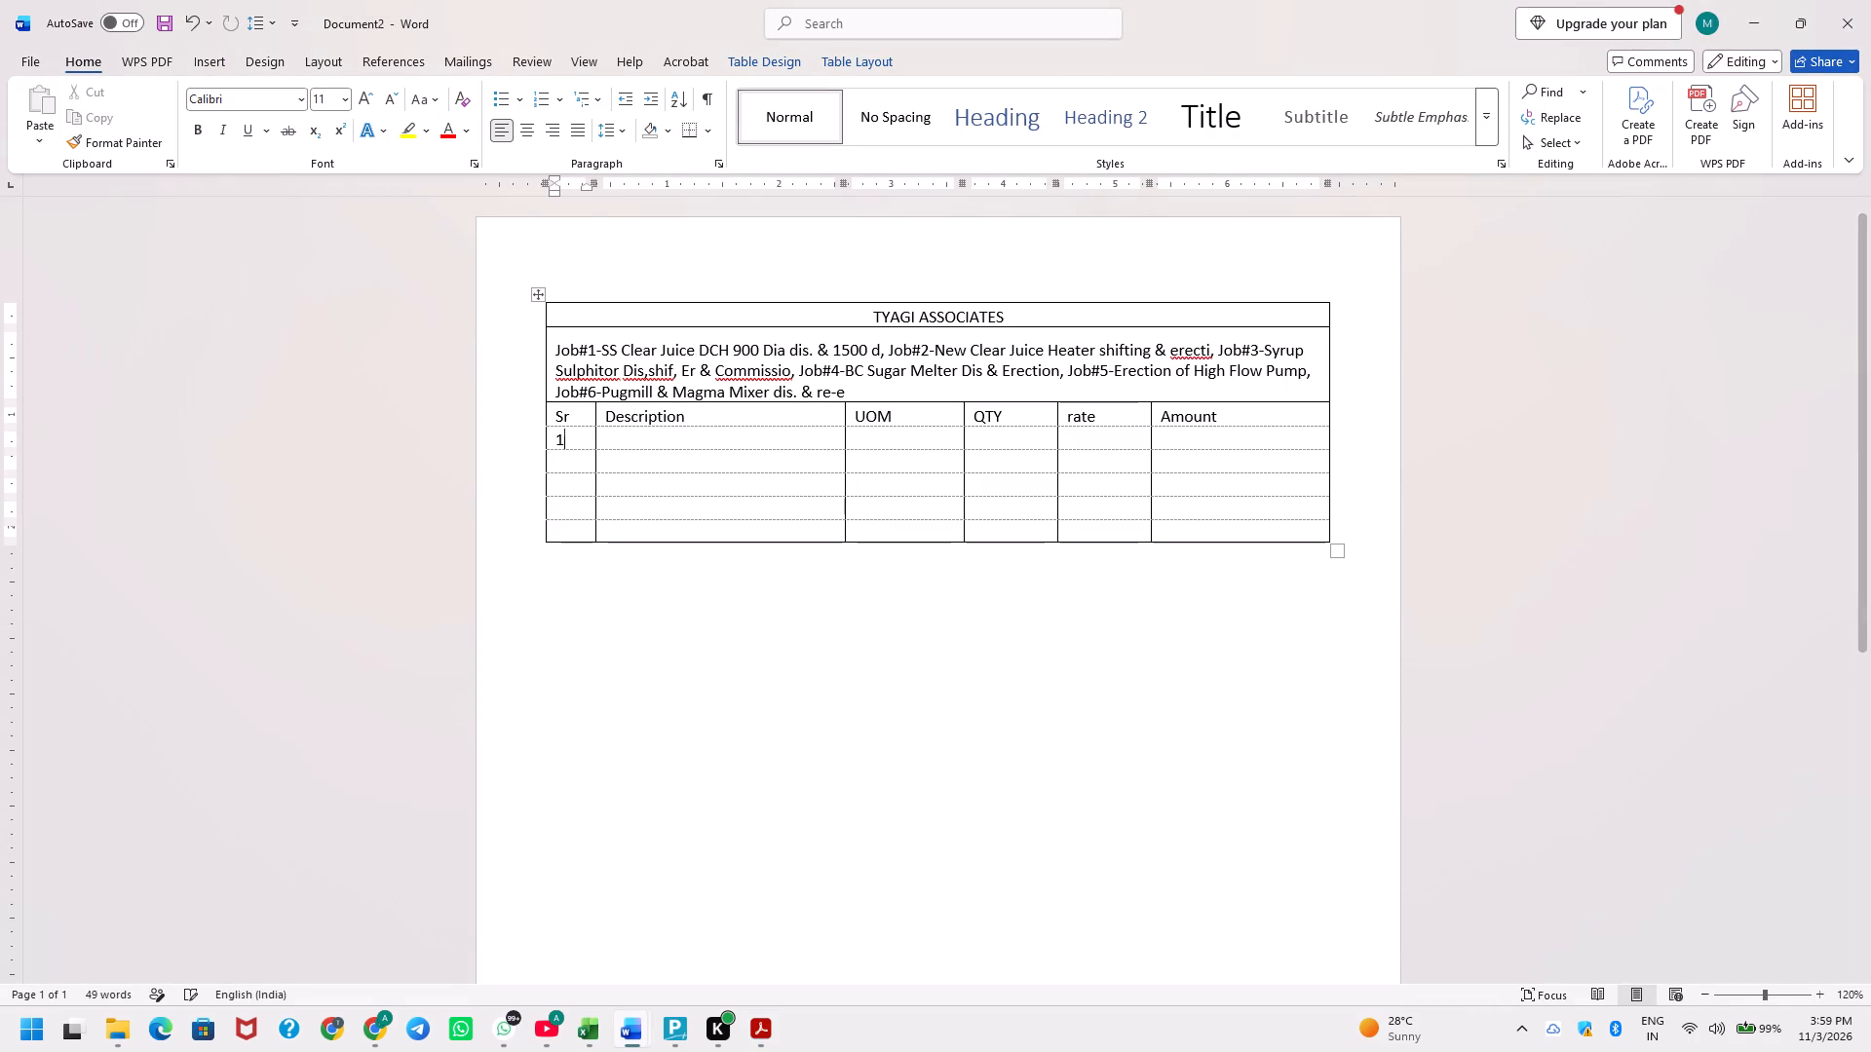
key("Return")
key("2")
key("Return")
key("BackSpace")
key("BackSpace")
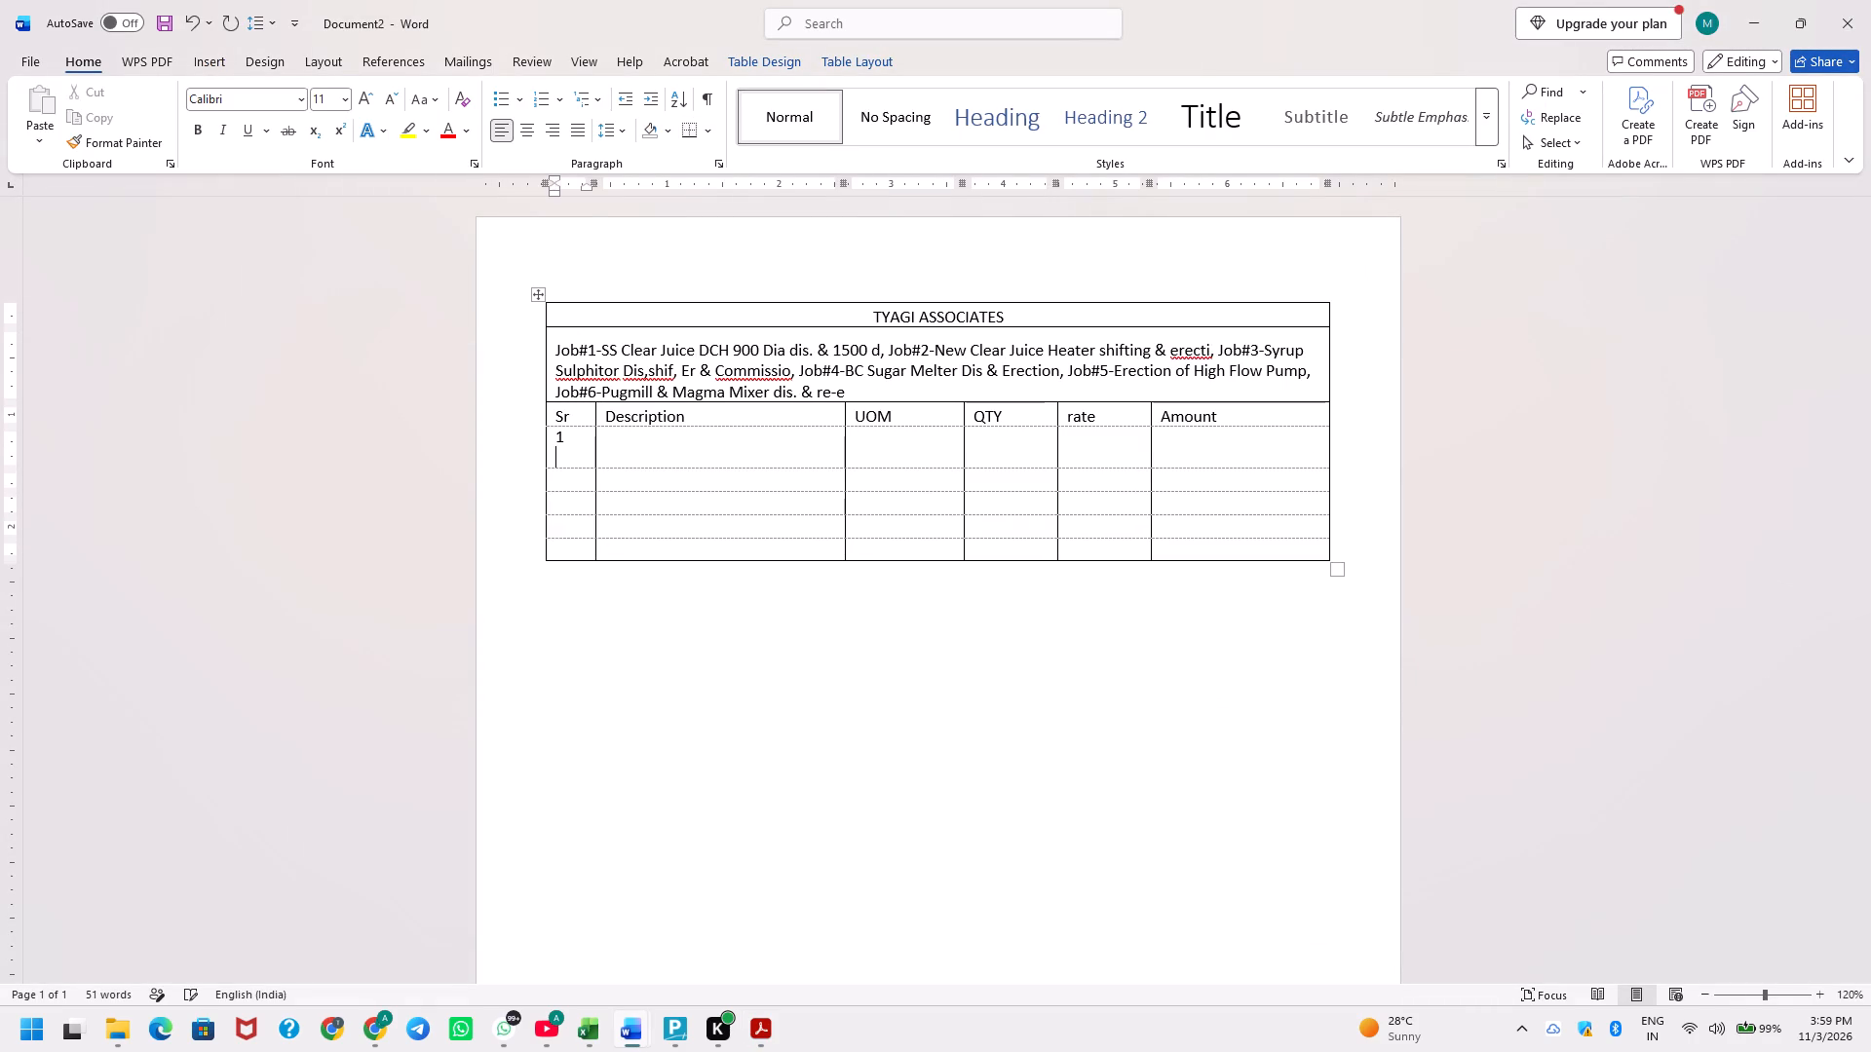
key("BackSpace")
Number the following four rows 2, 3, 4 and 5 in the Sr column.
key("Down")
key("3")
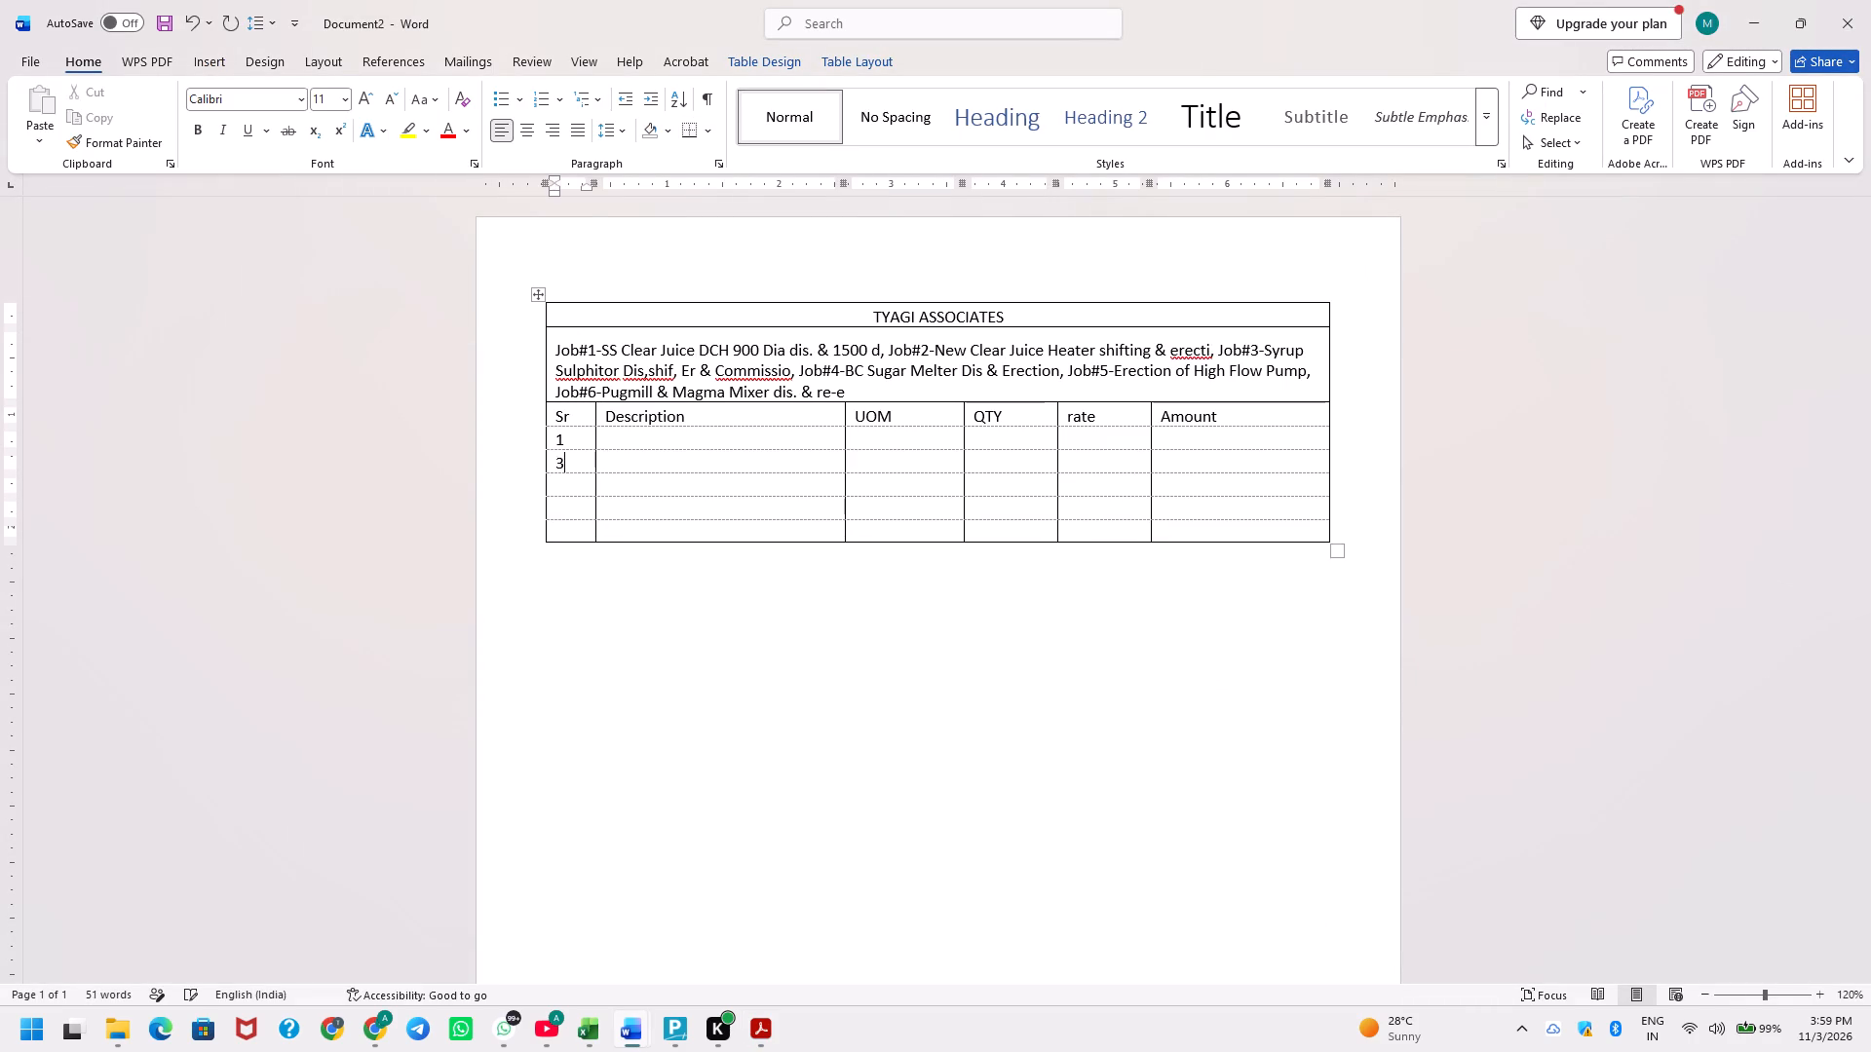
key("BackSpace")
key("2")
key("Down")
key("3")
key("Down")
key("4")
key("Down")
key("5")
Add two more rows at the bottom of the table and number them 6 and 7 in the Sr column.
key("Tab")
key("Tab")
key("Tab")
key("Tab")
key("Tab")
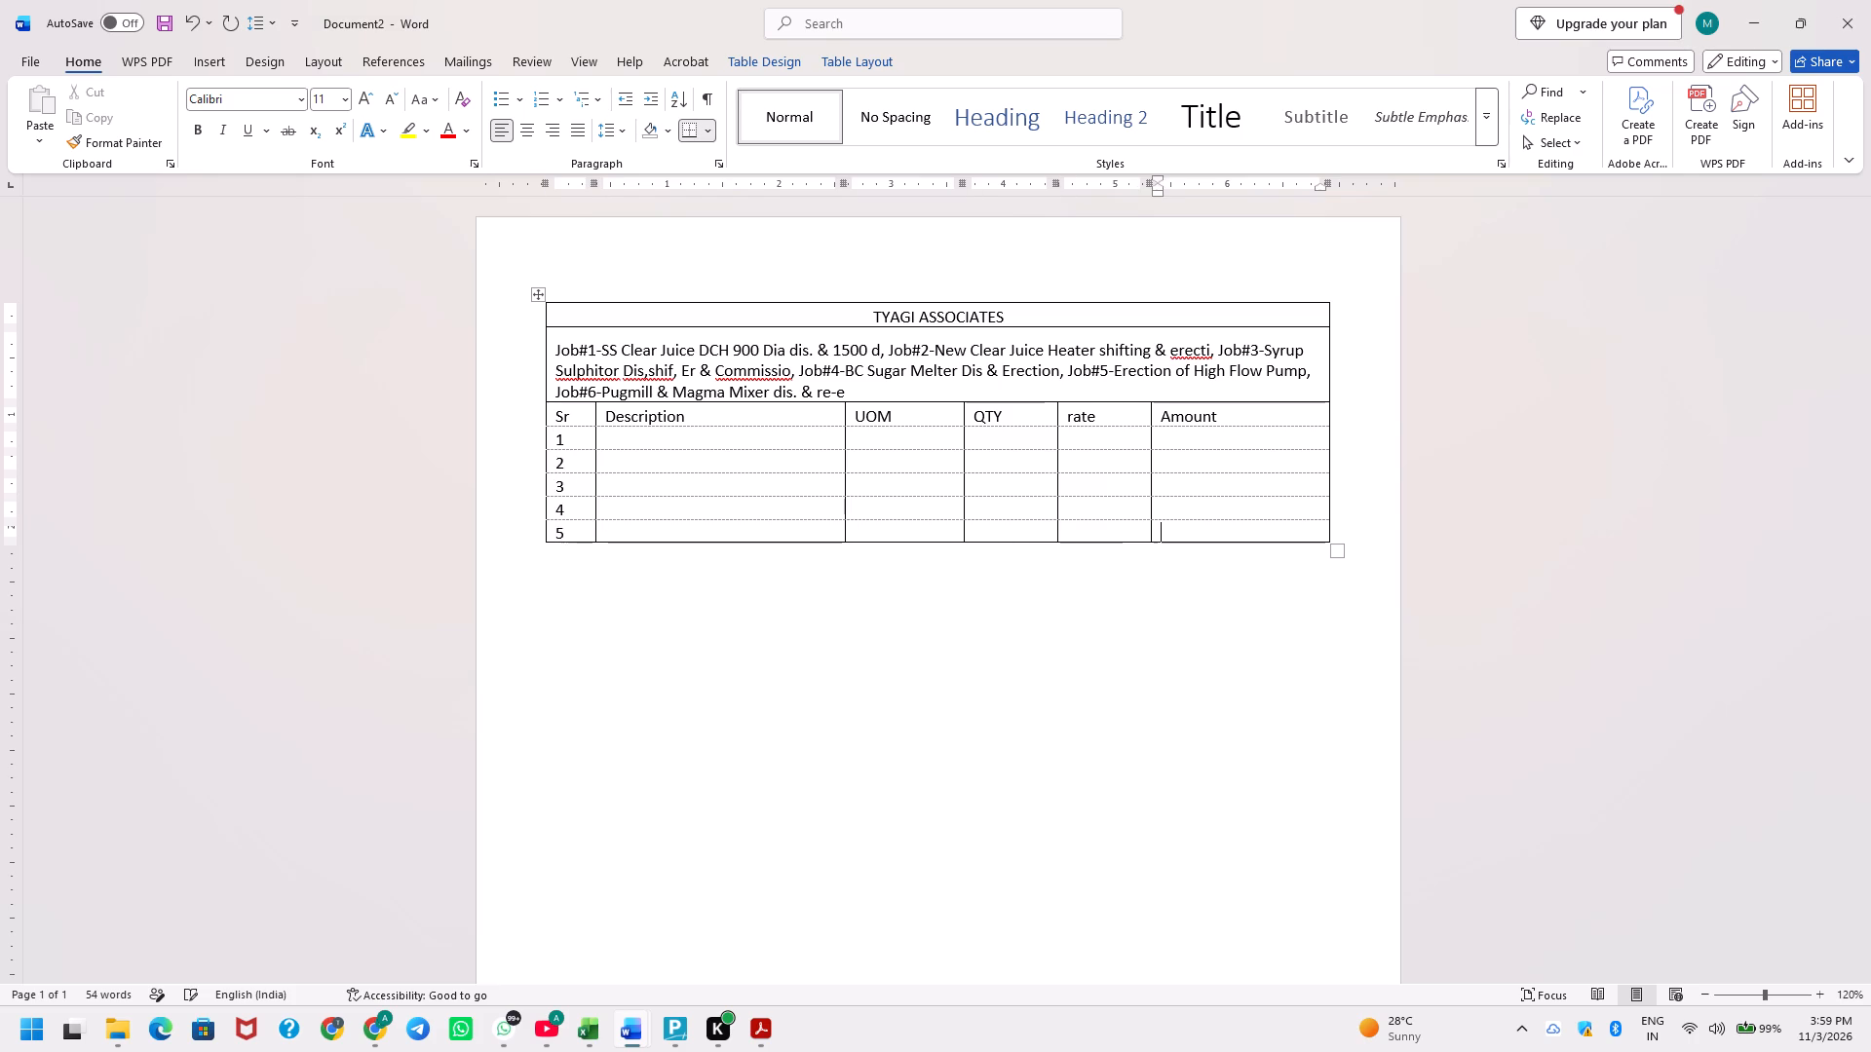
key("Tab")
key("Tab")
key("shift+Tab")
key("6")
key("Down")
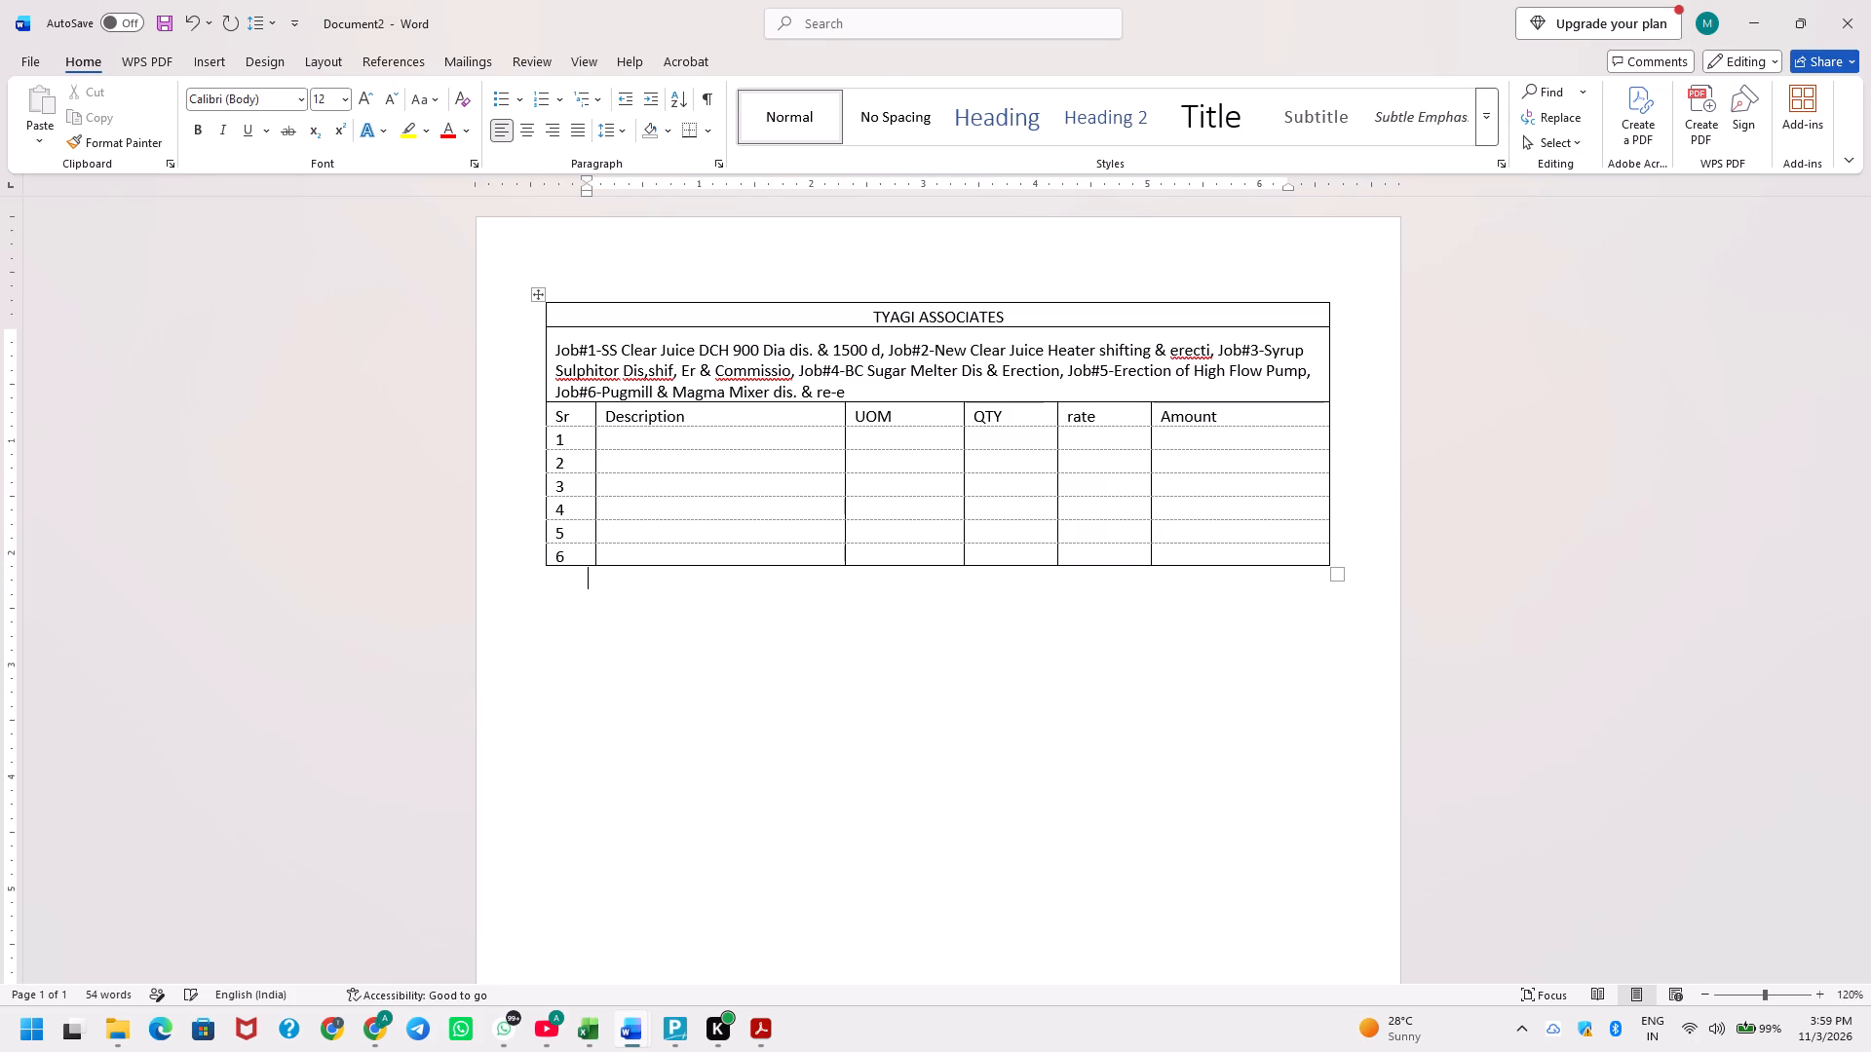
key("Up")
key("Tab")
key("Tab")
key("Tab")
key("Tab")
key("Tab")
key("Tab")
key("7")
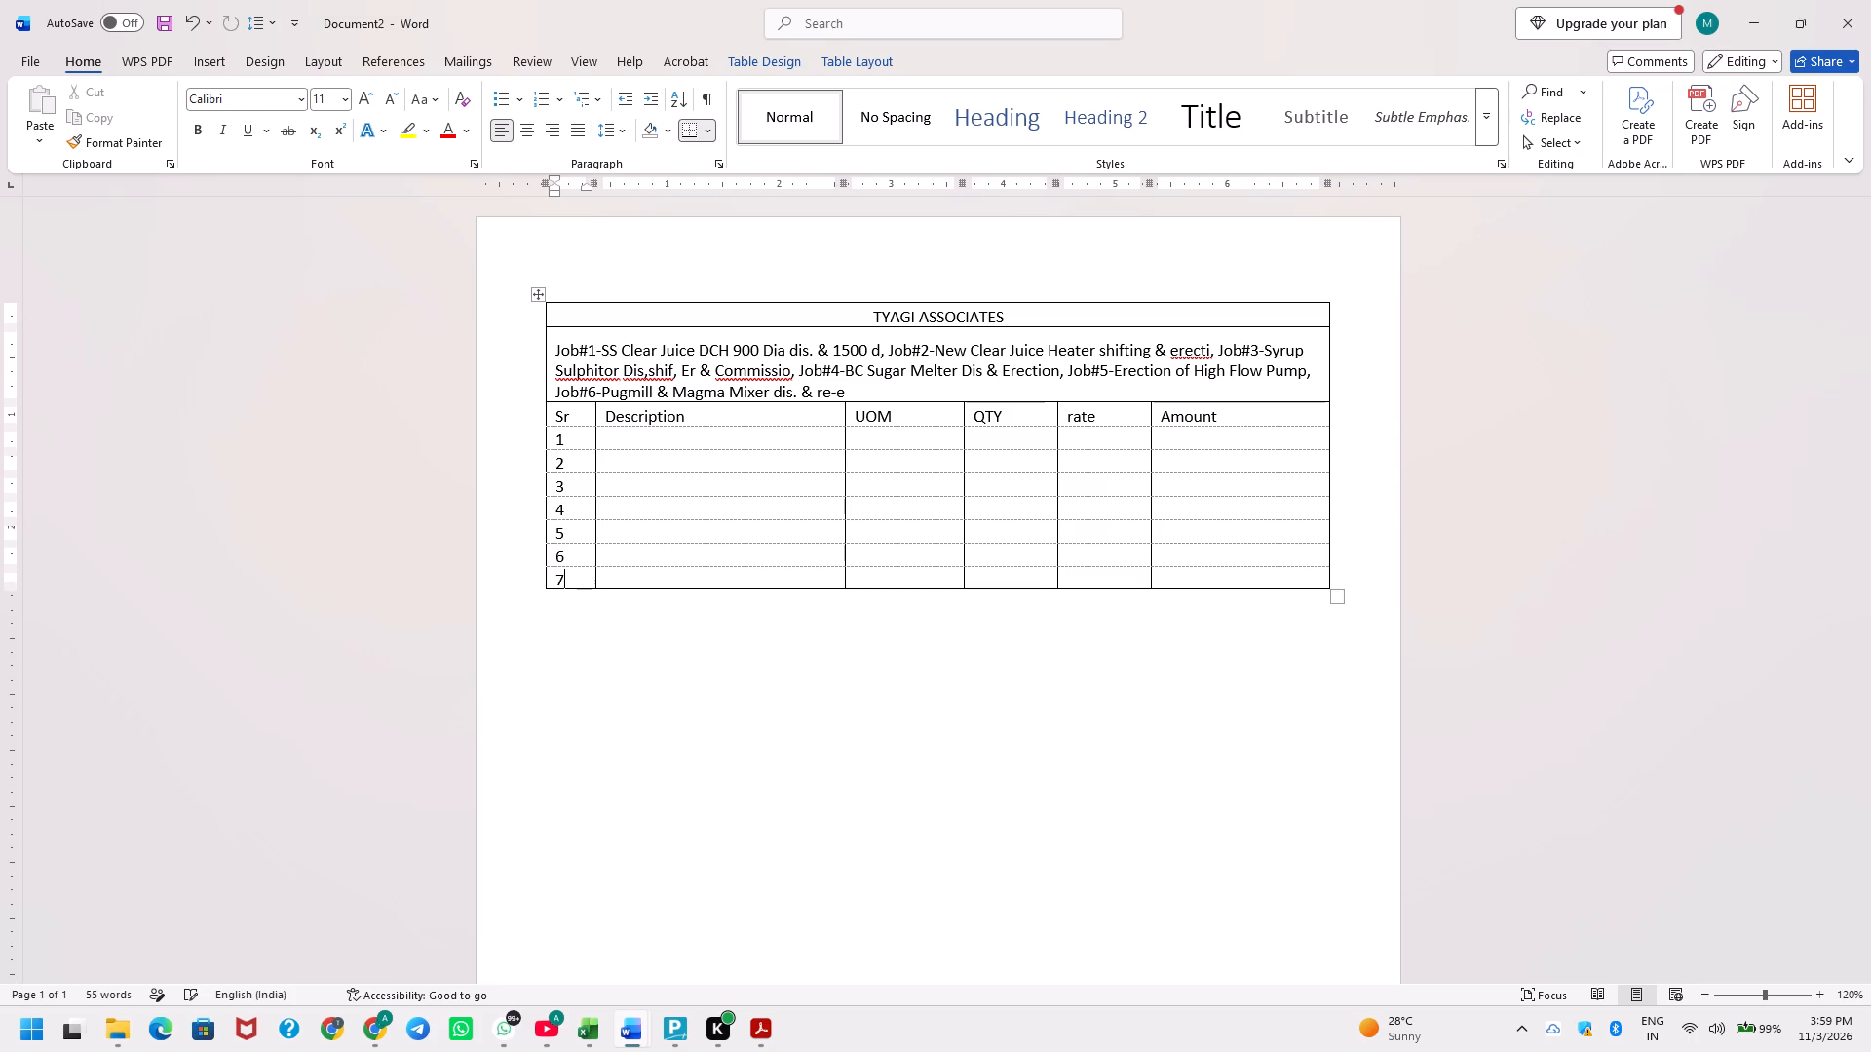
Check the item numbering in the PDF, then clear serial numbers 5, 6 and 7 from the Word table, keeping their rows.
key("Up")
key("alt+Tab")
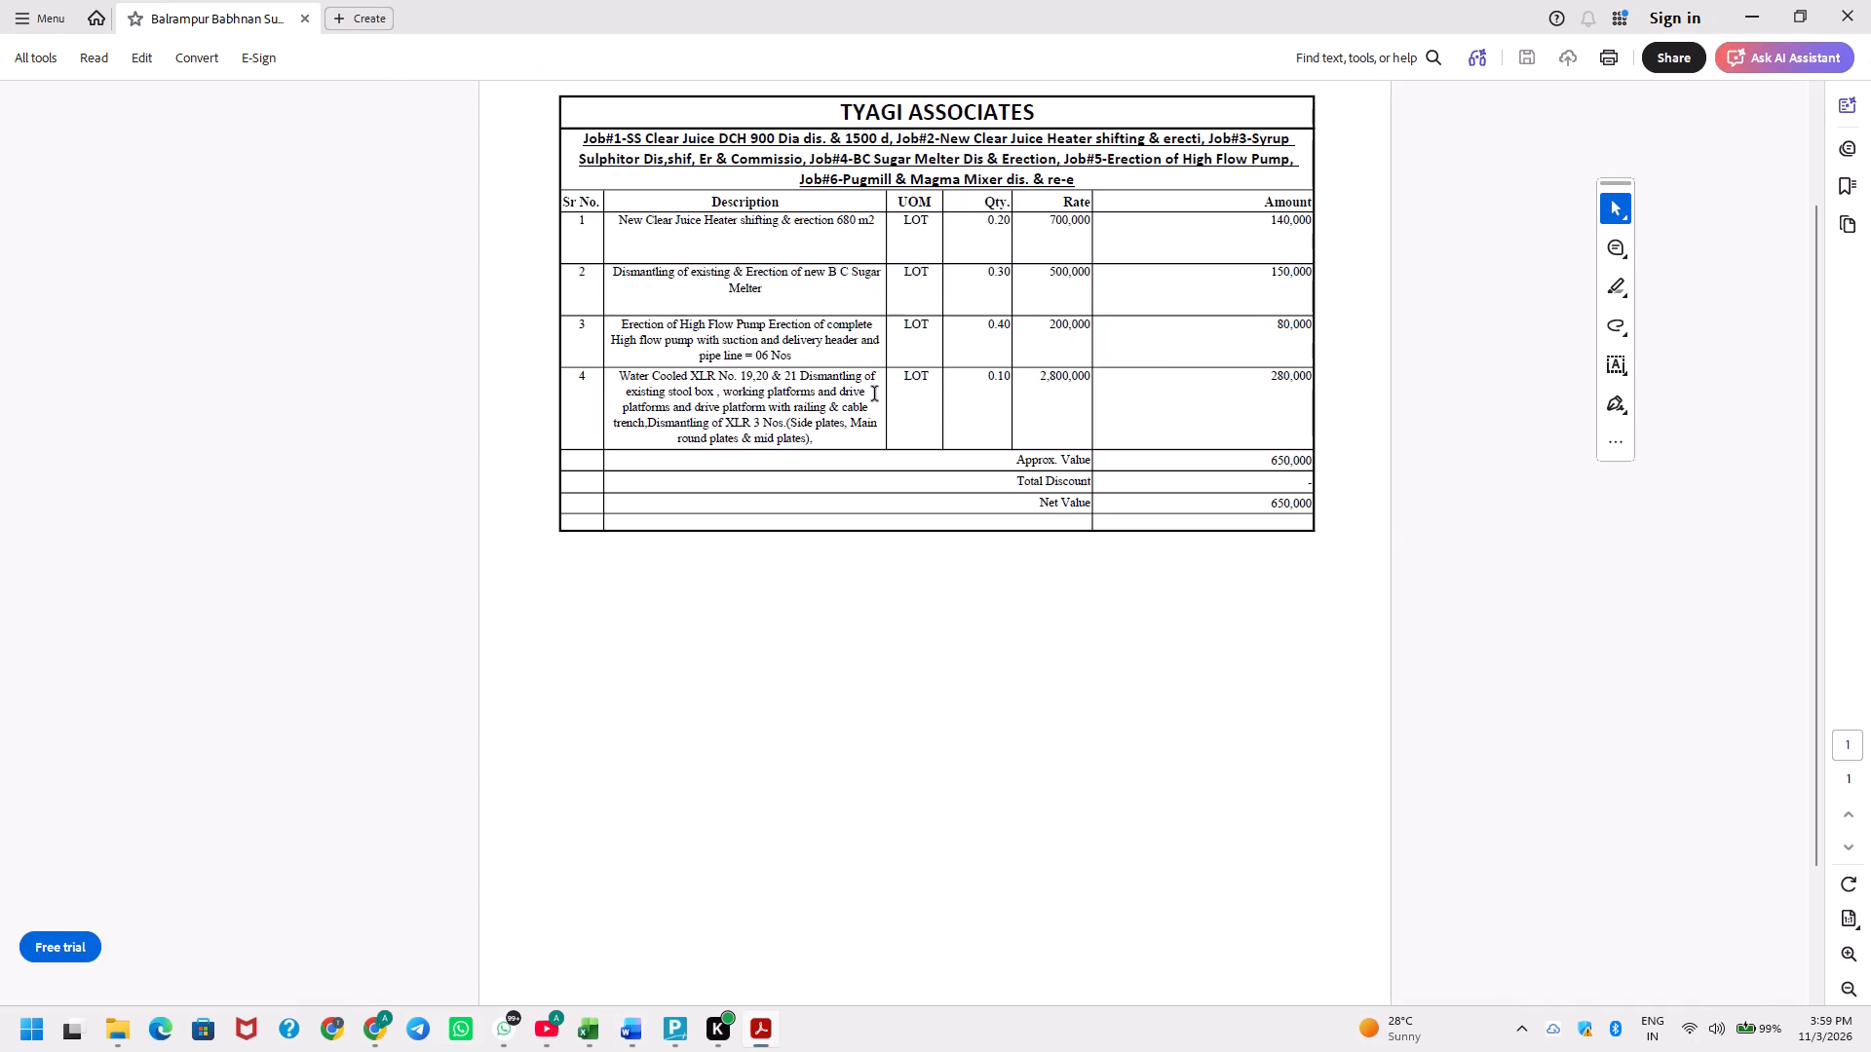
key("alt+Tab")
key("Up")
key("Up")
key("Up")
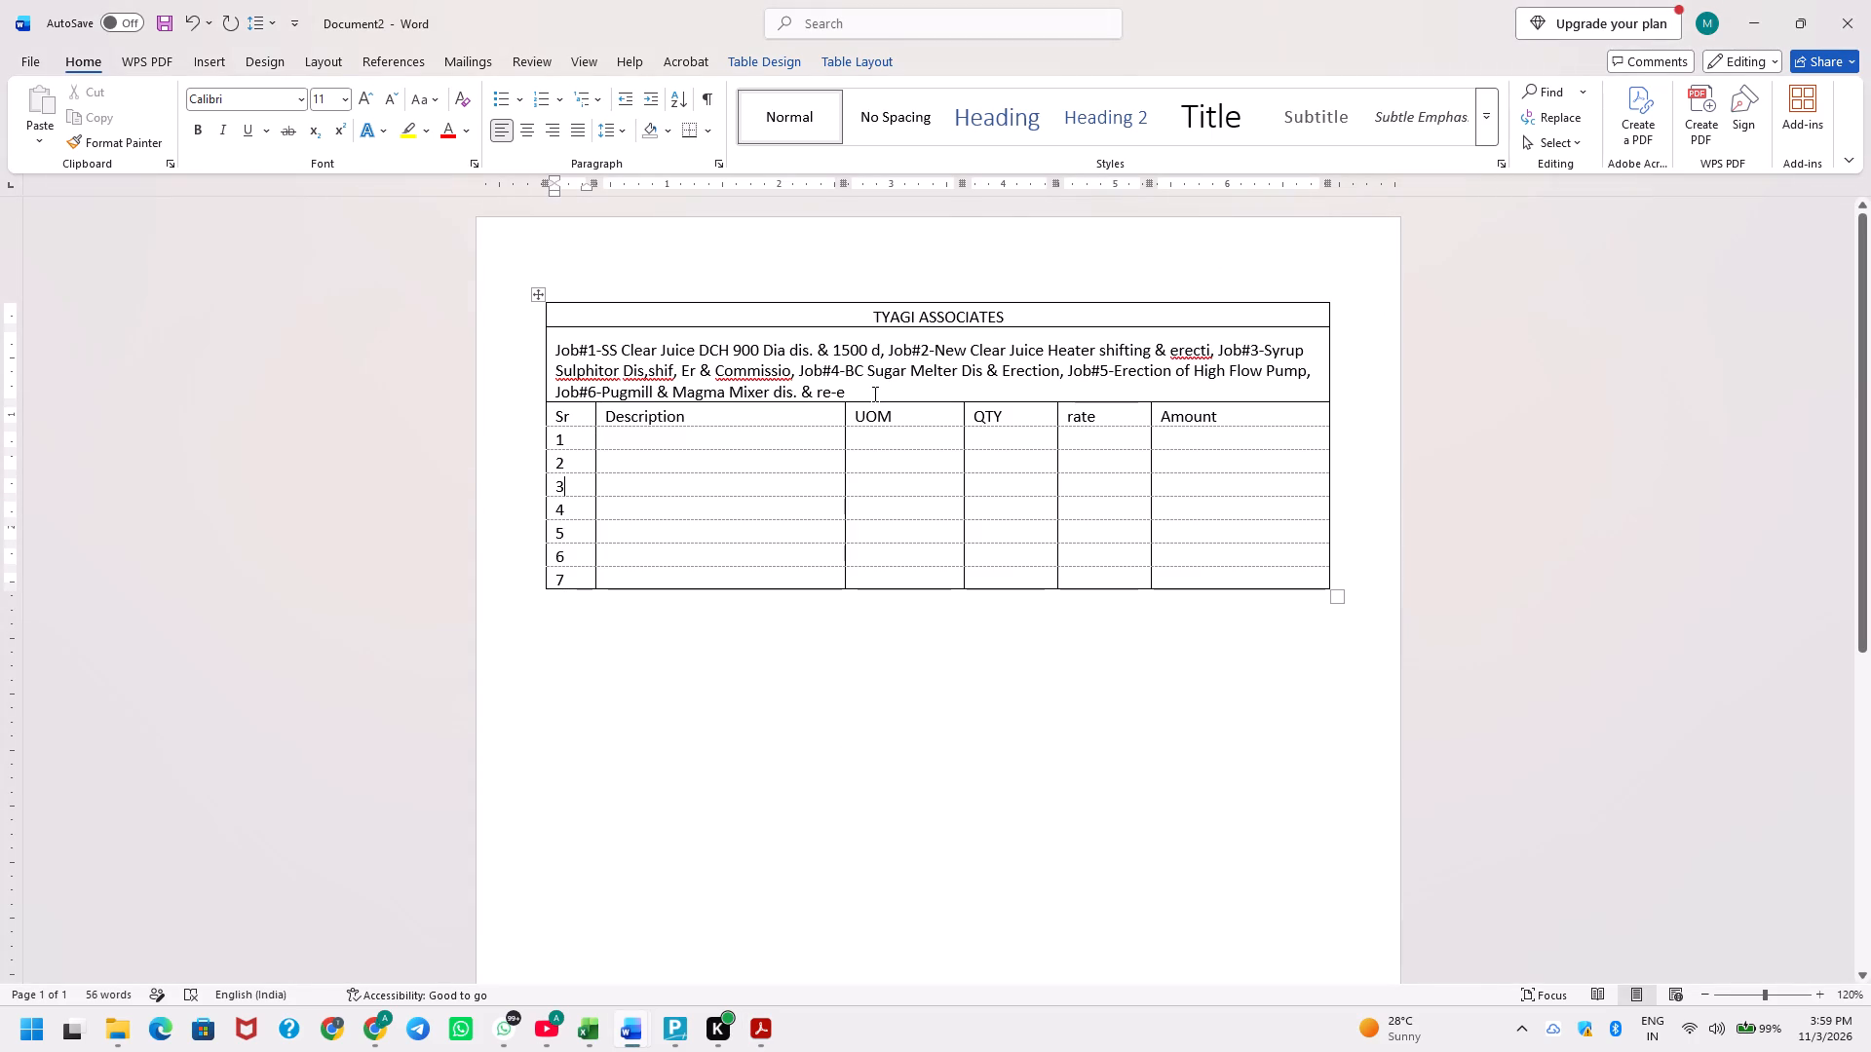
key("Down")
key("Down")
key("Down")
key("Down")
key("shift+Up")
key("shift+Up")
key("Delete")
Begin the description of item 1 with "Fab/ere. of new".
key("Up")
key("Up")
key("Right")
key("Up")
key("Right")
key("Right")
key("Up")
key("Left")
type("Fabr")
key("BackSpace")
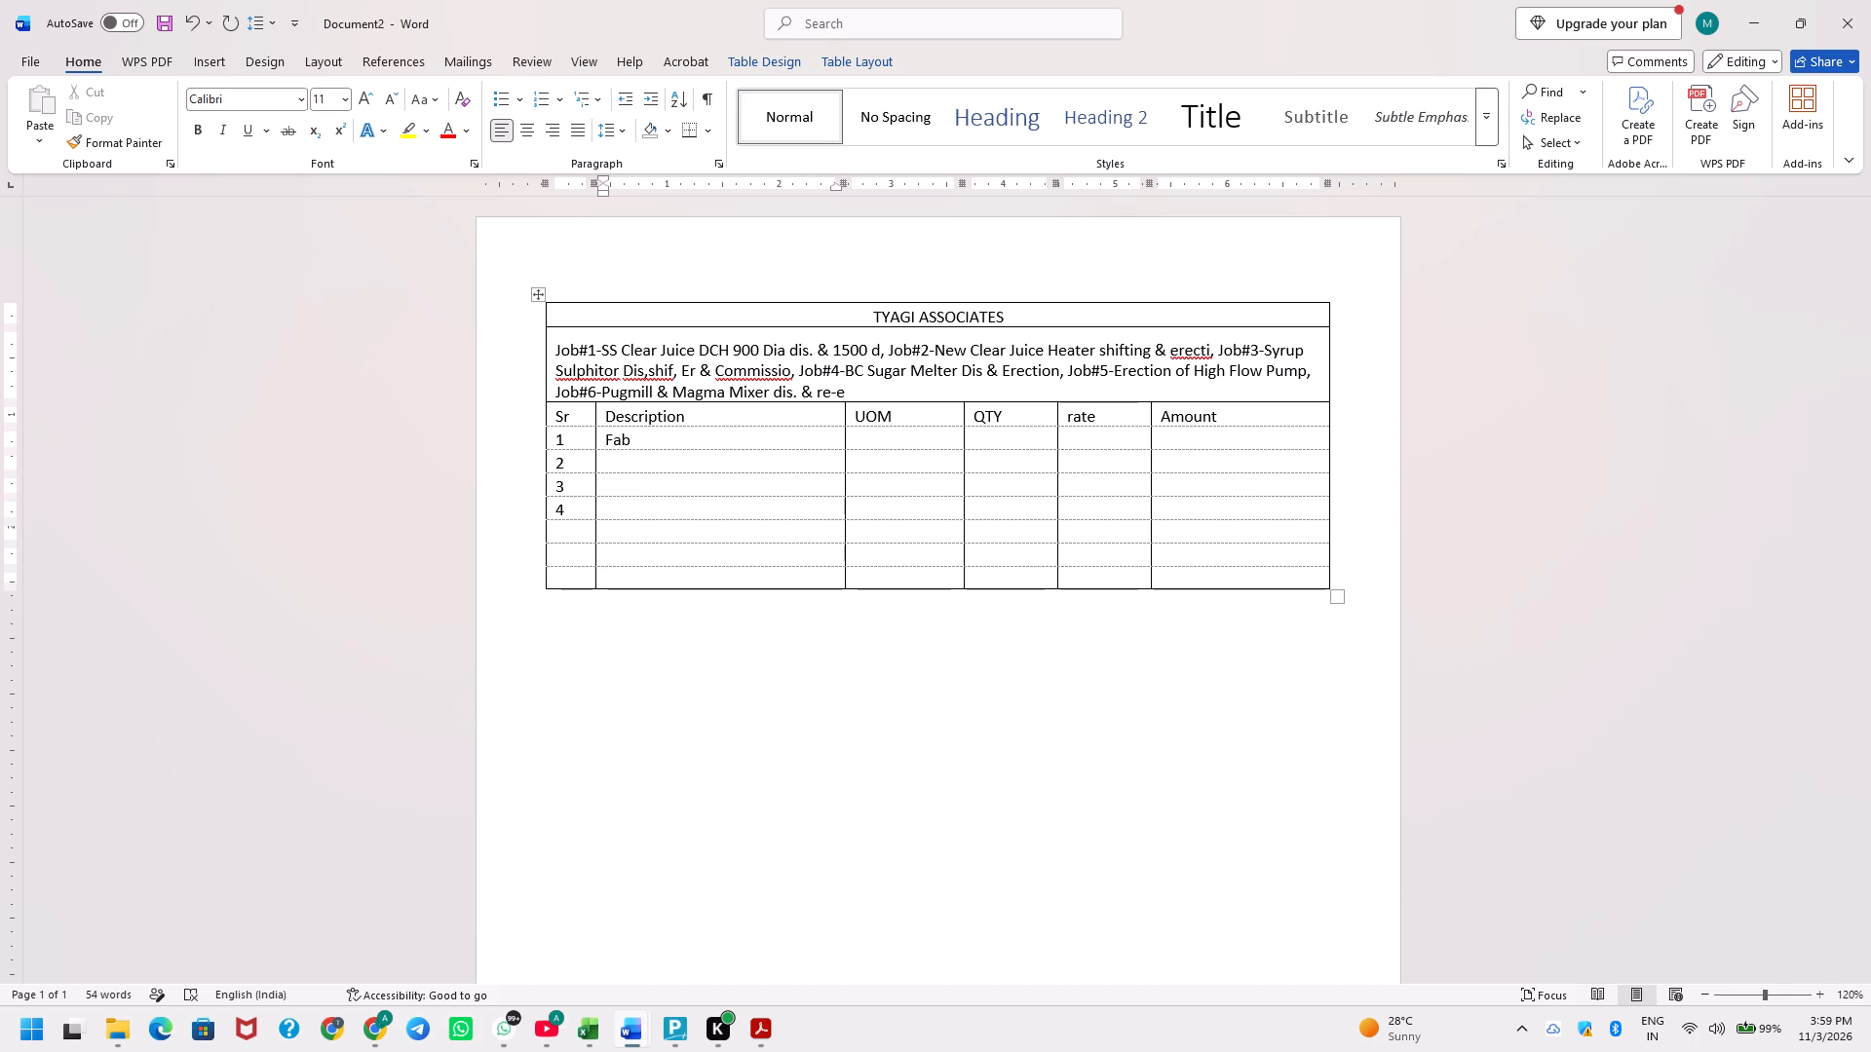
key("slash")
type("ere")
key("period")
key("space")
type("of new")
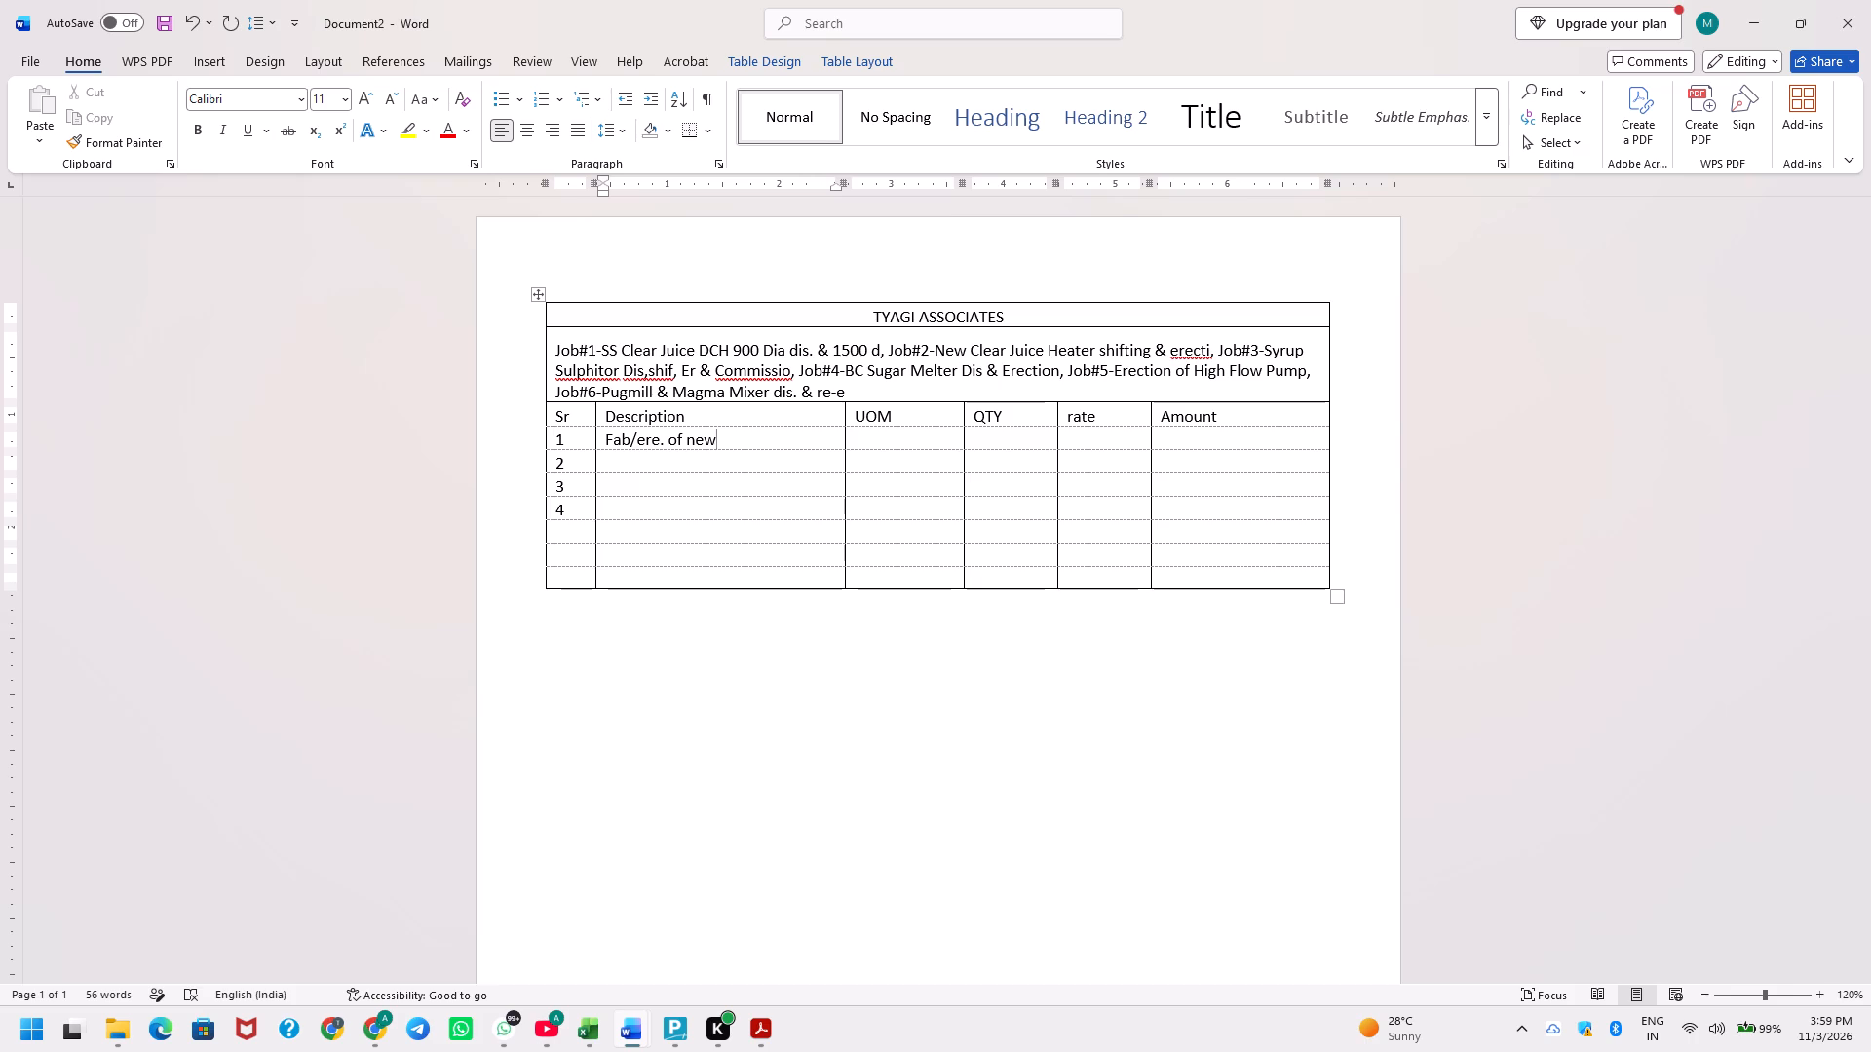
Continue item 1's description after "new" with the words "take drag conveyr".
left_click(875, 394)
key("Escape")
key("Down")
key("Down")
key("Up")
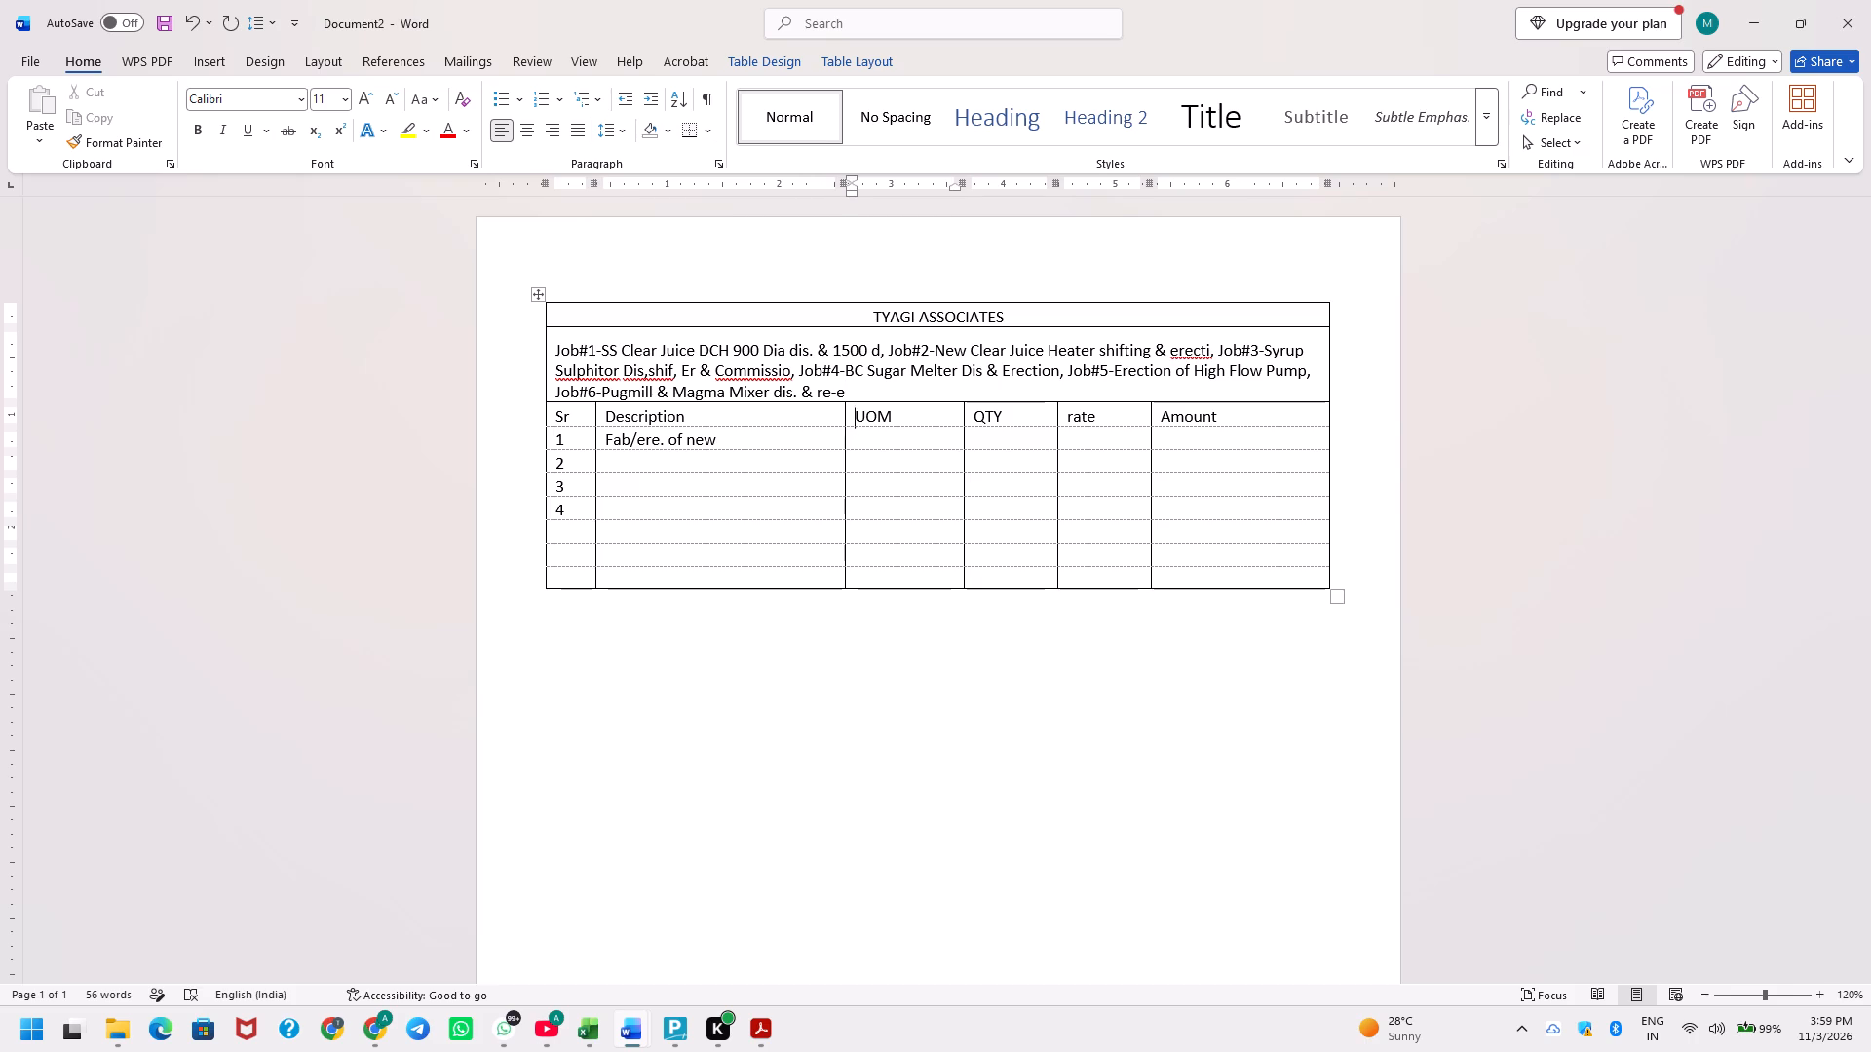
key("Left")
key("Down")
key("Right")
key("Right")
key("Right")
key("Right")
key("Left")
key("space")
type("take")
key("space")
type("drag")
key("space")
type("conve")
type("yr")
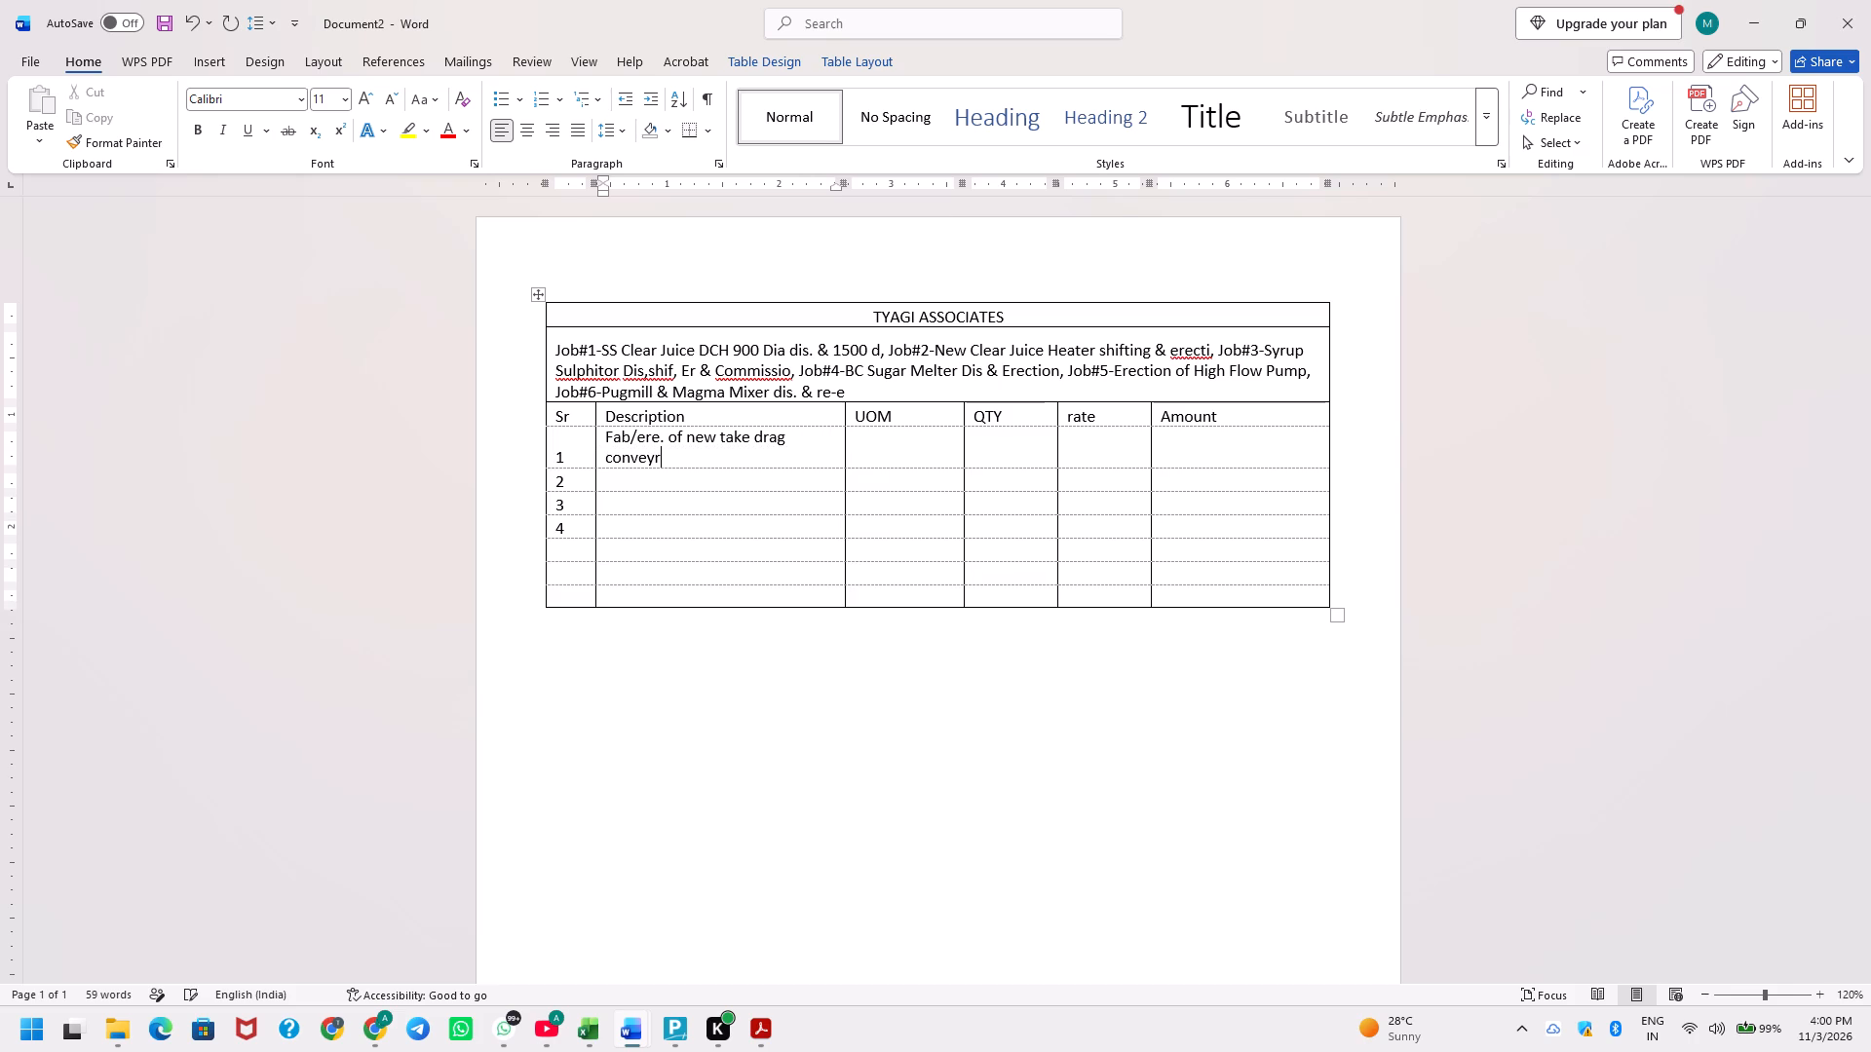
Enter LSM as the UOM for item 1 and move on to its QTY cell.
key("Tab")
type("LS")
key("shift+m")
key("Tab")
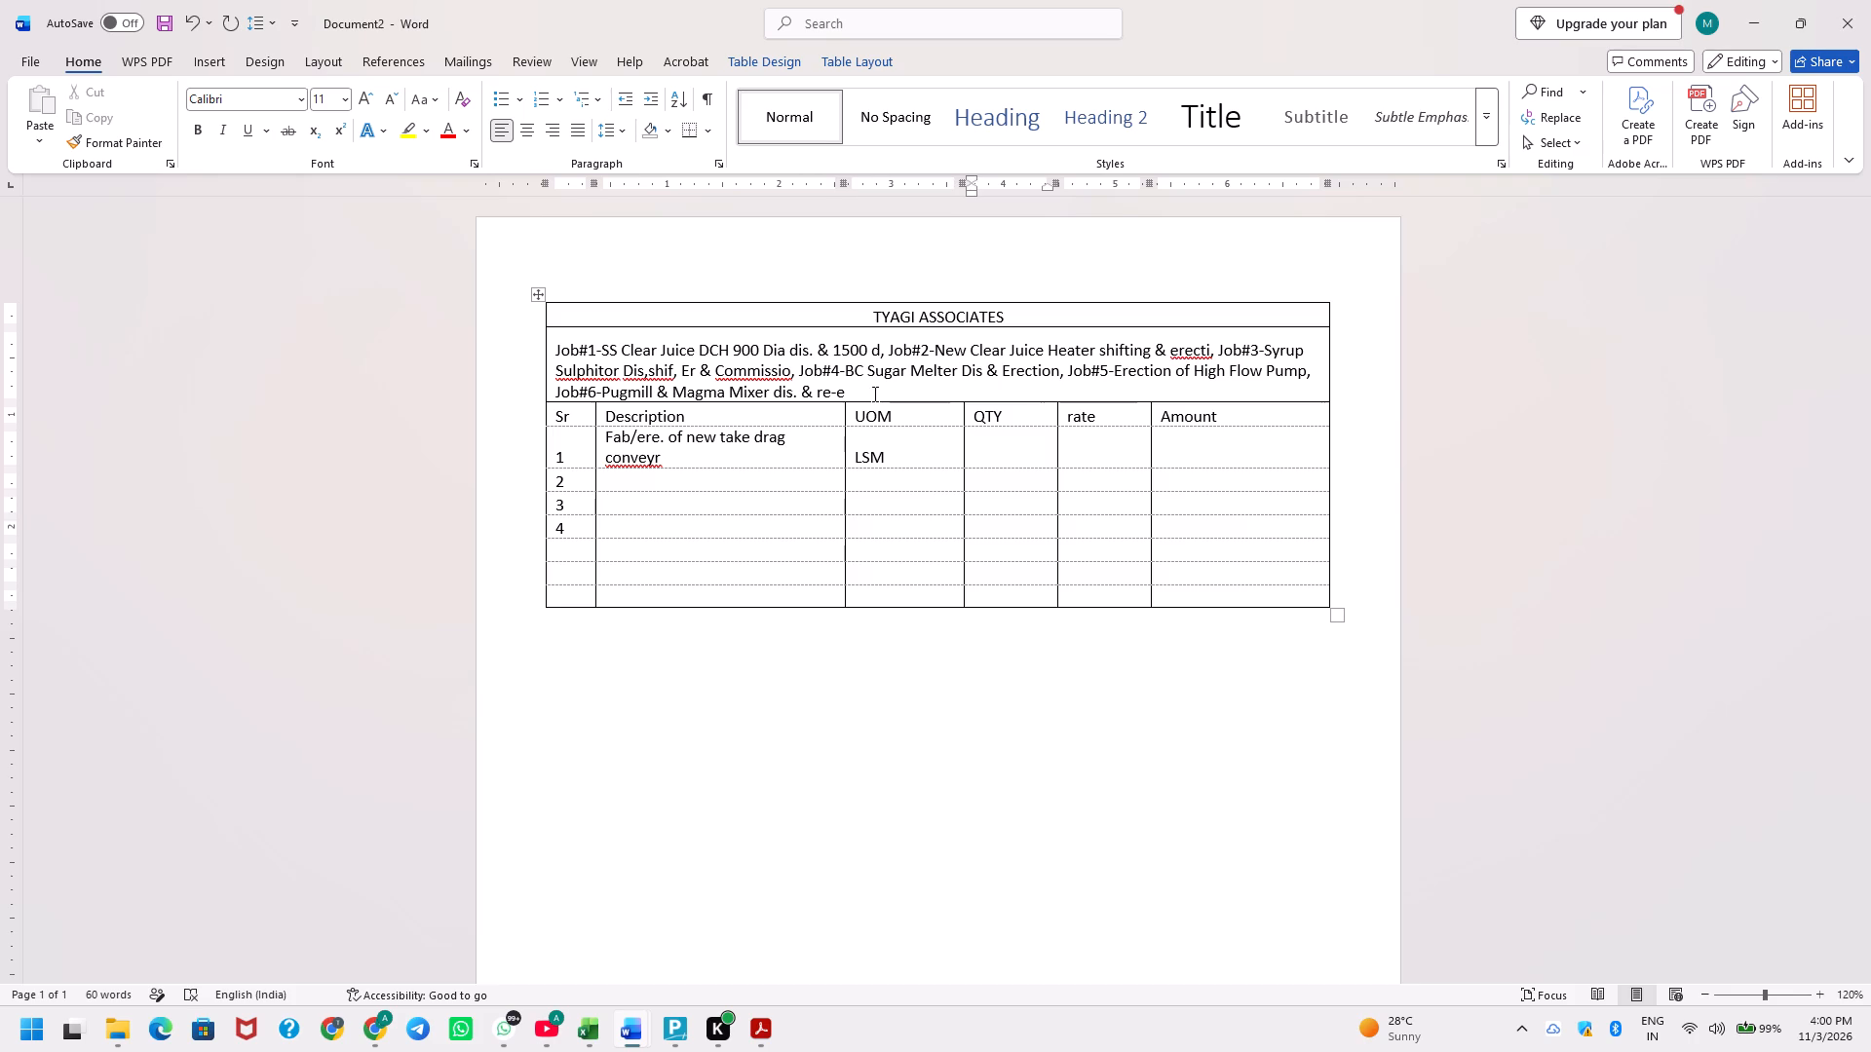
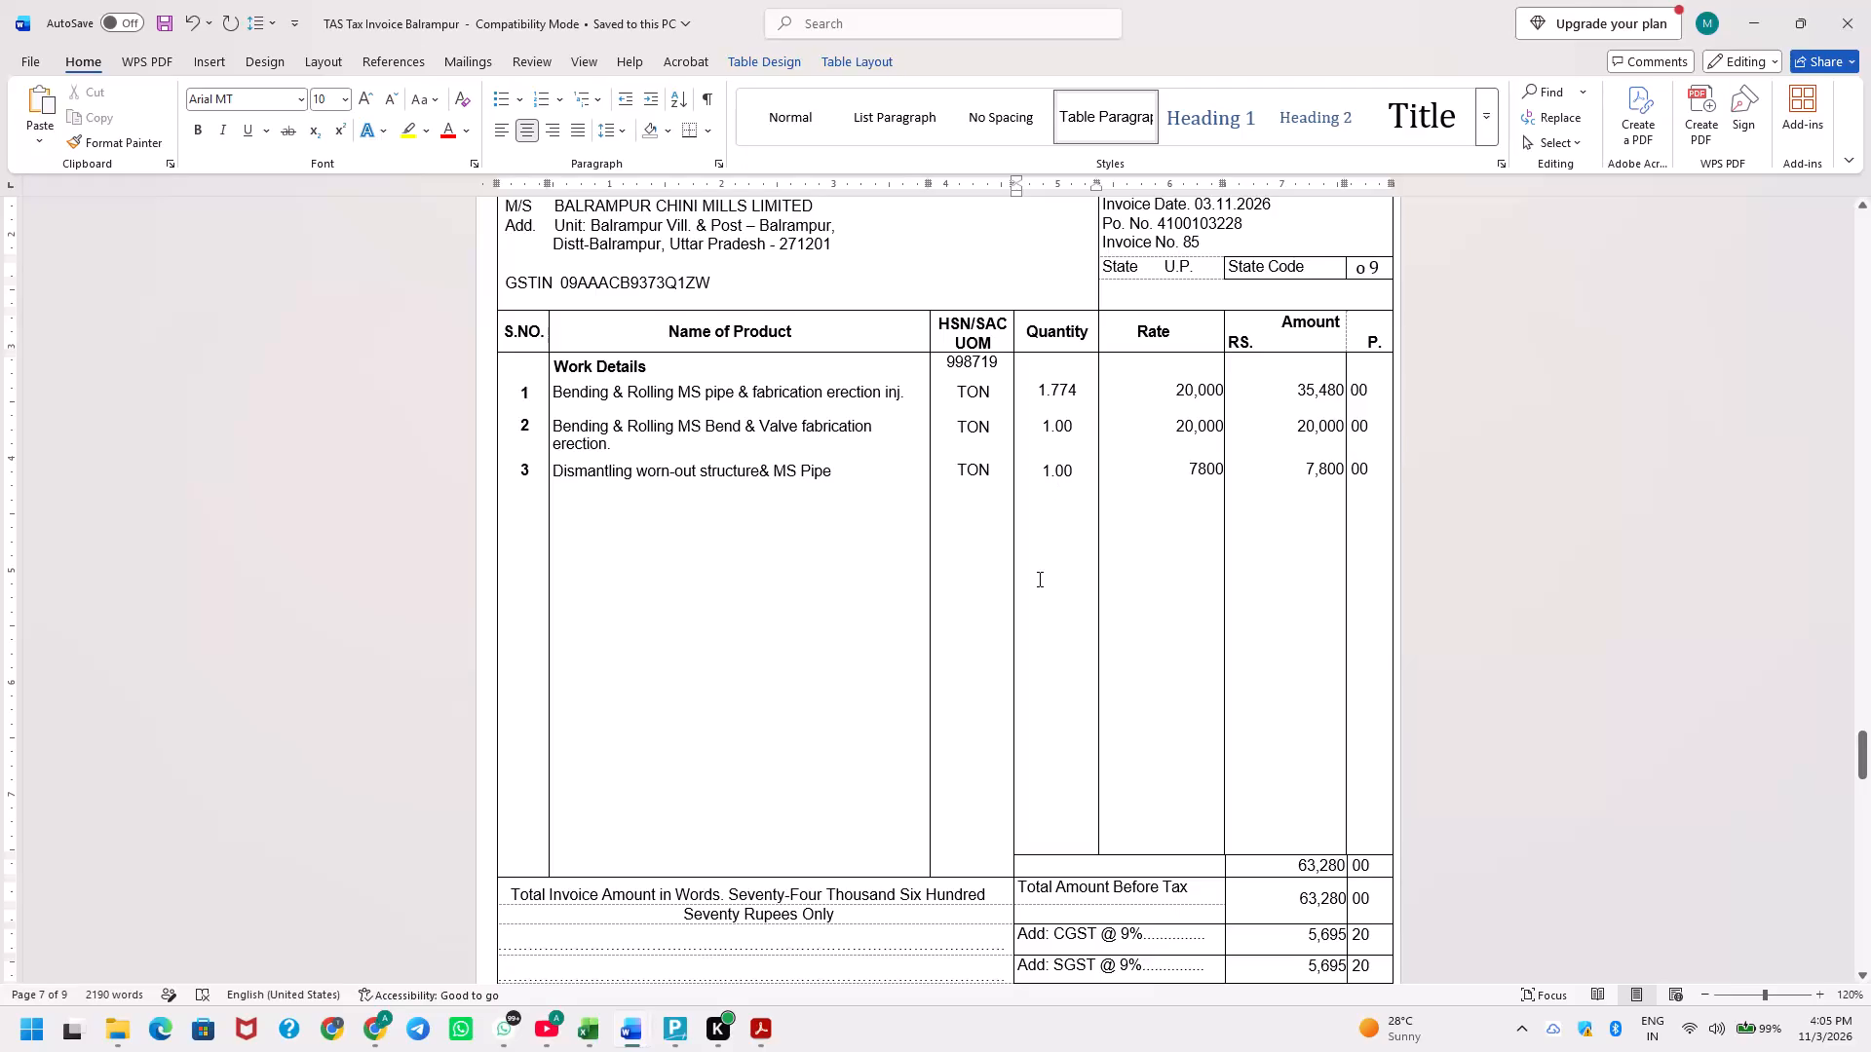
Replace item 1's description in the ms pipe 1200 table with "Dismantling & pipe, structure& platform." copied from invoice 86 in the TAS Tax Invoice document.
scroll(1060, 633, "down", 1)
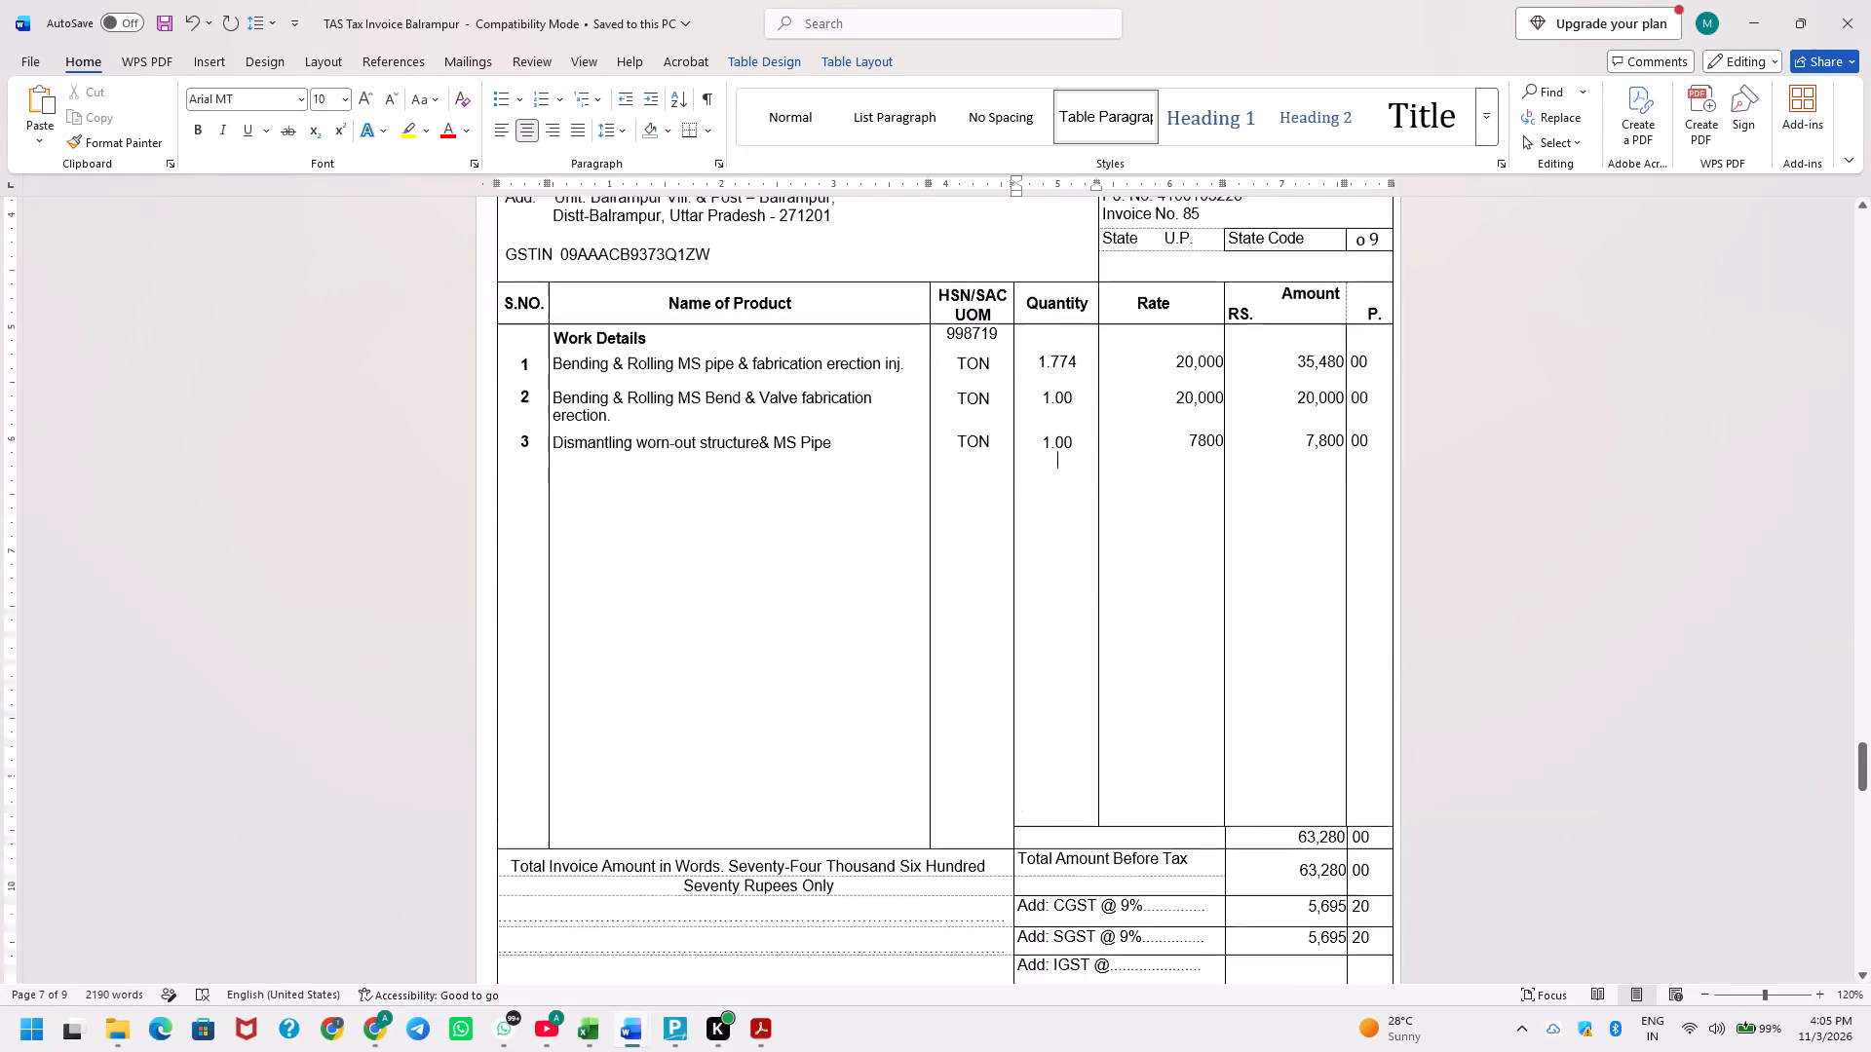
scroll(1060, 633, "down", 4)
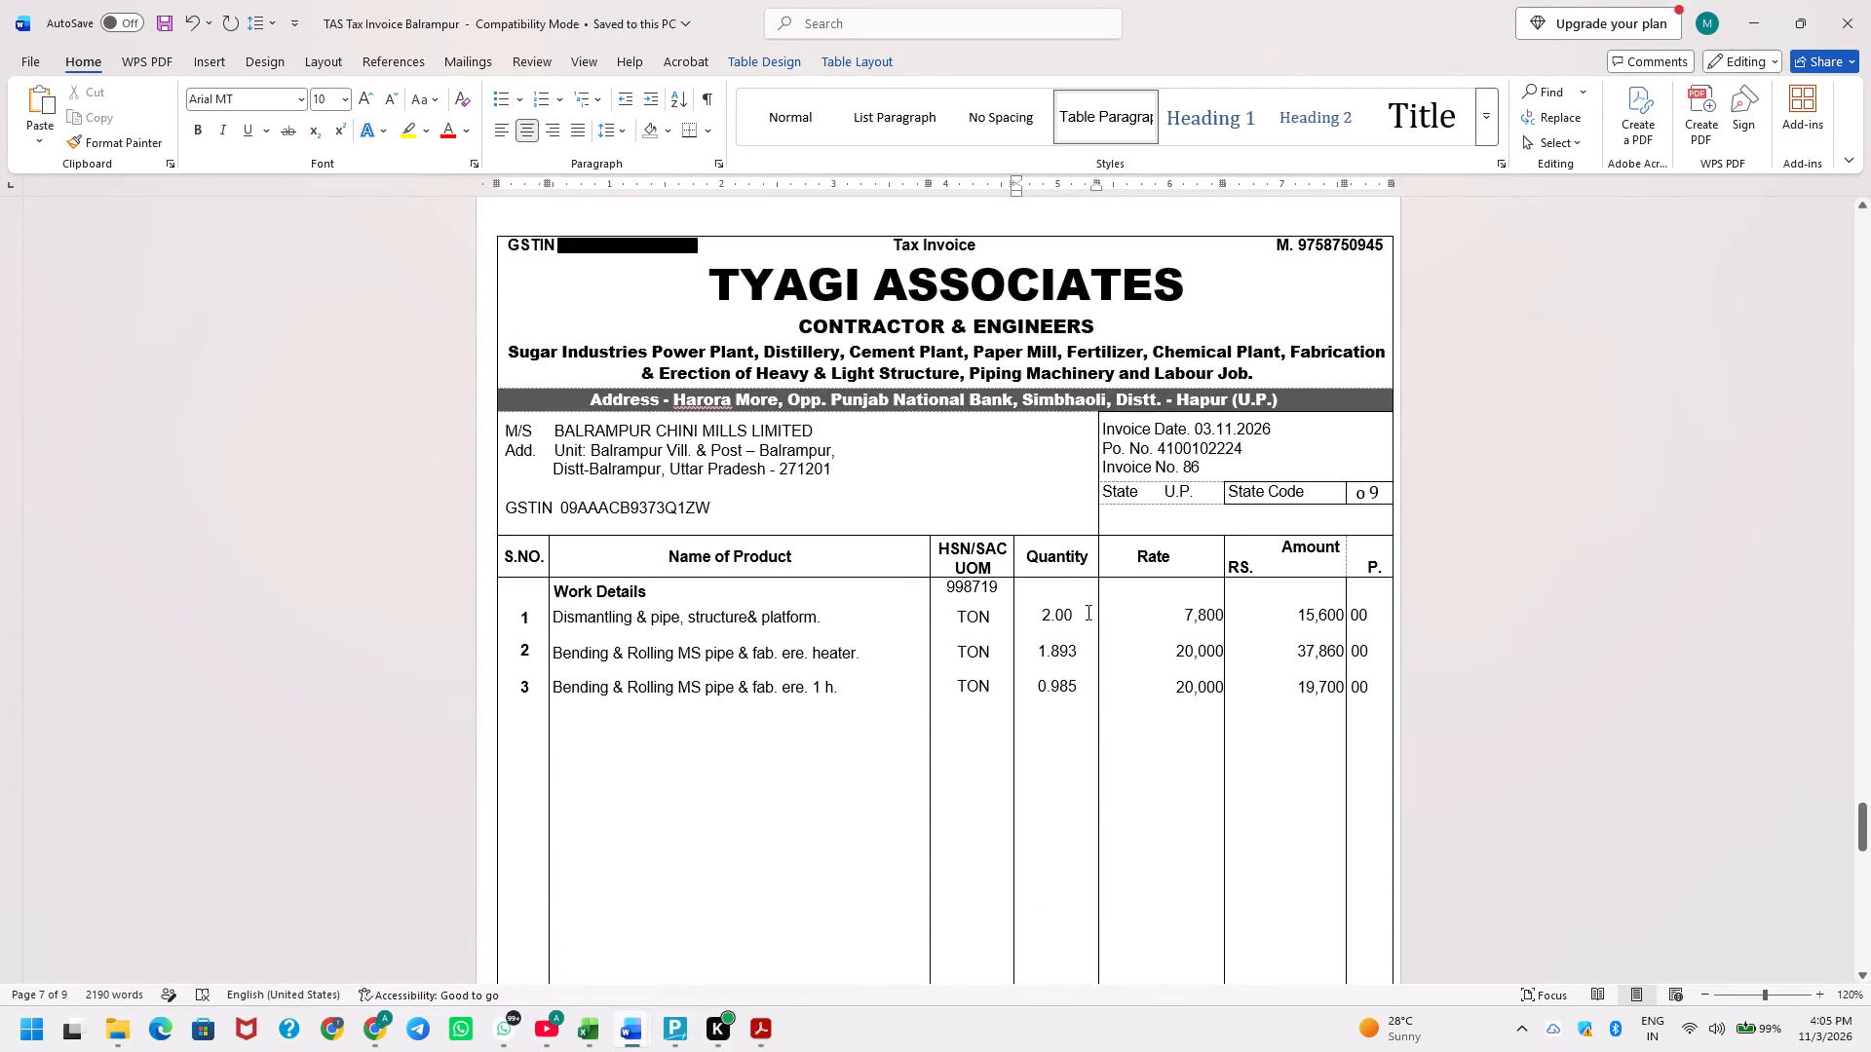
left_click_drag(831, 621, 569, 623)
key("ctrl+c")
key("ctrl+c")
key("alt+Tab")
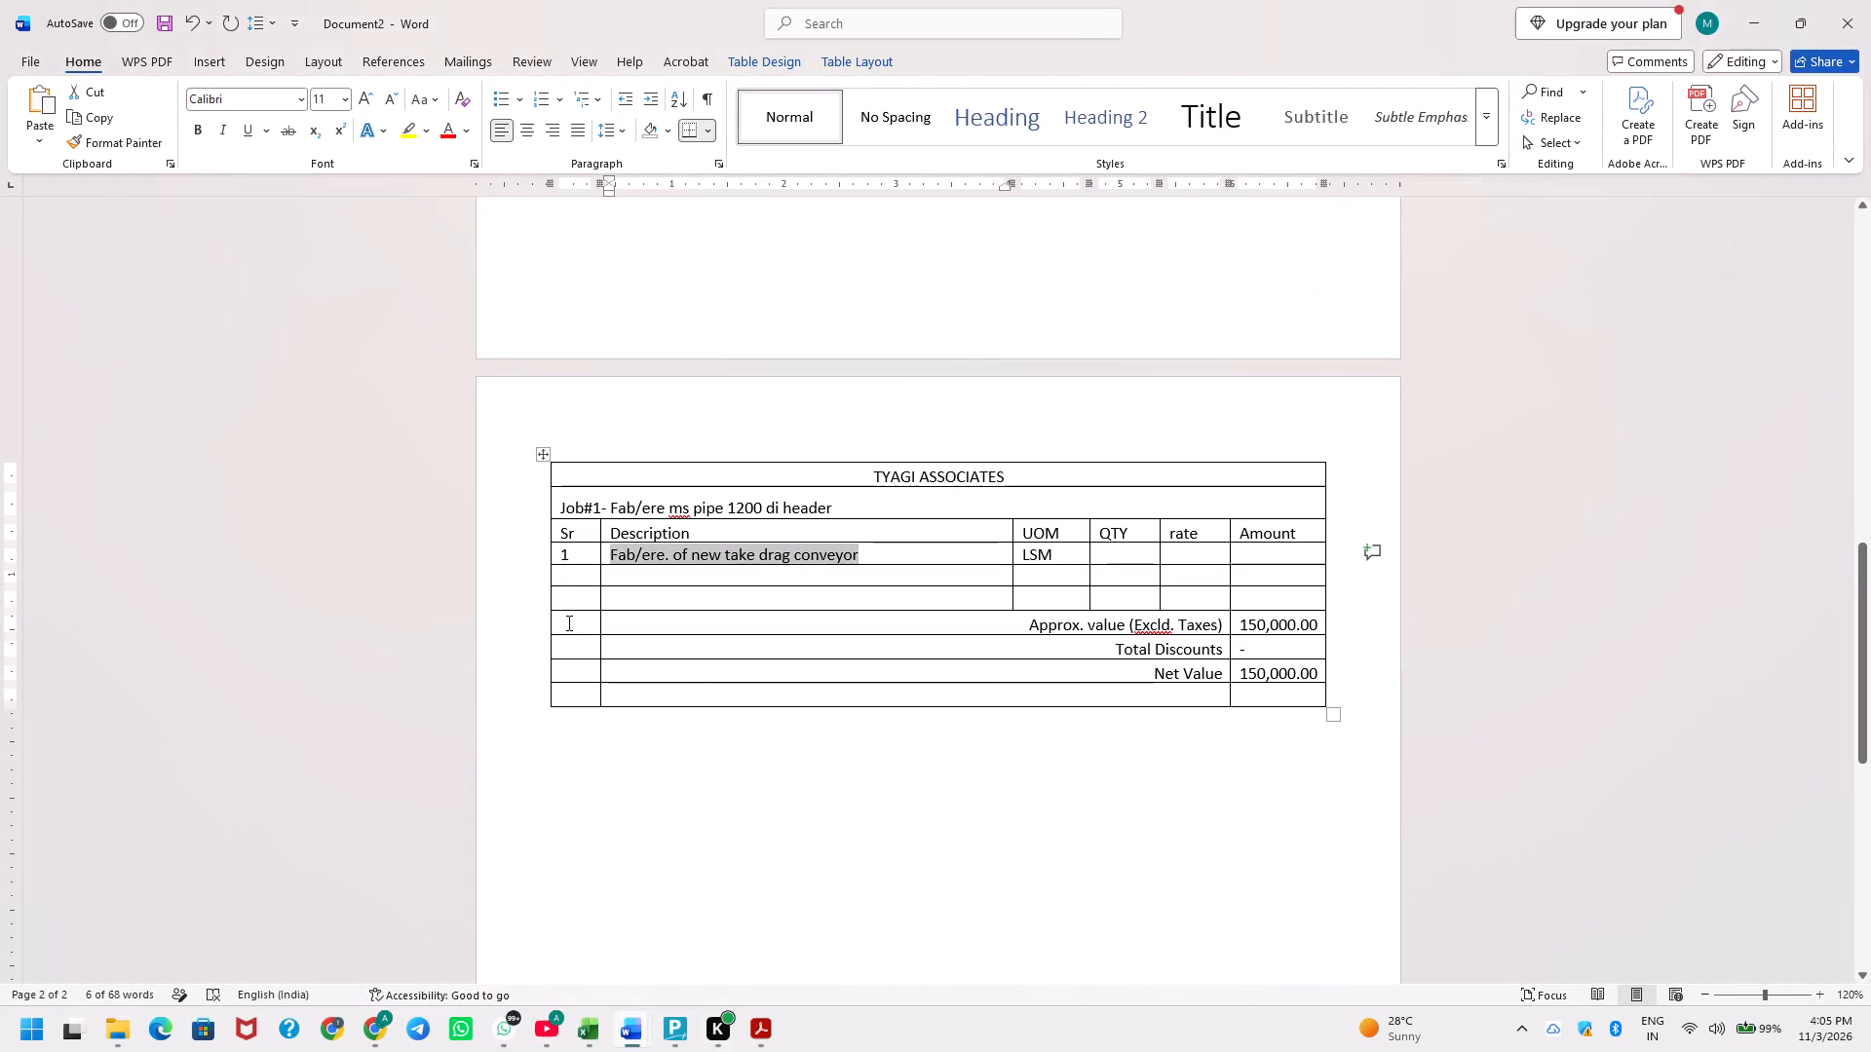
key("ctrl+v")
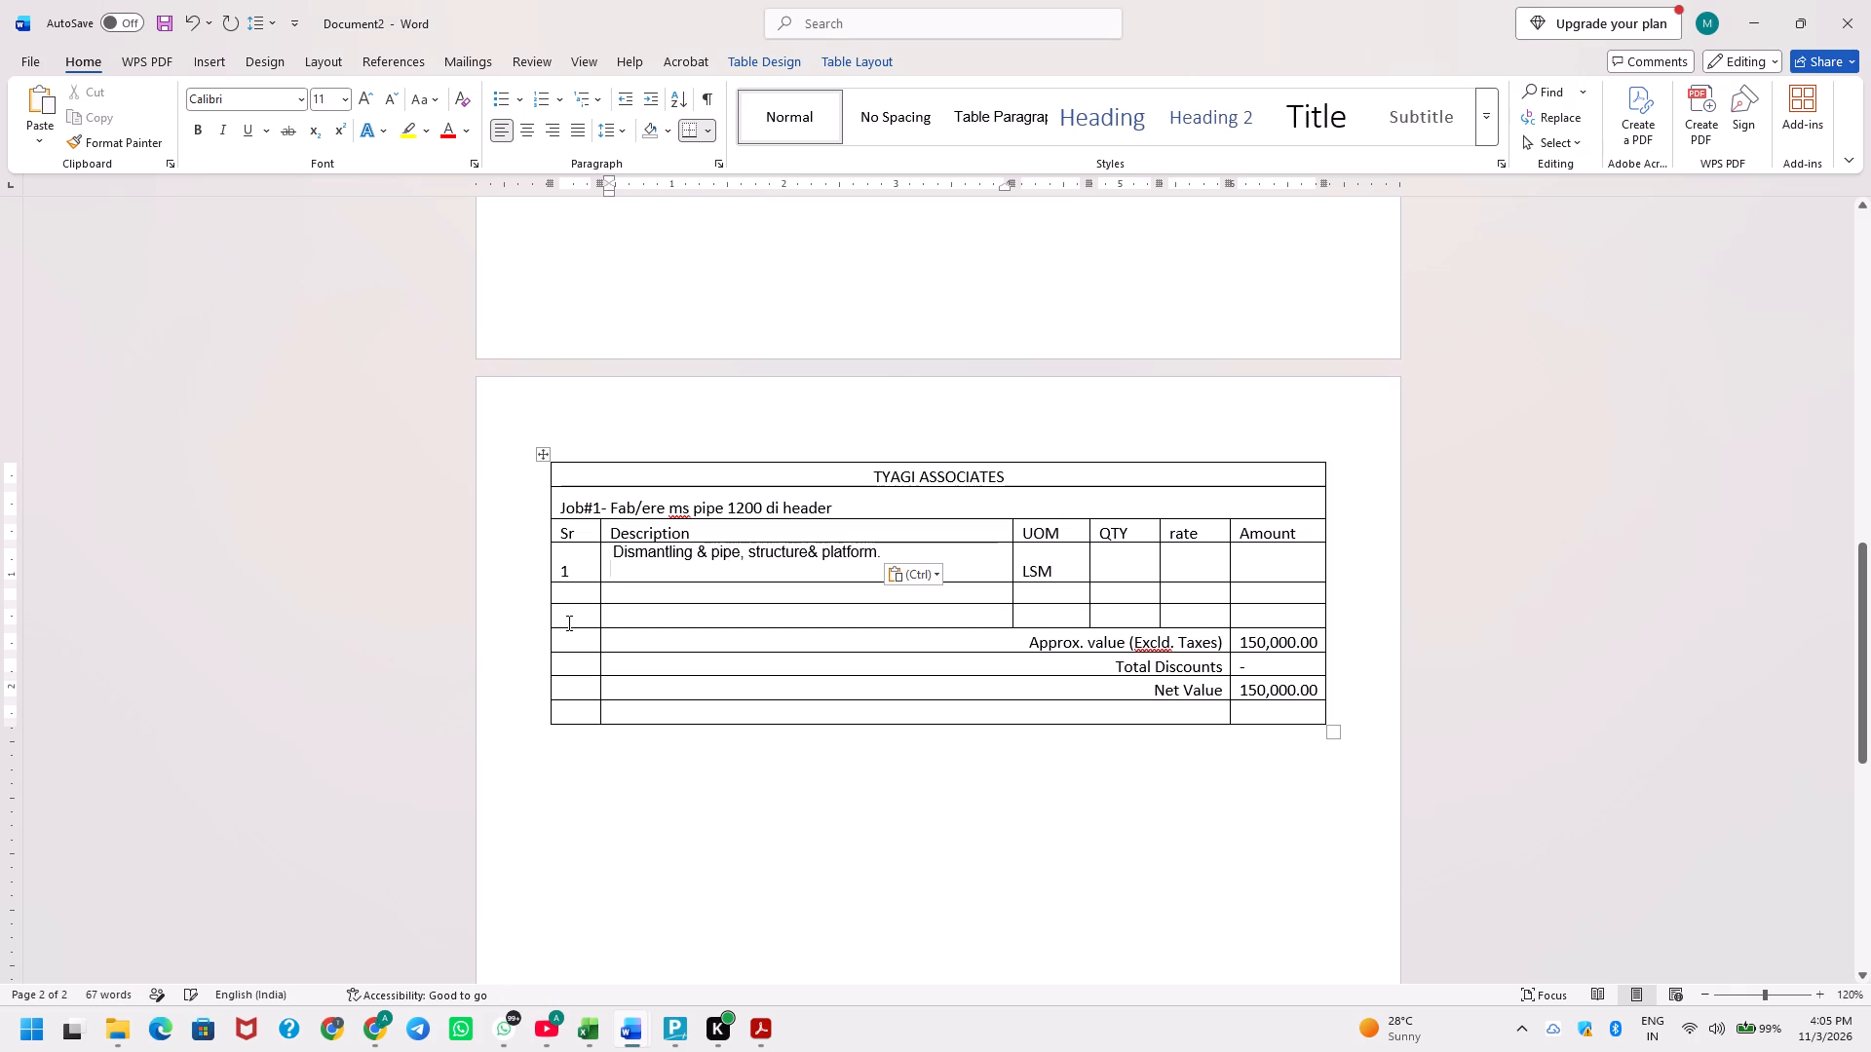
key("BackSpace")
key("Tab")
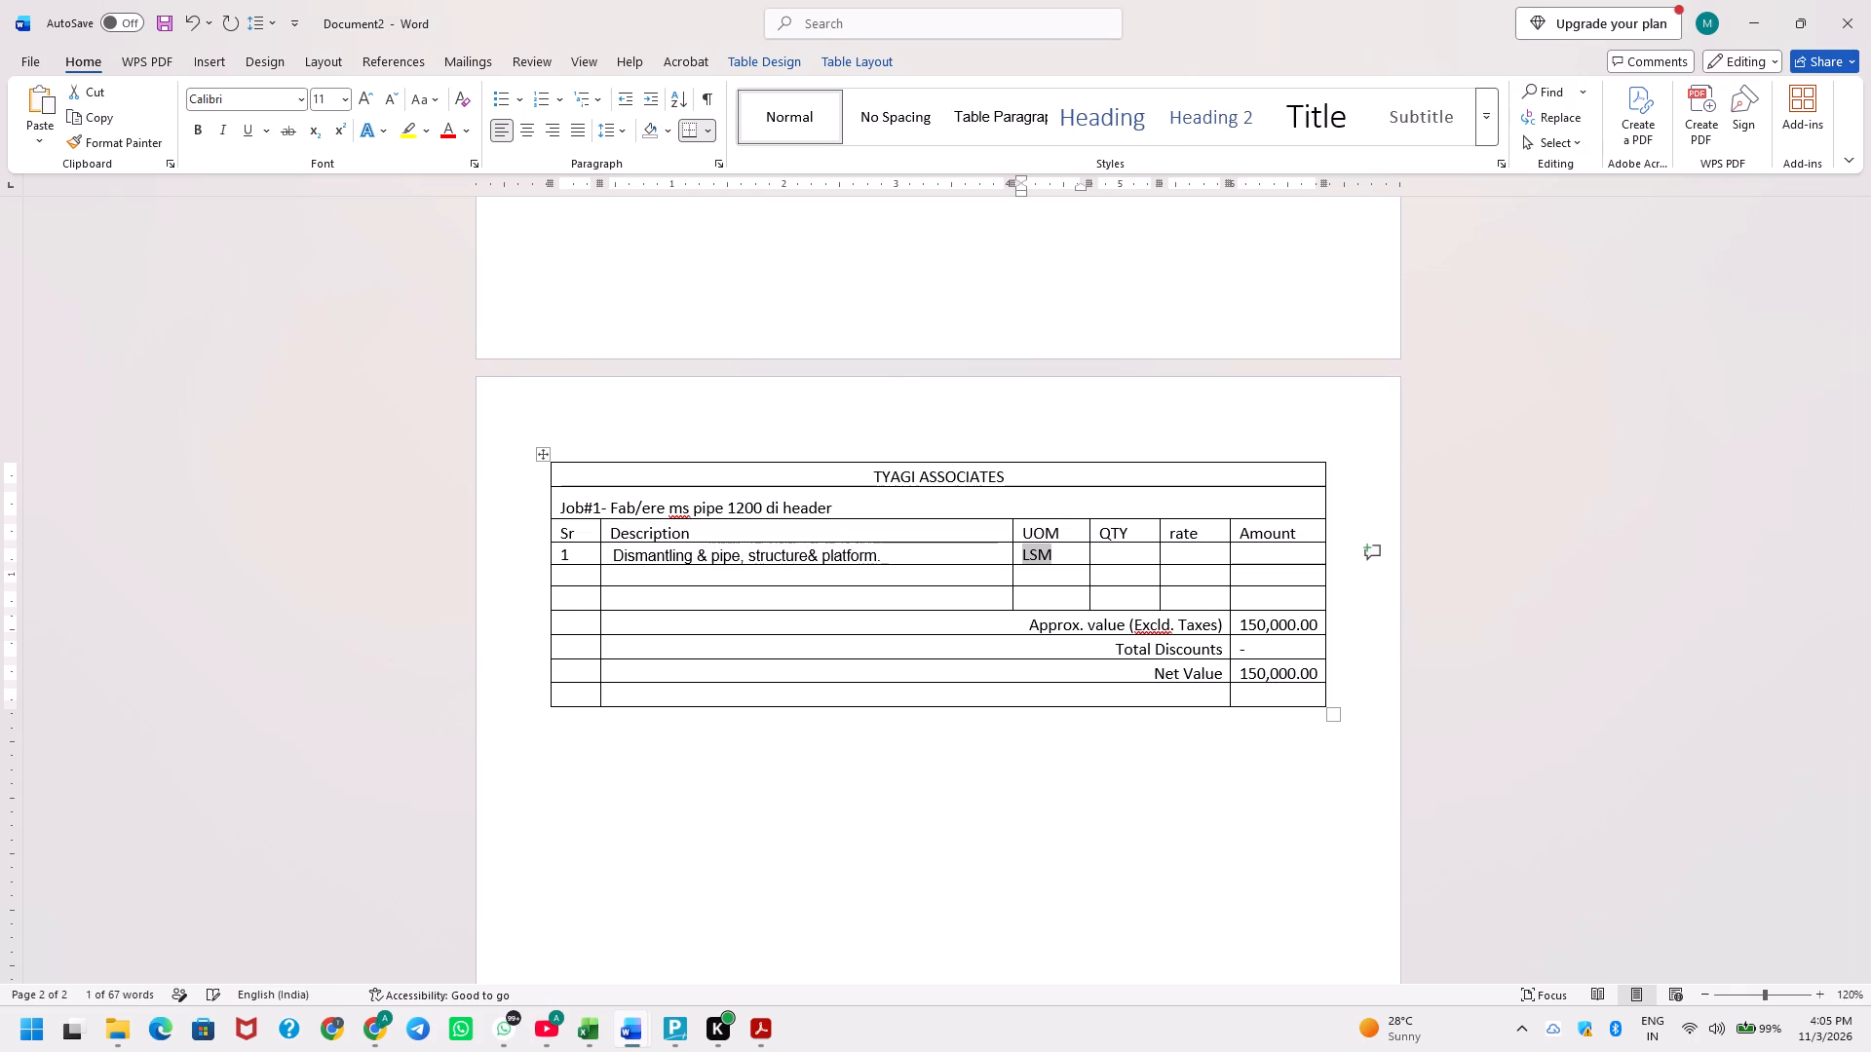
Set item 1's UOM to TON and QTY to 2.00 in the ms pipe 1200 table.
type("TON")
key("Tab")
key("alt+Tab")
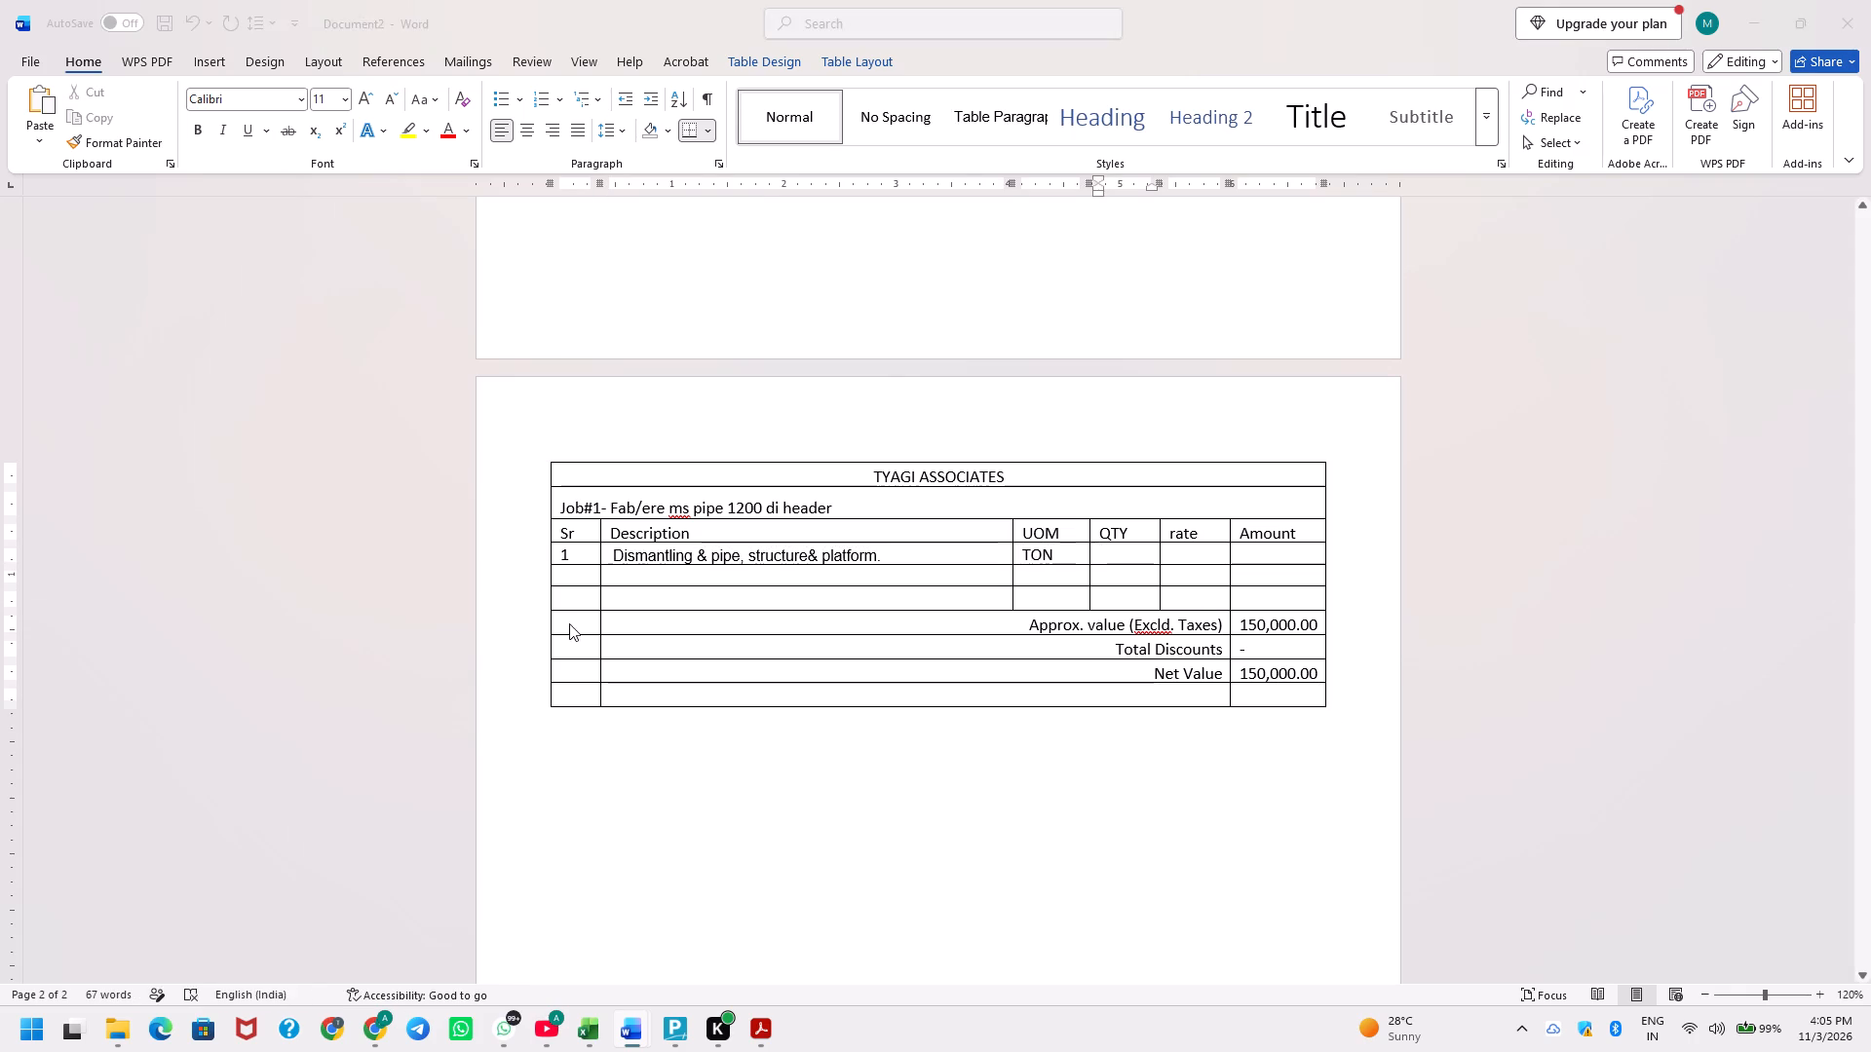
key("alt+Tab")
type("2.00")
Enter 1.00 as item 1's QTY in the rake drag conveyor table on page 1.
scroll(569, 623, "up", 3)
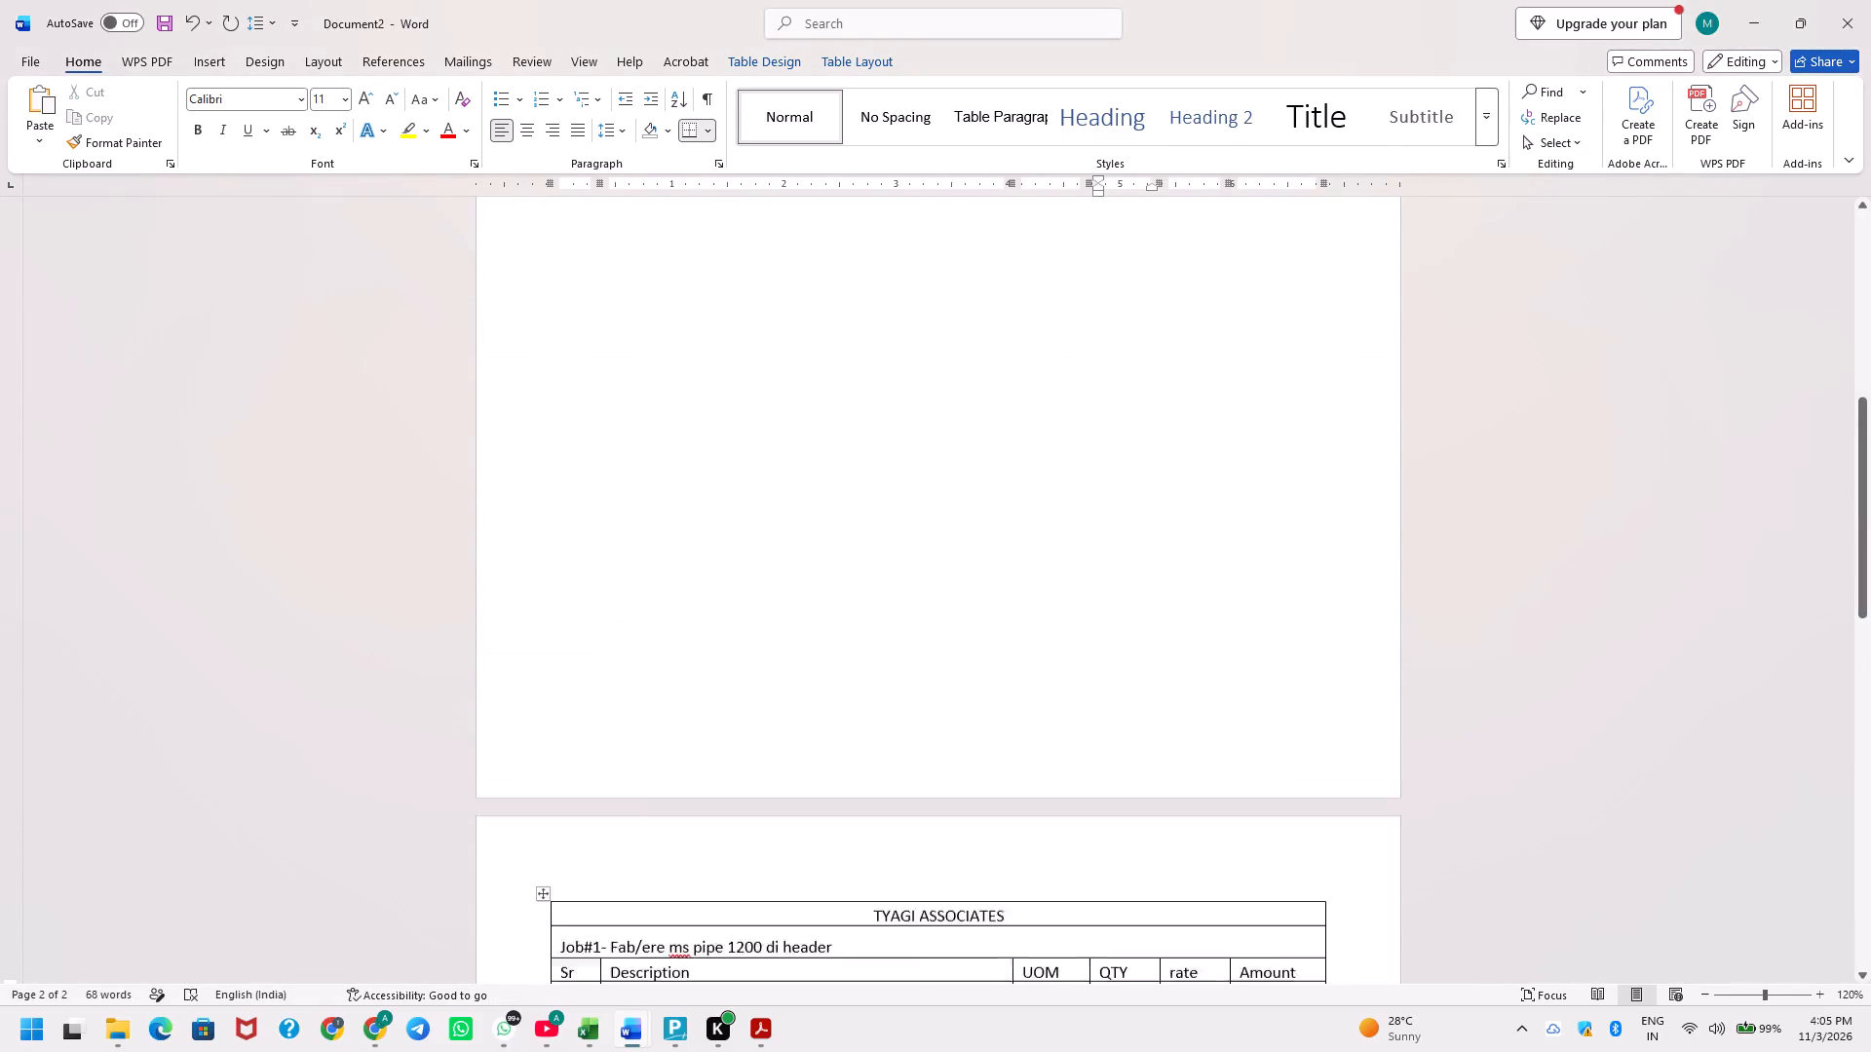
scroll(569, 623, "up", 3)
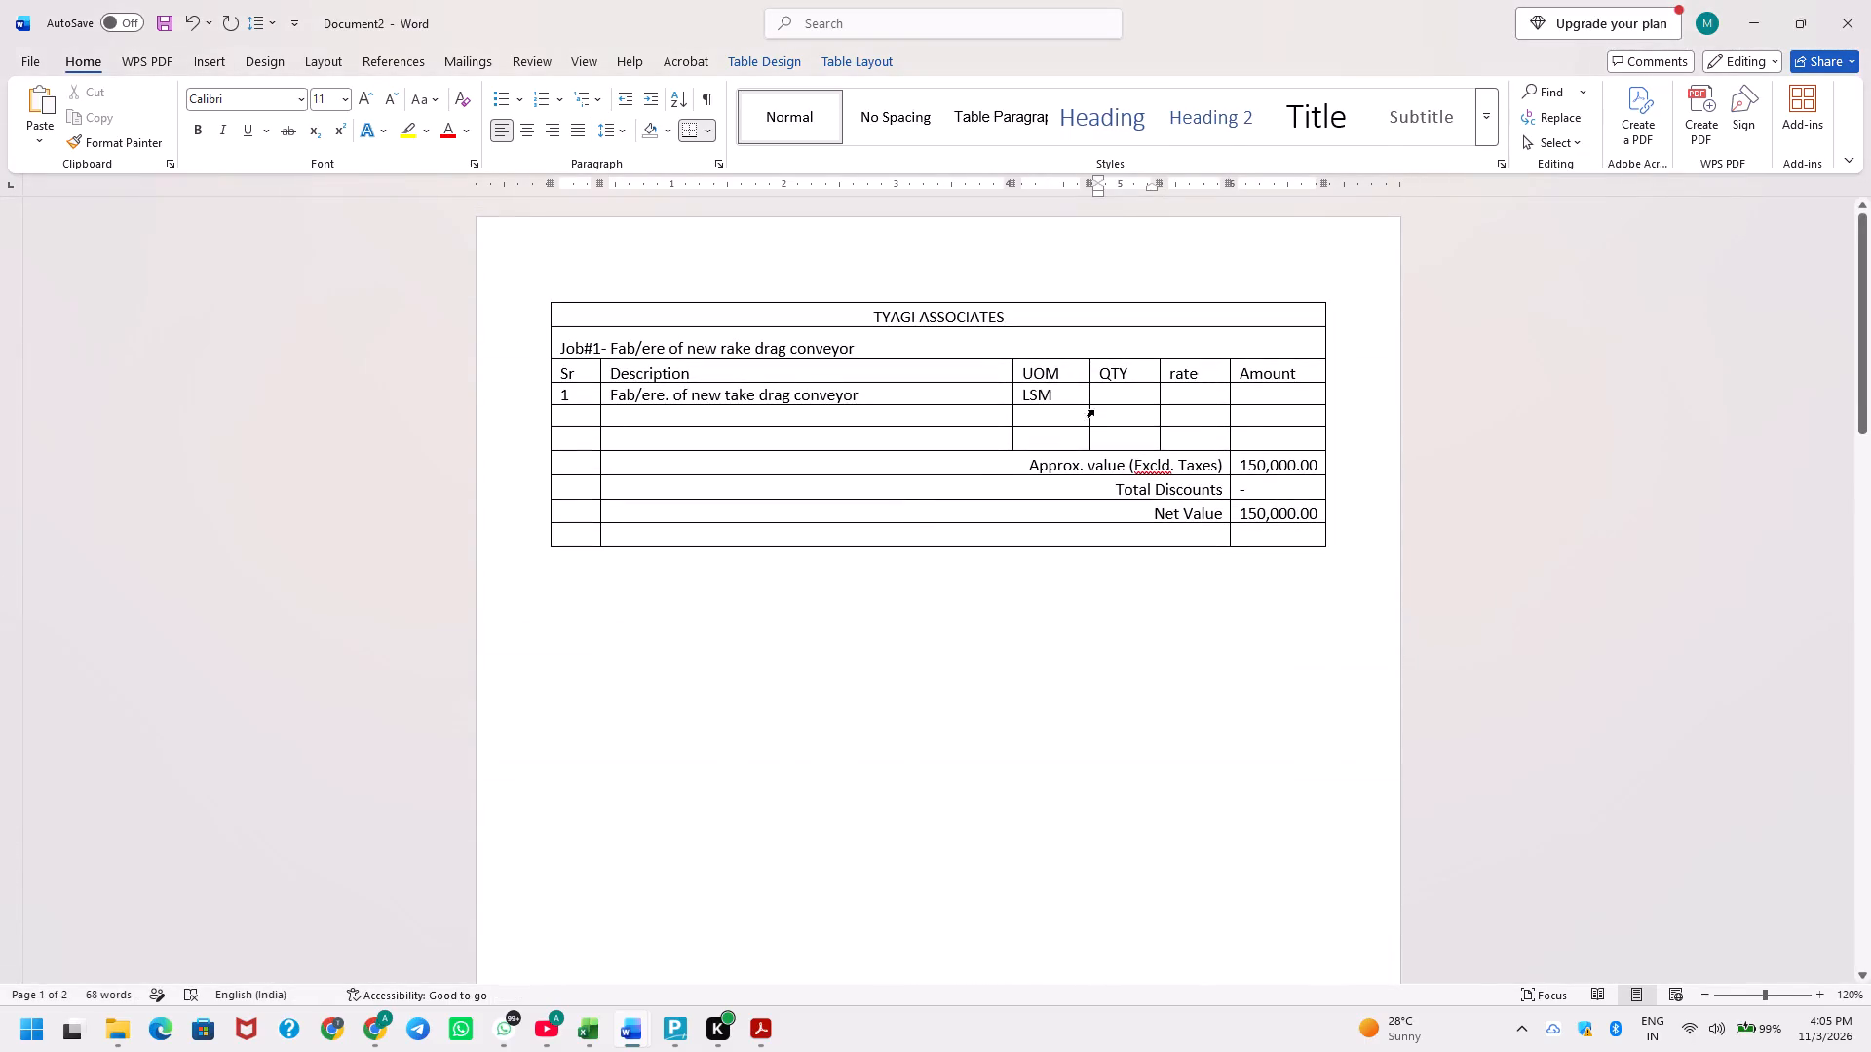
left_click(1115, 397)
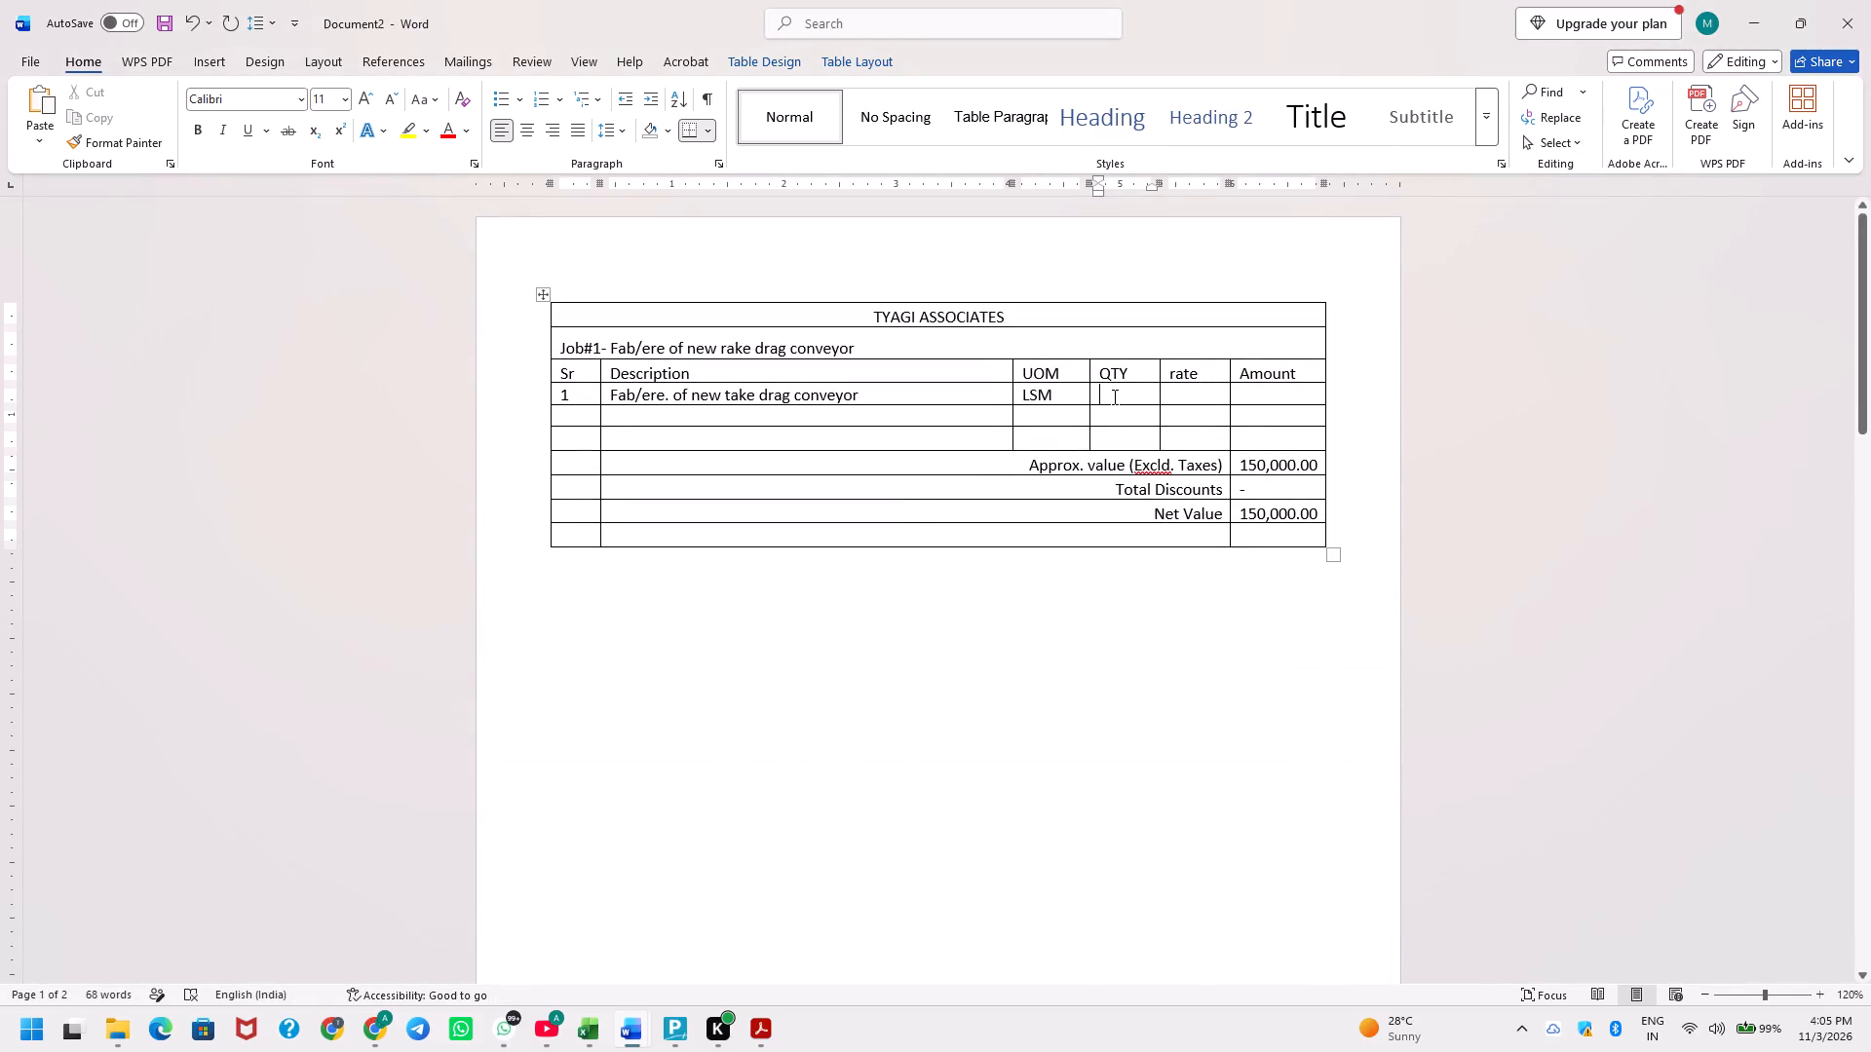
type("1.000")
key("BackSpace")
key("Tab")
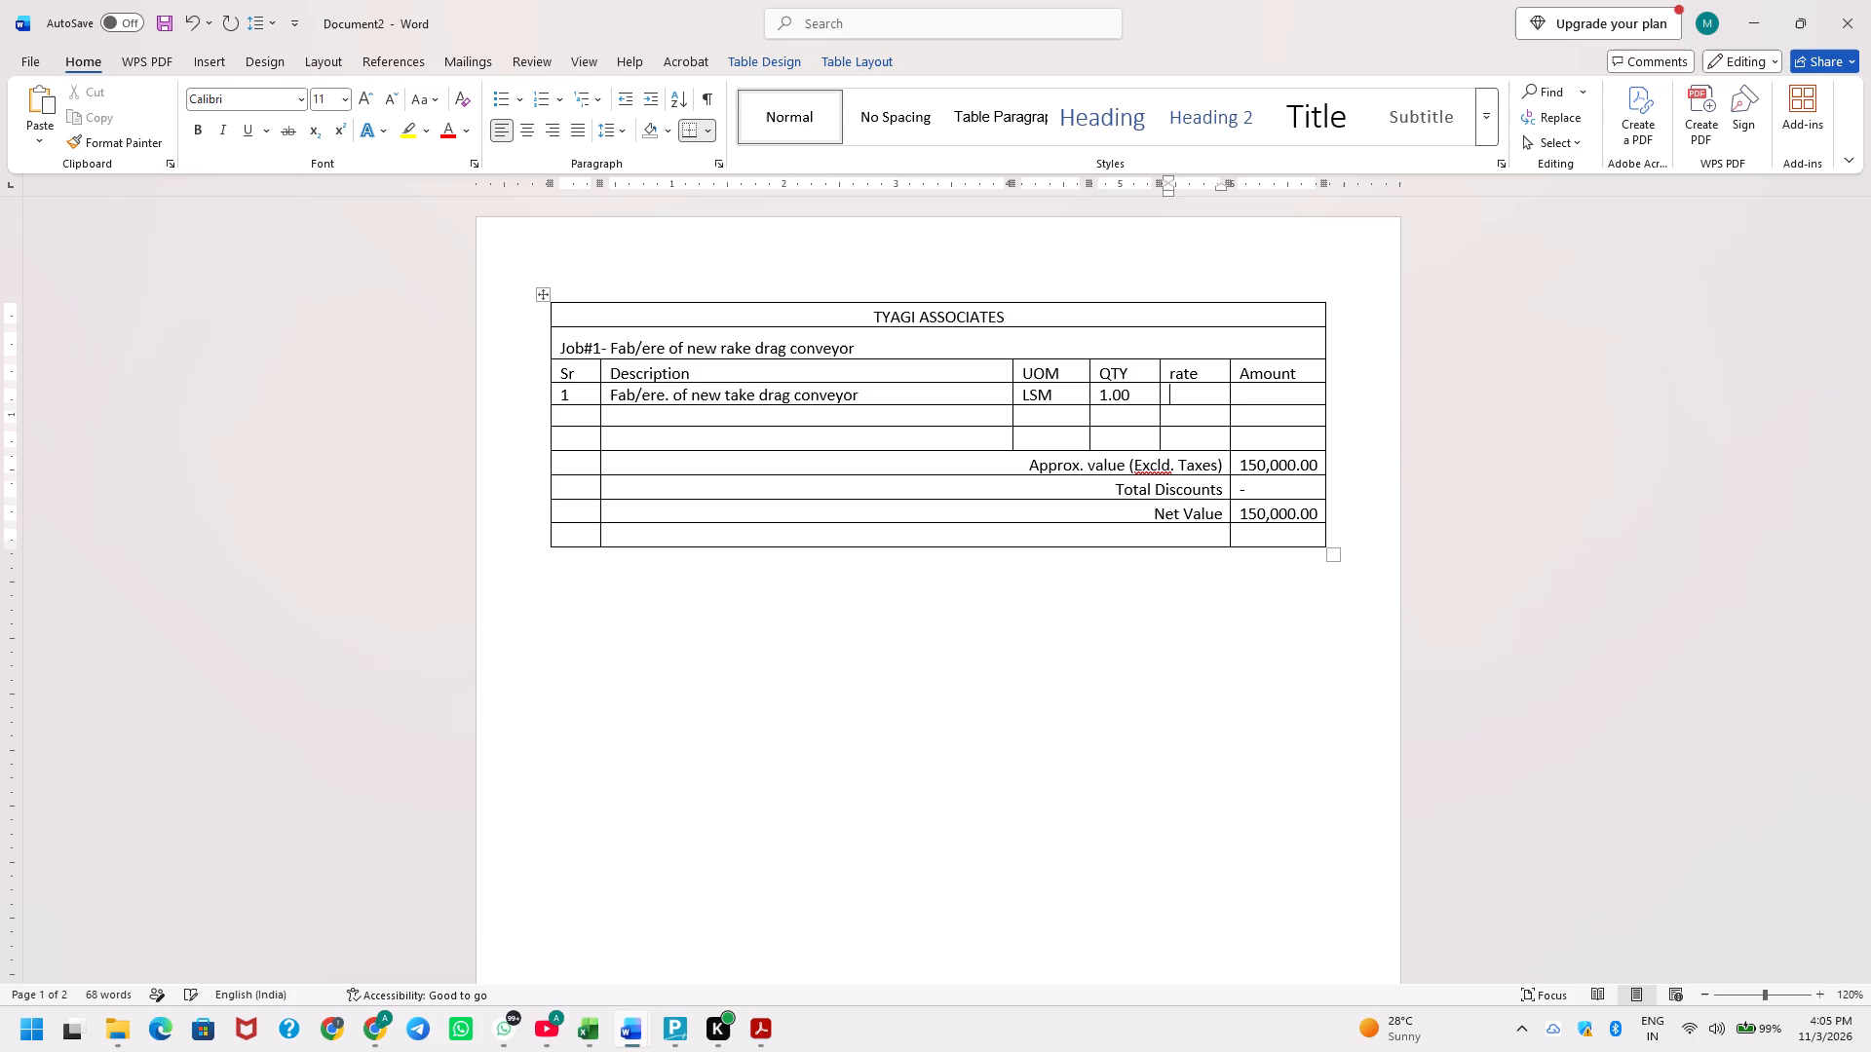
Enter 150,000.00 as both the rate and the amount of item 1 in the rake drag conveyor table.
type("150")
type(",000")
key("Tab")
key("shift+Tab")
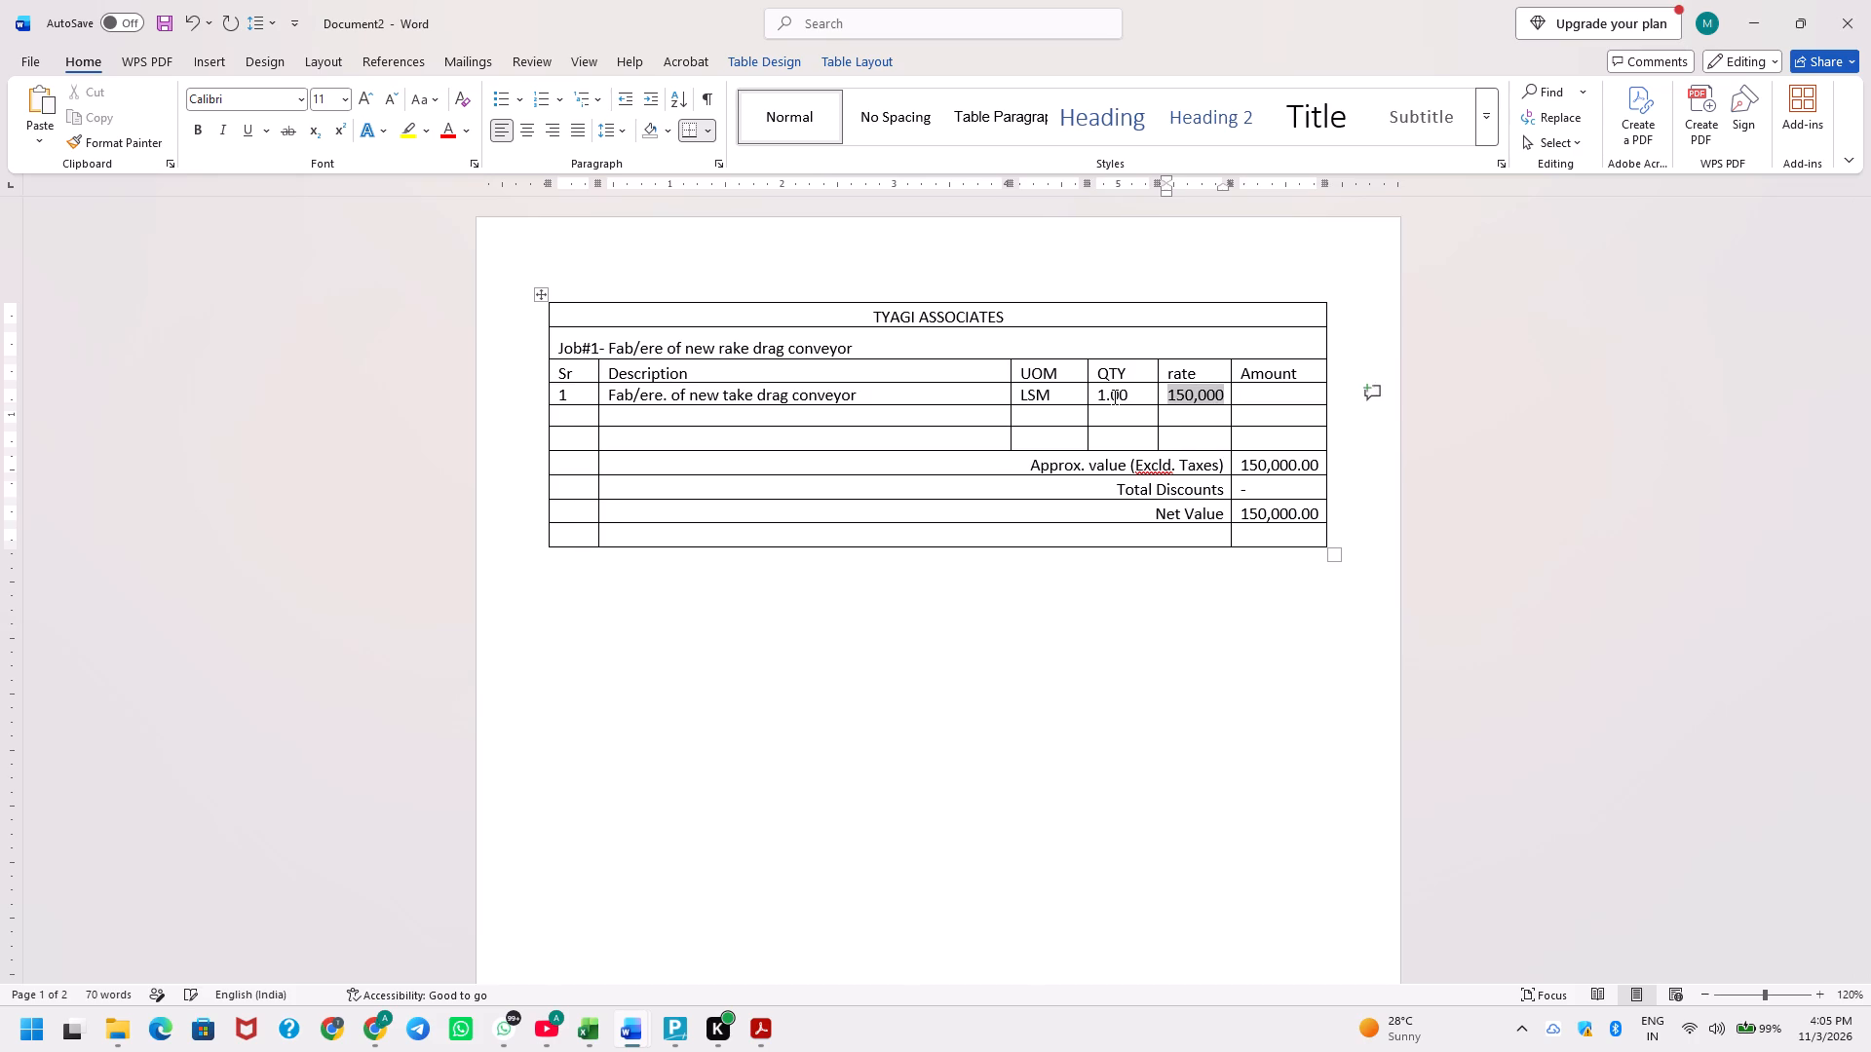
key("Right")
type(".00")
key("Tab")
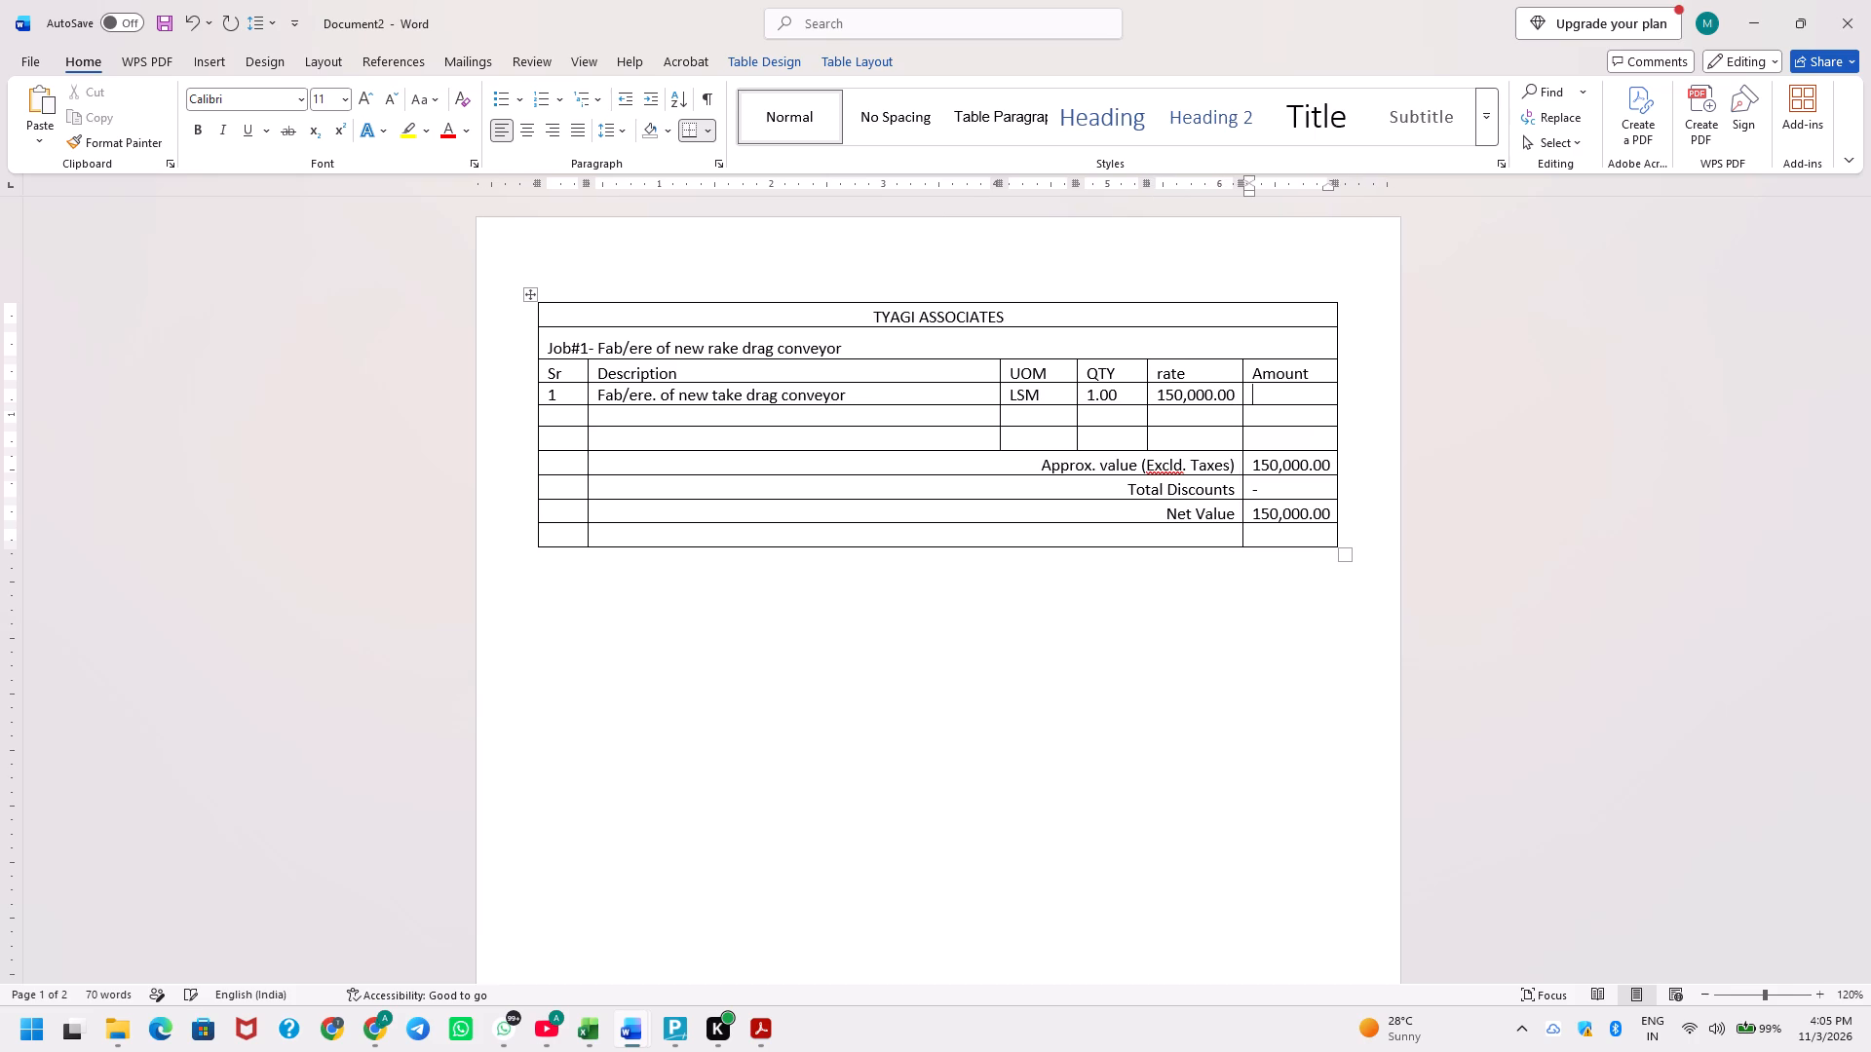
type("150")
type(",000.00")
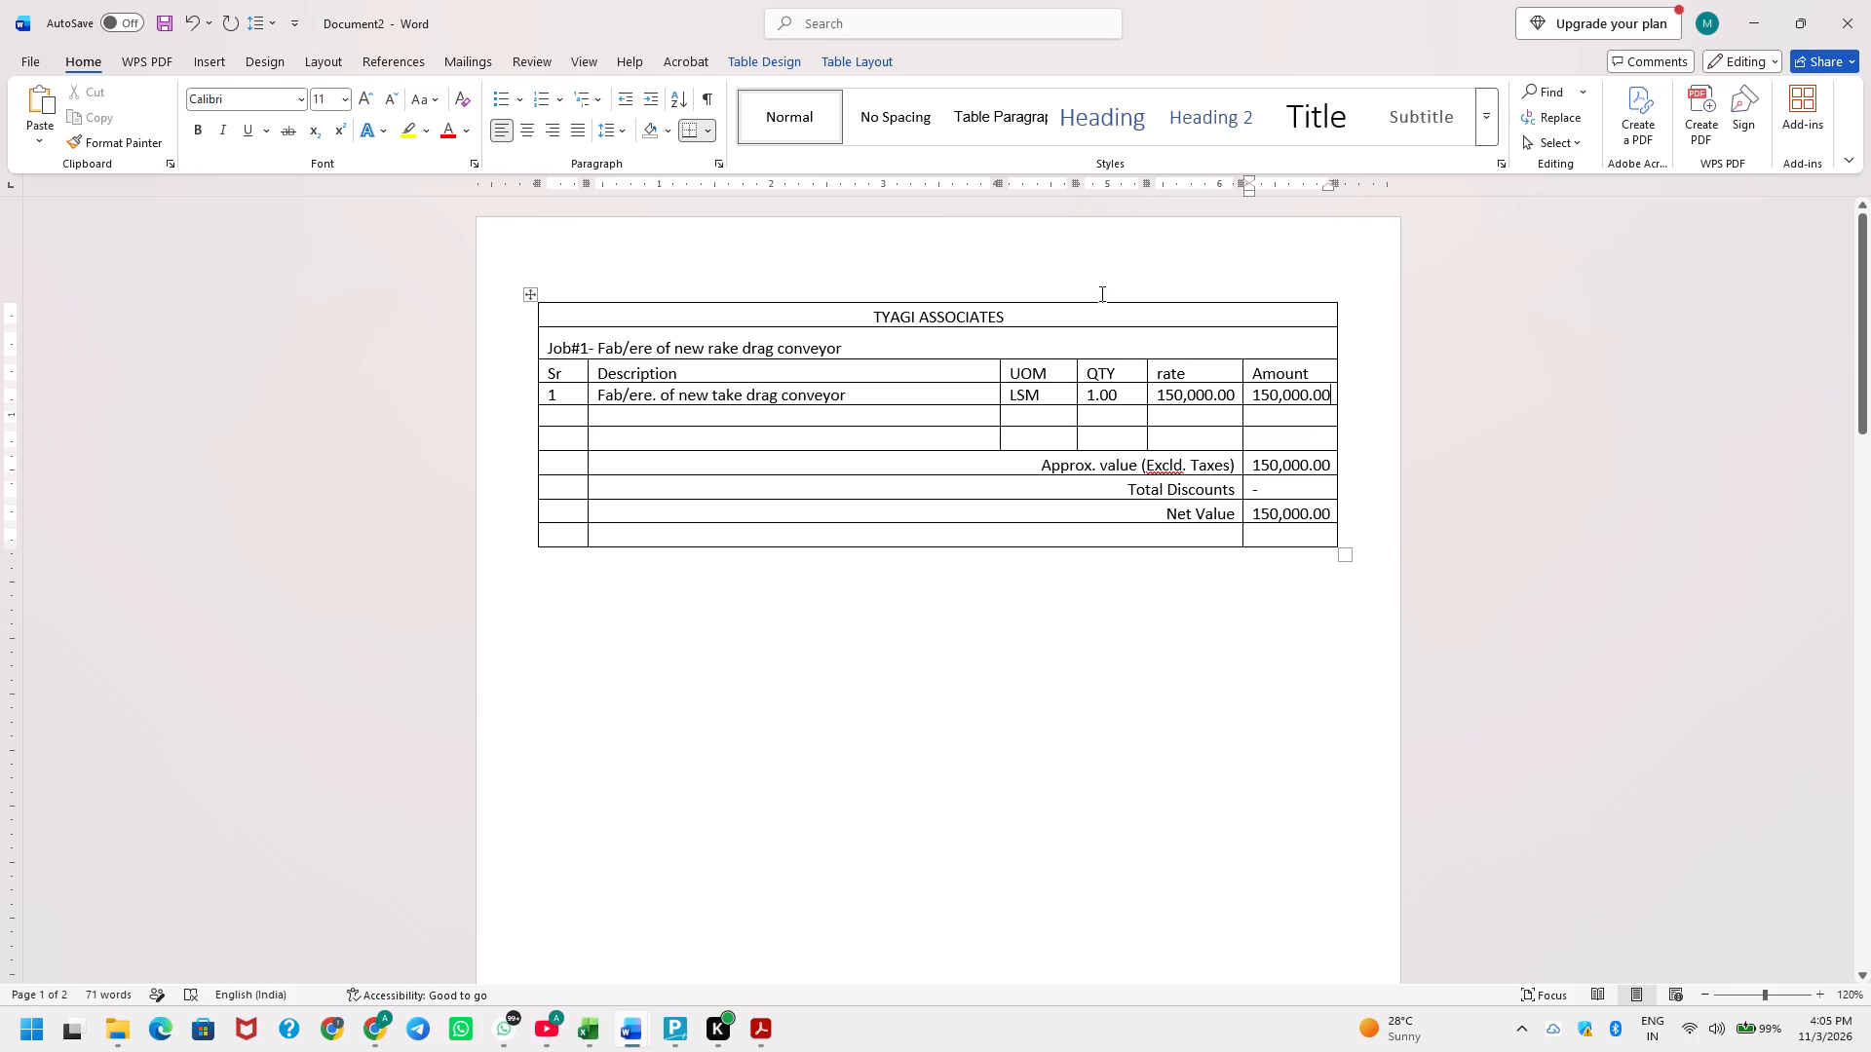
Narrow the Description column of the rake drag conveyor table and align the Amount column's borders across all rows.
left_click_drag(999, 182, 974, 184)
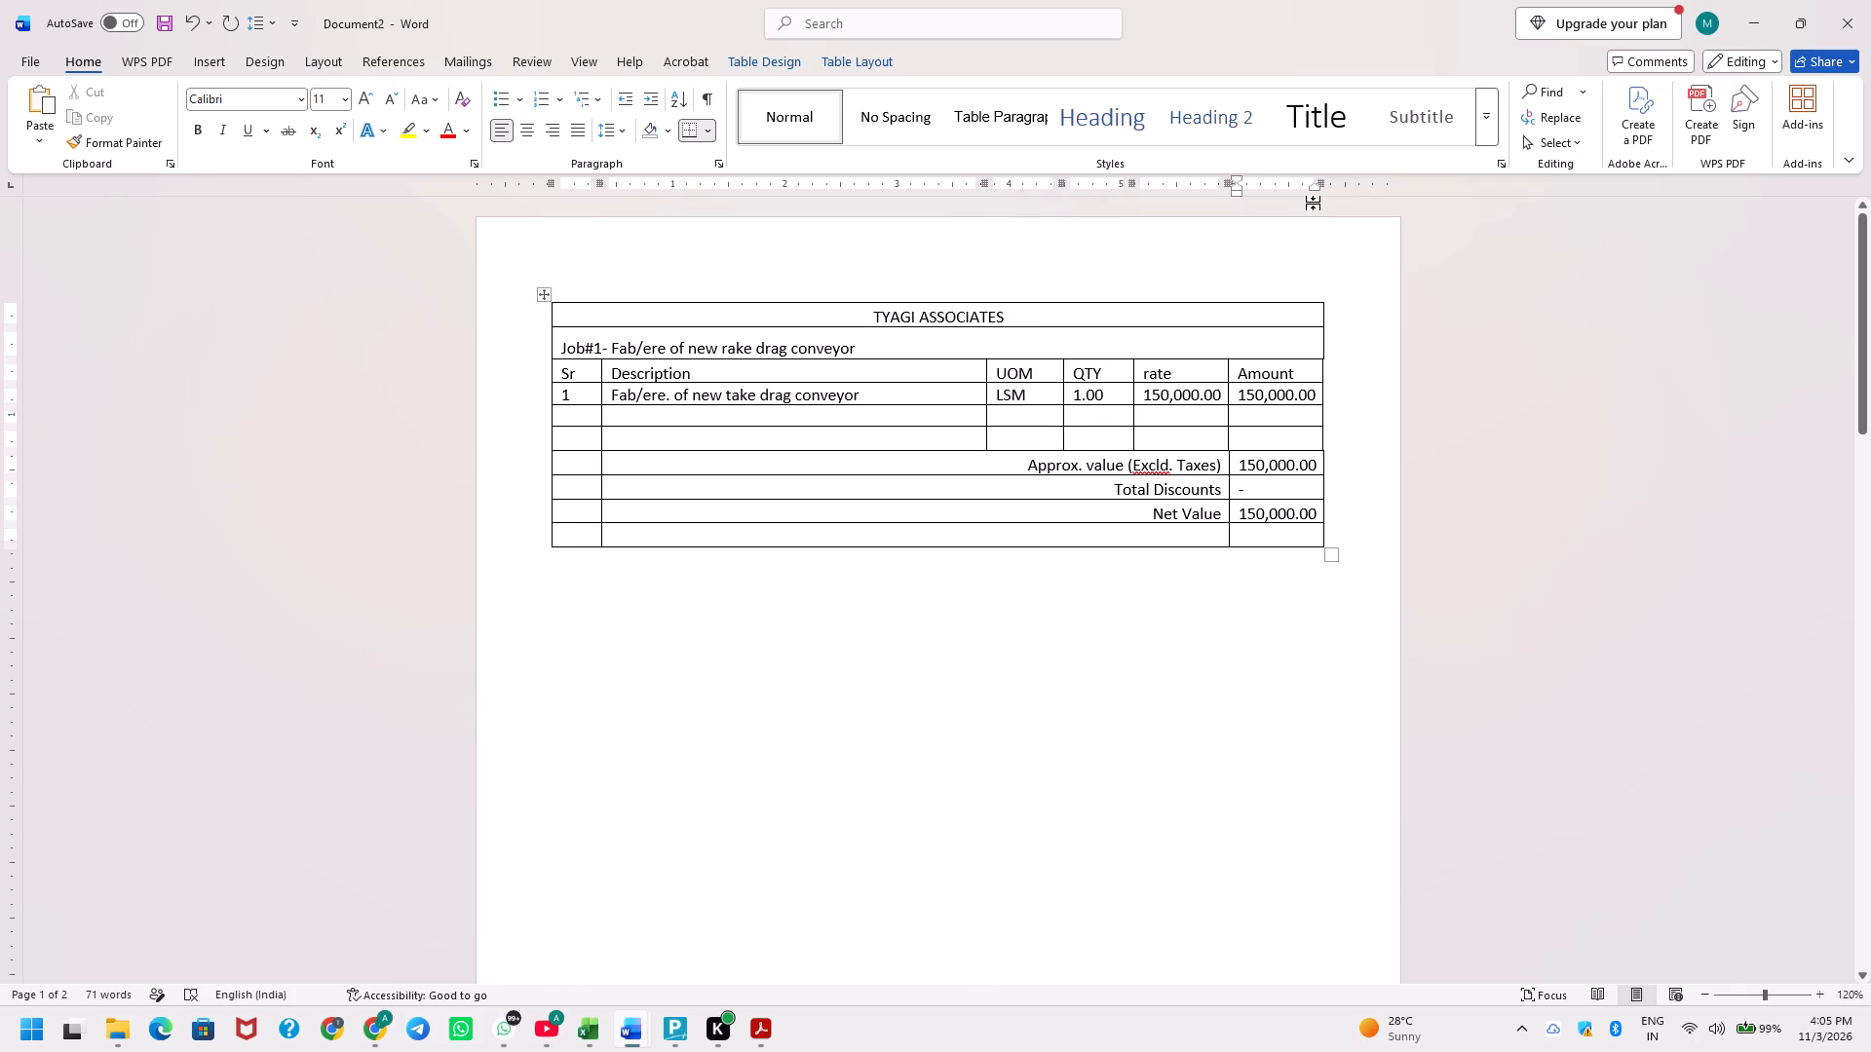
left_click(1320, 176)
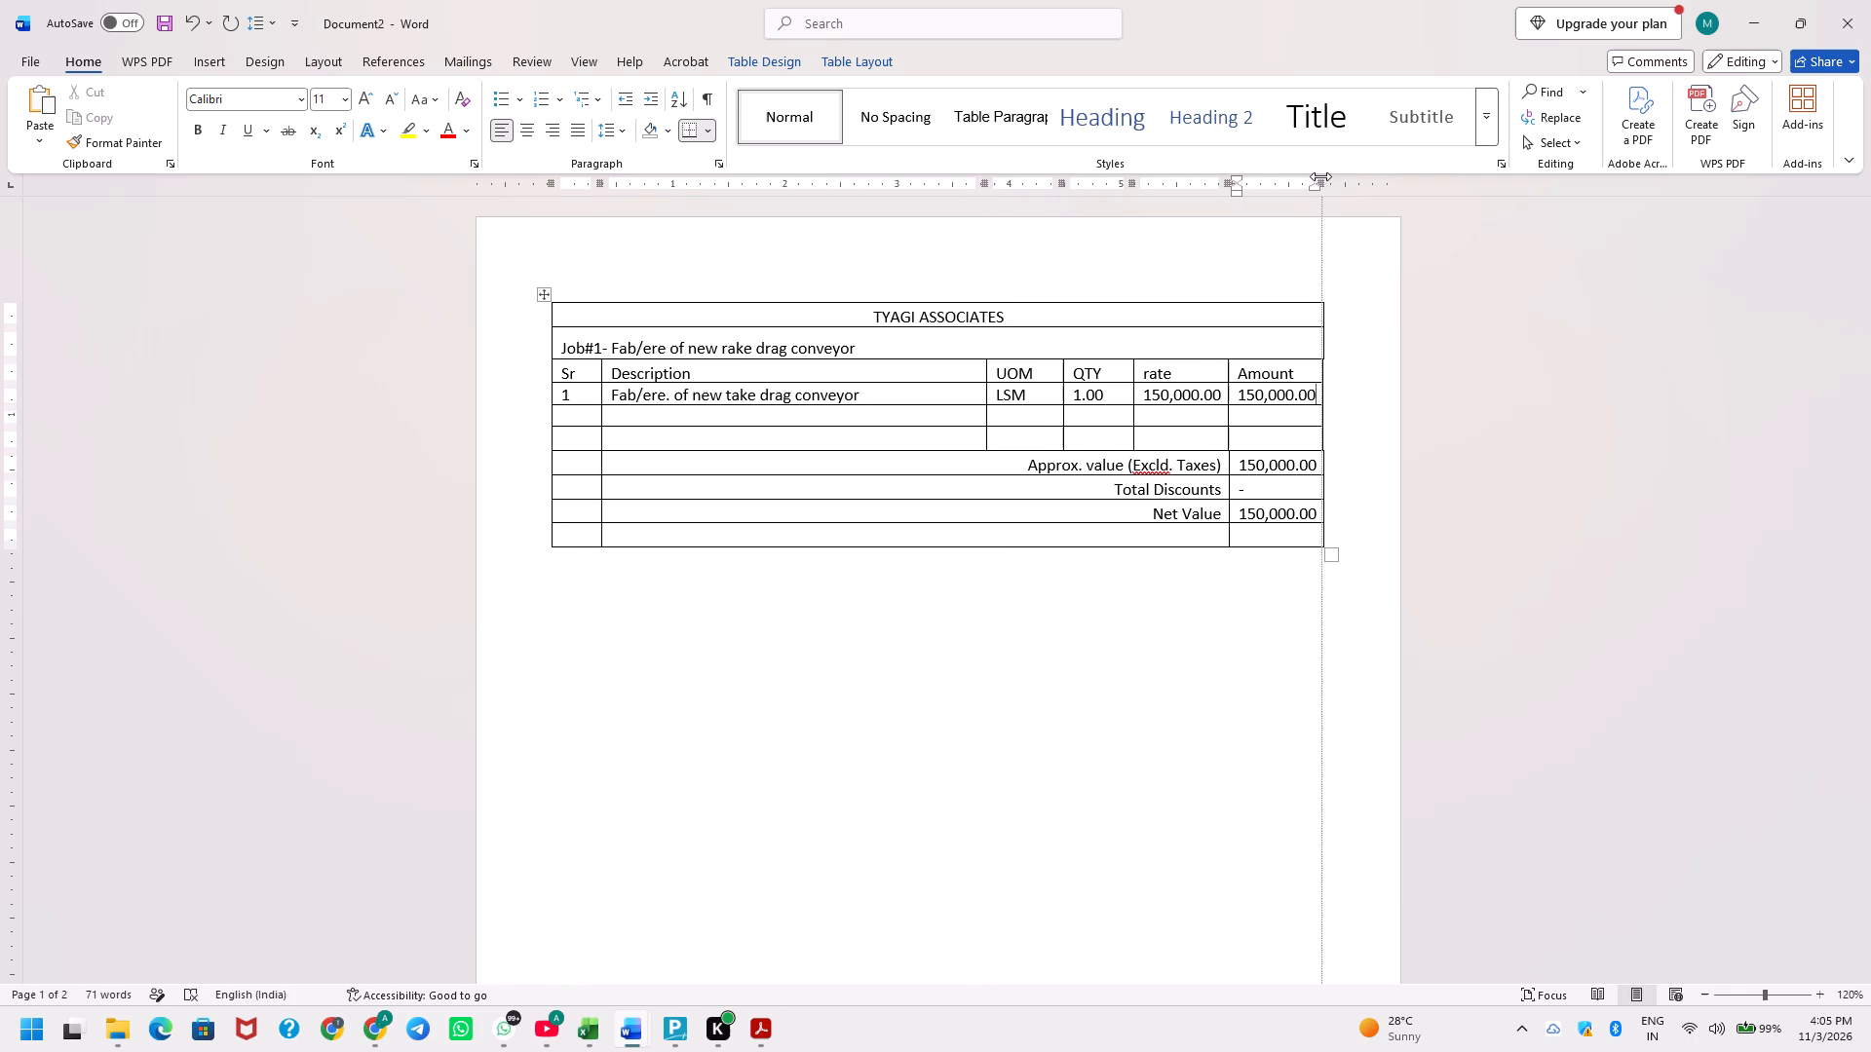
left_click(1090, 443)
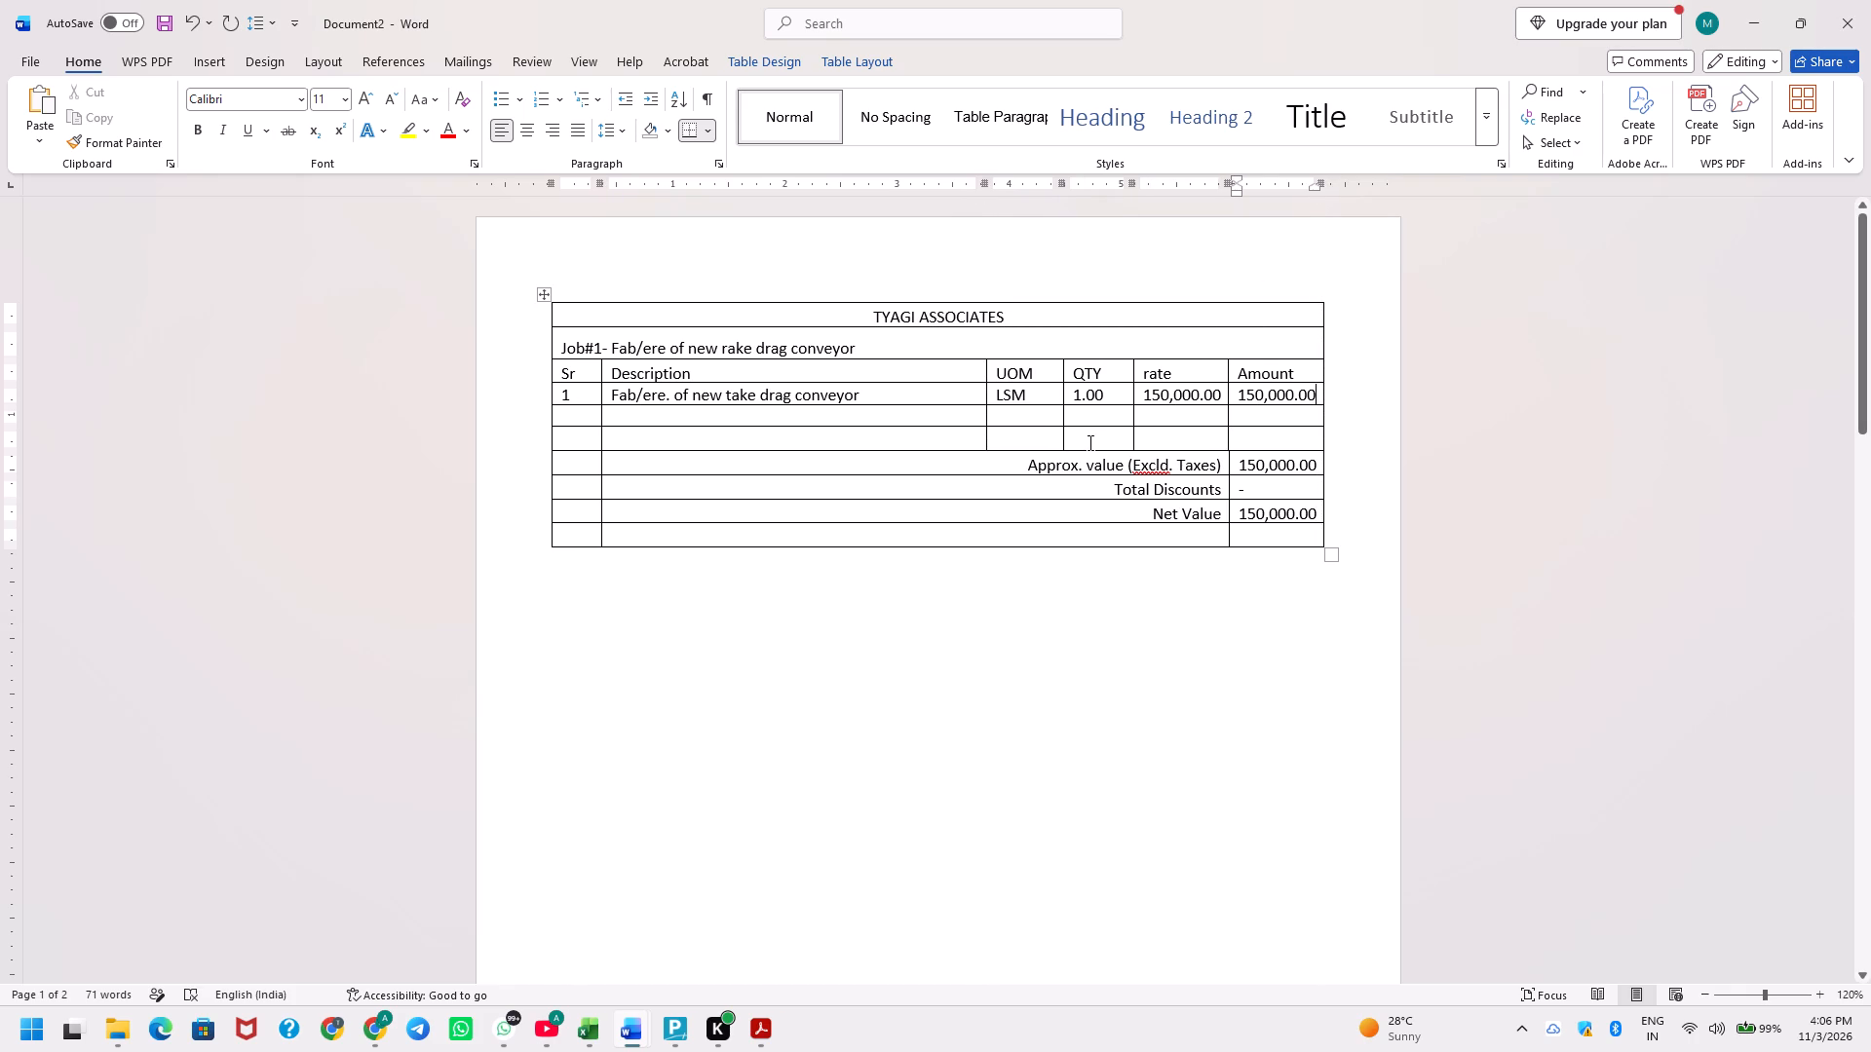
left_click_drag(1228, 191, 1219, 191)
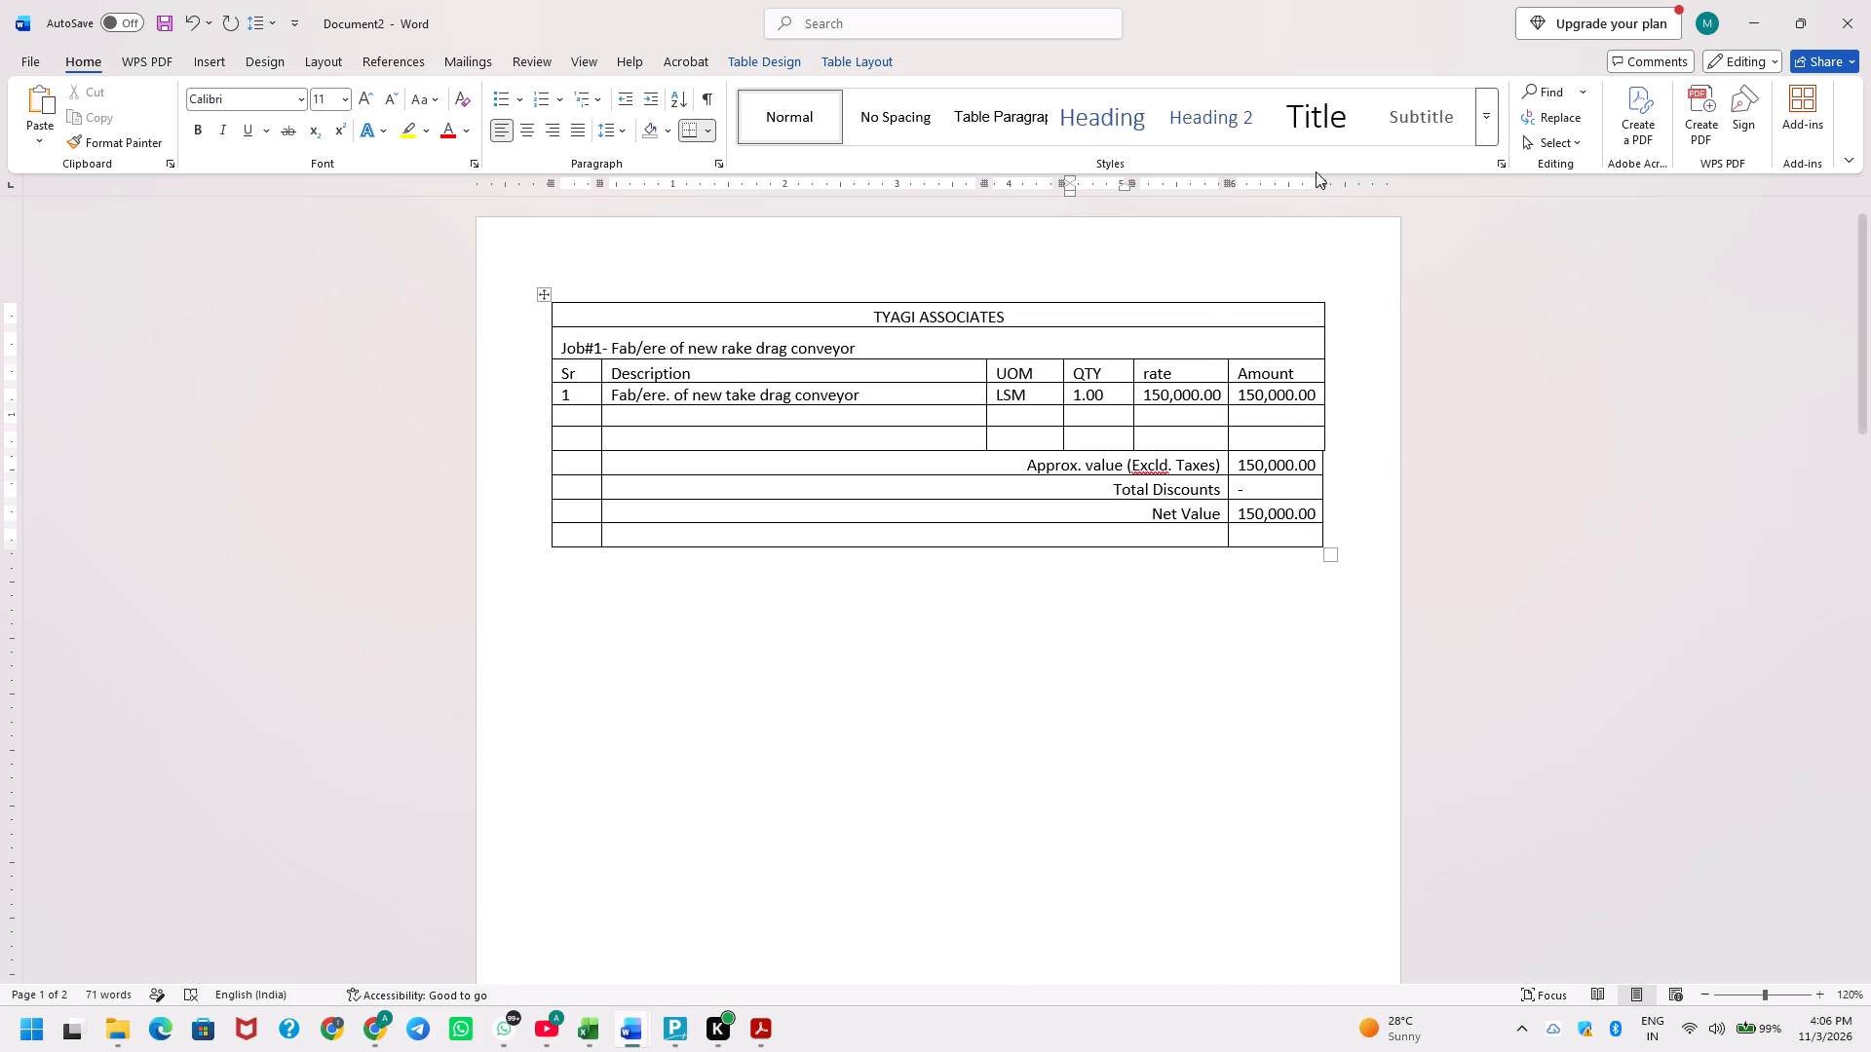
left_click(1320, 181)
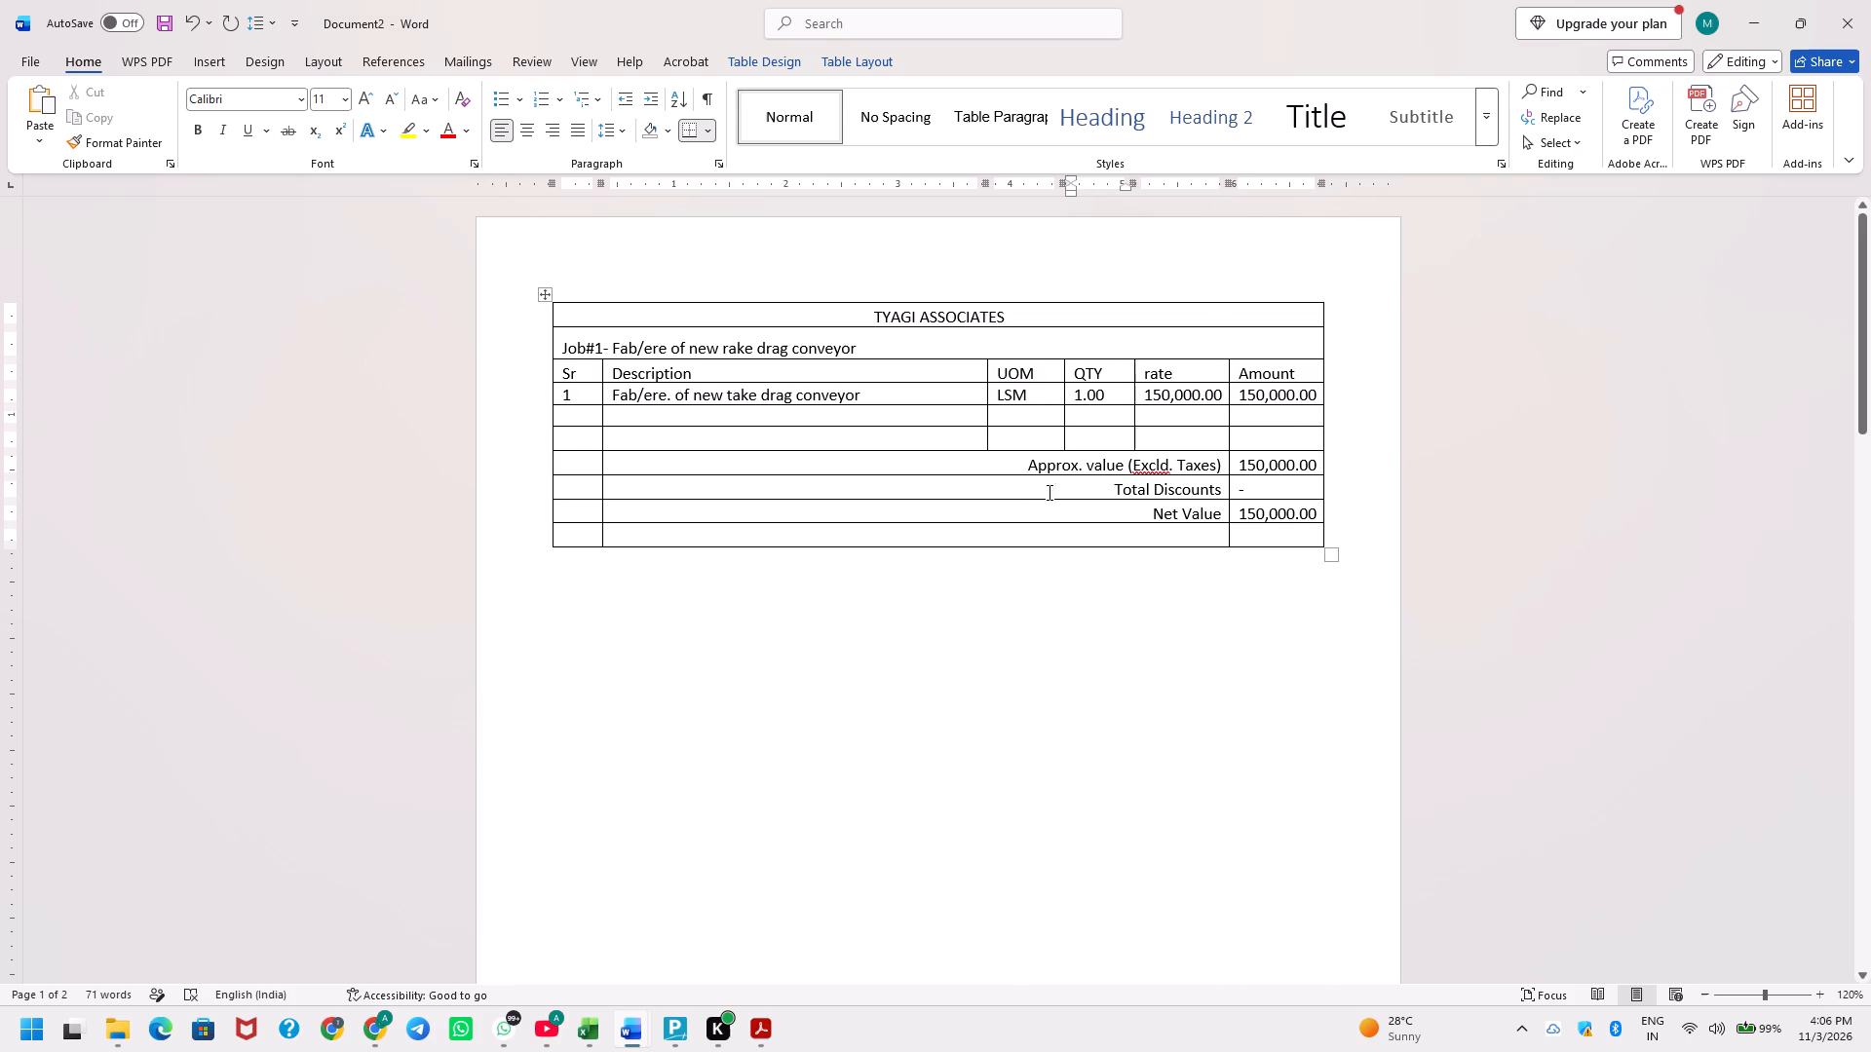
key("ctrl+s")
key("Escape")
Delete the empty row directly above Approx. value in the rake drag conveyor table.
scroll(1143, 409, "down", 1)
scroll(1056, 450, "down", 1)
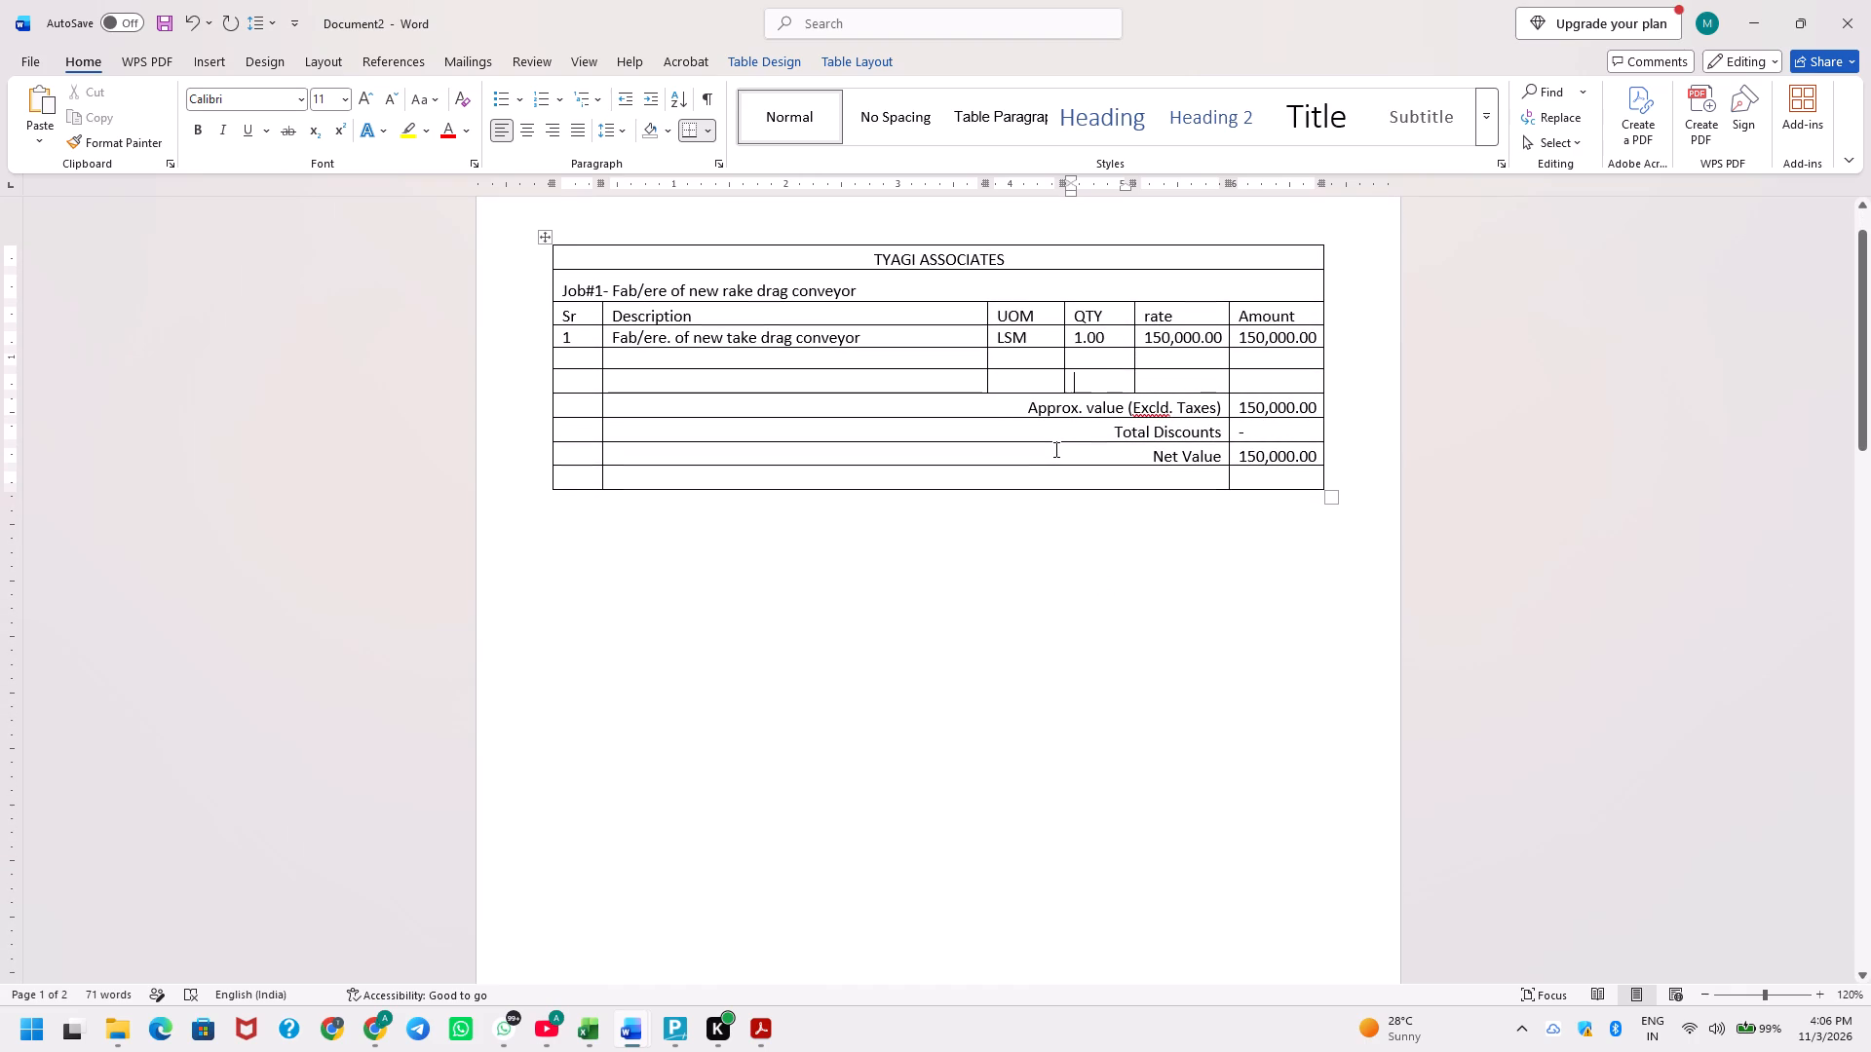
key("Left")
key("ctrl+Left")
key("ctrl+Left")
key("shift+Right")
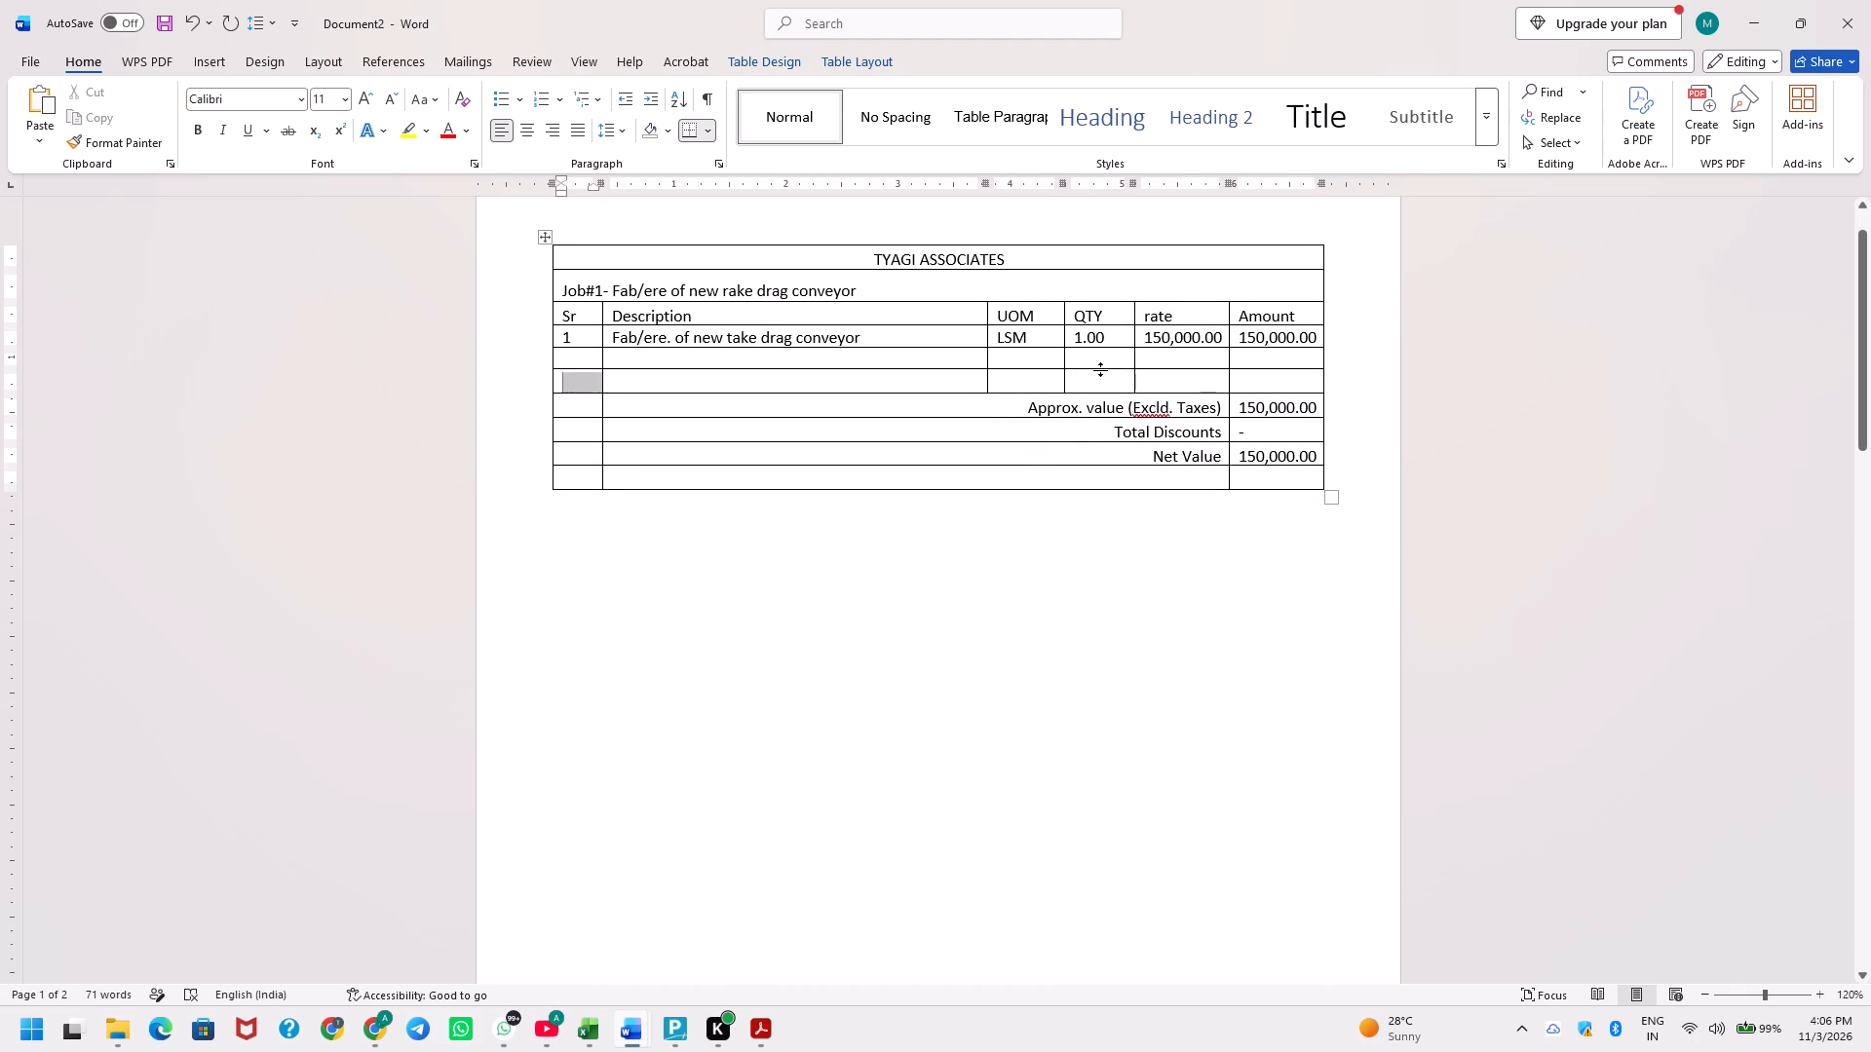
key("shift+Right")
key("shift+Right")
key("ctrl+shift+Right")
key("ctrl+shift+Right")
key("ctrl+shift+Right")
key("shift+BackSpace")
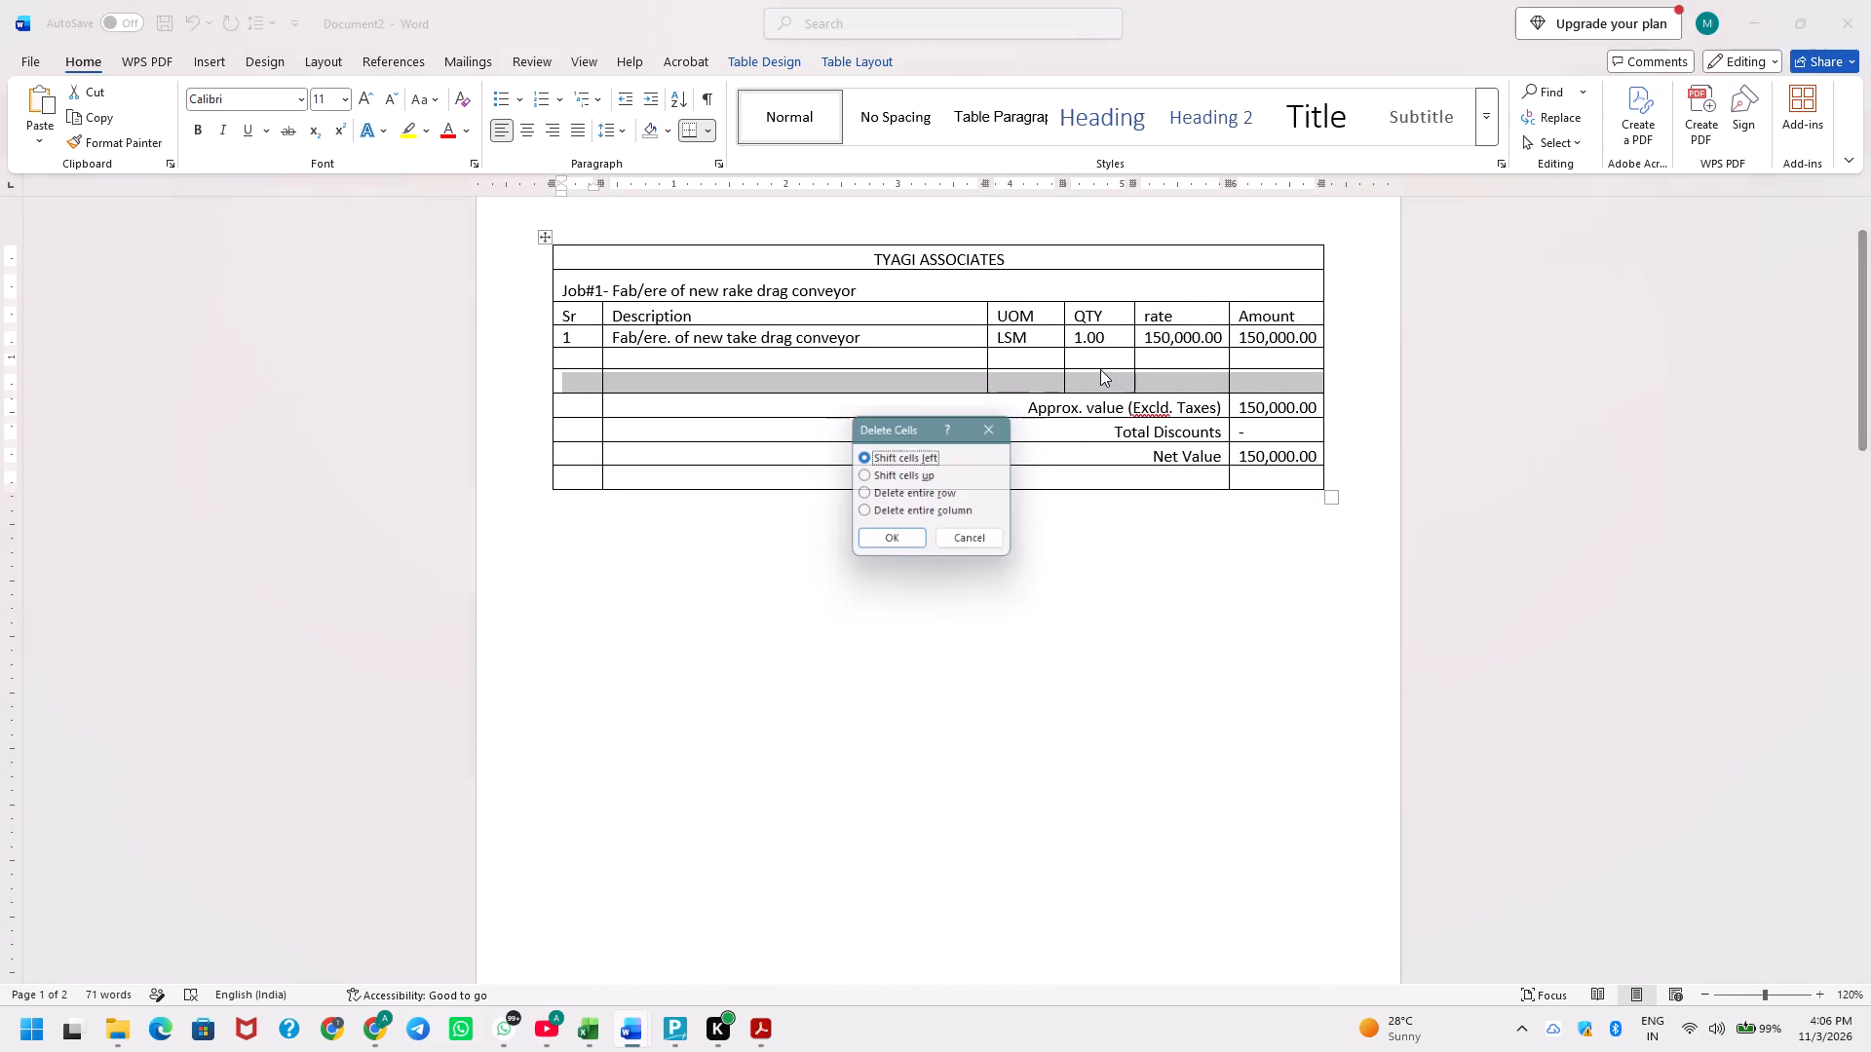
key("Return")
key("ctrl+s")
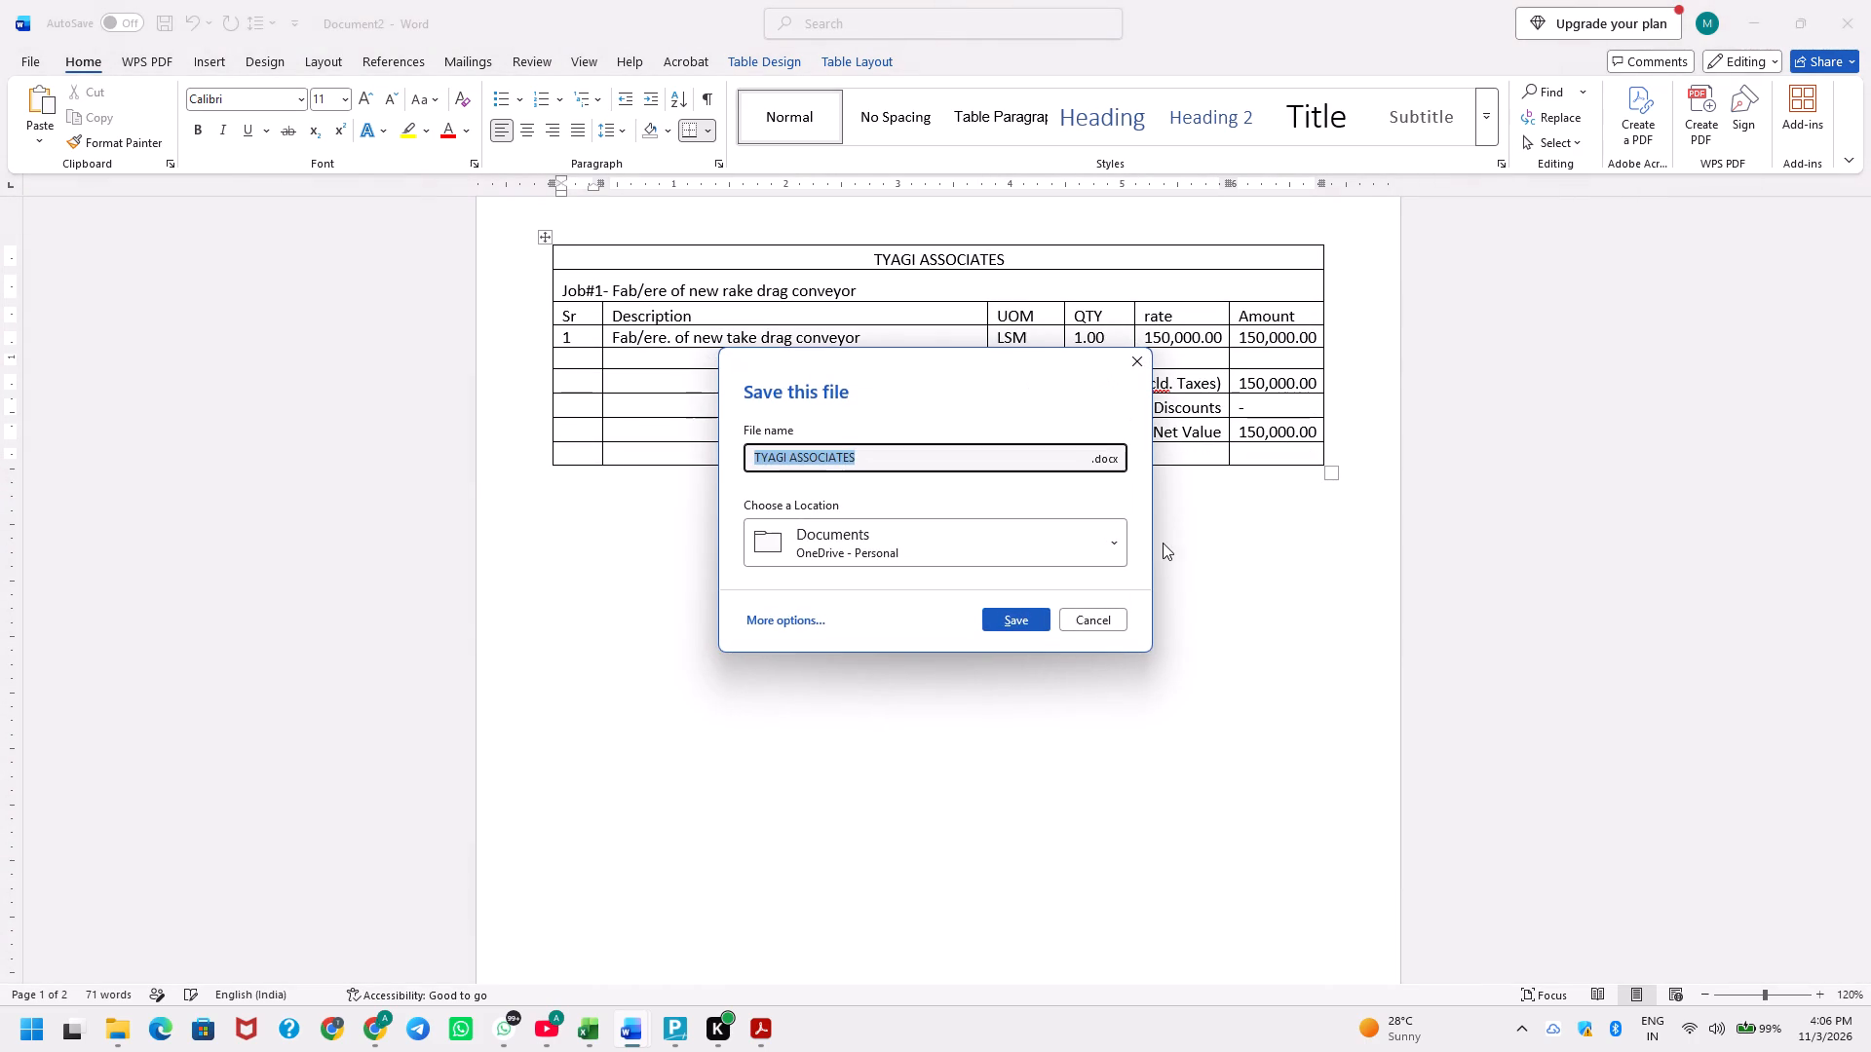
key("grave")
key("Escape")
Enter 7800.00 as the rate of item 1 in the ms pipe 1200 table on page 2.
scroll(1163, 543, "down", 4)
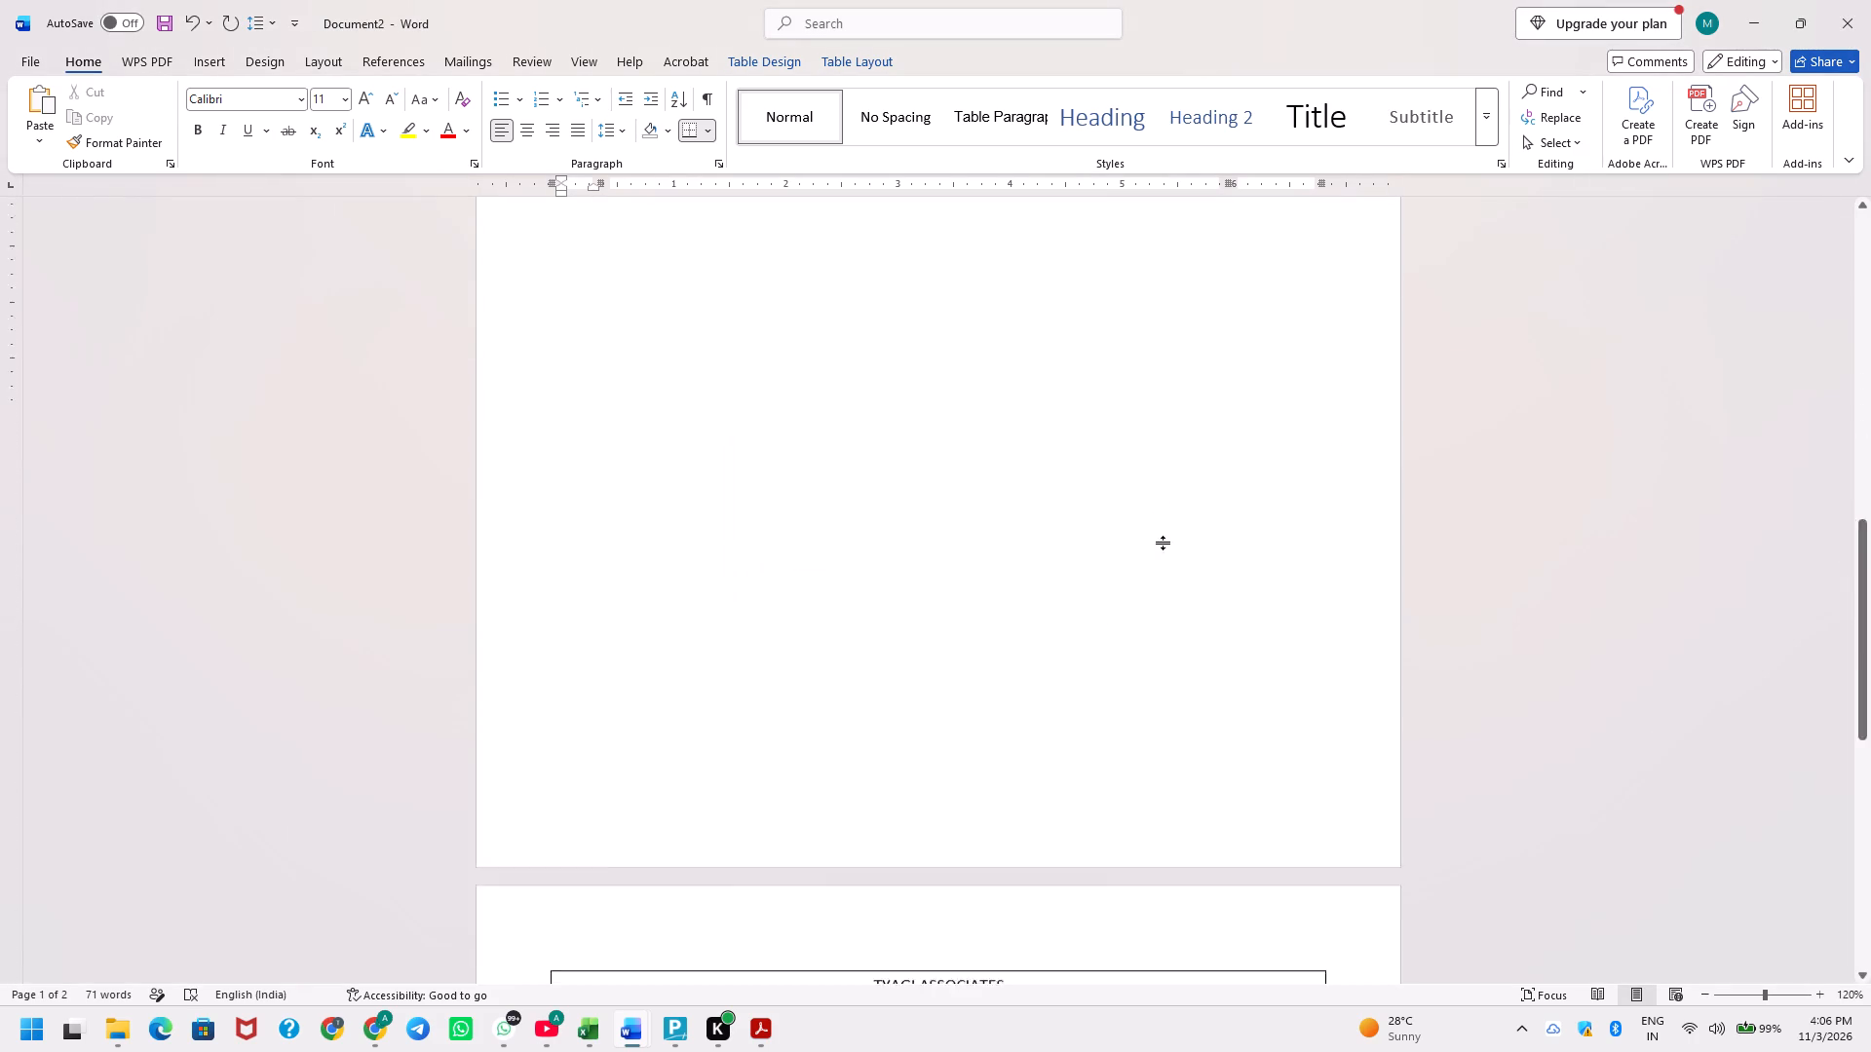
scroll(1163, 543, "down", 1)
scroll(1163, 543, "up", 1)
scroll(1171, 391, "up", 1)
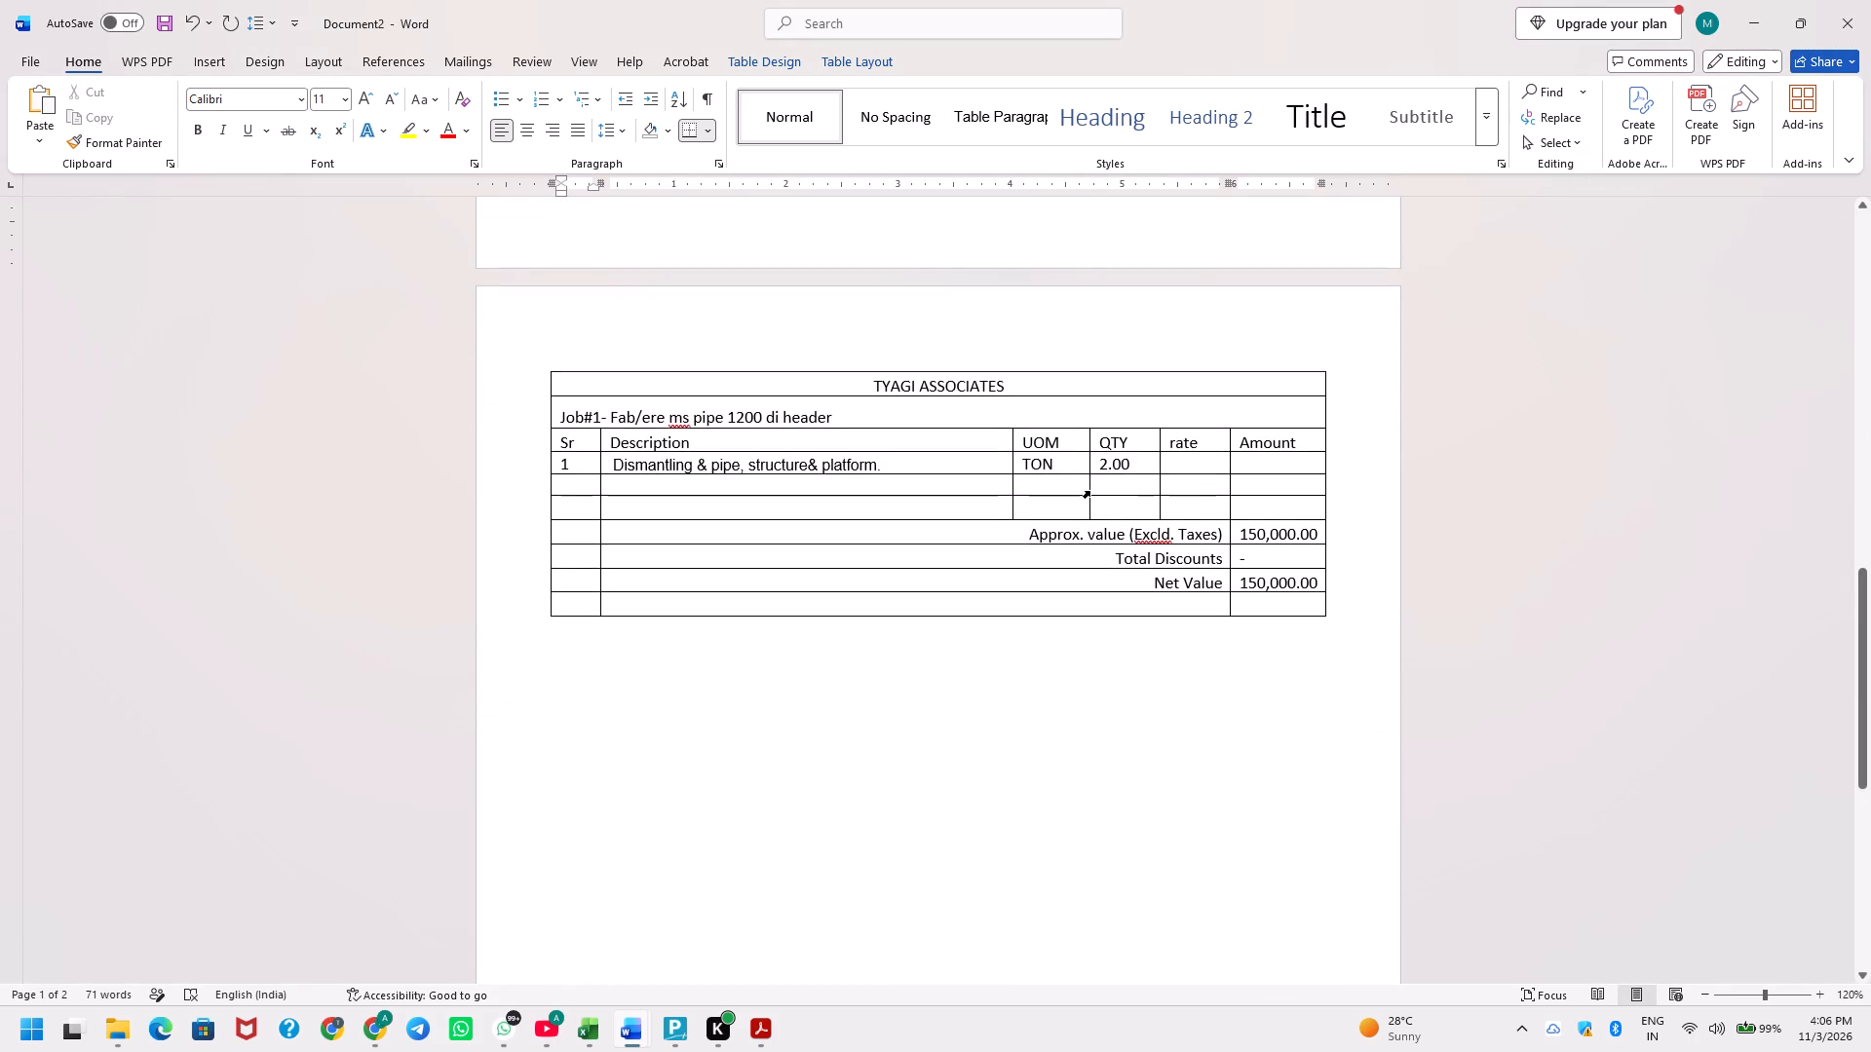
left_click(1179, 463)
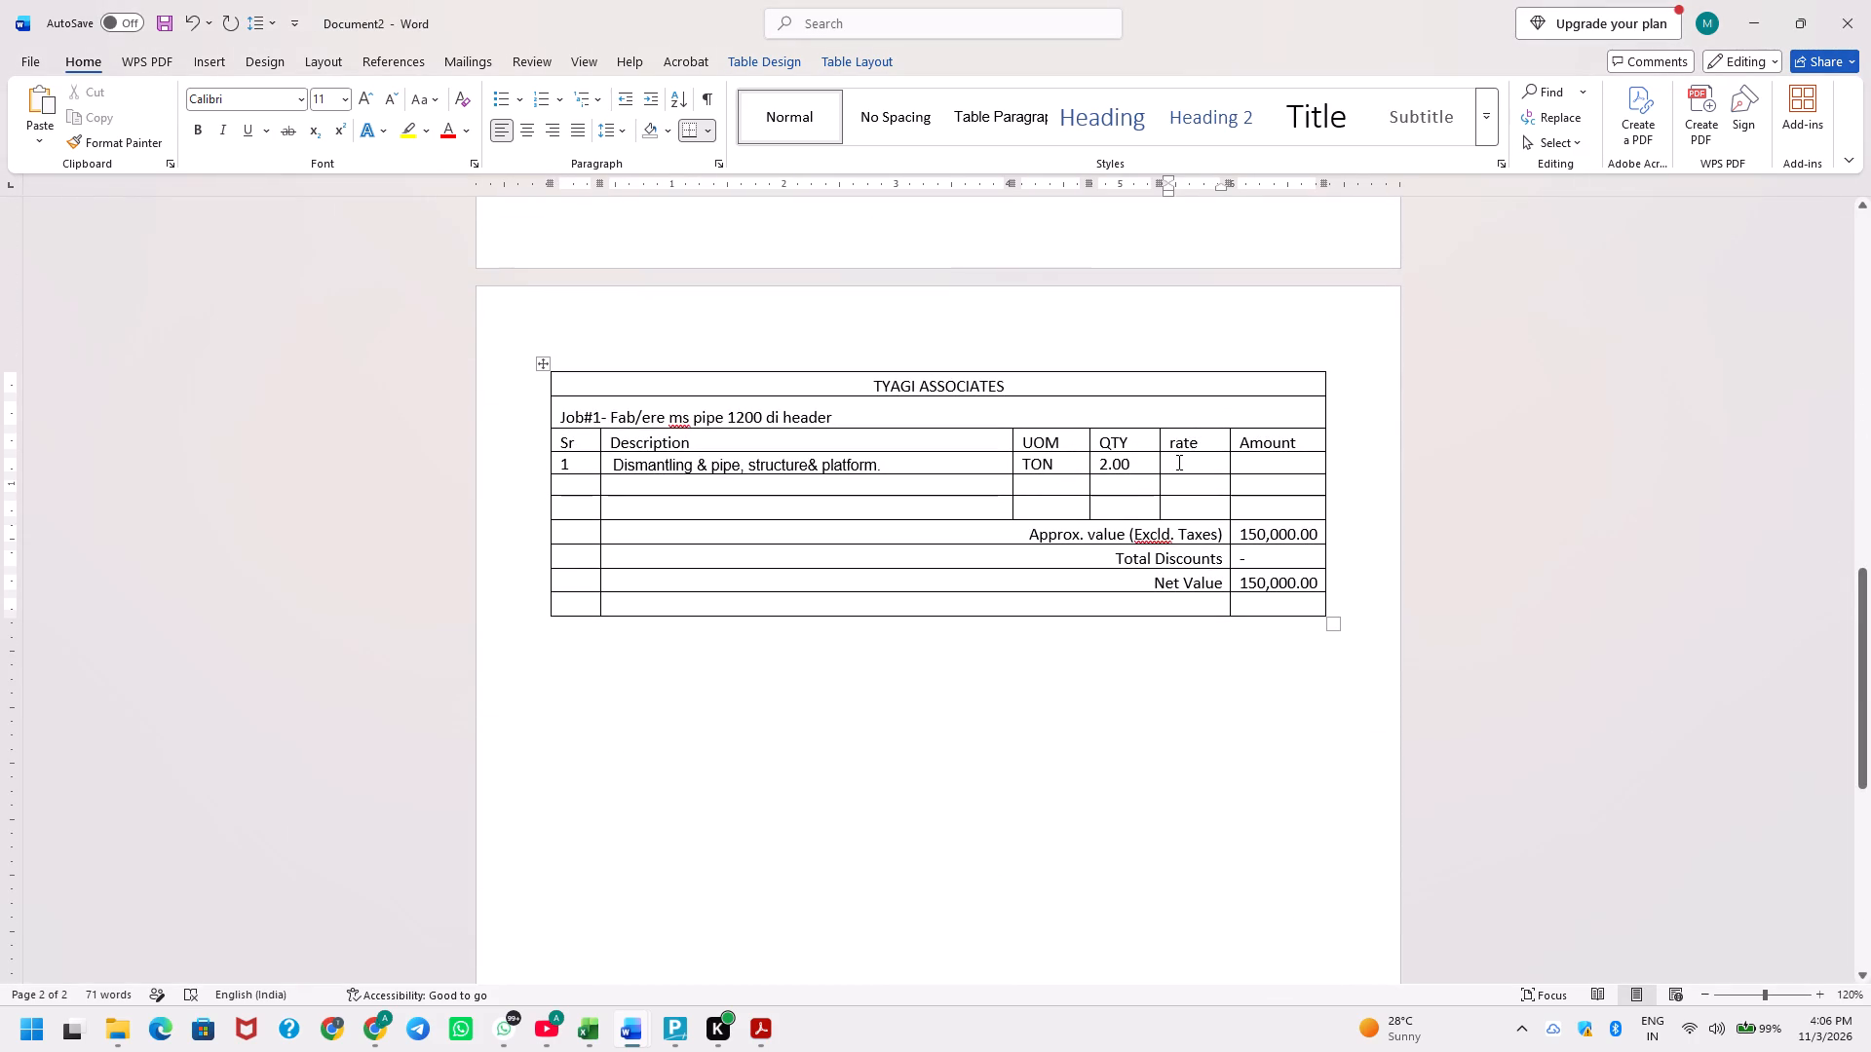
type("78")
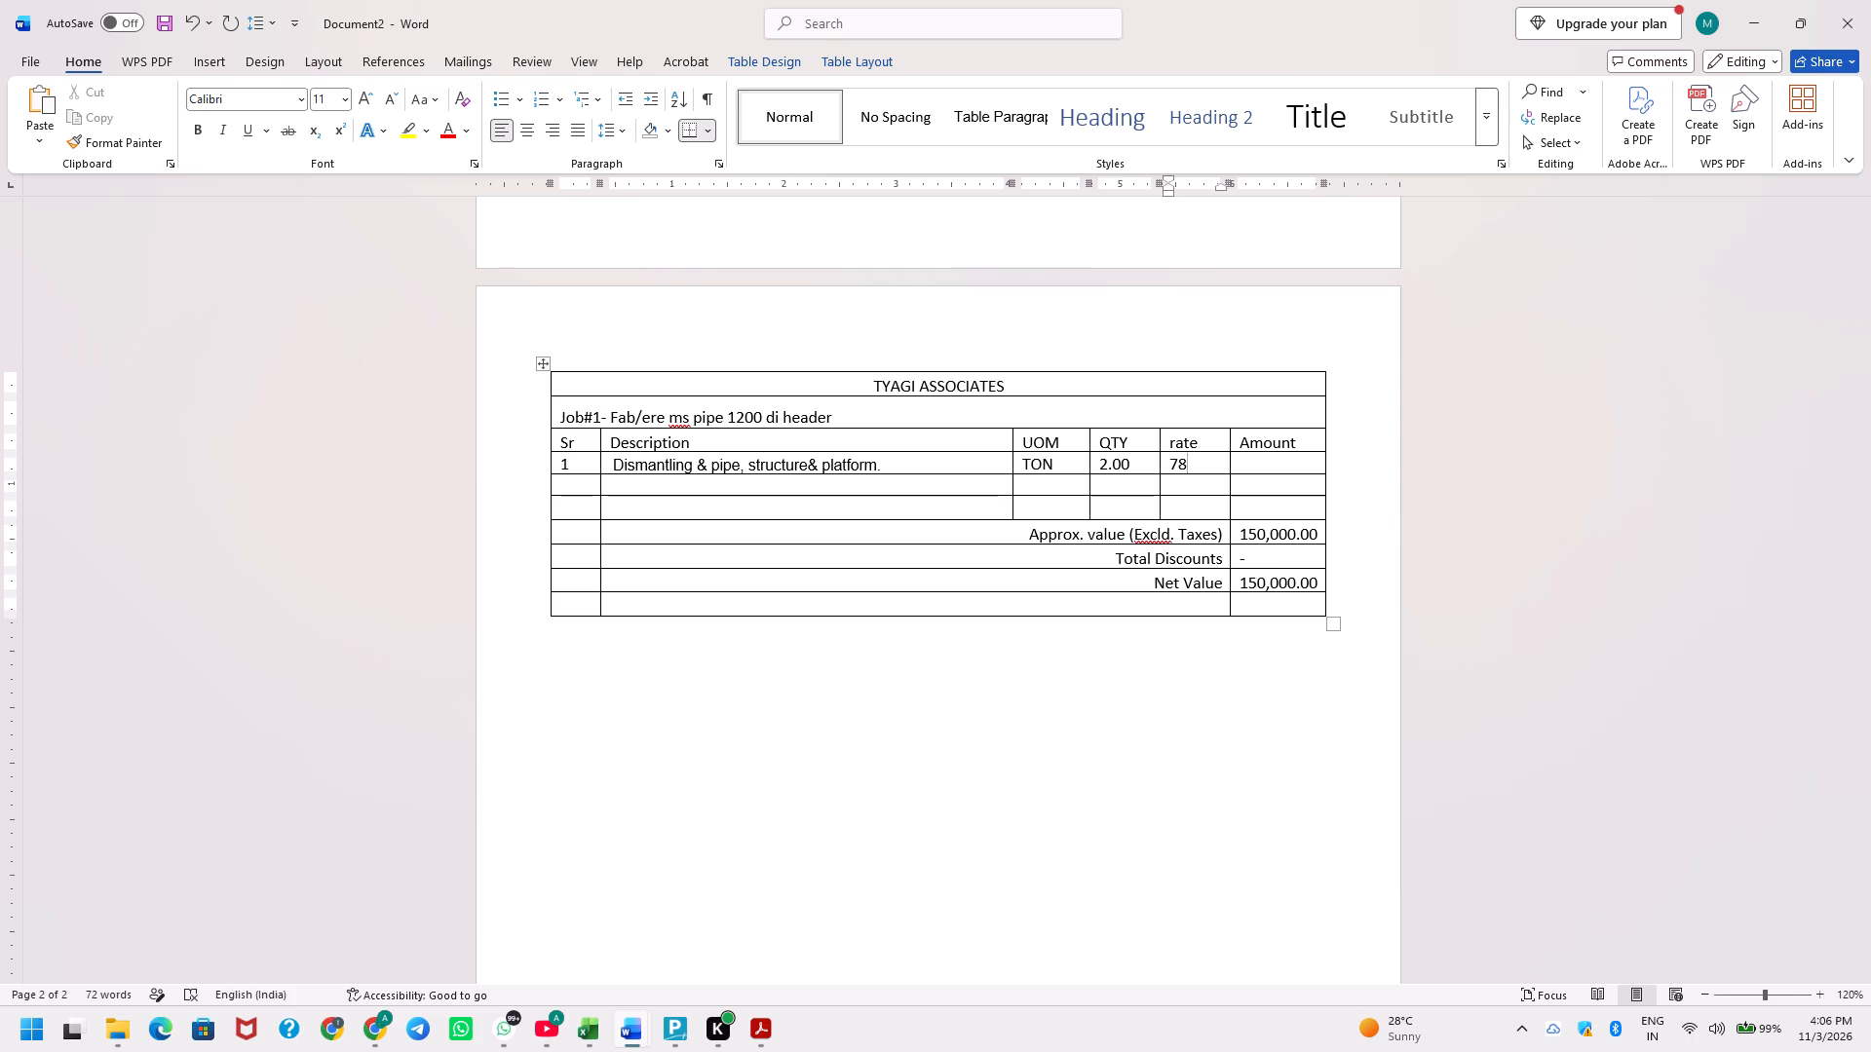
type("00.00")
key("Tab")
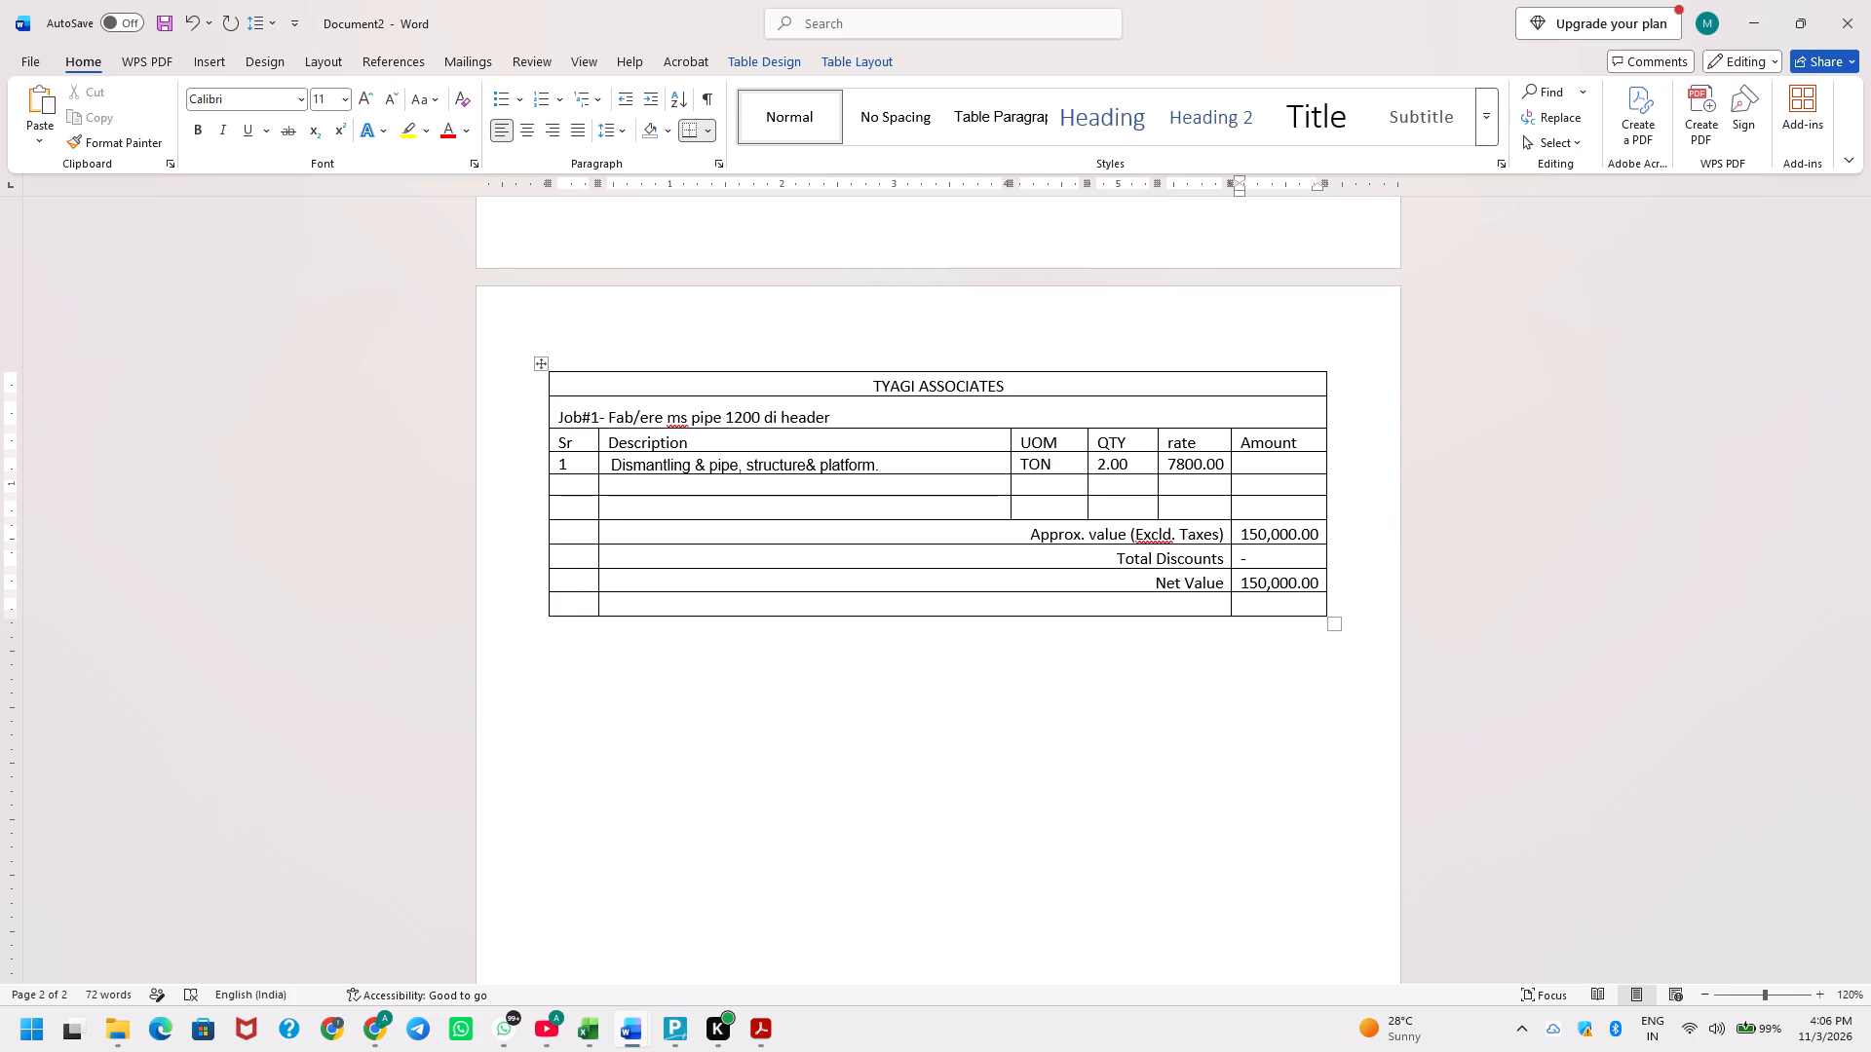
Enter 15,600.00 as the amount of item 1 in the ms pipe 1200 table.
type("15")
type("600")
key("Left")
key("Left")
key("Left")
key("comma")
key("Right")
key("Right")
key("Right")
type(".00")
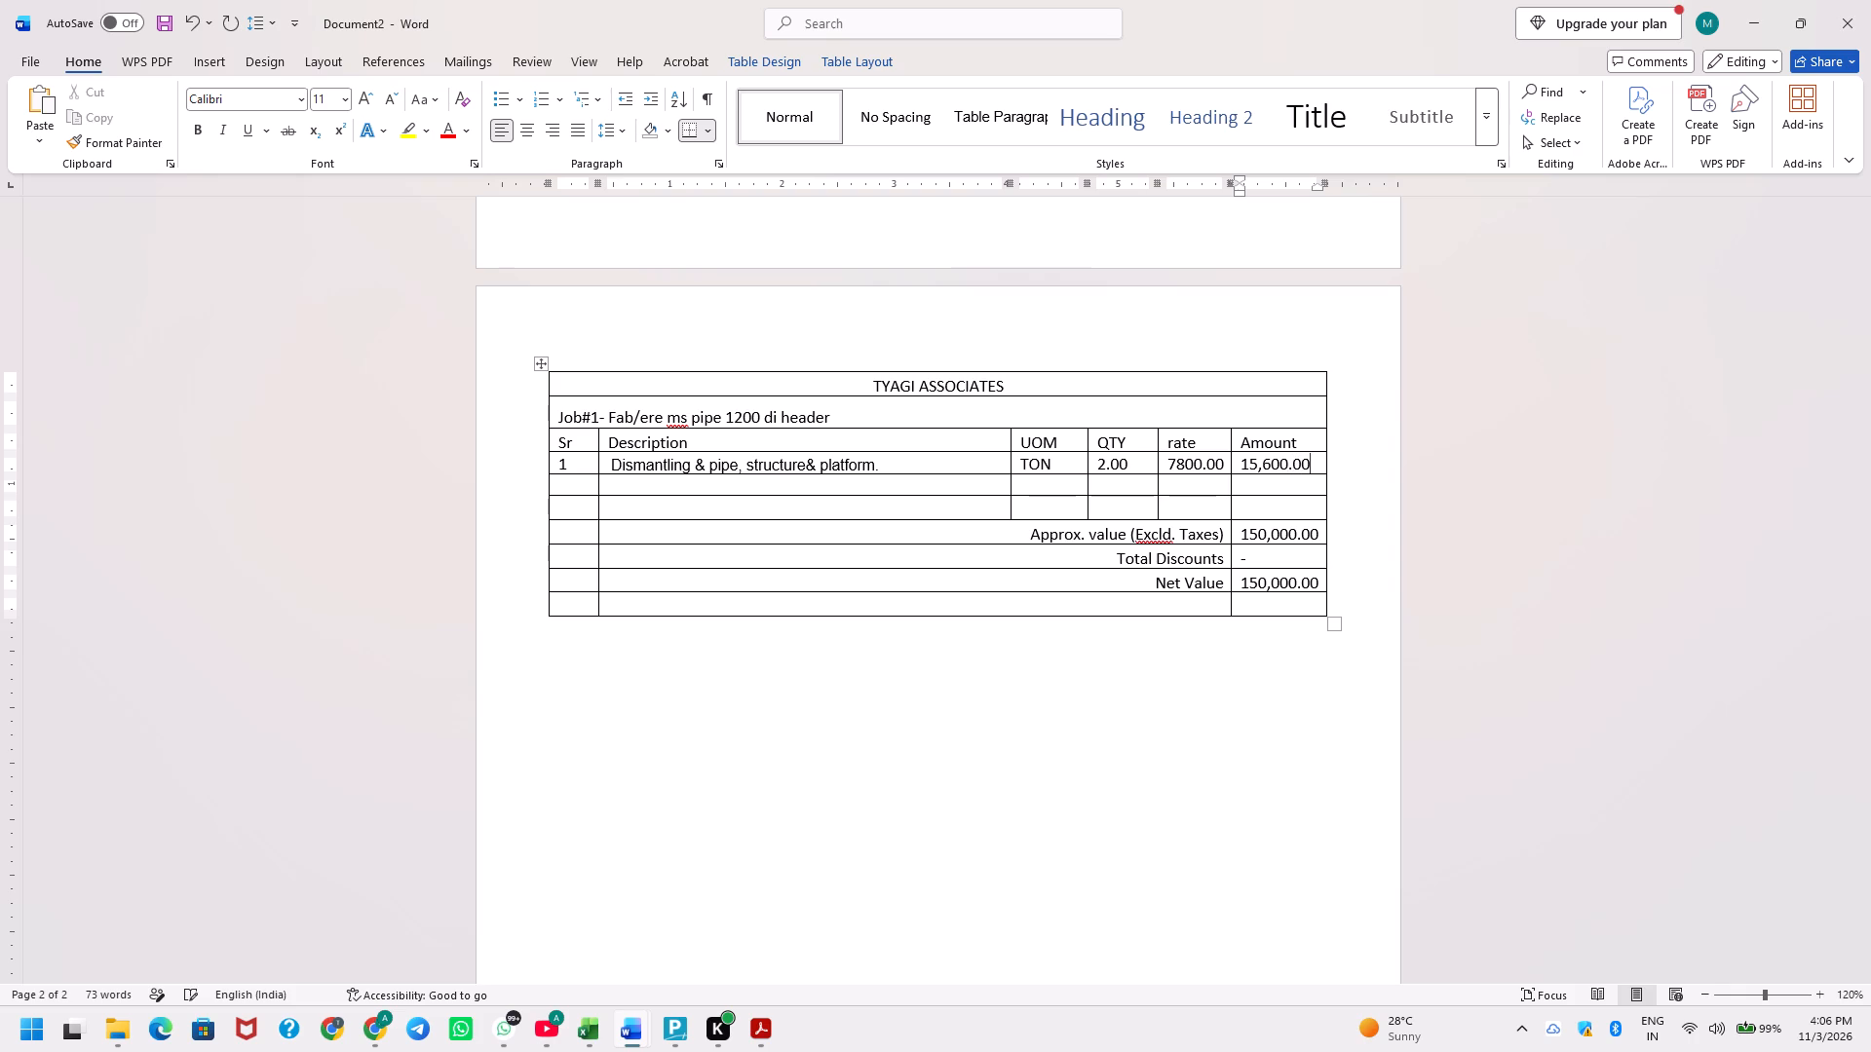
key("Tab")
Number the second item row 2 in the ms pipe 1200 table and move on to its Description cell.
key("2")
key("Tab")
Copy item 2's description from invoice 86 into row 2 of the job table, trimmed to "Bending & Rolling MS pipe & fab. ere. hea".
key("alt+Tab")
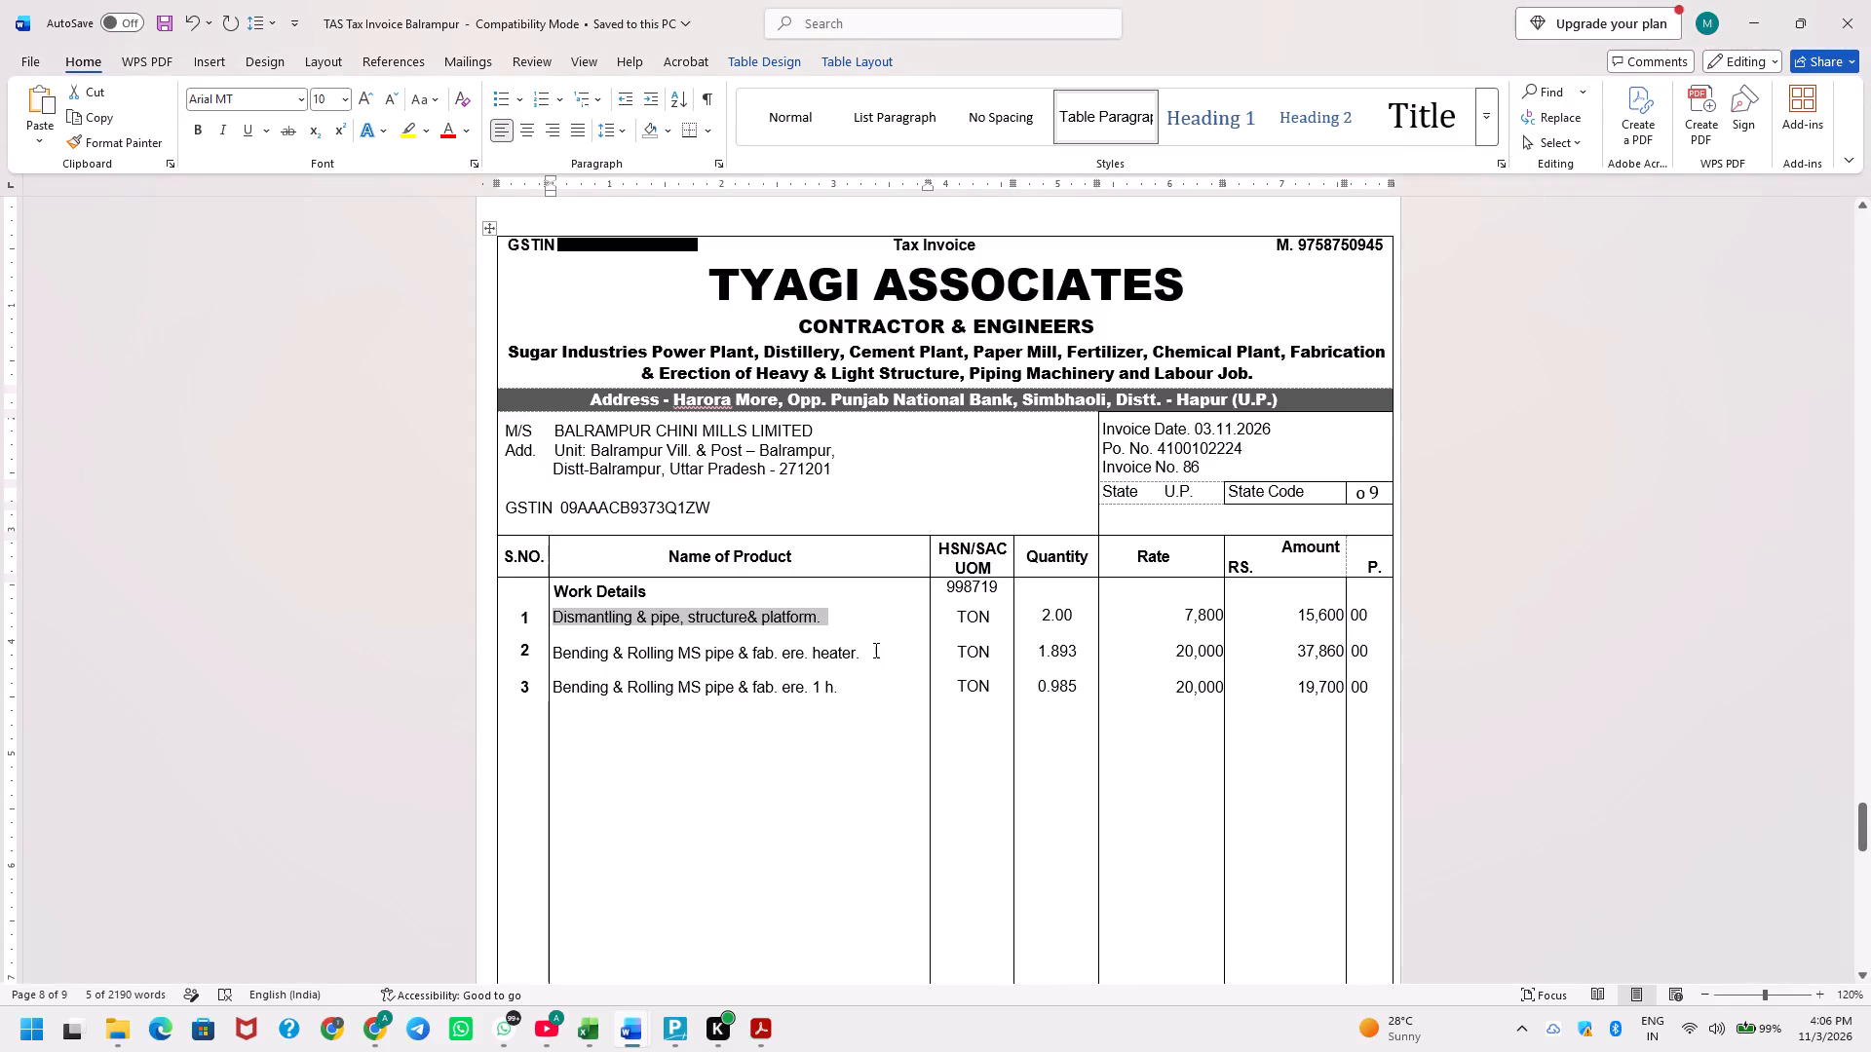
left_click(878, 651)
key("ctrl+shift+Left")
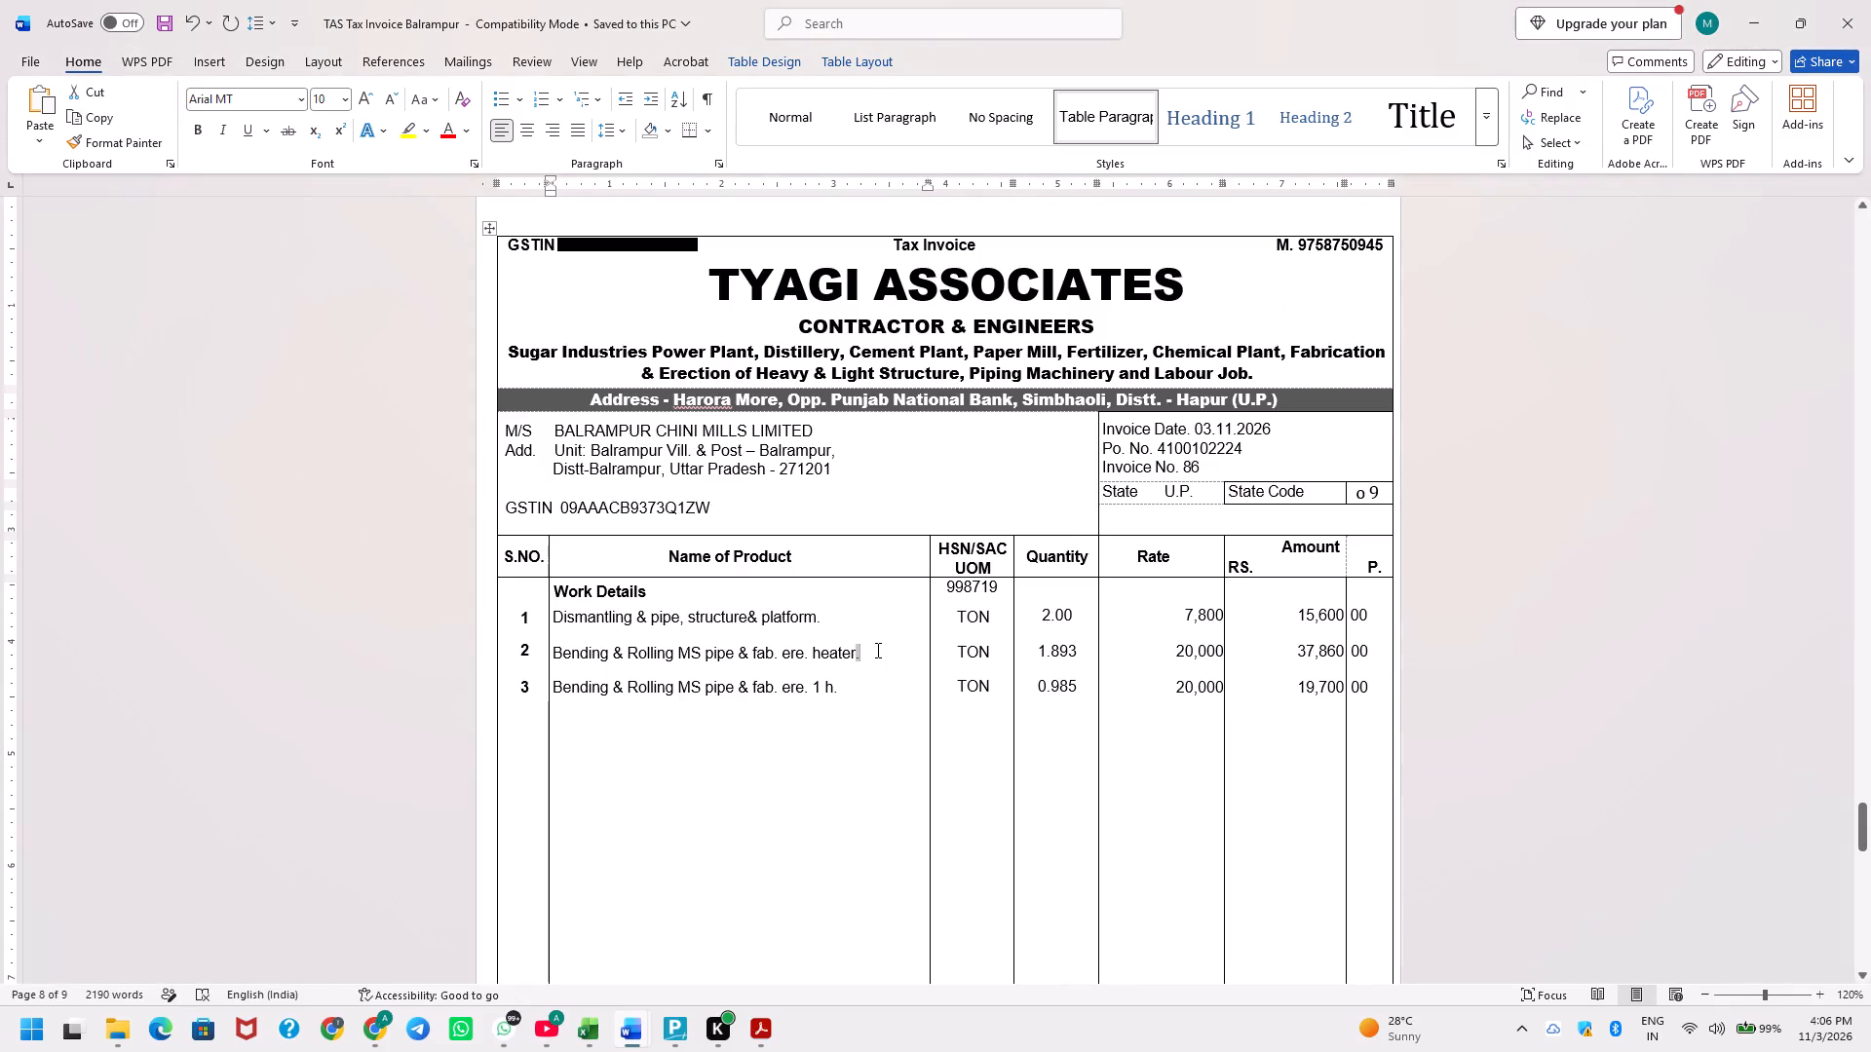
key("ctrl+shift+Left")
key("ctrl+shift+Left")
key("ctrl+shift+Left")
key("ctrl+shift+Left")
key("ctrl+shift+Left")
key("ctrl+shift+Left")
key("ctrl+shift+Left")
key("ctrl+shift+Left")
key("ctrl+shift+Left")
key("ctrl+shift+Left")
key("ctrl+shift+Left")
key("ctrl+shift+Left")
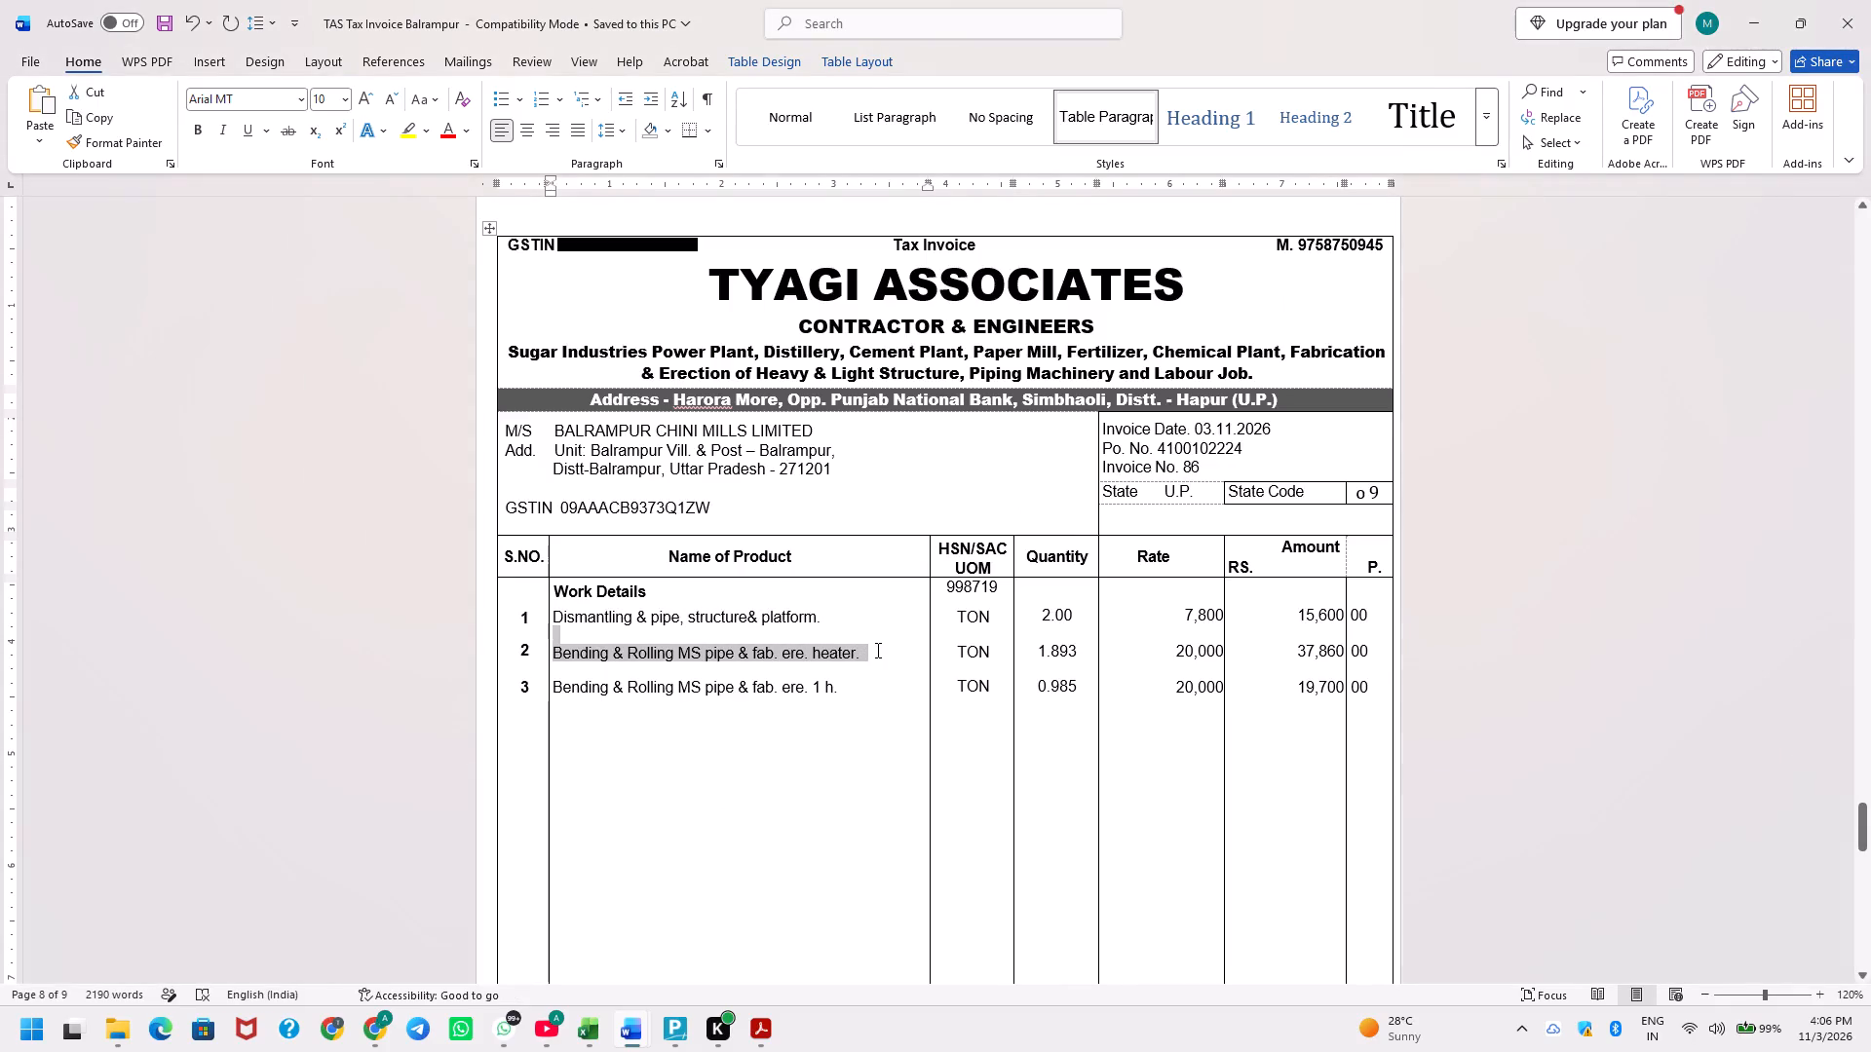
key("ctrl+shift+Right")
key("ctrl+c")
key("alt+Tab")
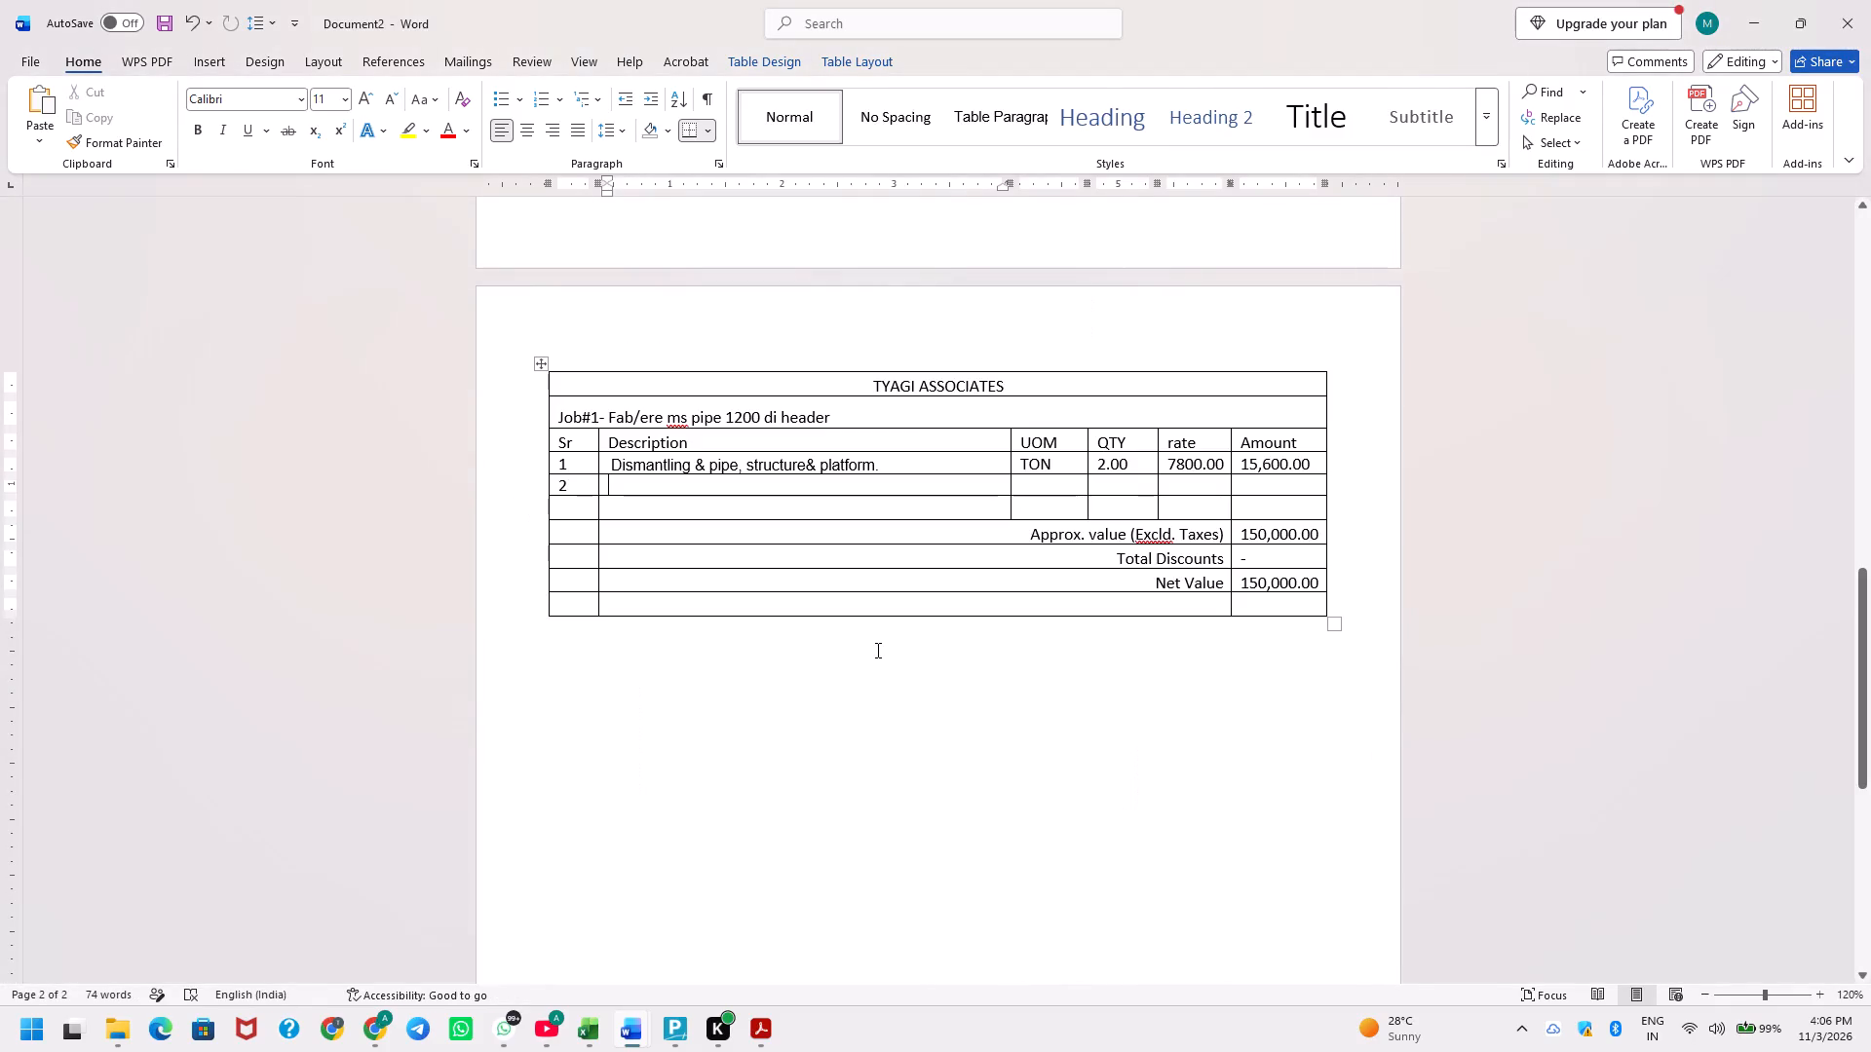
key("ctrl+v")
key("BackSpace")
key("BackSpace")
key("BackSpace")
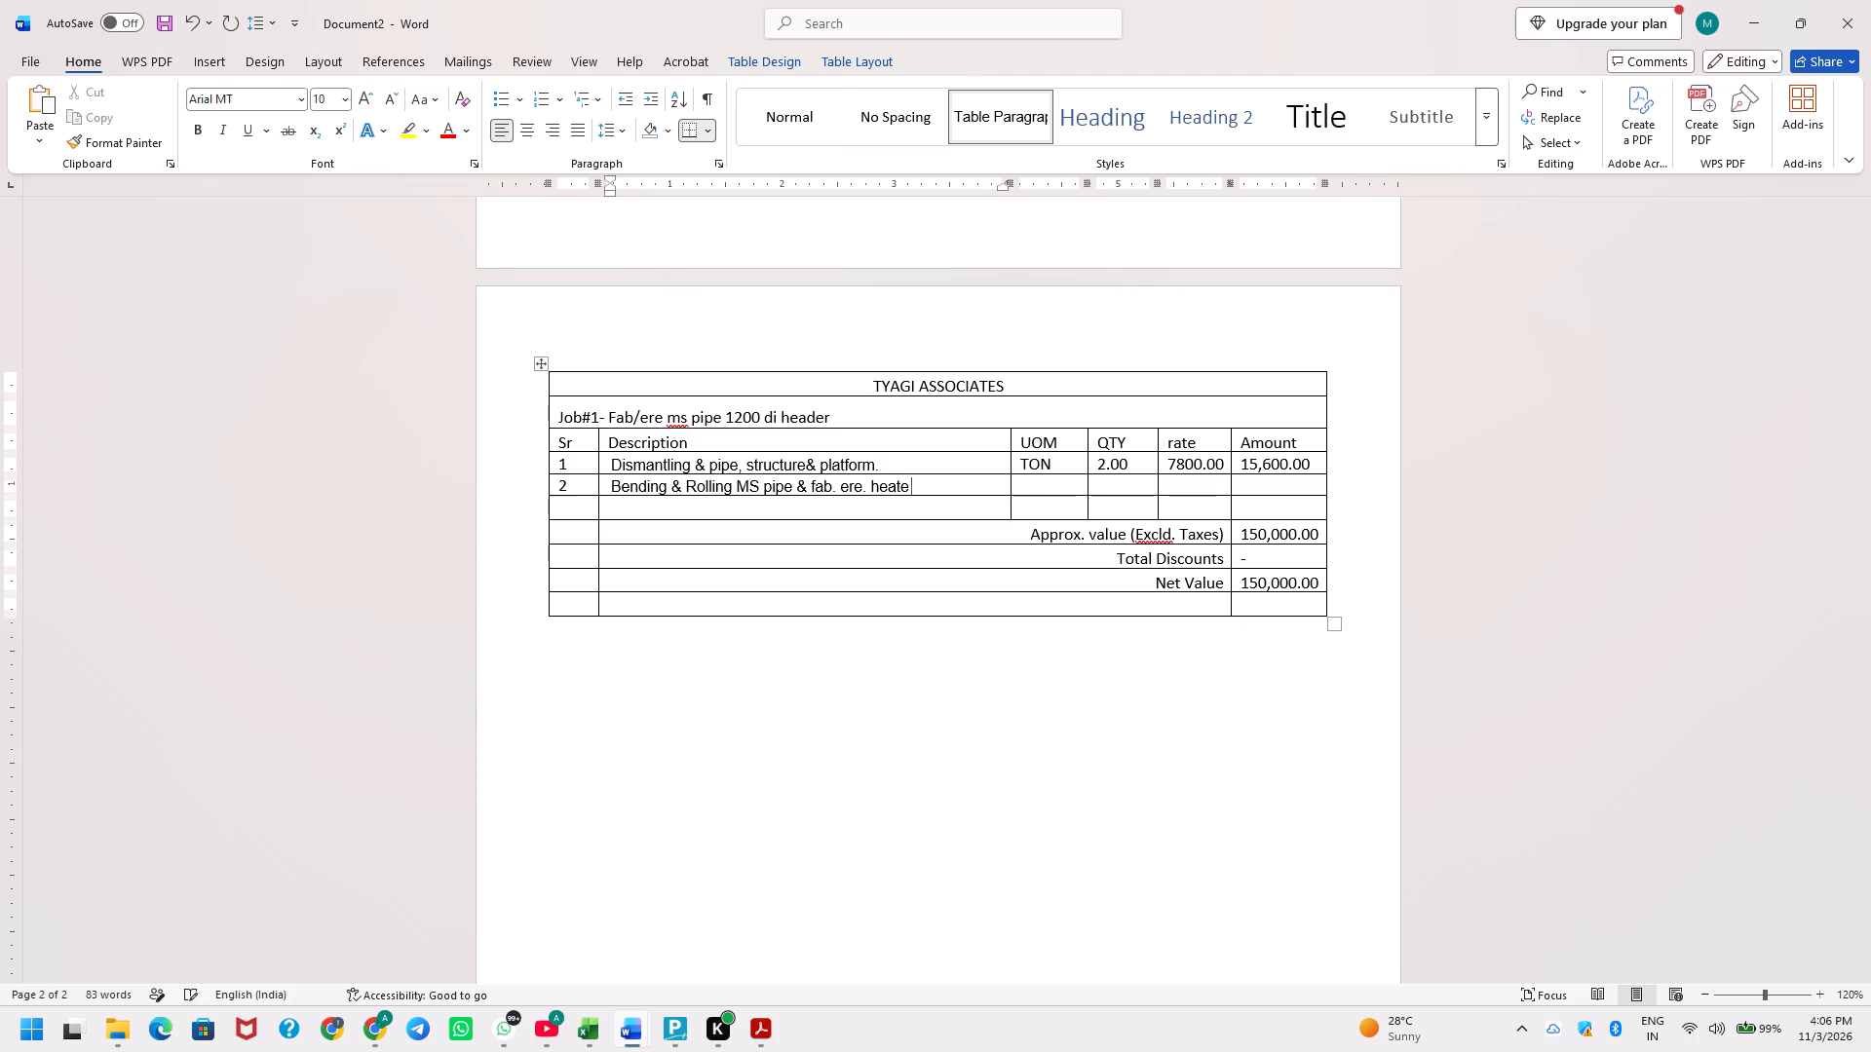
key("BackSpace")
key("BackSpace")
key("Tab")
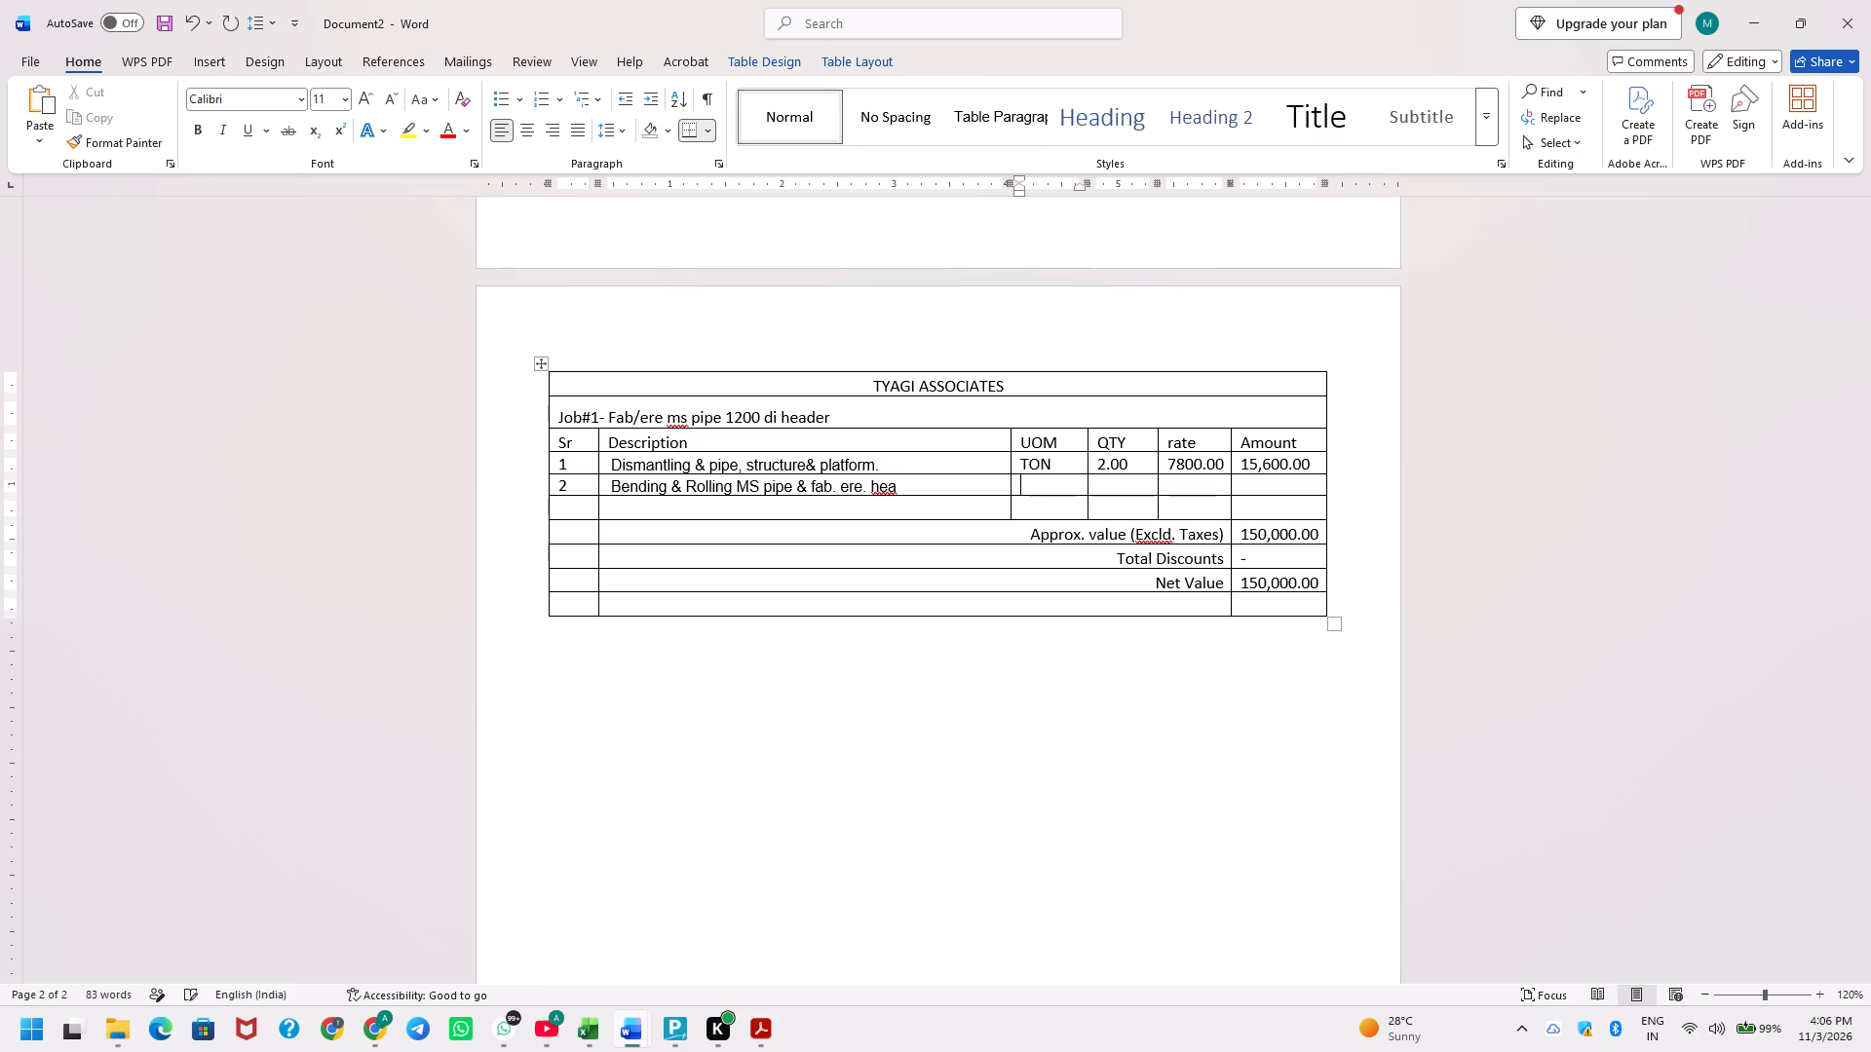
Enter TON as the unit and 1.893 as the quantity of item 2 in the ms pipe 1200 table.
key("ctrl+d")
key("Escape")
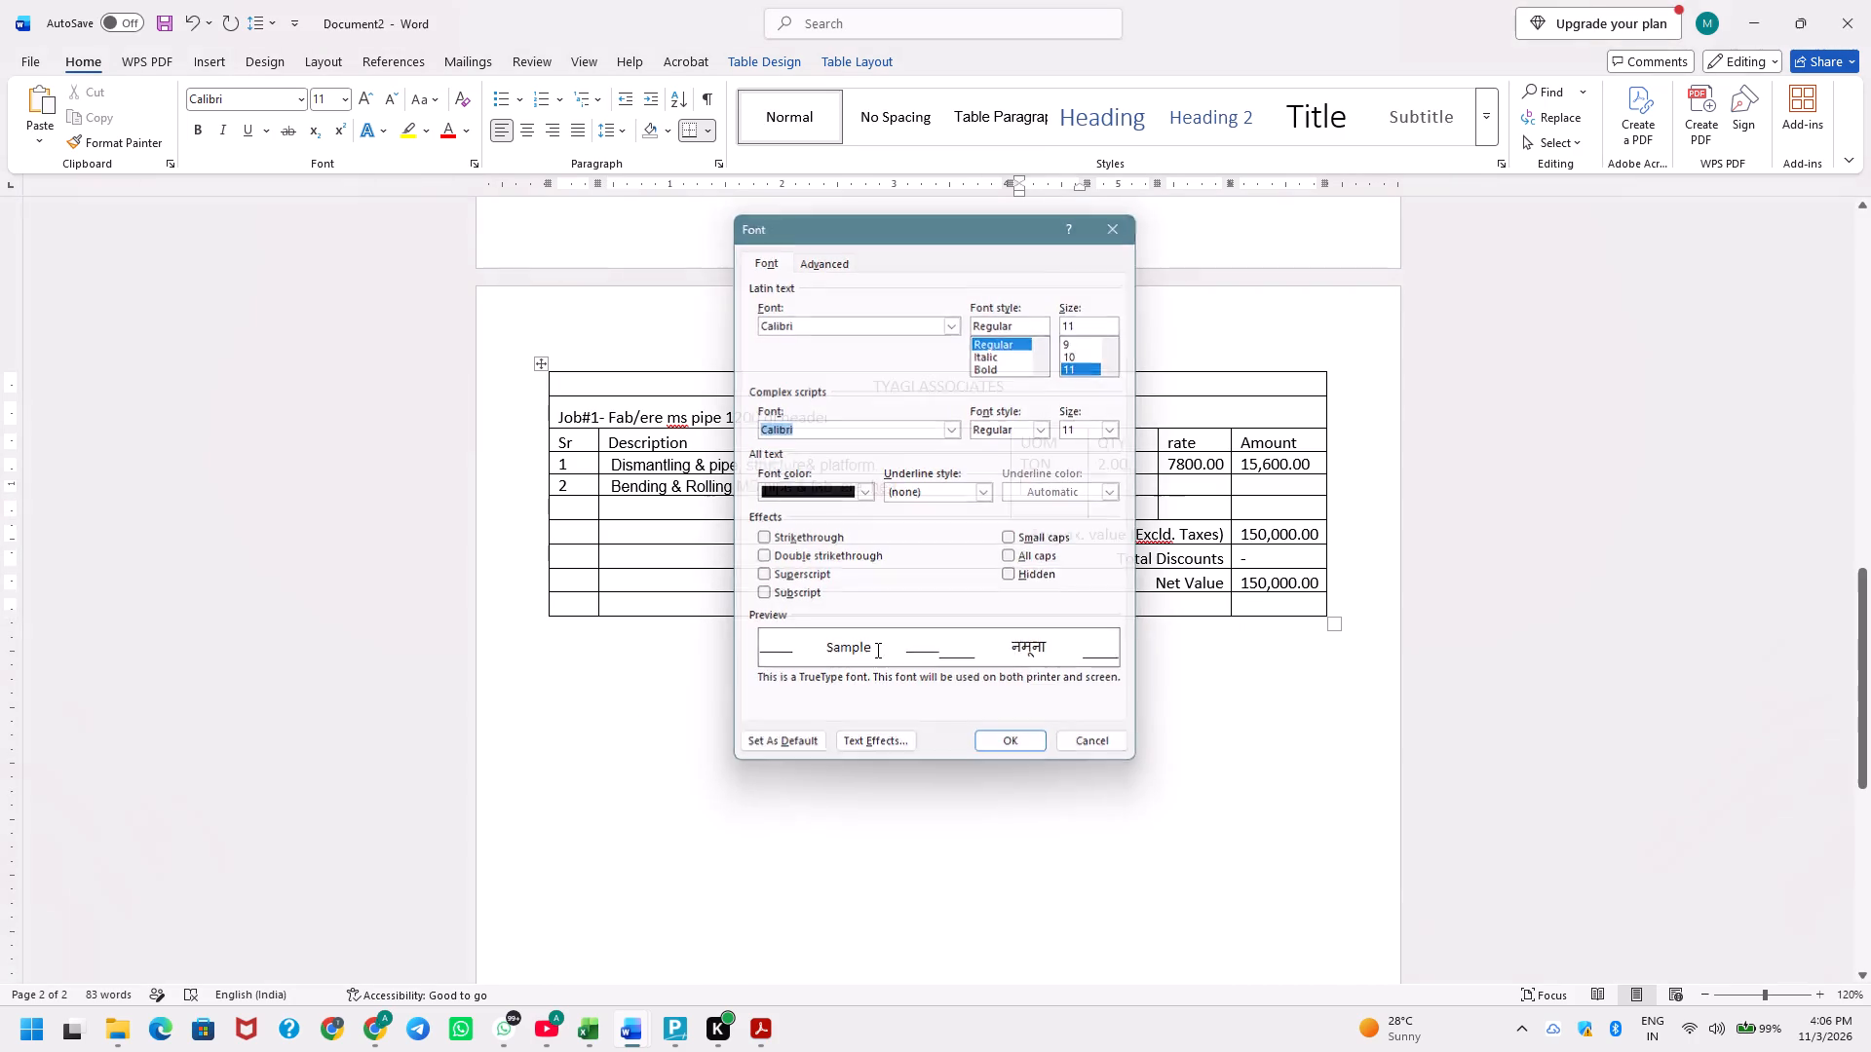
type("TON")
key("Tab")
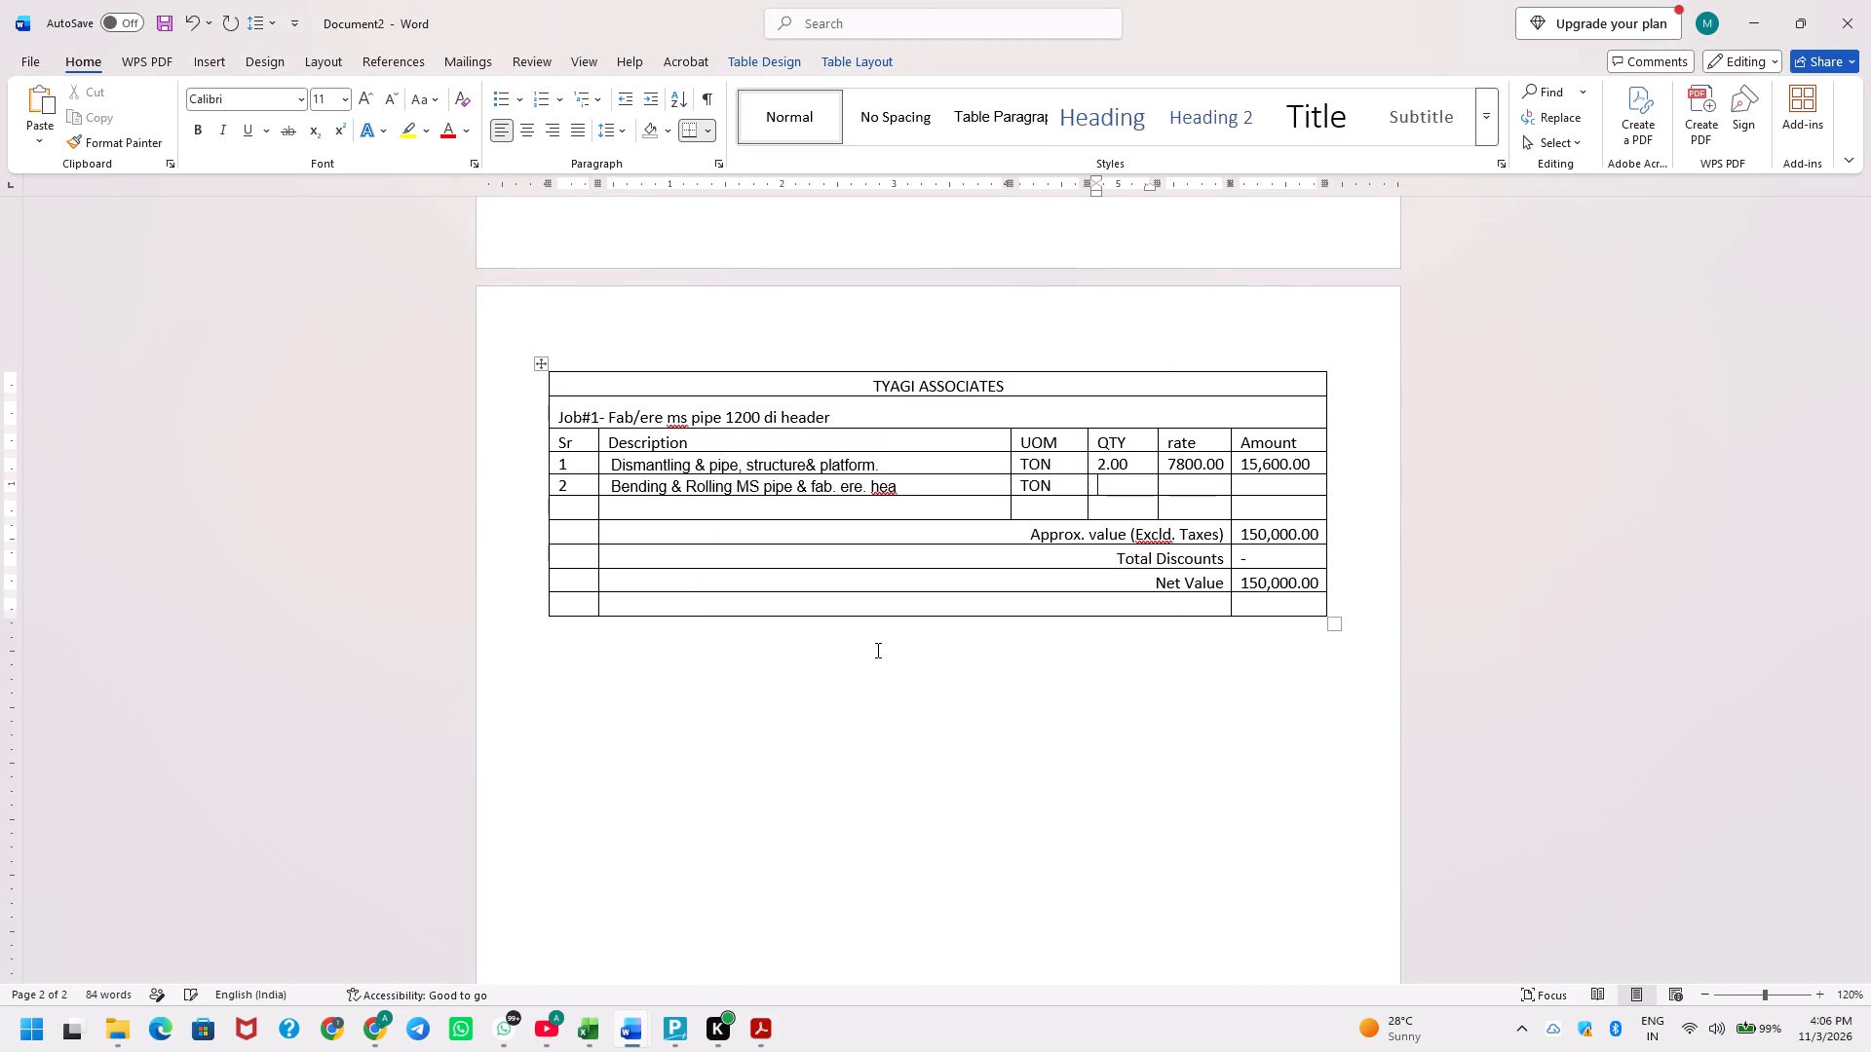
type("1.8")
type("93")
Set item 1's quantity to 2.000 in the ms pipe 1200 table.
key("Up")
key("0")
Enter 20,000.00 as the rate and 37,860.00 as the amount of item 2 in the ms pipe 1200 table.
key("Tab")
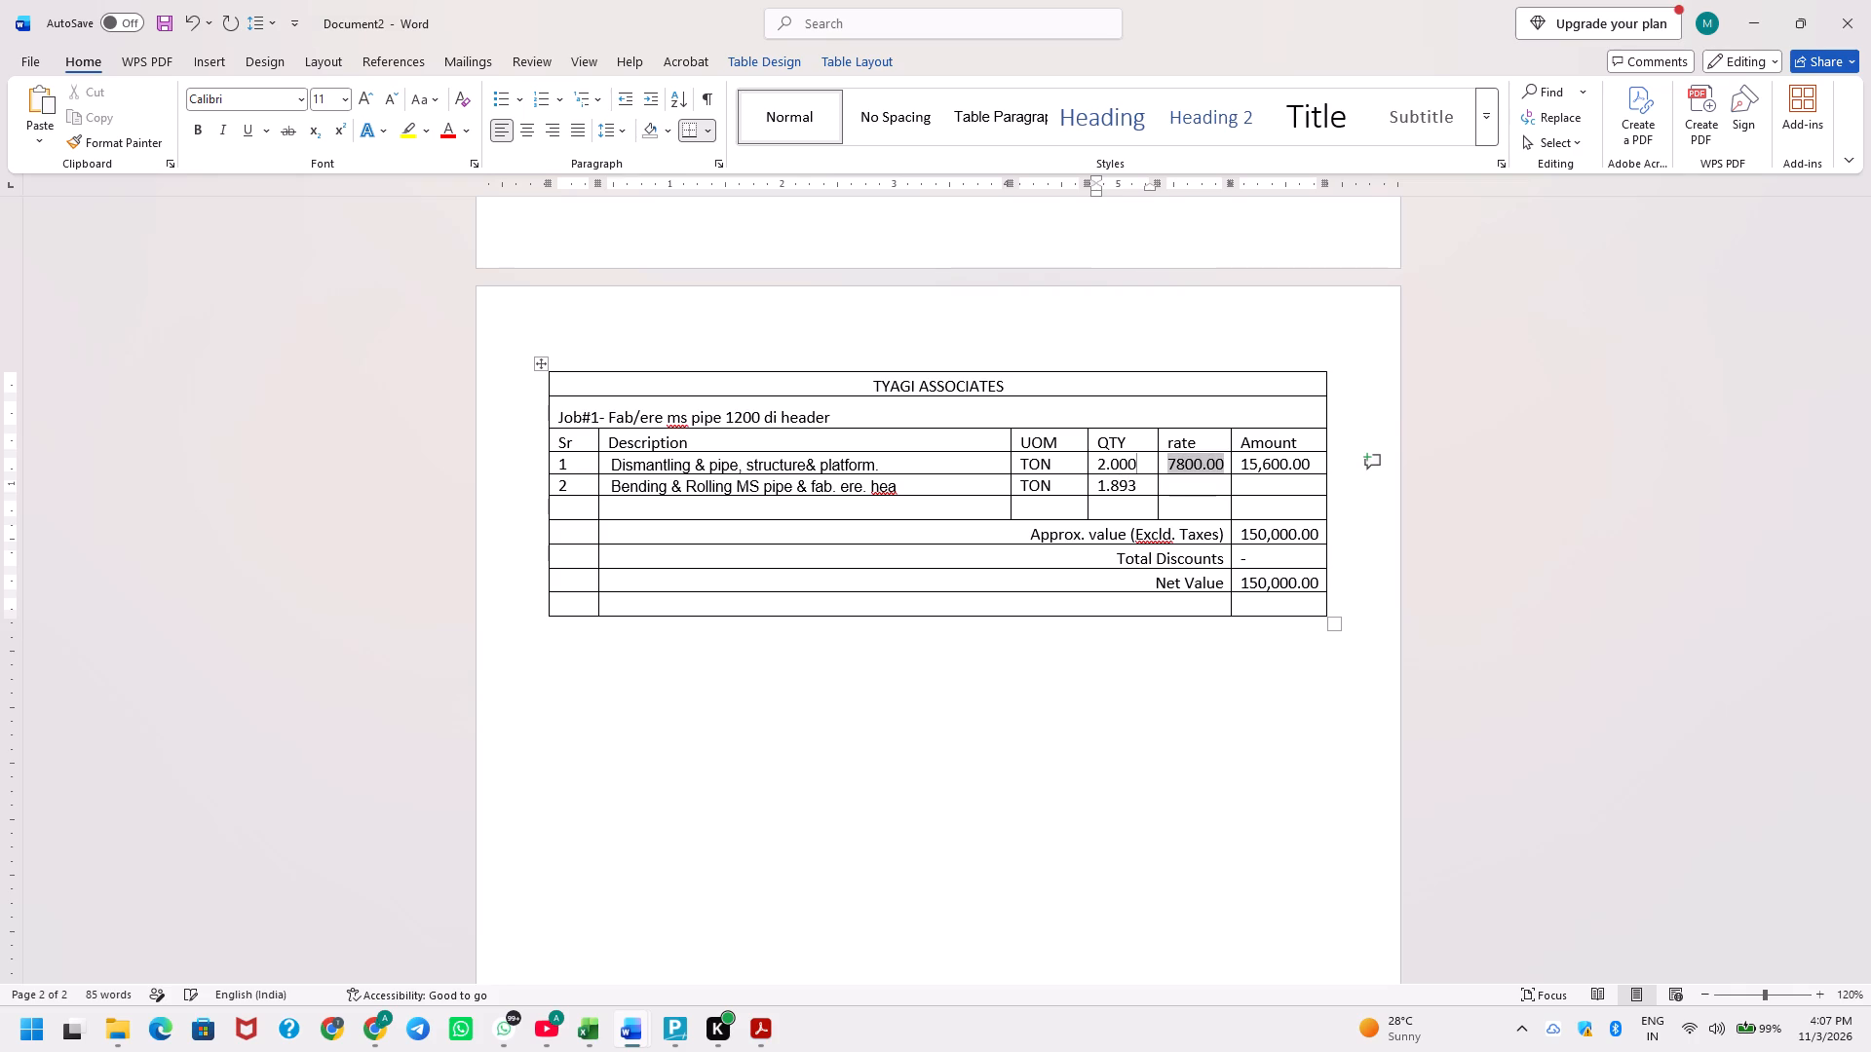
key("Down")
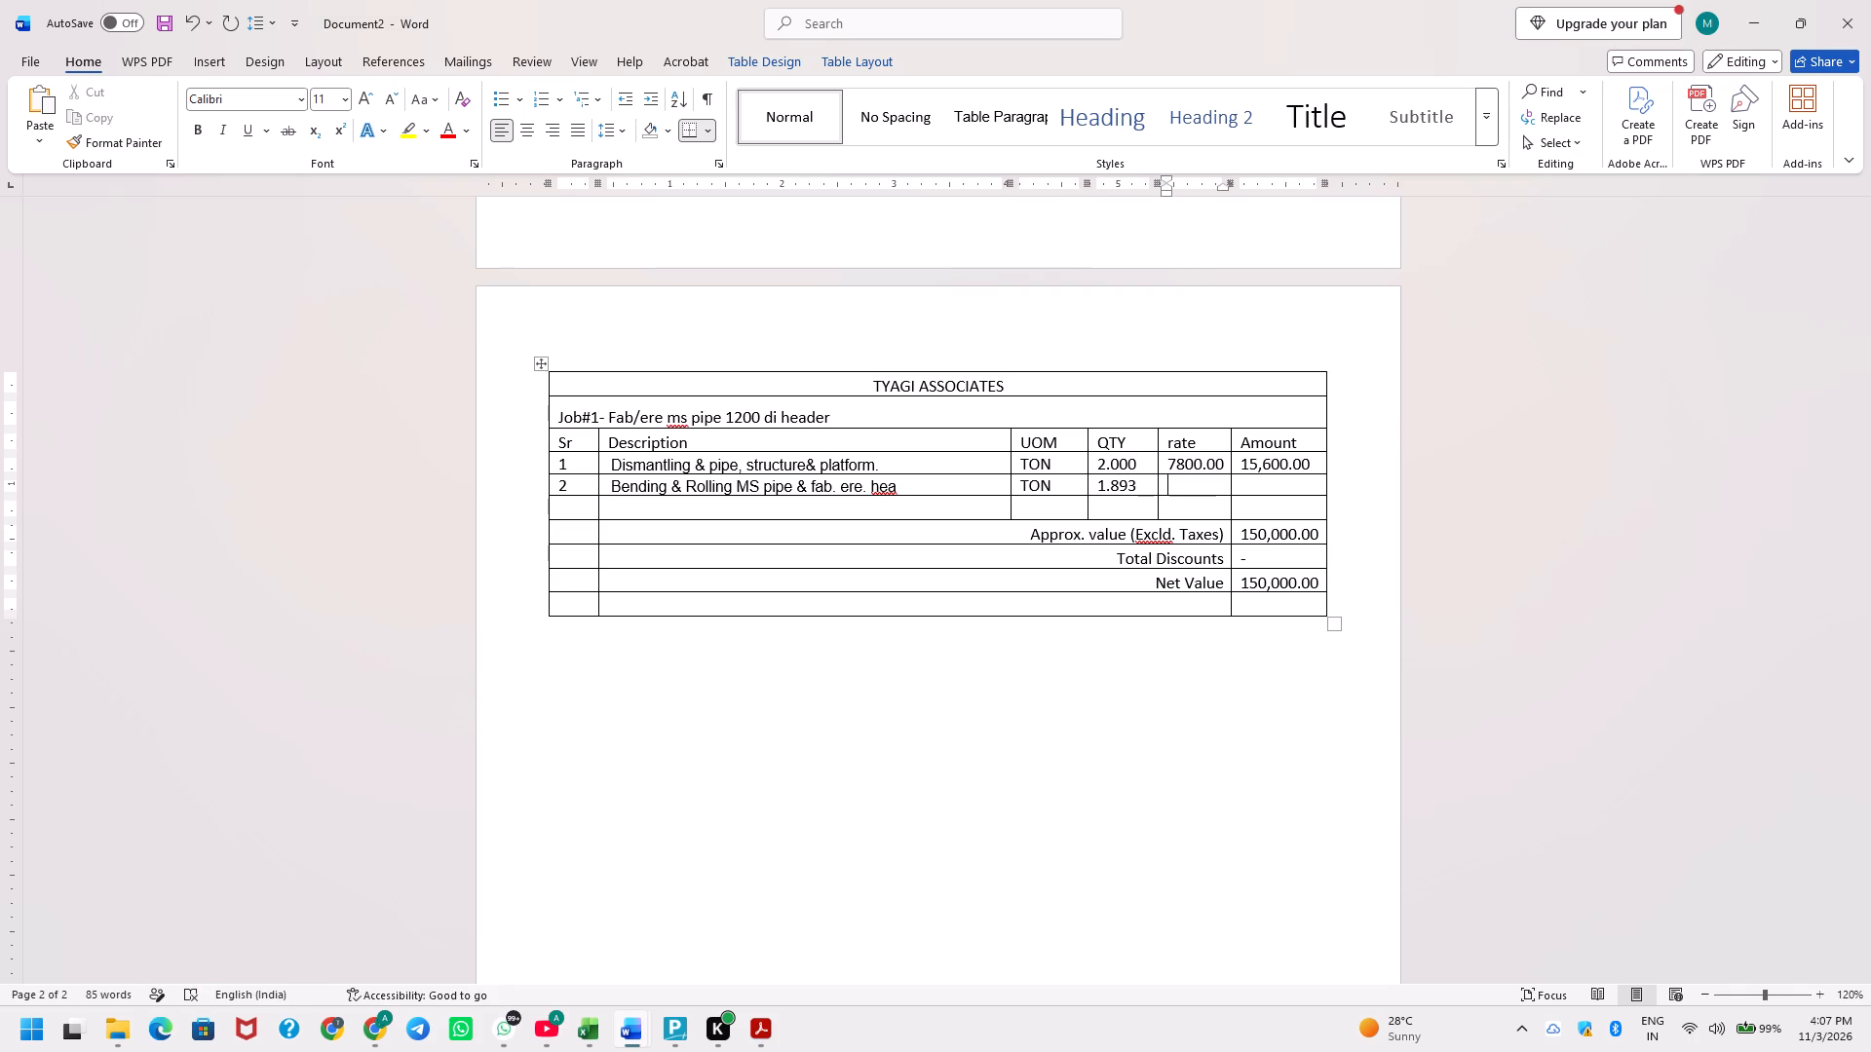
type("20")
type(",000.00")
key("Tab")
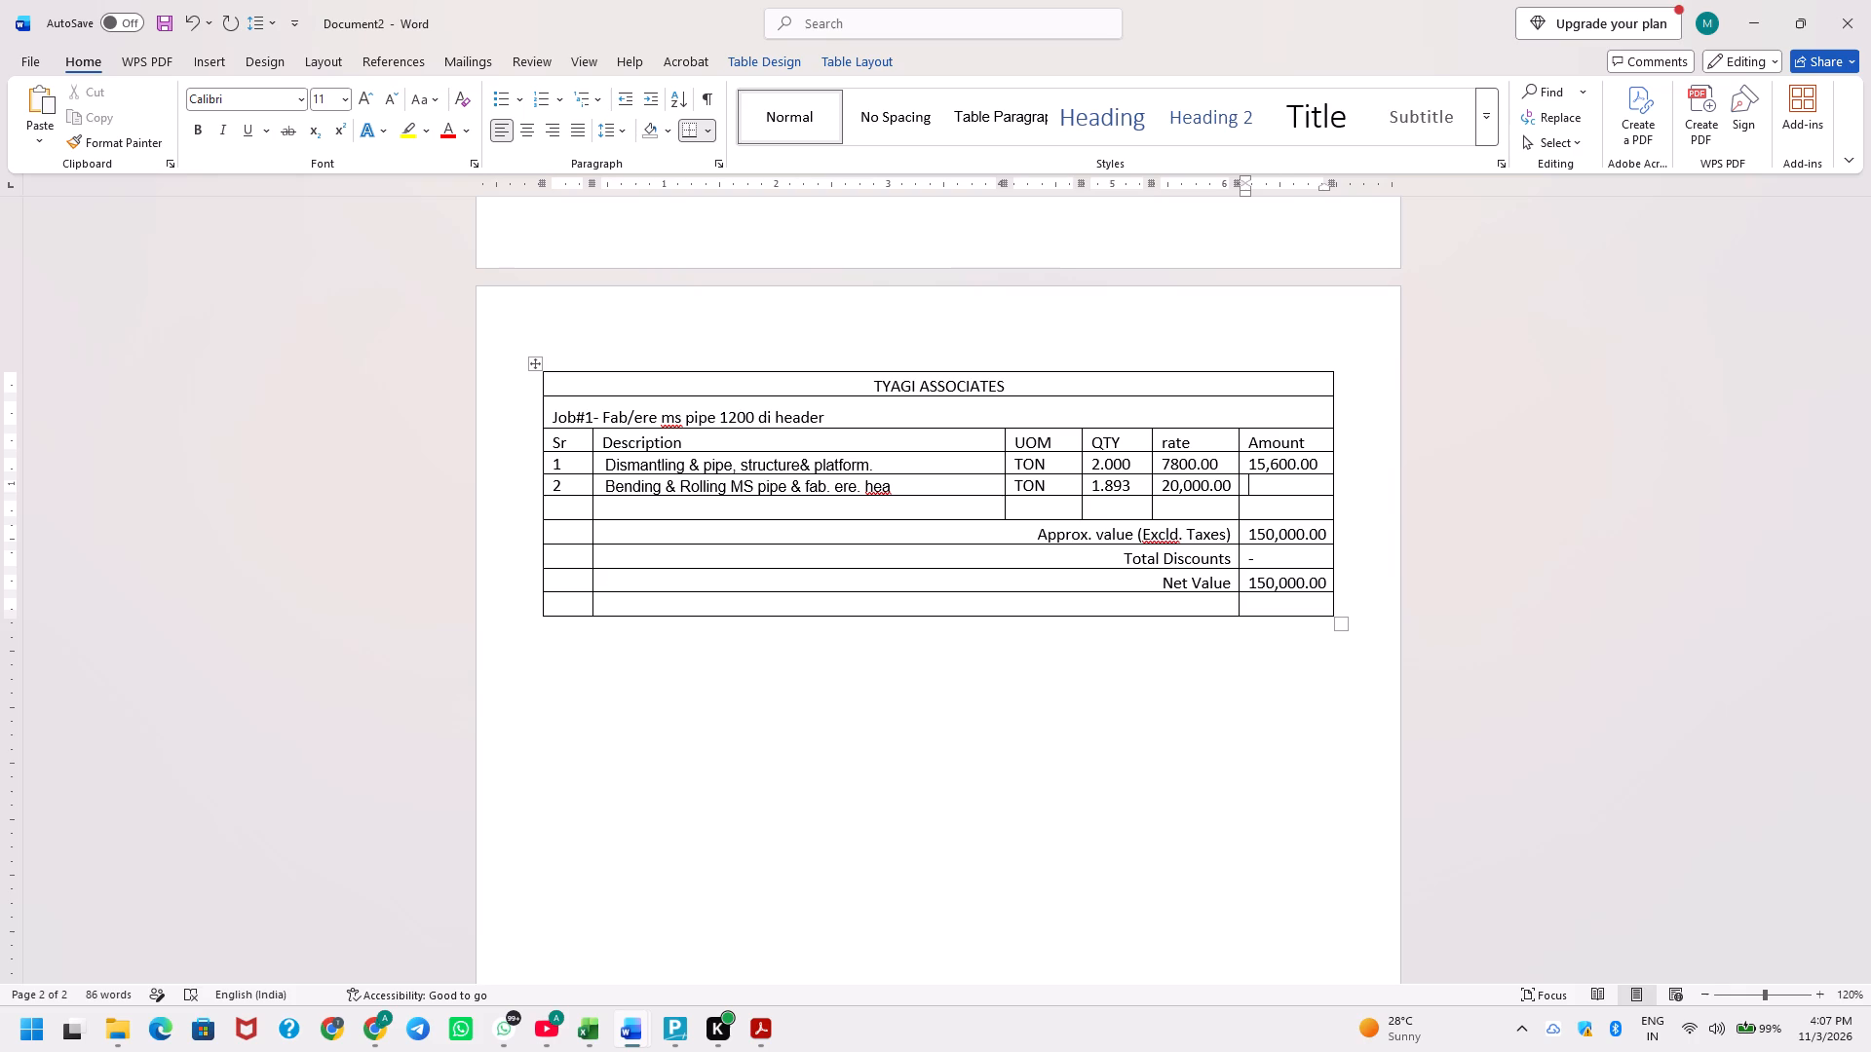
type("37")
key("comma")
type("/9")
key("BackSpace")
key("BackSpace")
type("860.00")
Number the third item row 3 in the ms pipe 1200 table and move on to its Description cell.
key("Down")
key("shift+Tab")
key("shift+Tab")
key("shift+Tab")
key("shift+Tab")
key("shift+Tab")
key("shift+Tab")
key("Tab")
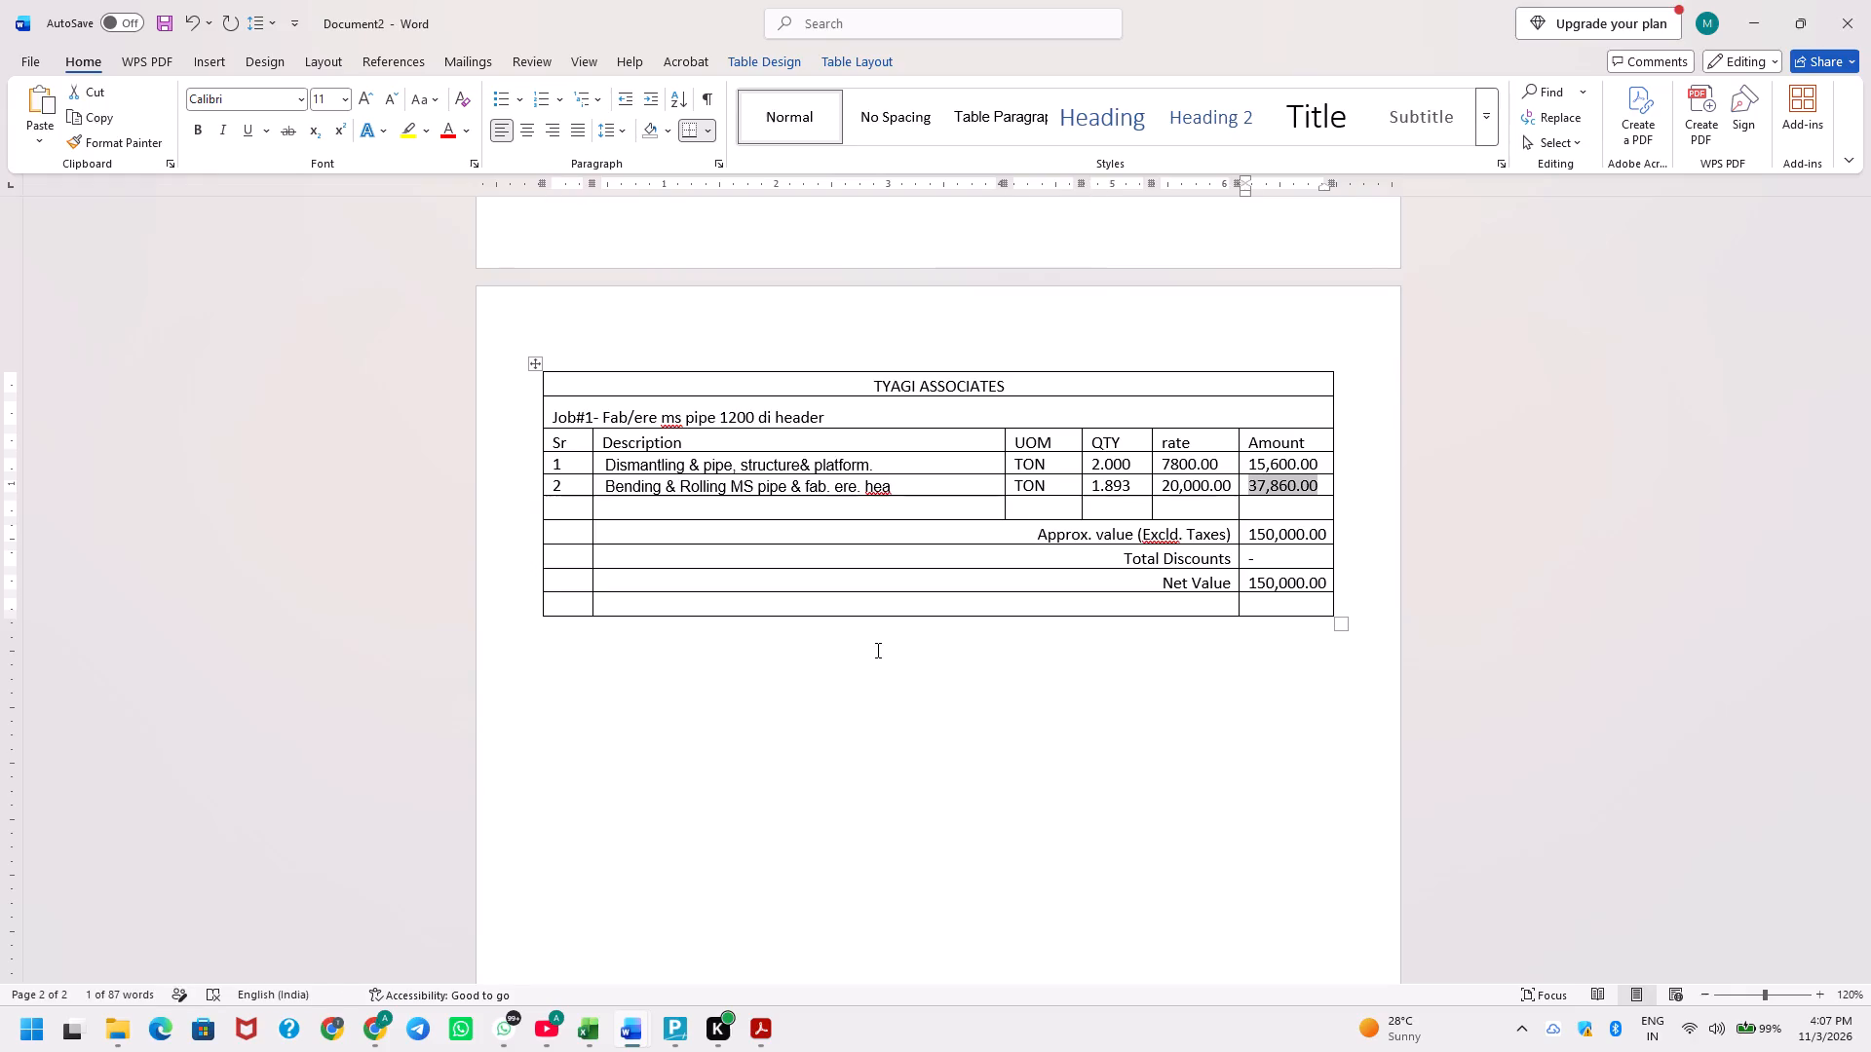
key("3")
key("Tab")
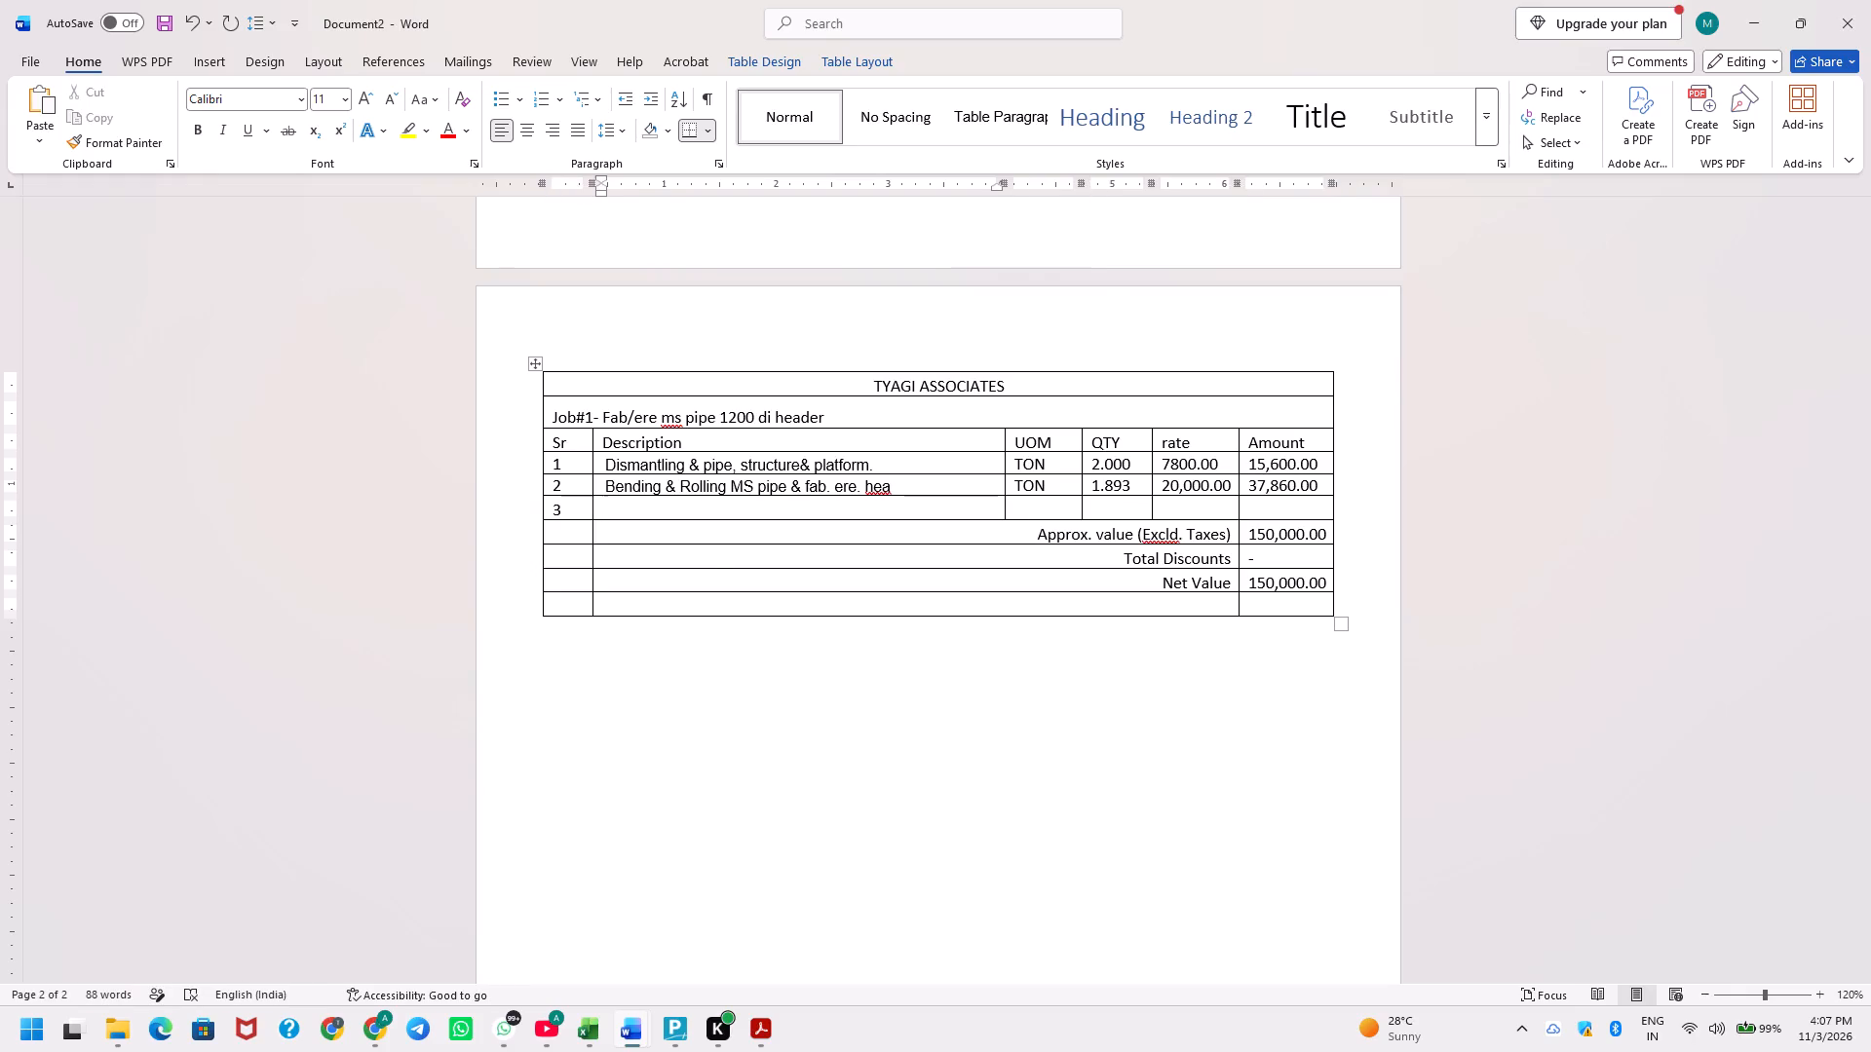
Copy item 3's description, "Bending & Rolling MS pipe & fab. ere. 1 h.", from invoice 86 into row 3 of the job table.
key("alt+Tab")
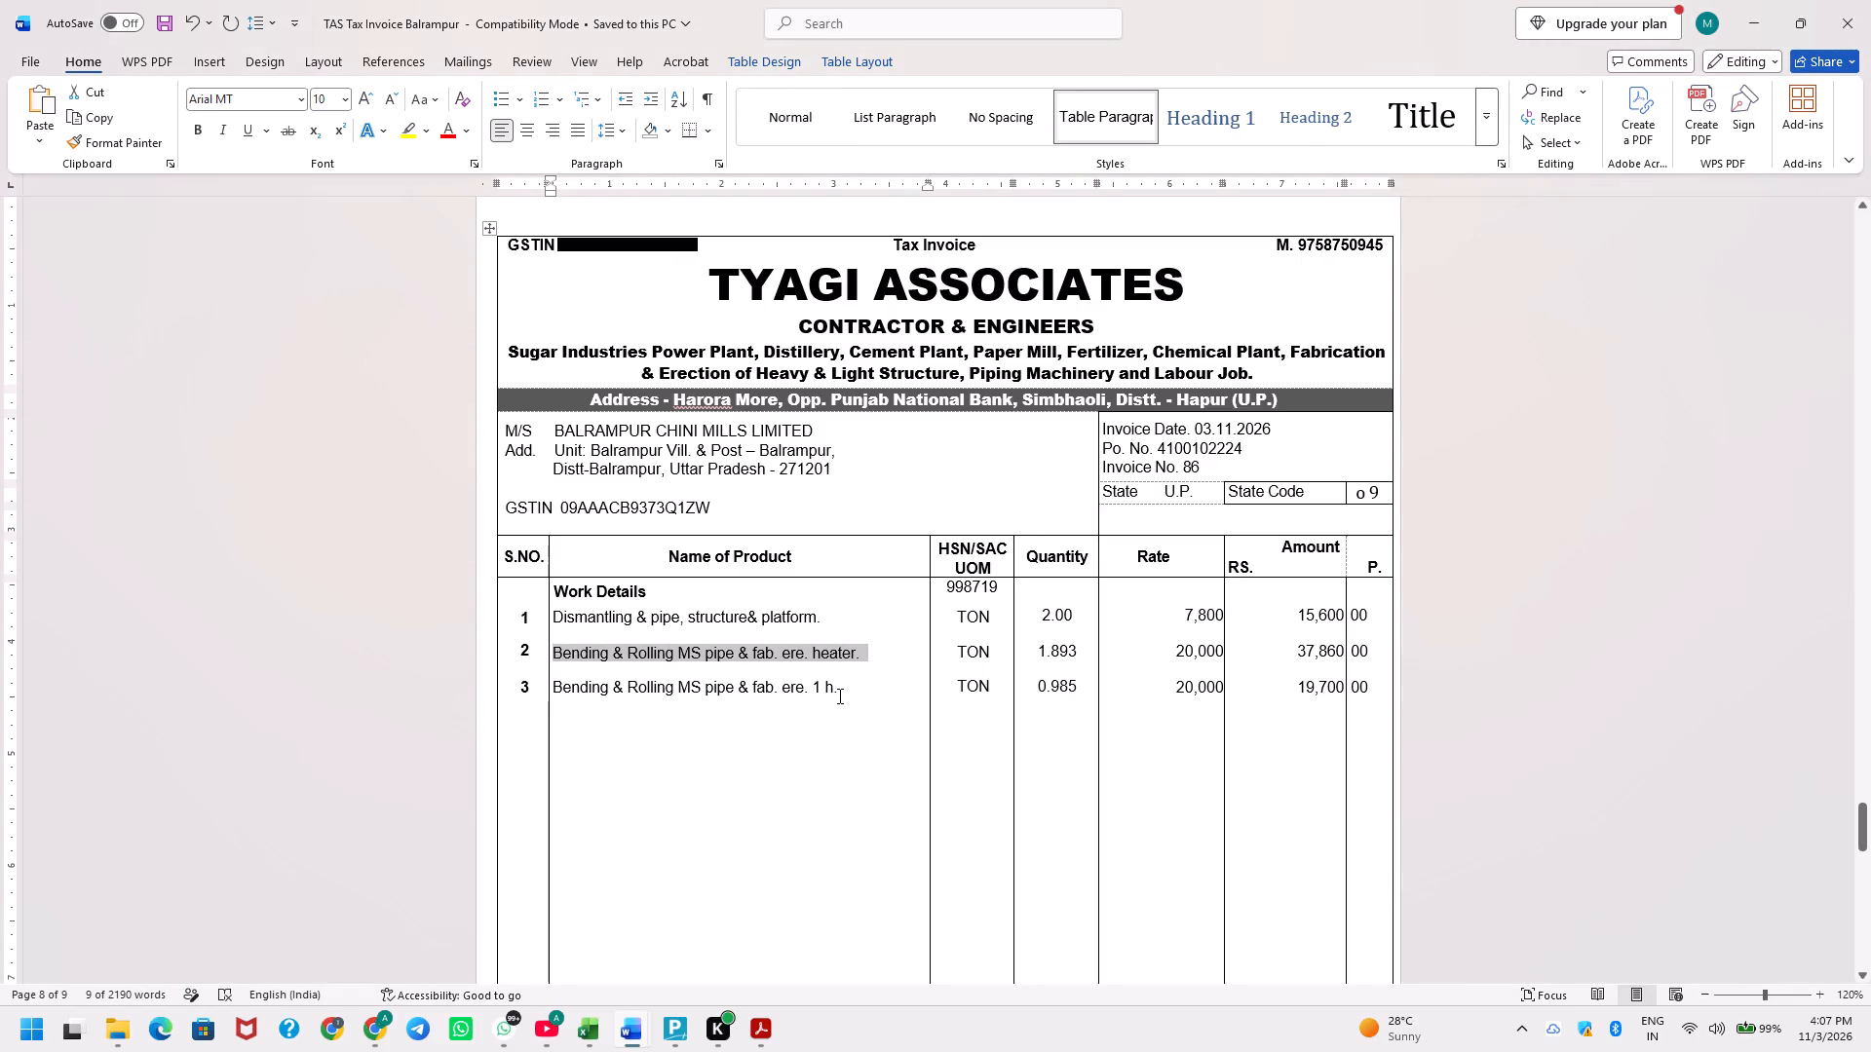
left_click(840, 690)
key("ctrl+shift+Left")
key("ctrl+shift+Left")
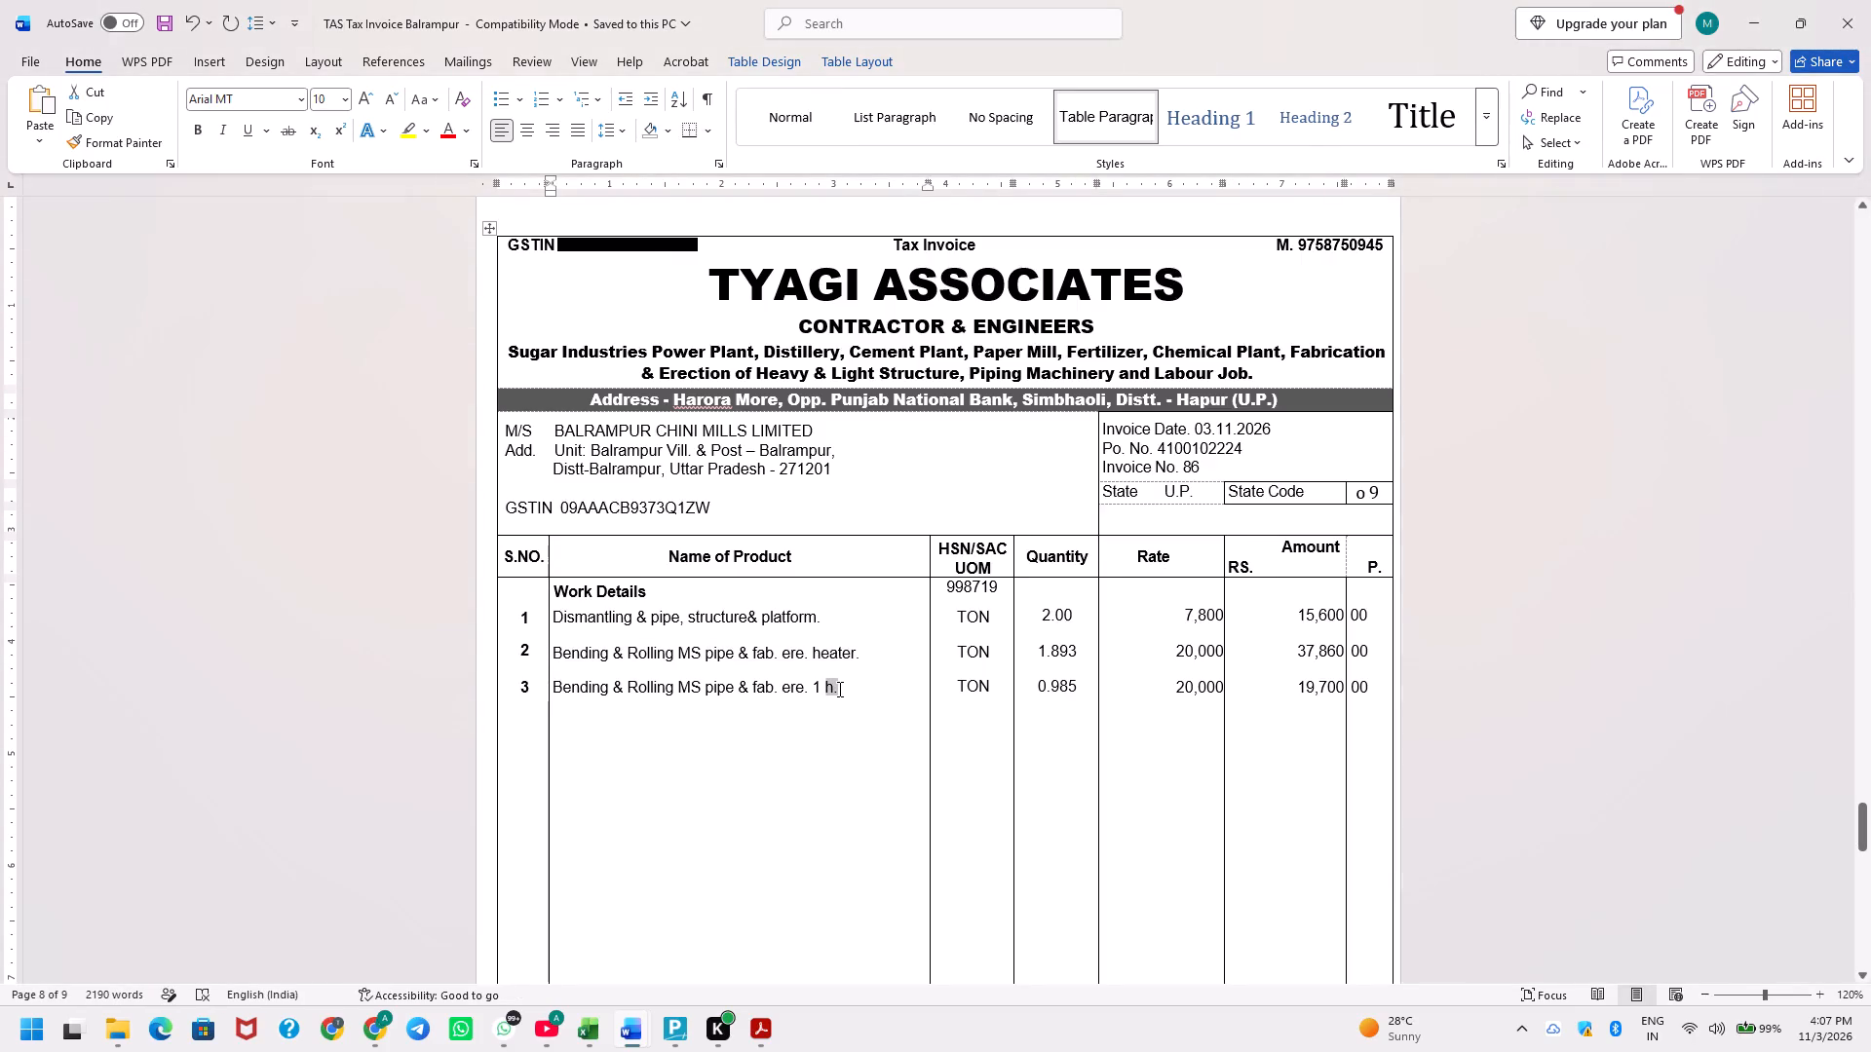
key("ctrl+shift+Left")
key("ctrl+shift+Left")
key("ctrl+shift+Left")
key("ctrl+shift+Left")
key("ctrl+shift+Left")
key("ctrl+shift+Left")
key("ctrl+shift+Left")
key("ctrl+shift+Left")
key("ctrl+shift+Left")
key("ctrl+shift+Left")
key("ctrl+shift+Left")
key("ctrl+shift+Left")
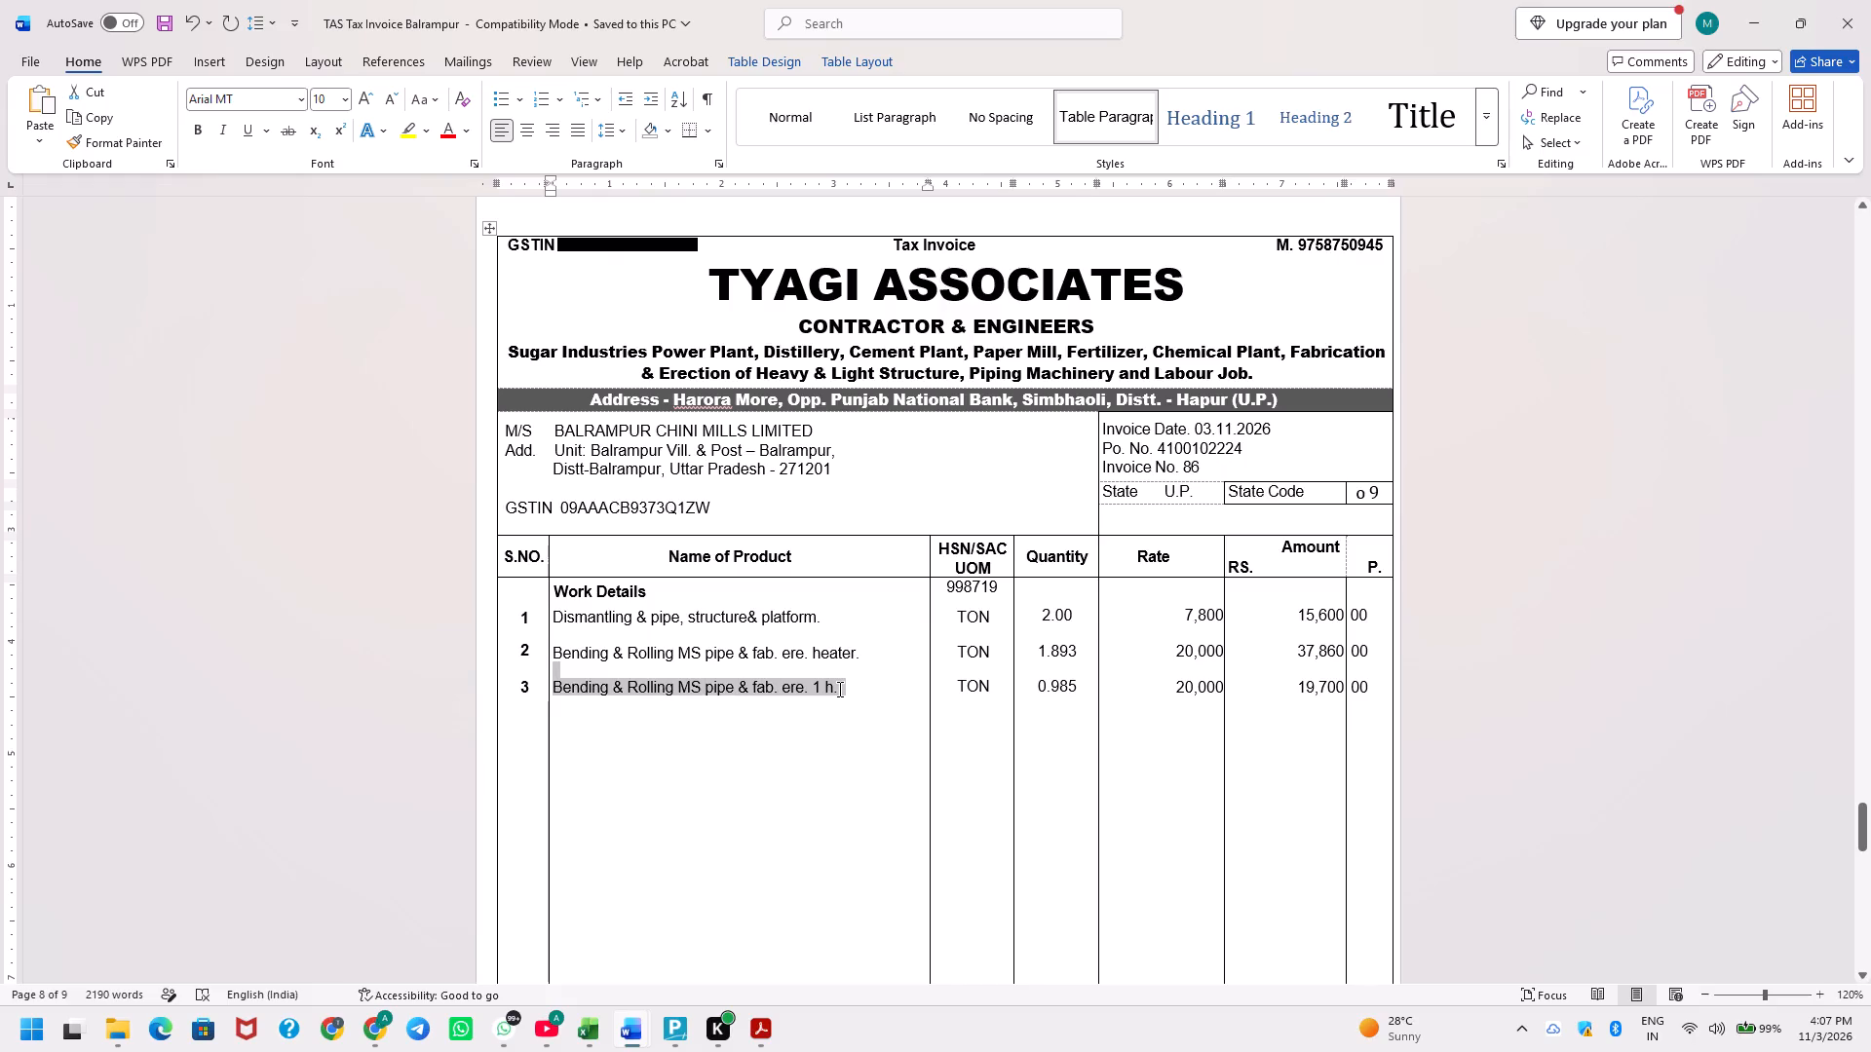
key("ctrl+shift+Right")
key("ctrl+c")
key("alt+Tab")
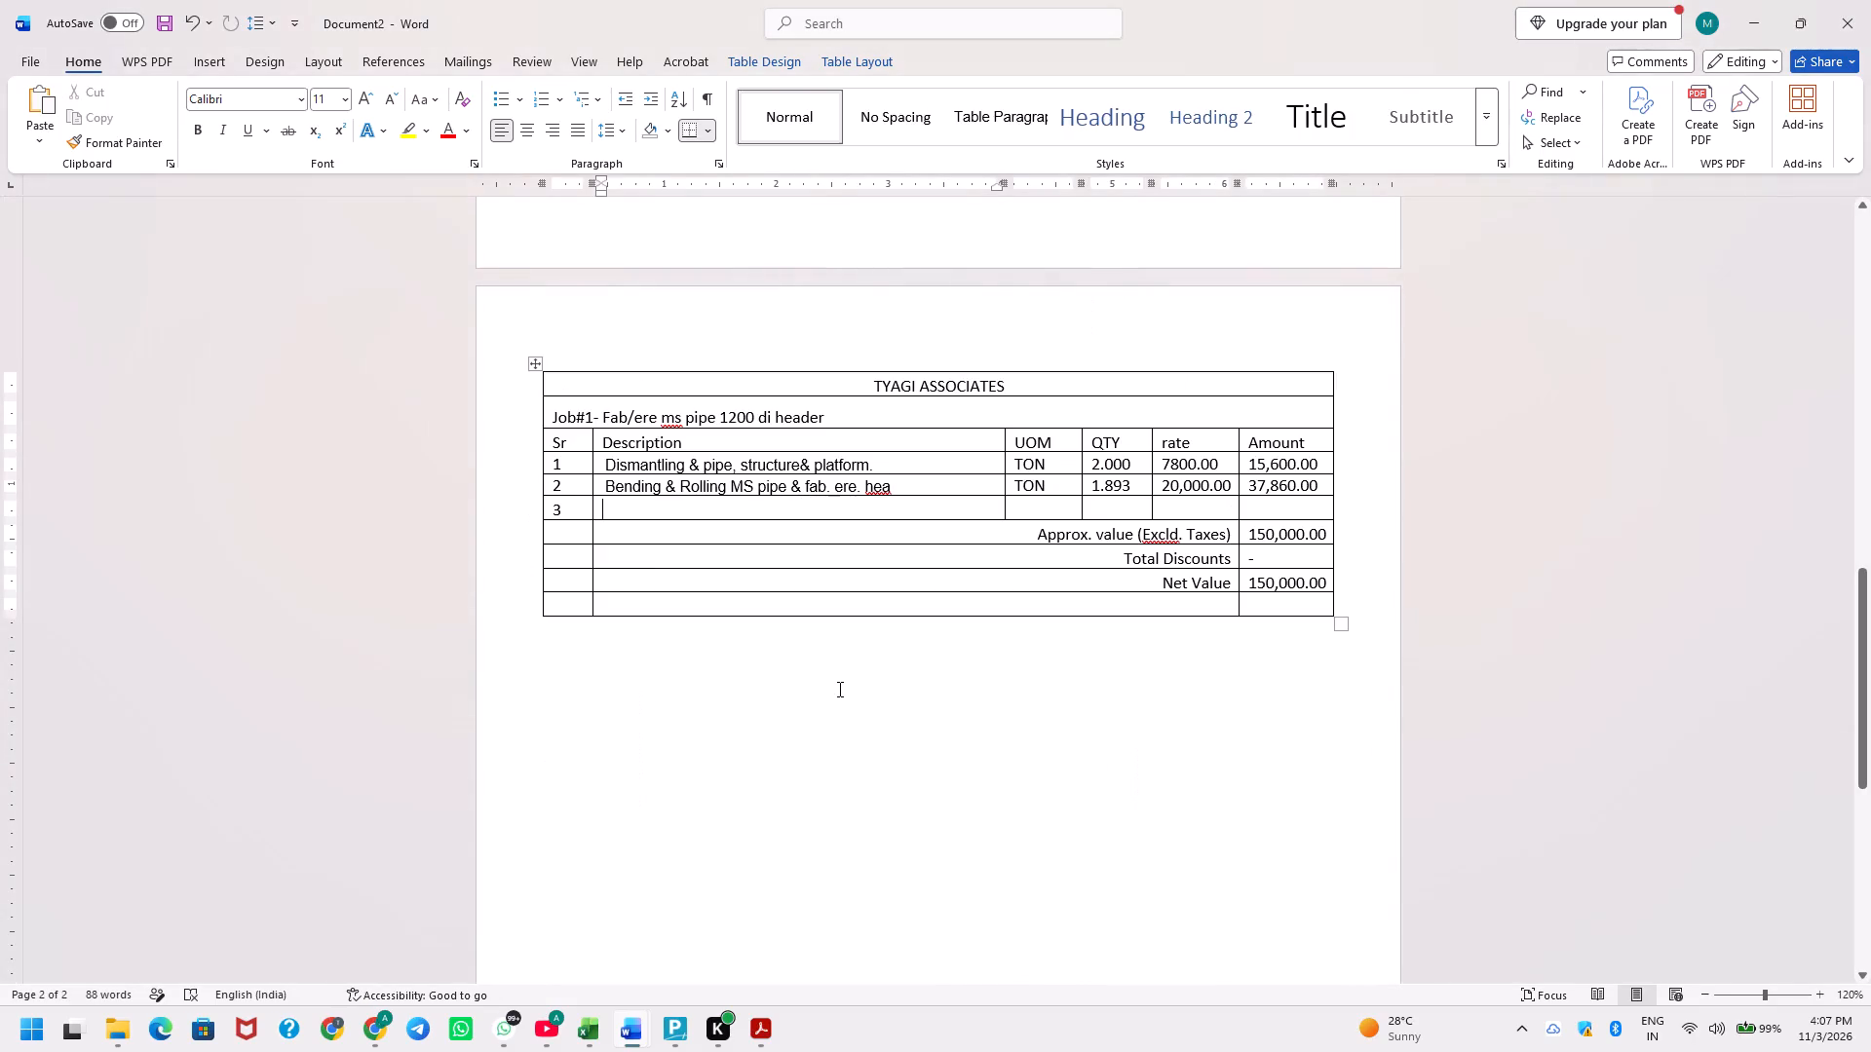
key("ctrl+v")
key("BackSpace")
key("Tab")
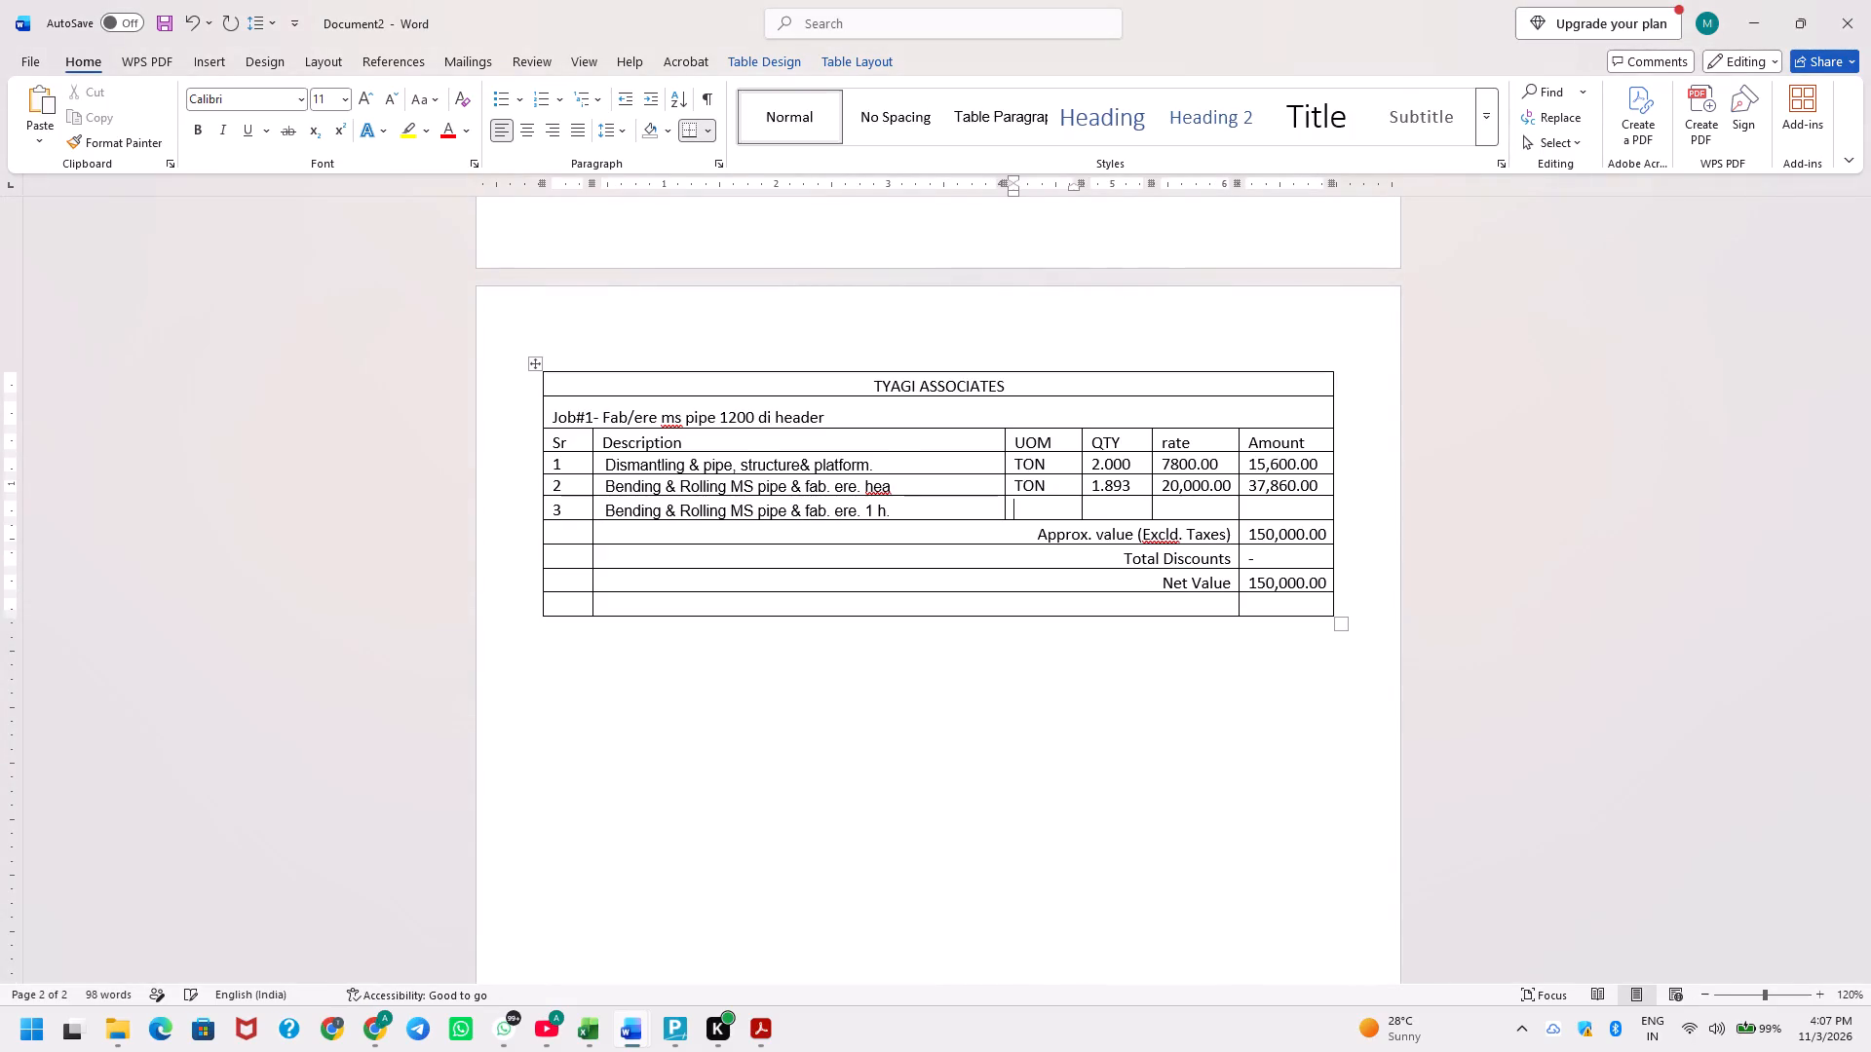
Enter TON as the unit and 0.985 as the quantity of item 3 in the ms pipe 1200 table.
key("alt+Tab")
key("alt+Tab")
type("TON")
key("Tab")
type("0.985")
key("Tab")
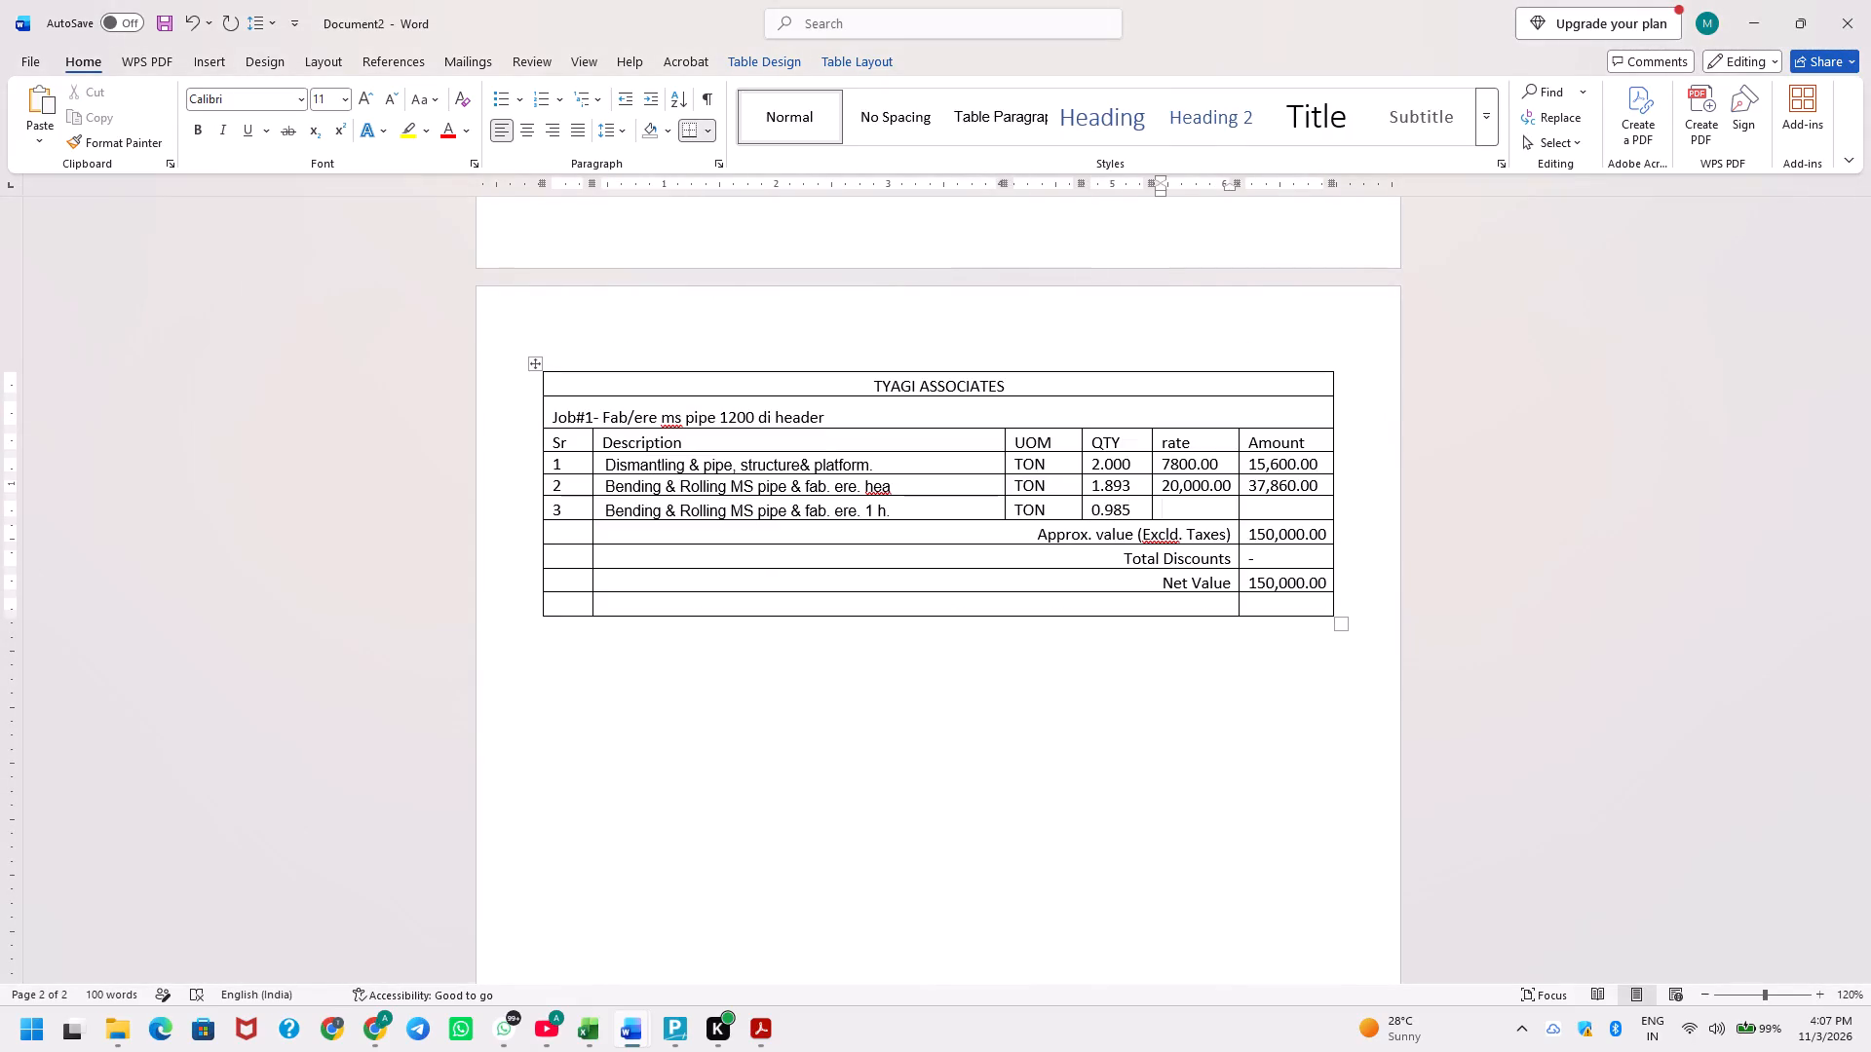
Enter 20,000.00 as the rate and 19,700.00 as the amount of item 3 in the ms pipe 1200 table.
type("20,000.00")
key("Tab")
type("197")
key("BackSpace")
type(",700")
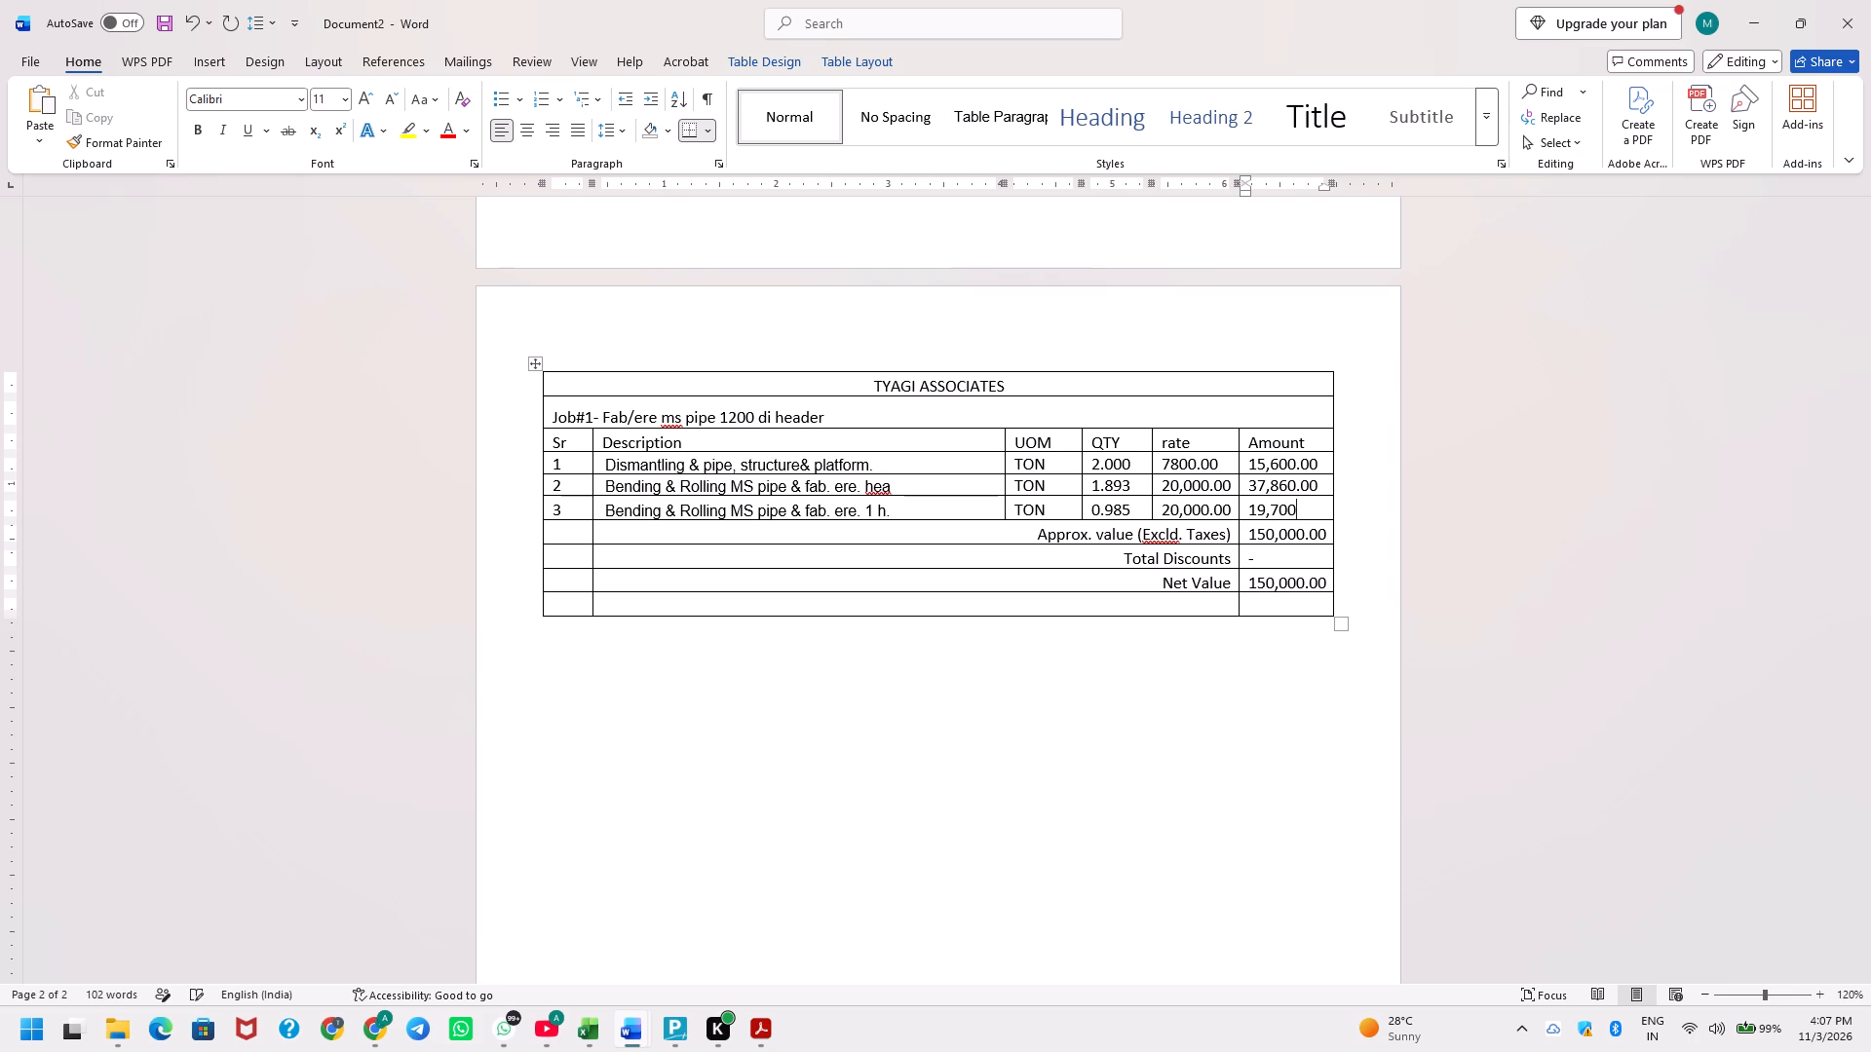
type(".00")
Set the Approx. value (Excld. Taxes) amount to 73,160.00 in the ms pipe 1200 table.
key("Down")
key("Right")
key("ctrl+shift+Left")
key("ctrl+shift+Left")
key("ctrl+shift+Left")
key("ctrl+shift+Left")
key("ctrl+shift+Left")
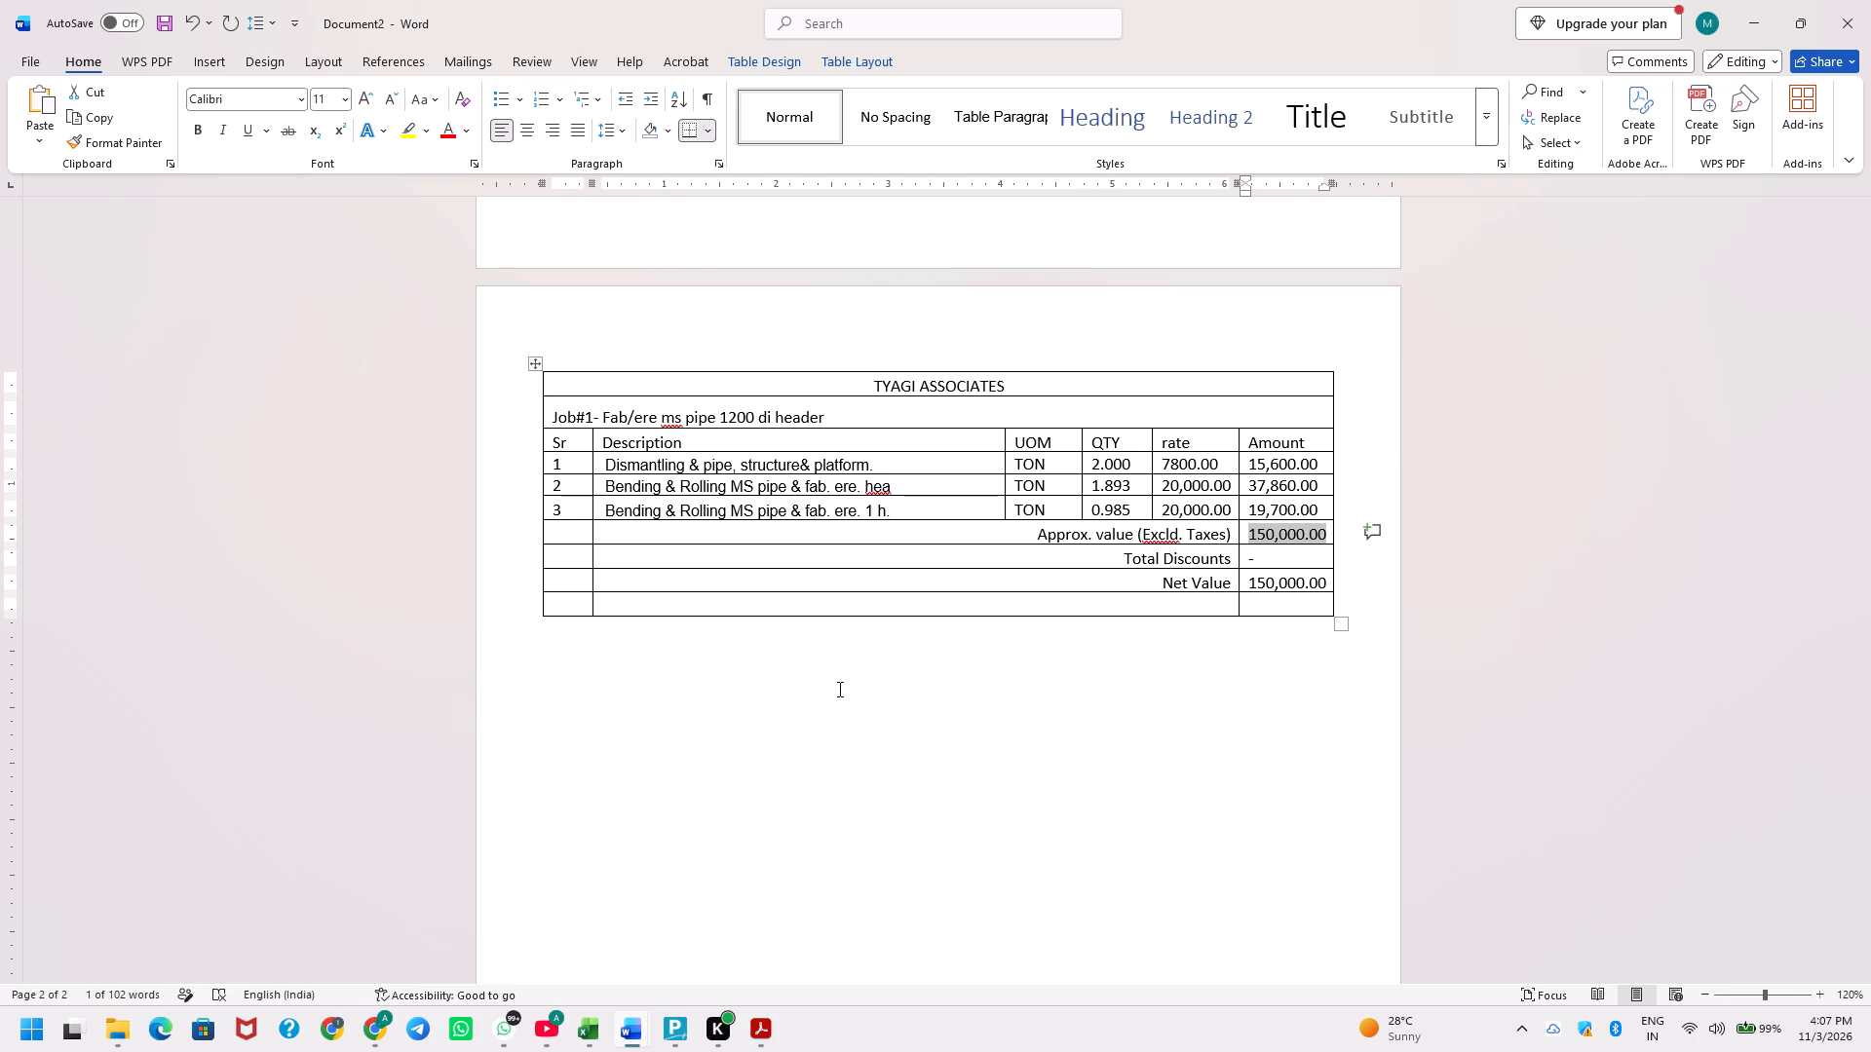
type("73,160.00")
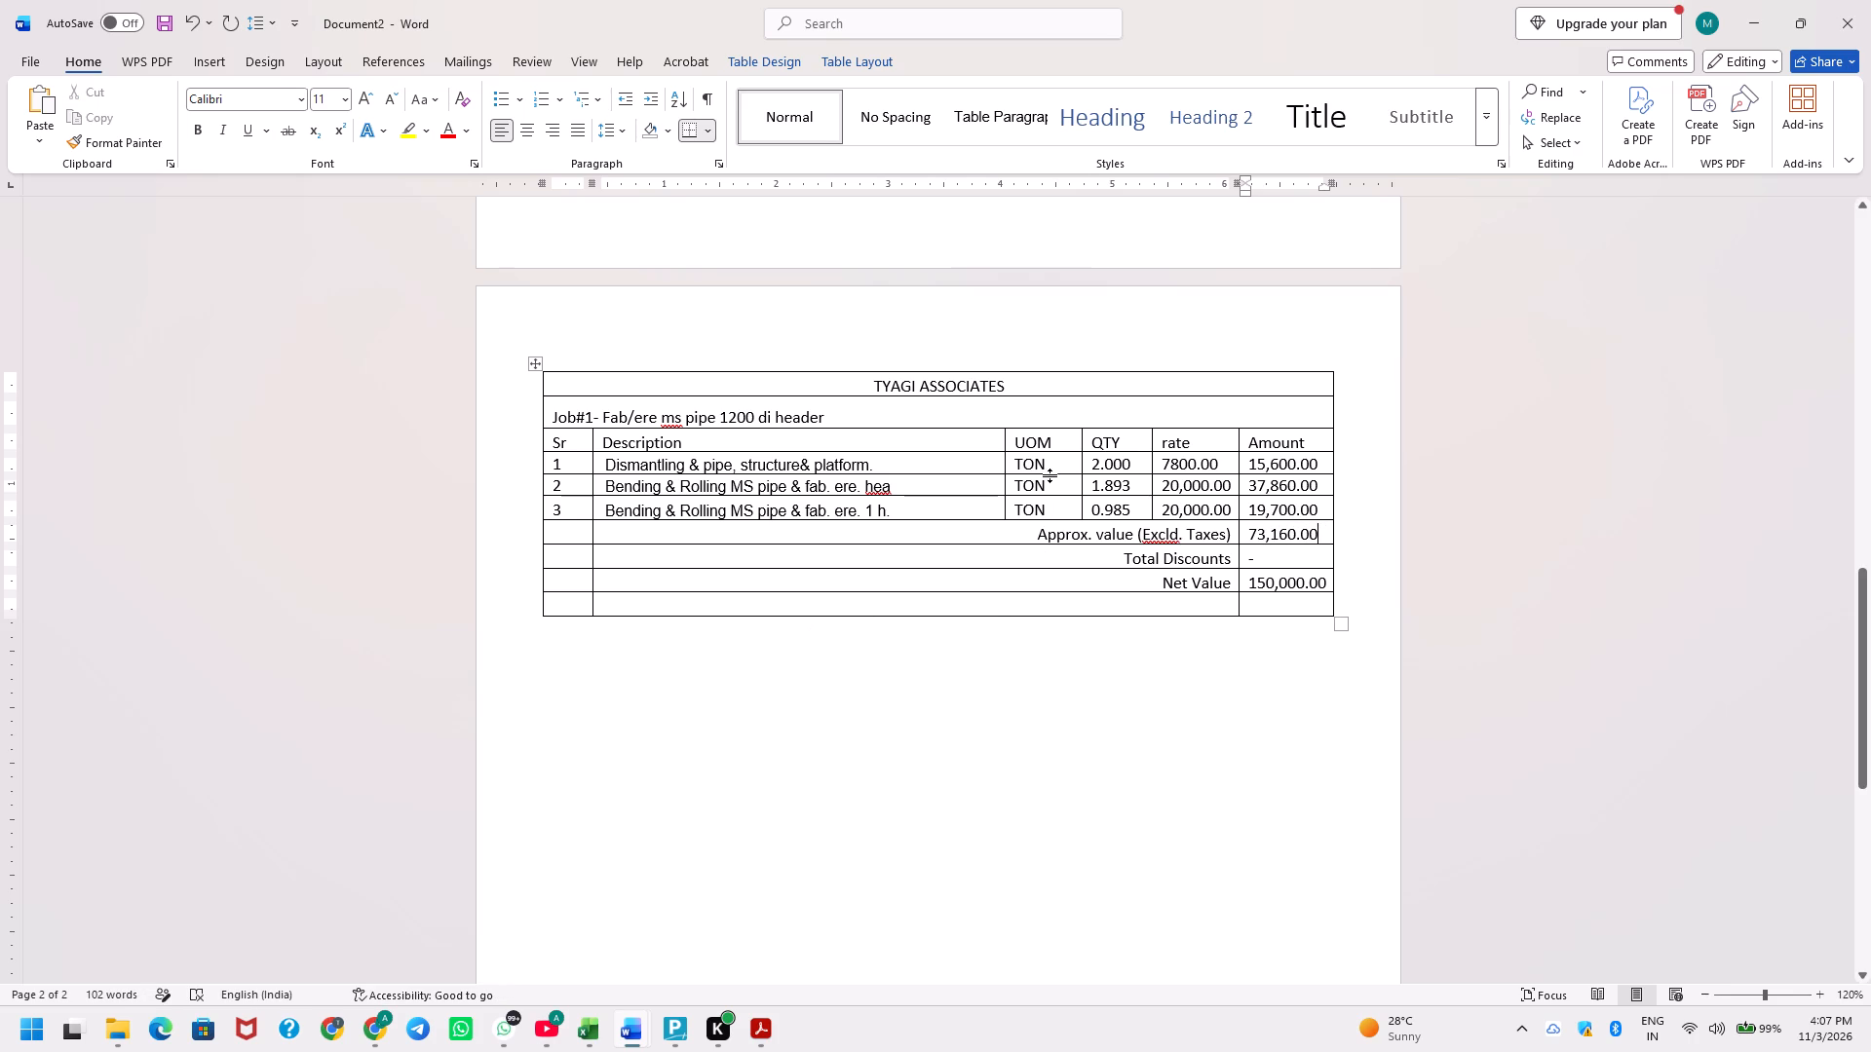
Centre the UOM, QTY, rate and Amount cells from the header row through item 3 in the ms pipe 1200 table.
left_click(1080, 471)
key("Up")
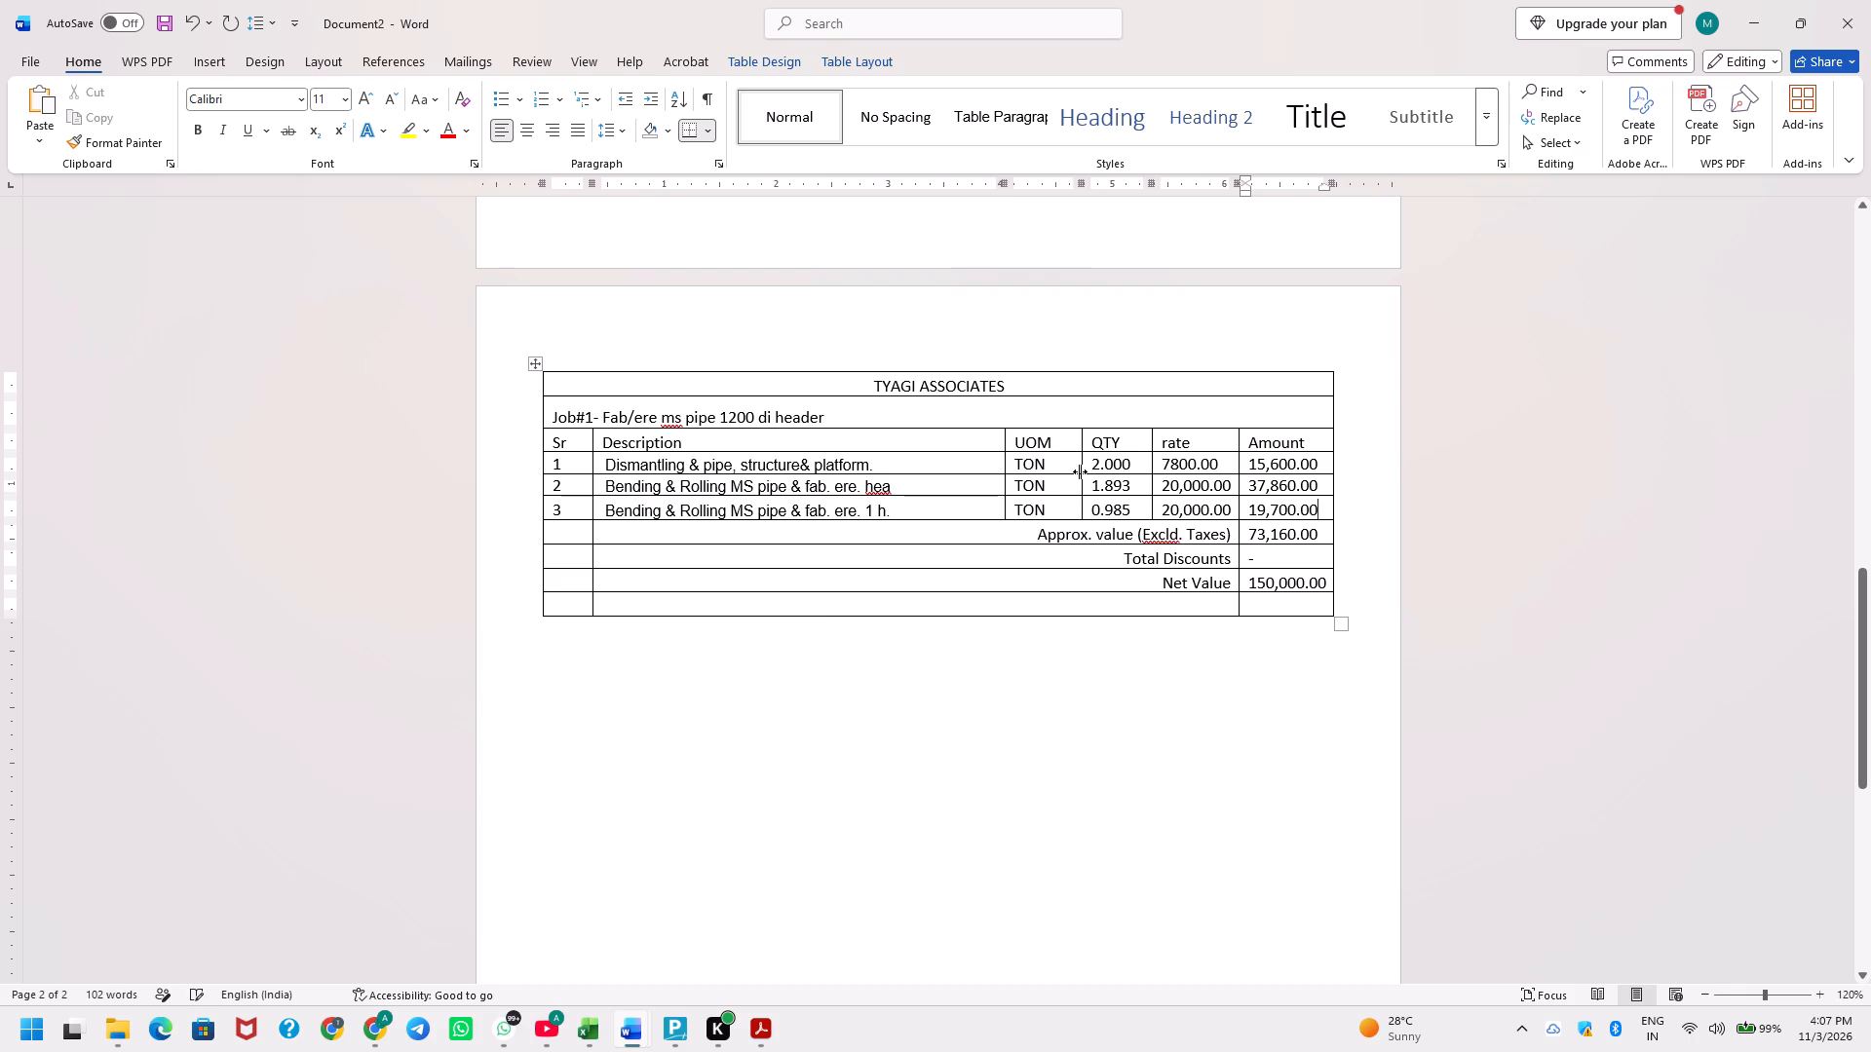
left_click(1089, 469)
key("shift+Down")
key("Left")
key("Left")
key("Left")
key("Left")
key("Left")
key("Up")
key("ctrl+shift+Down")
key("ctrl+shift+Down")
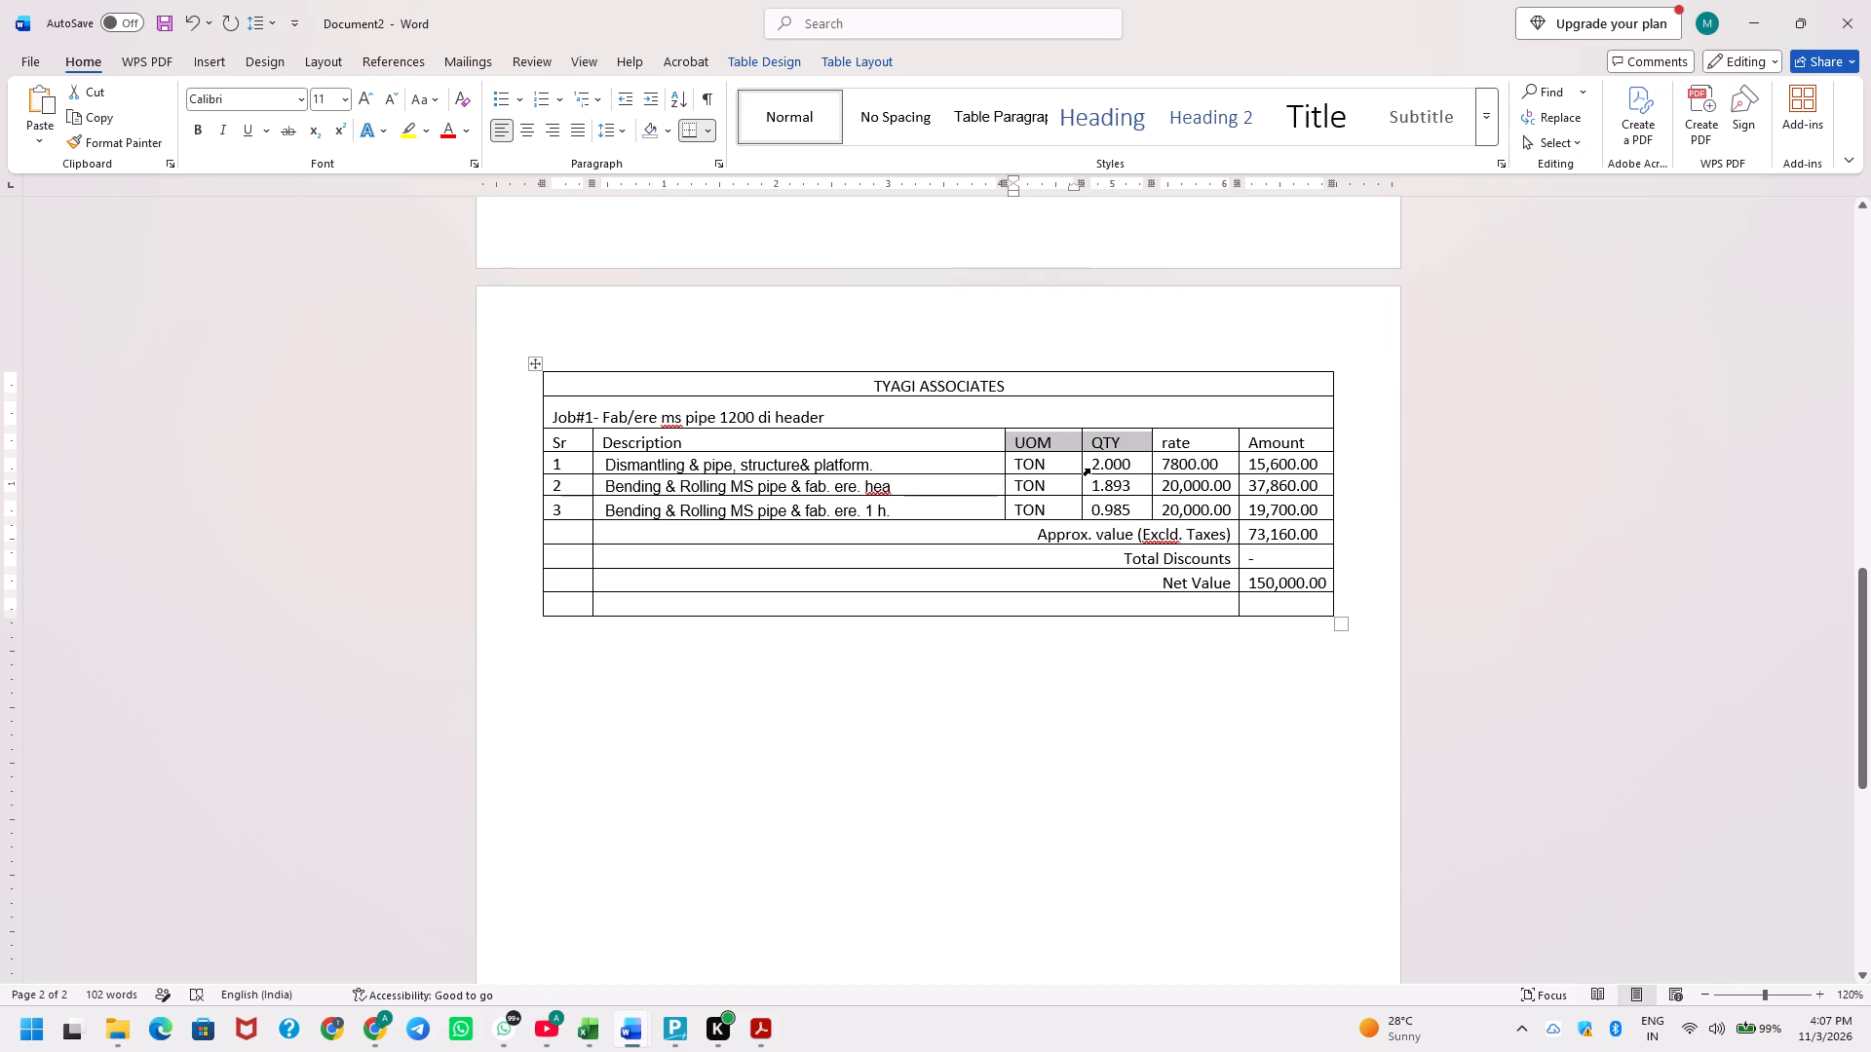
key("ctrl+shift+Down")
key("ctrl+shift+Down")
key("ctrl+shift+Down")
key("ctrl+shift+Down")
key("ctrl+shift+Down")
key("ctrl+shift+Down")
key("ctrl+shift+Down")
key("ctrl+shift+Down")
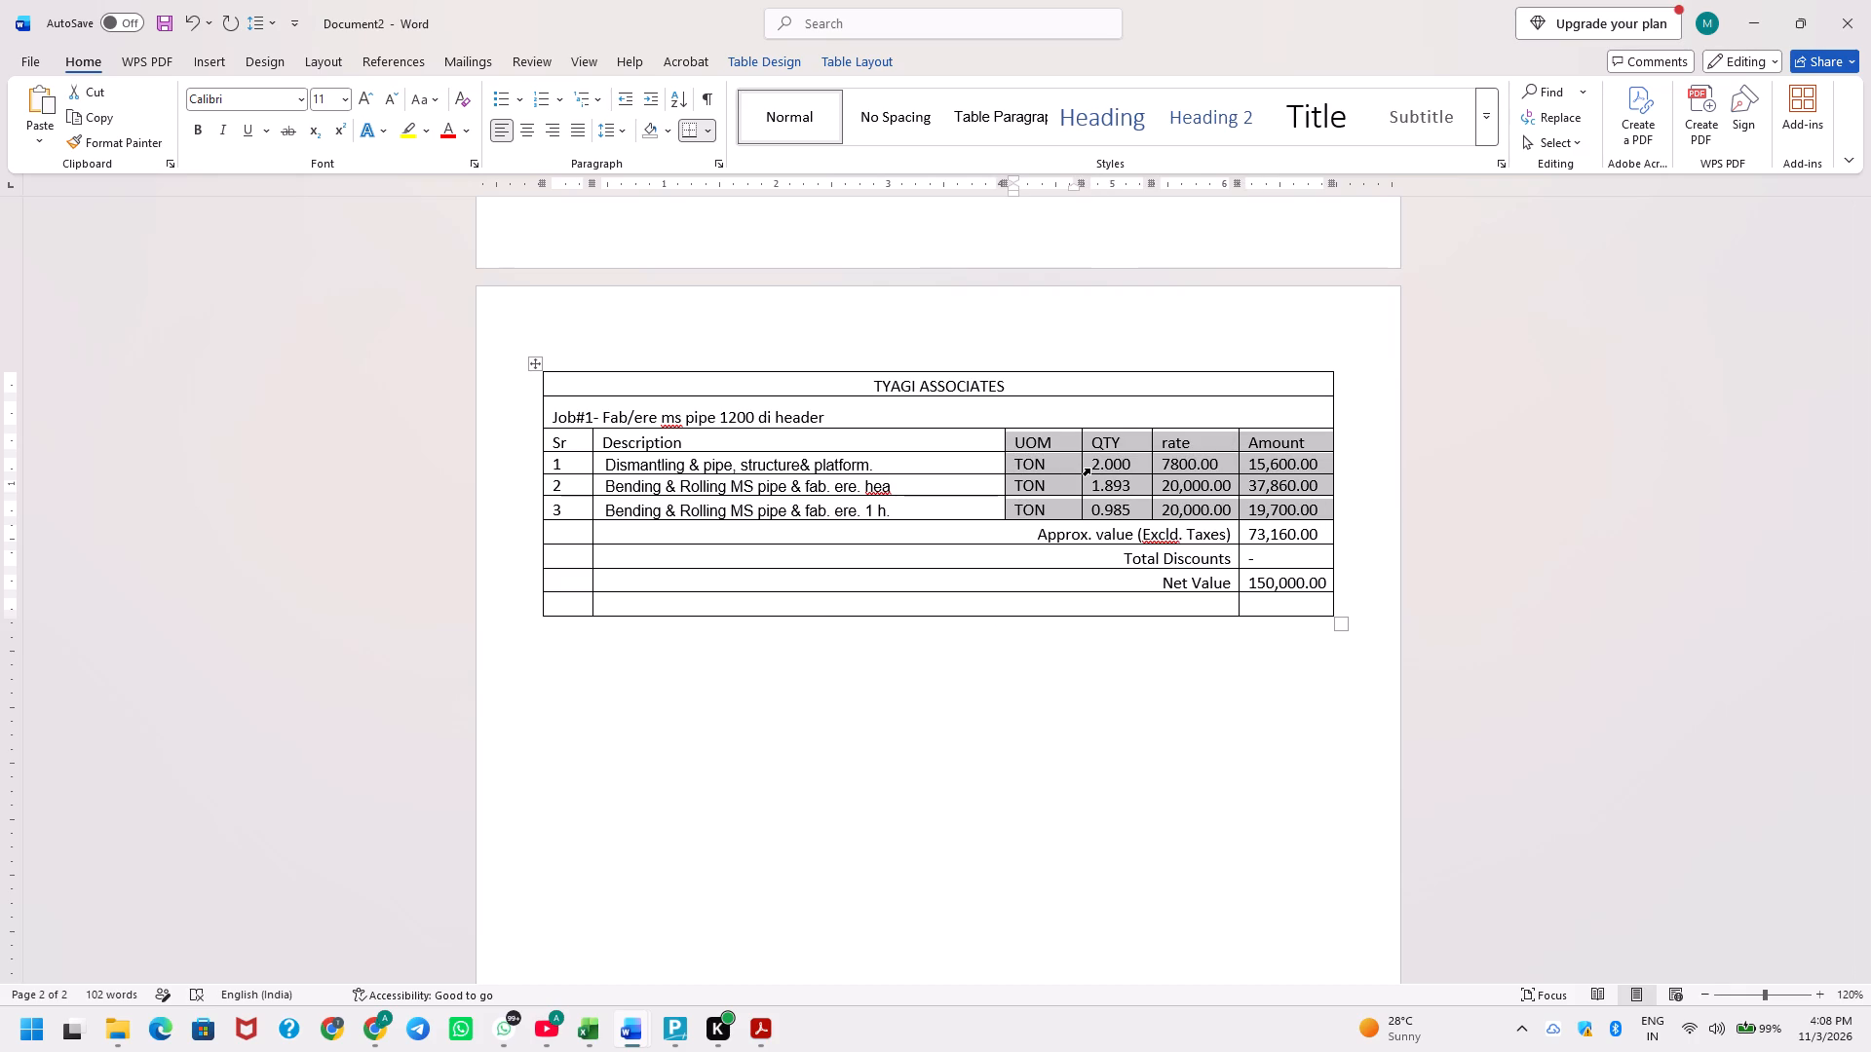
left_click(527, 131)
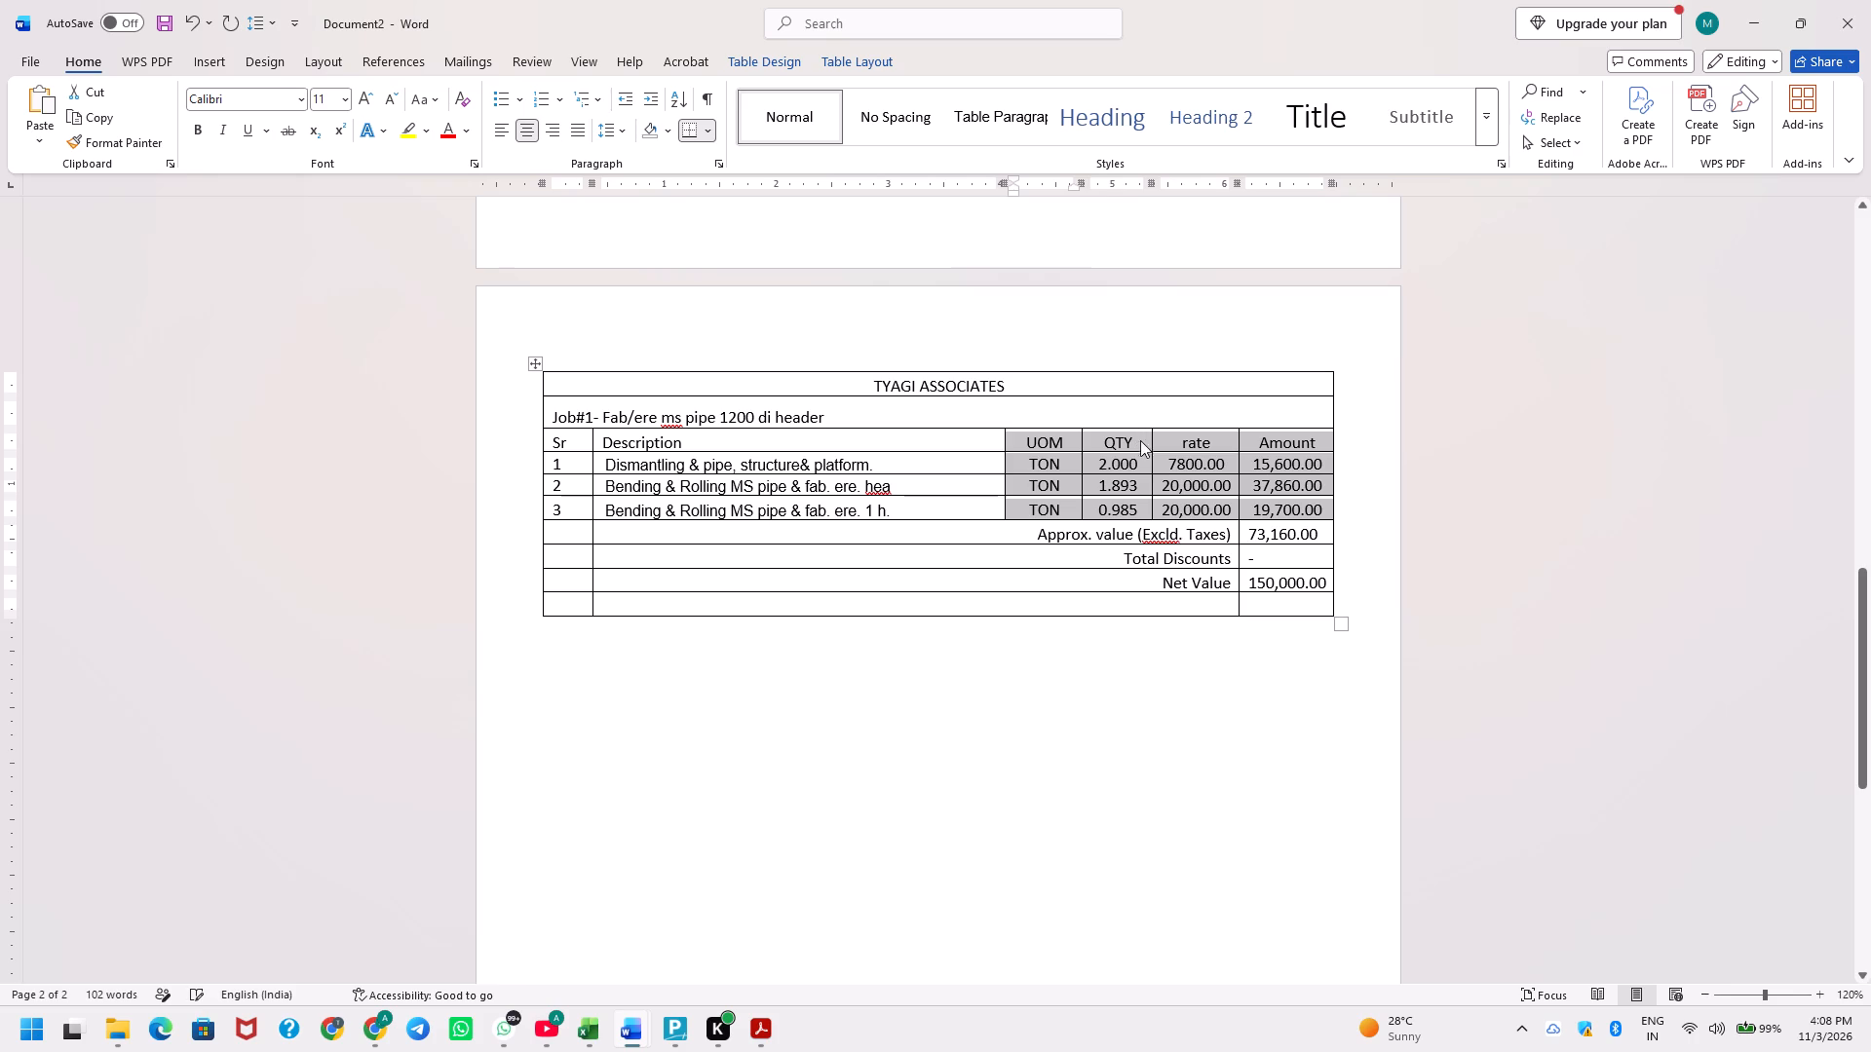
Right-align the QTY, rate and Amount cells of items 1 to 3 in the ms pipe 1200 table.
left_click(1107, 460)
key("Left")
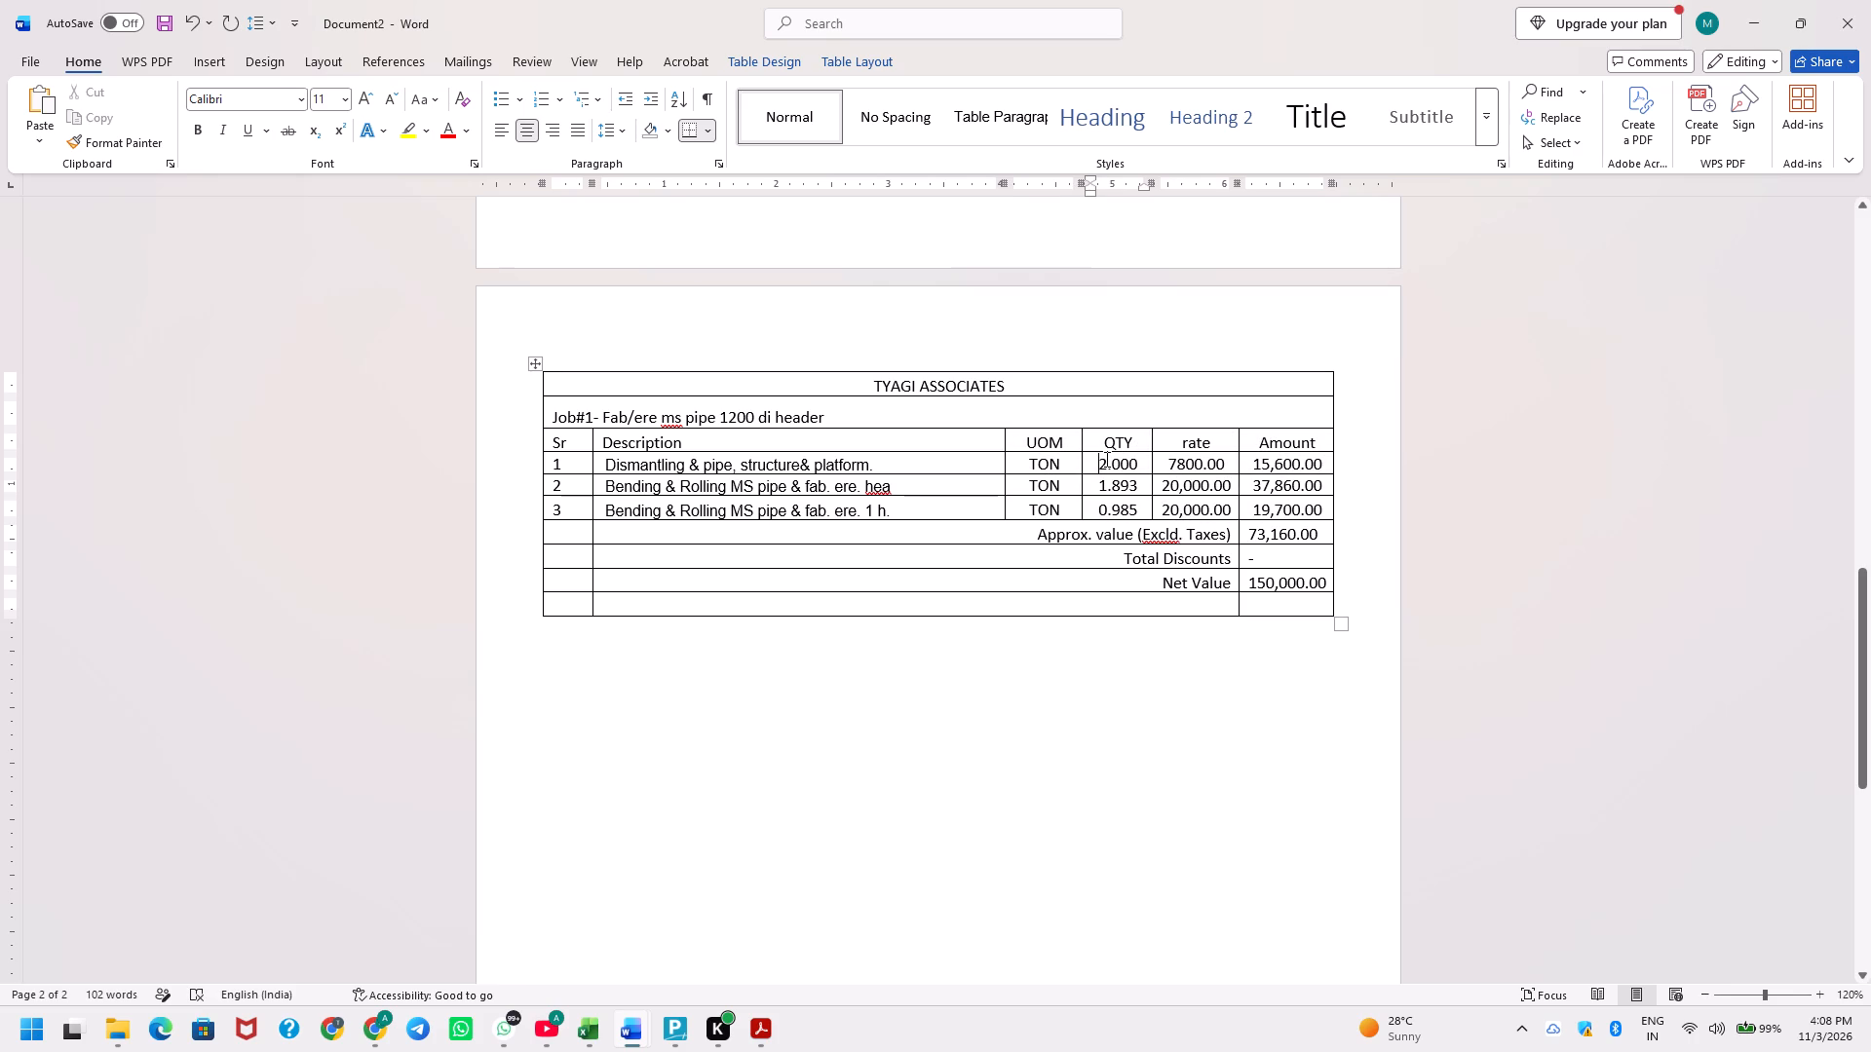
key("ctrl+shift+Down")
key("shift+Right")
key("shift+Right")
key("shift+Down")
key("shift+Down")
key("shift+Down")
key("shift+Up")
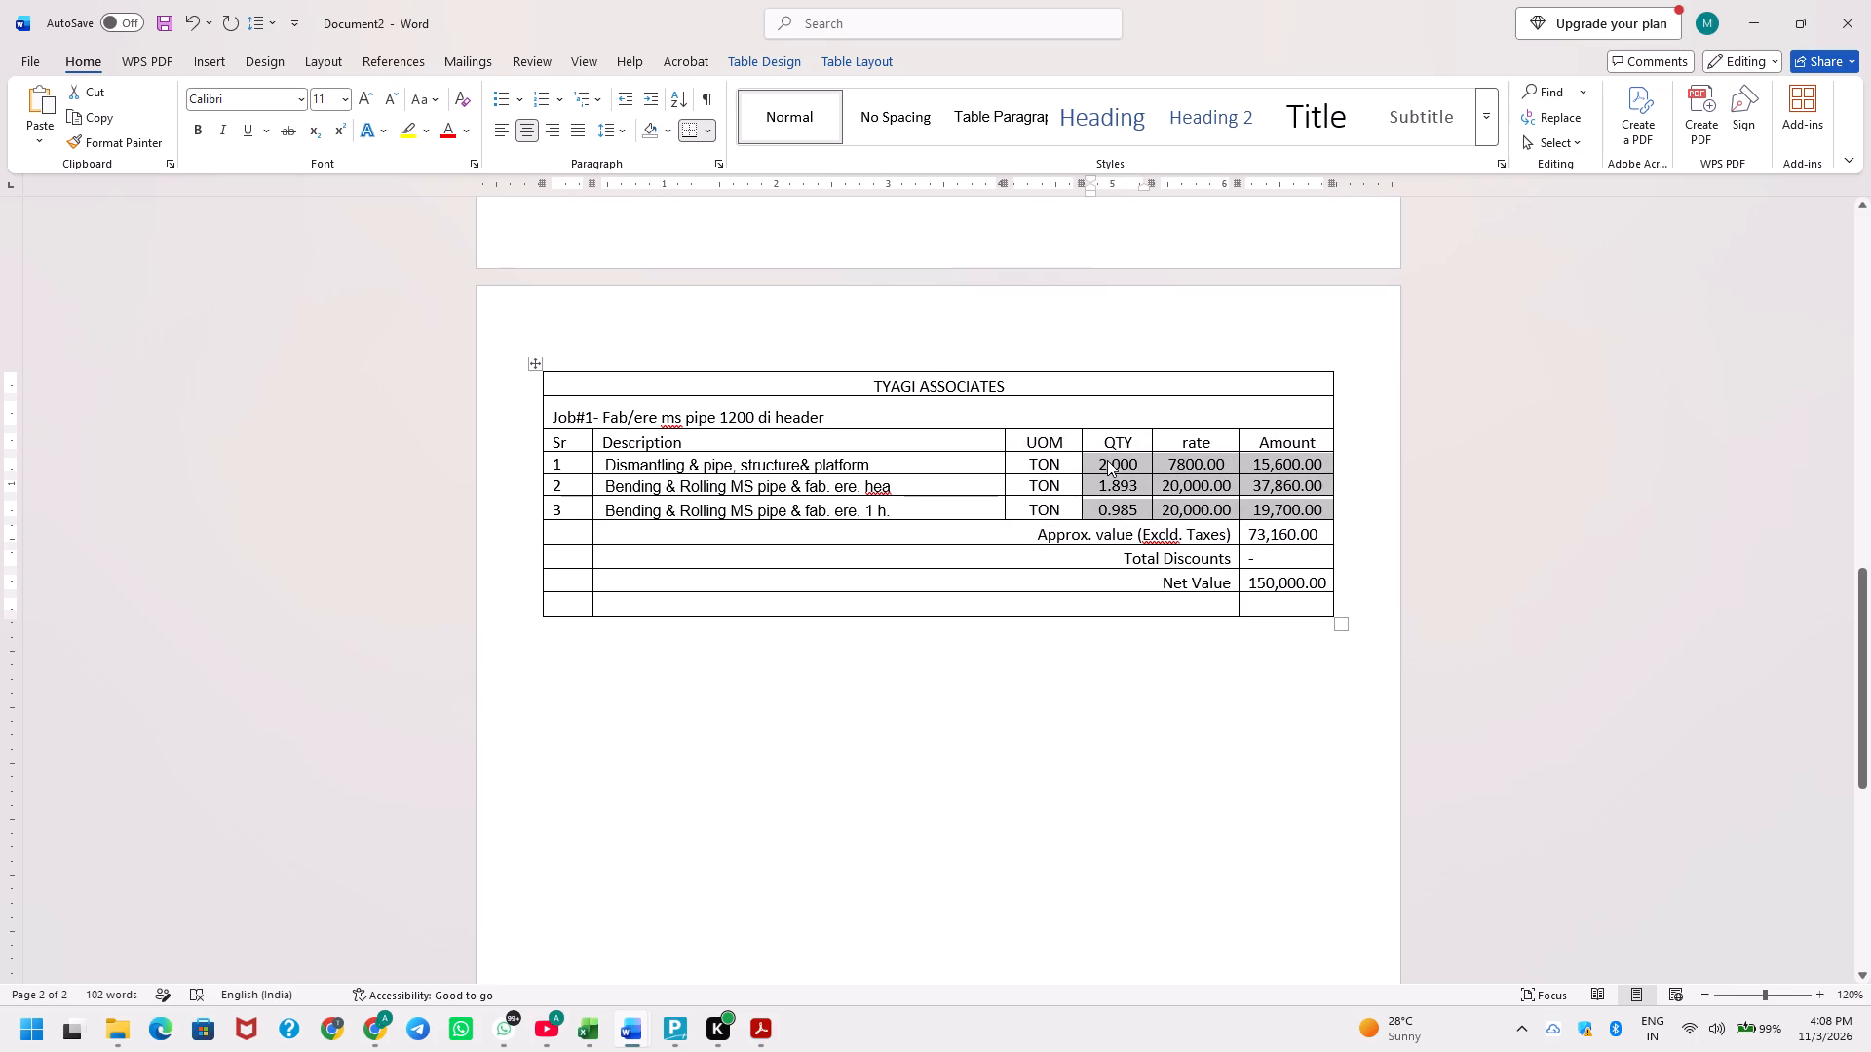
left_click(538, 119)
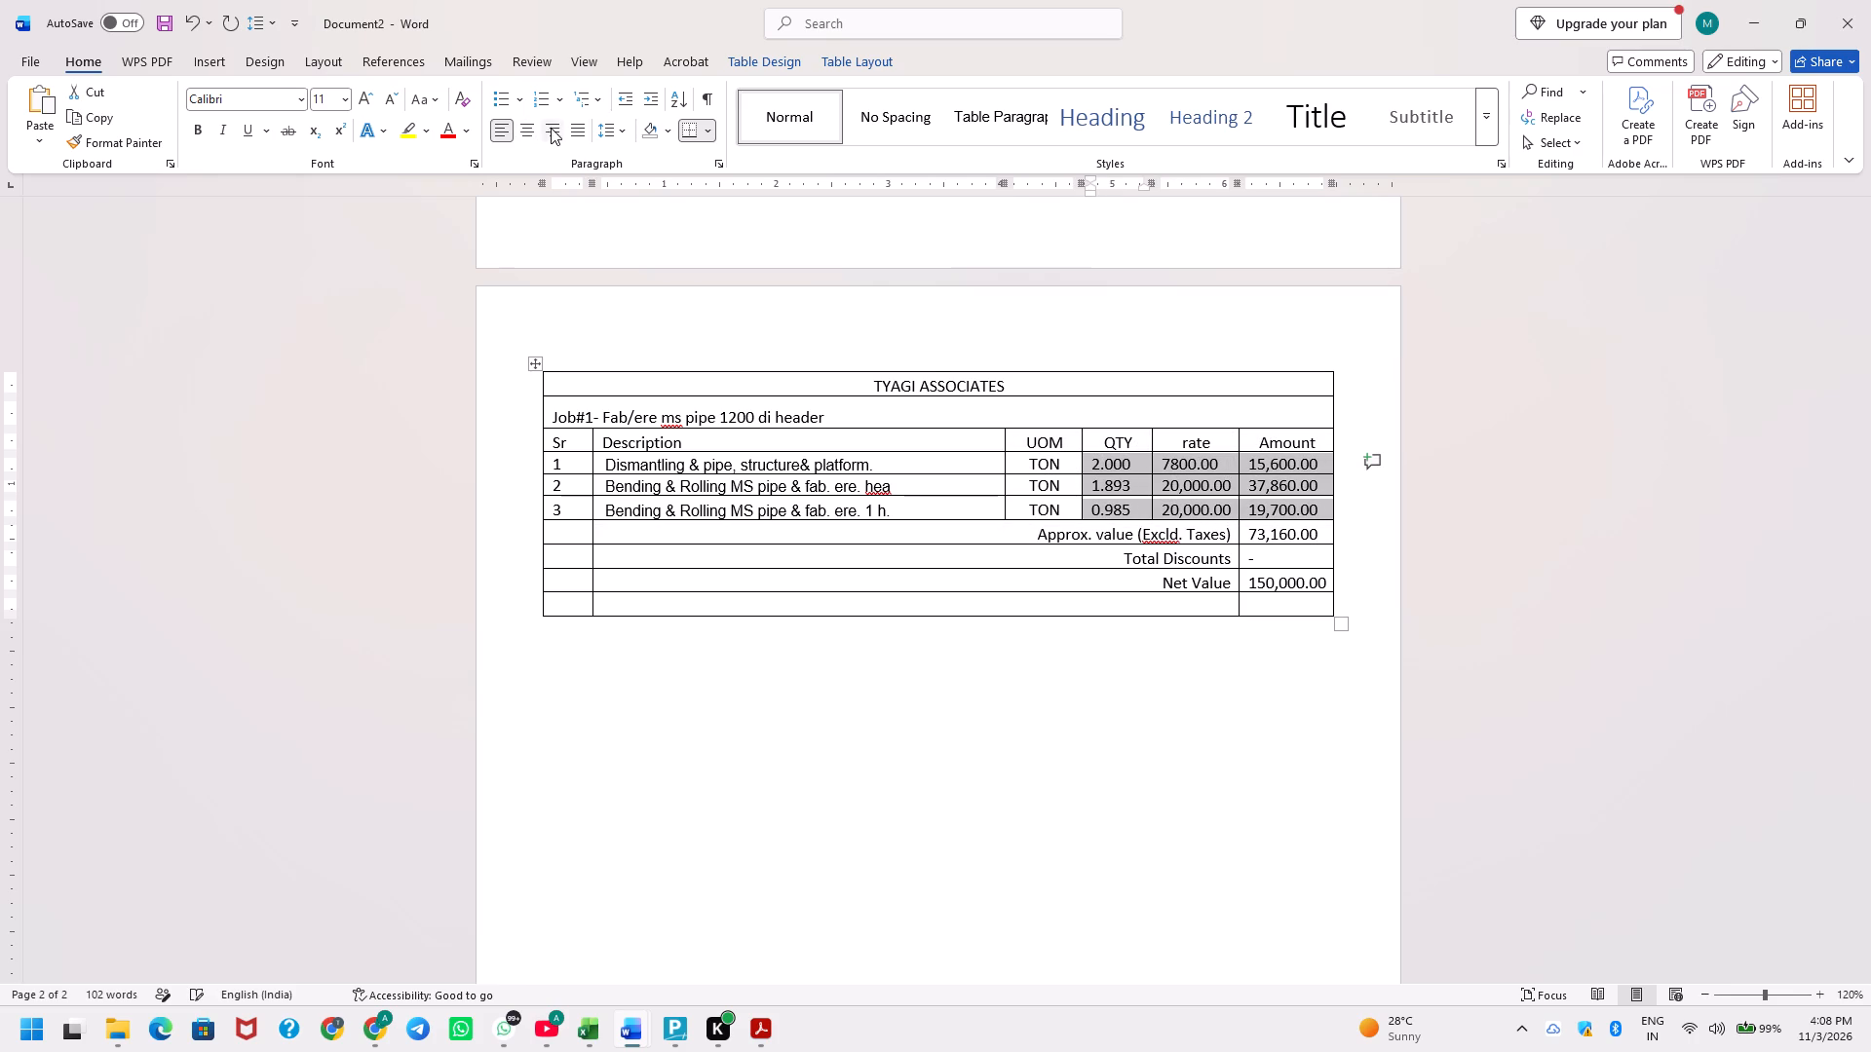
left_click(553, 129)
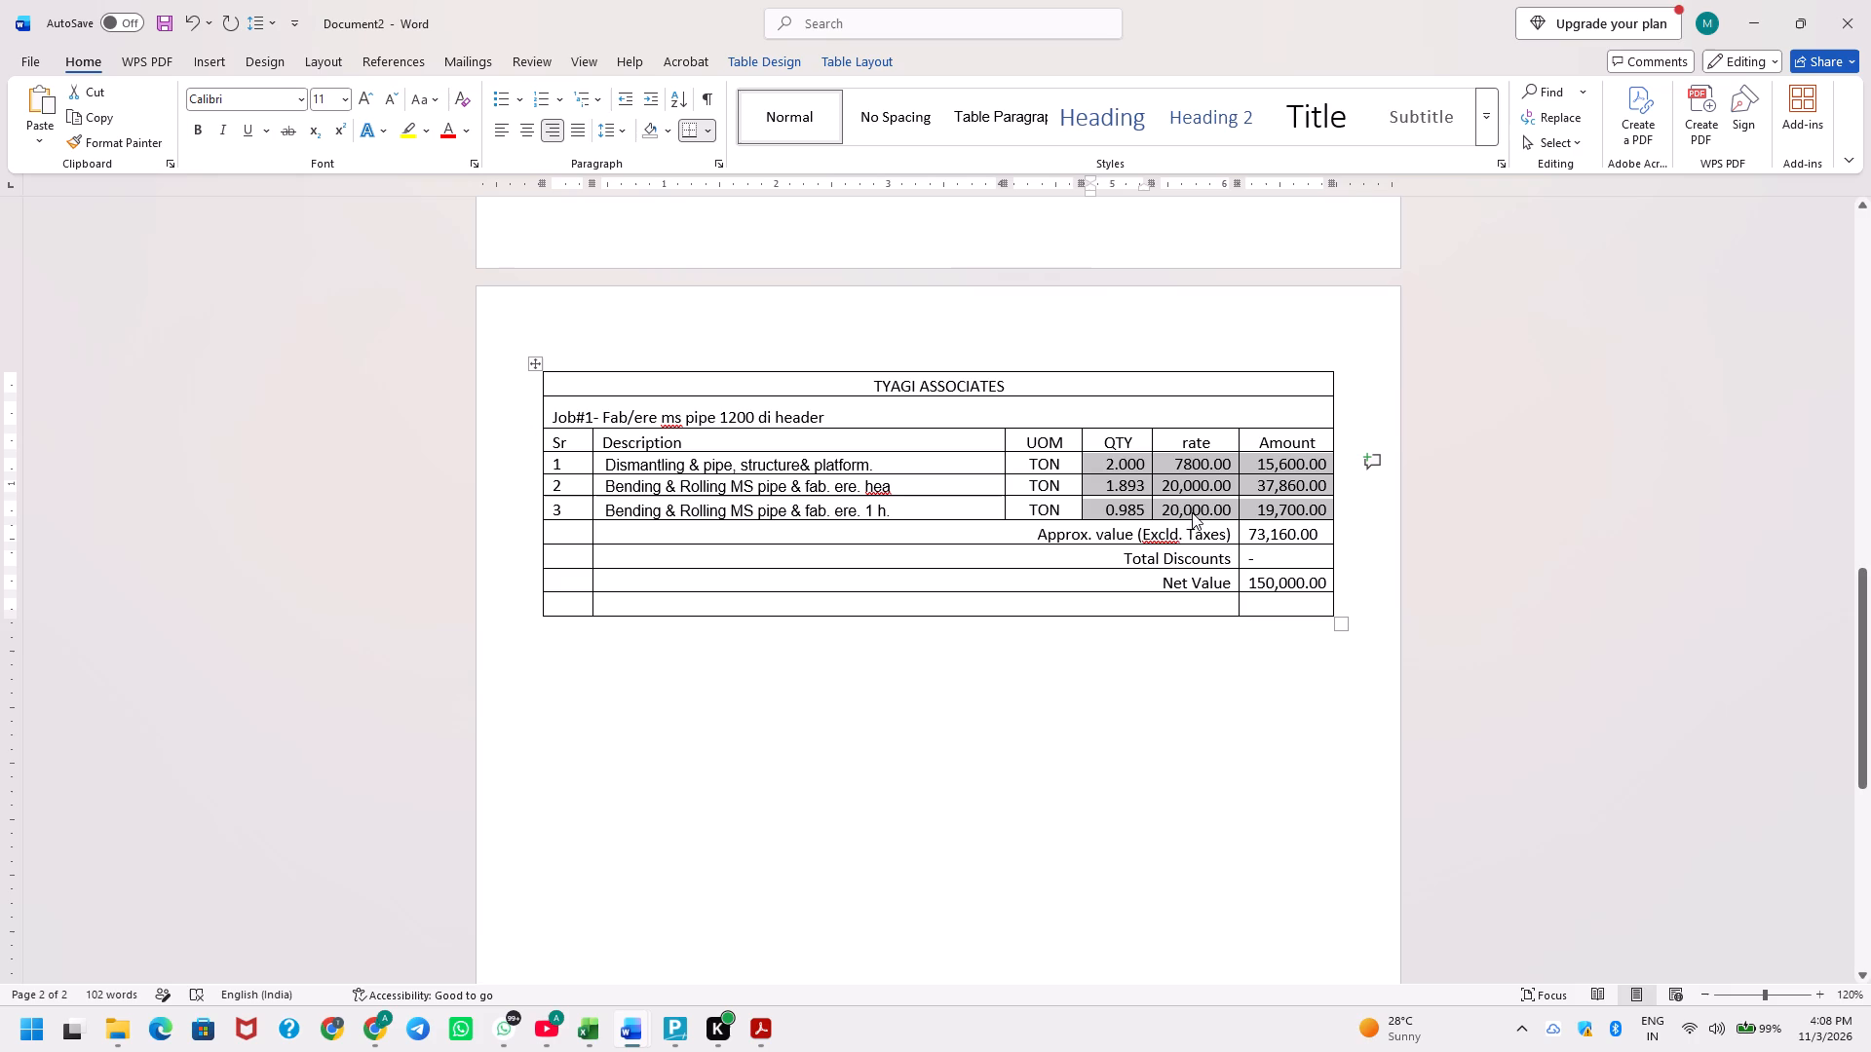
left_click(501, 132)
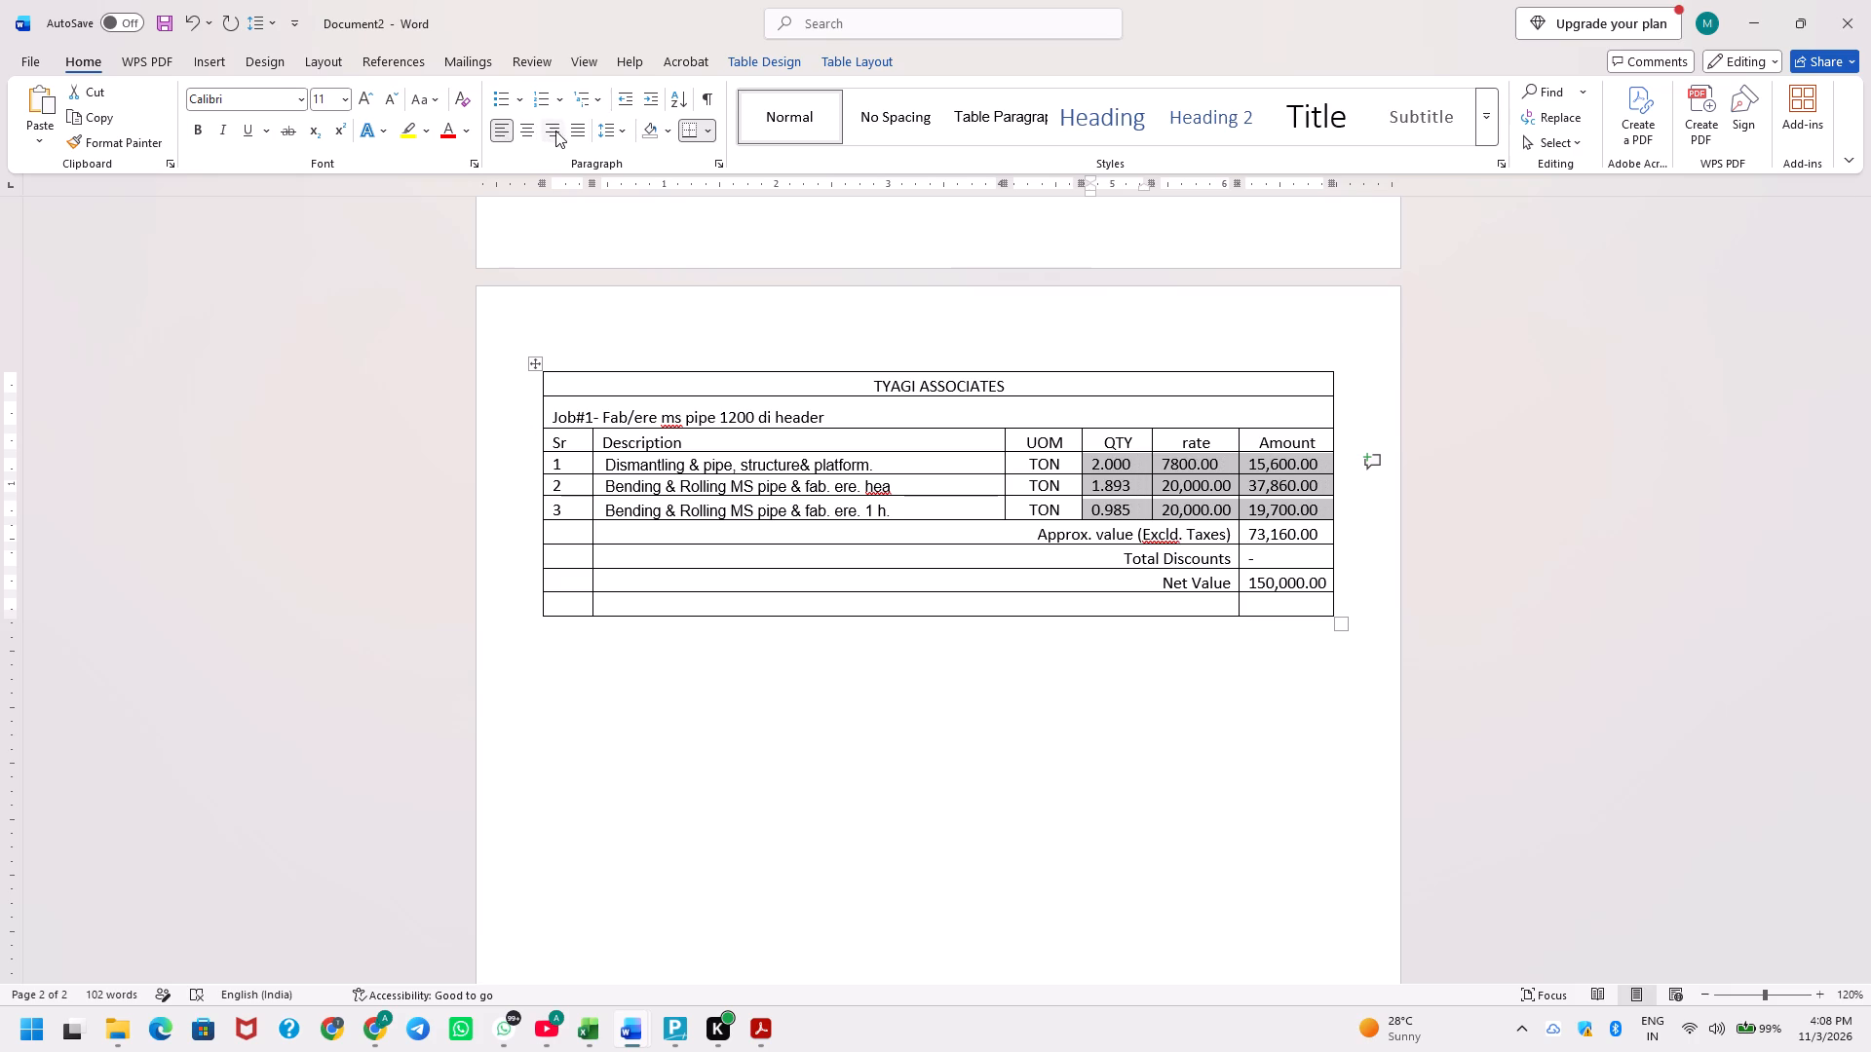
left_click(556, 131)
left_click(1166, 526)
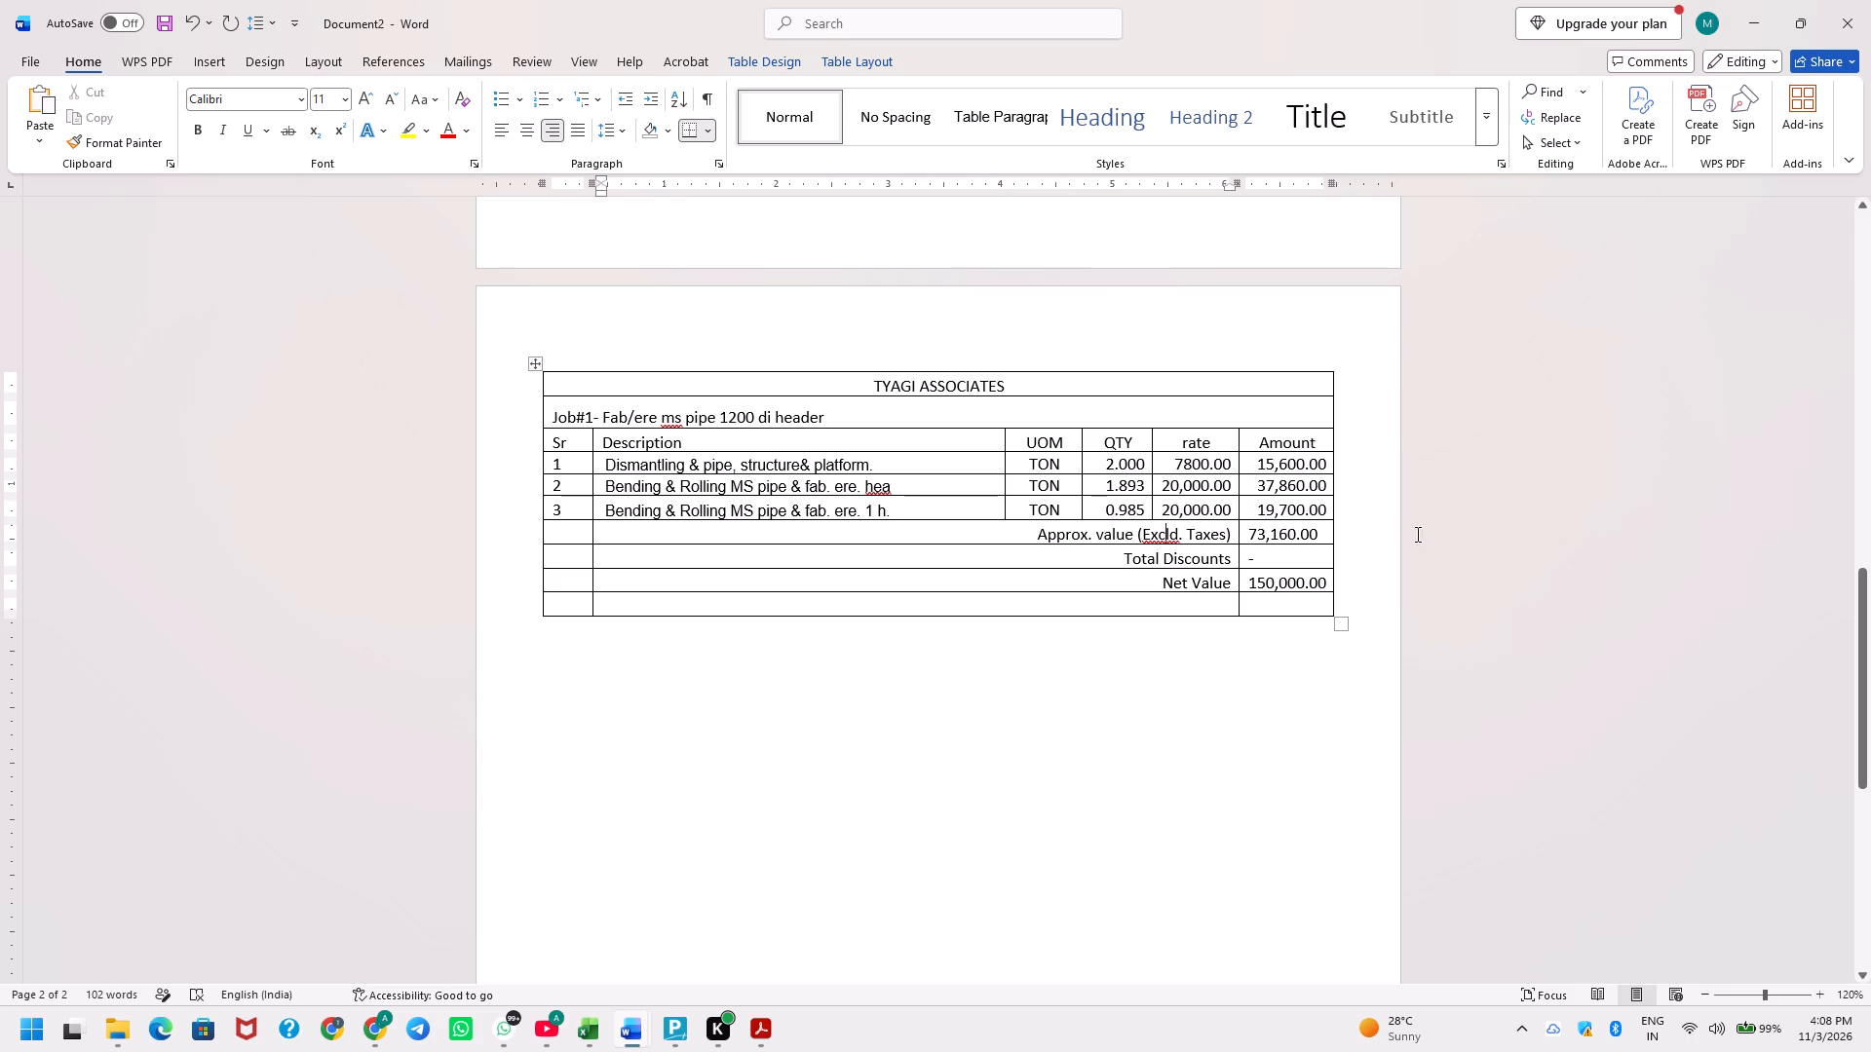
Right-align the amount cells from the Approx. value row down to the empty last row of the ms pipe 1200 table.
left_click(1263, 533)
key("Left")
key("Left")
key("shift+Down")
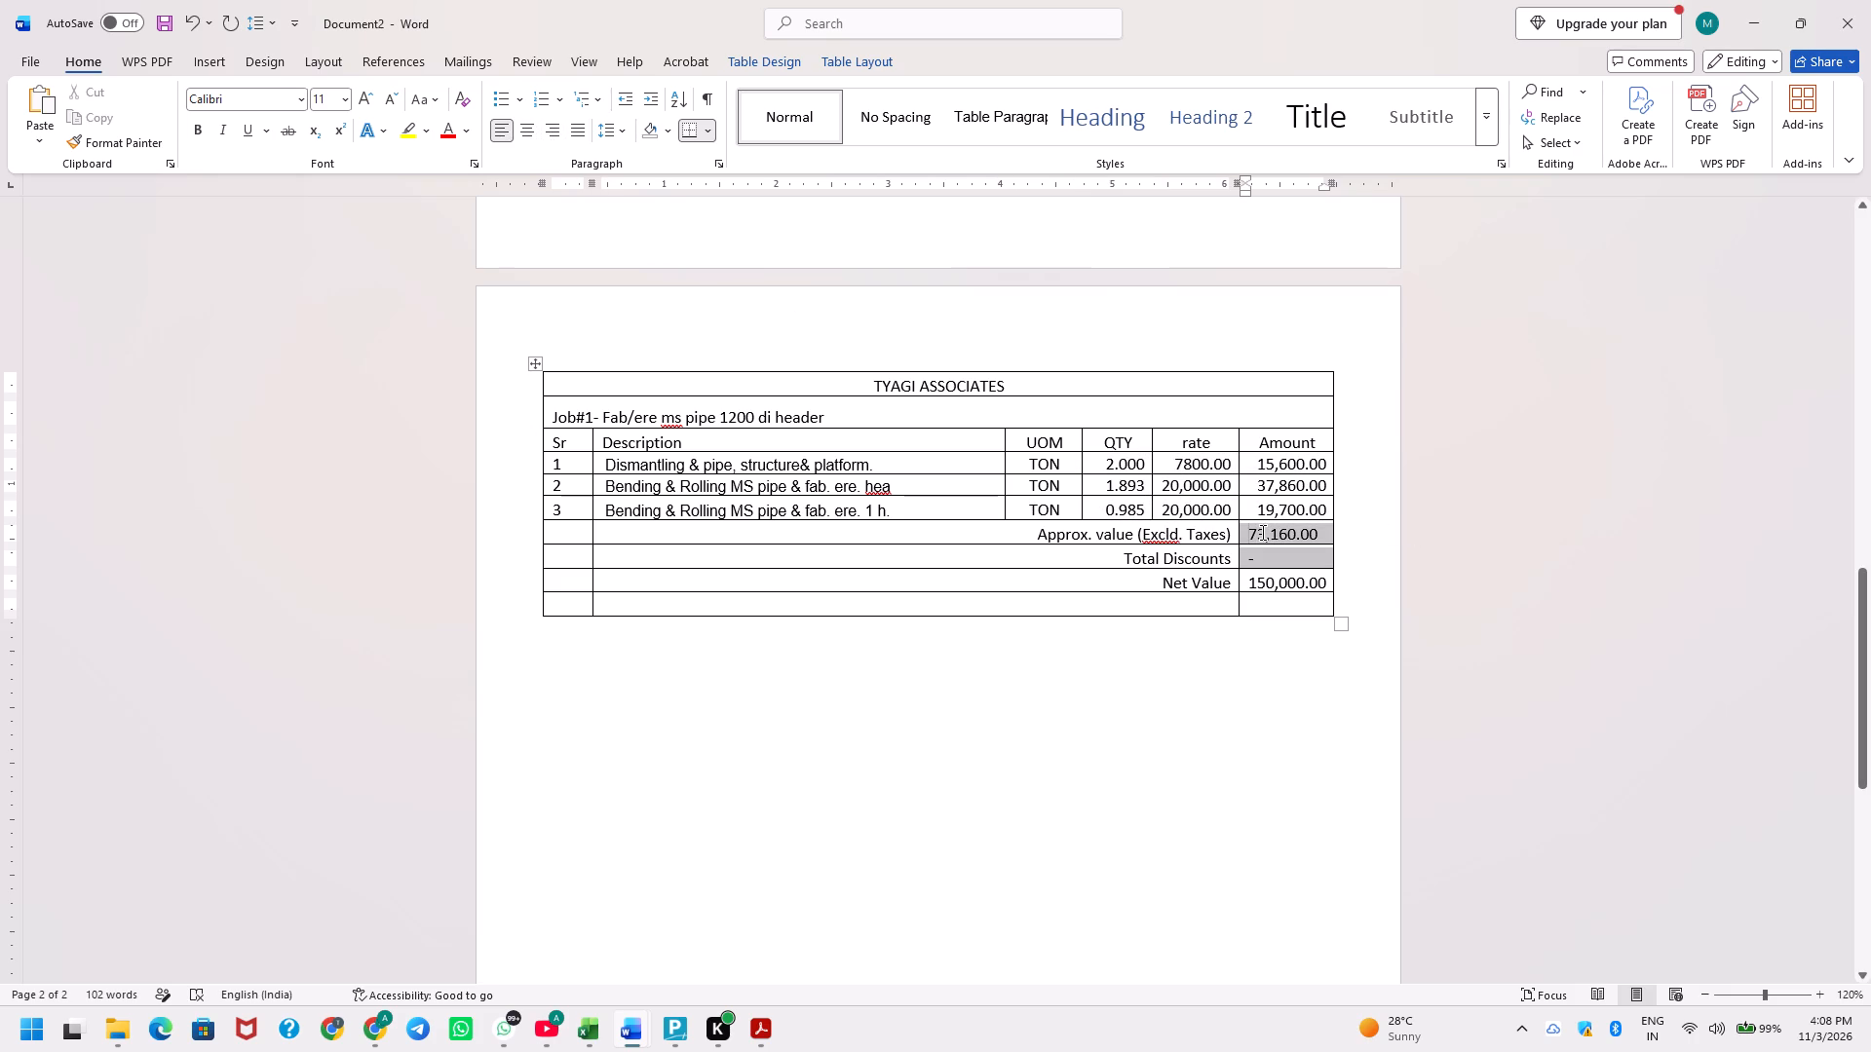
key("shift+Down")
key("shift+Down")
left_click(558, 135)
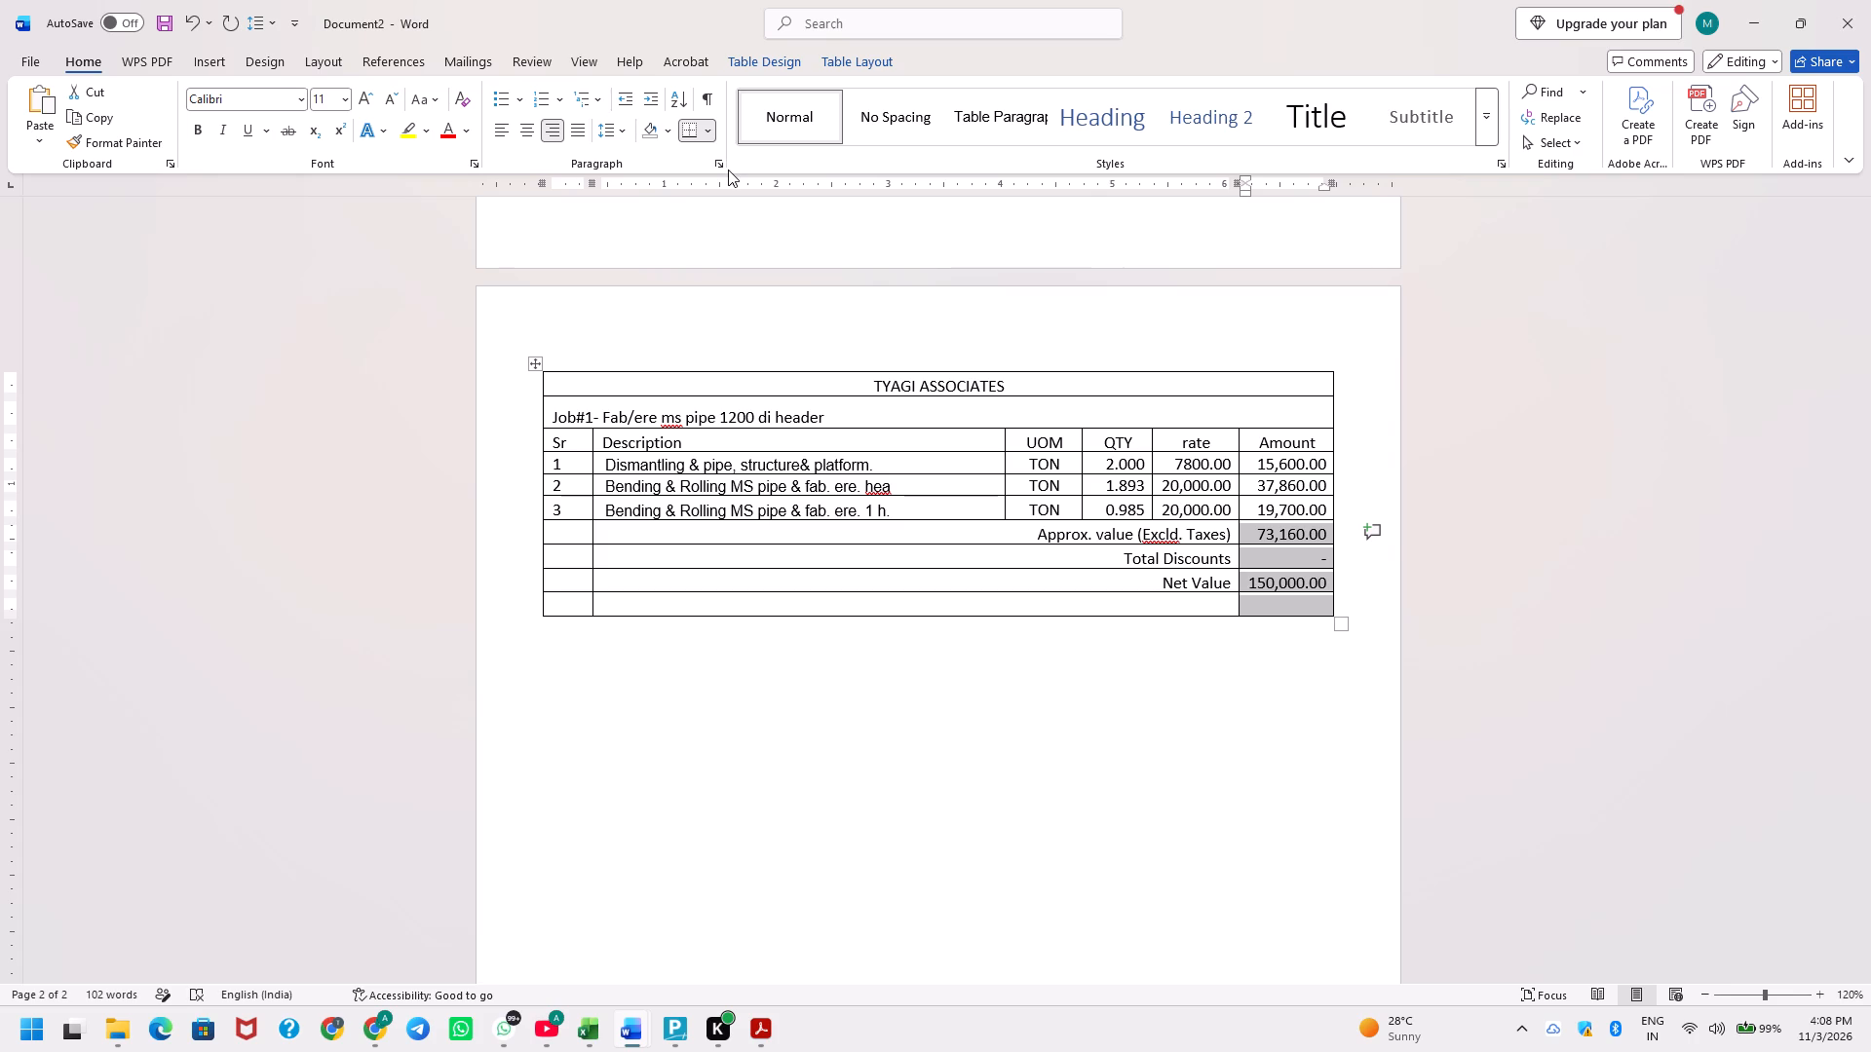
key("Down")
key("Up")
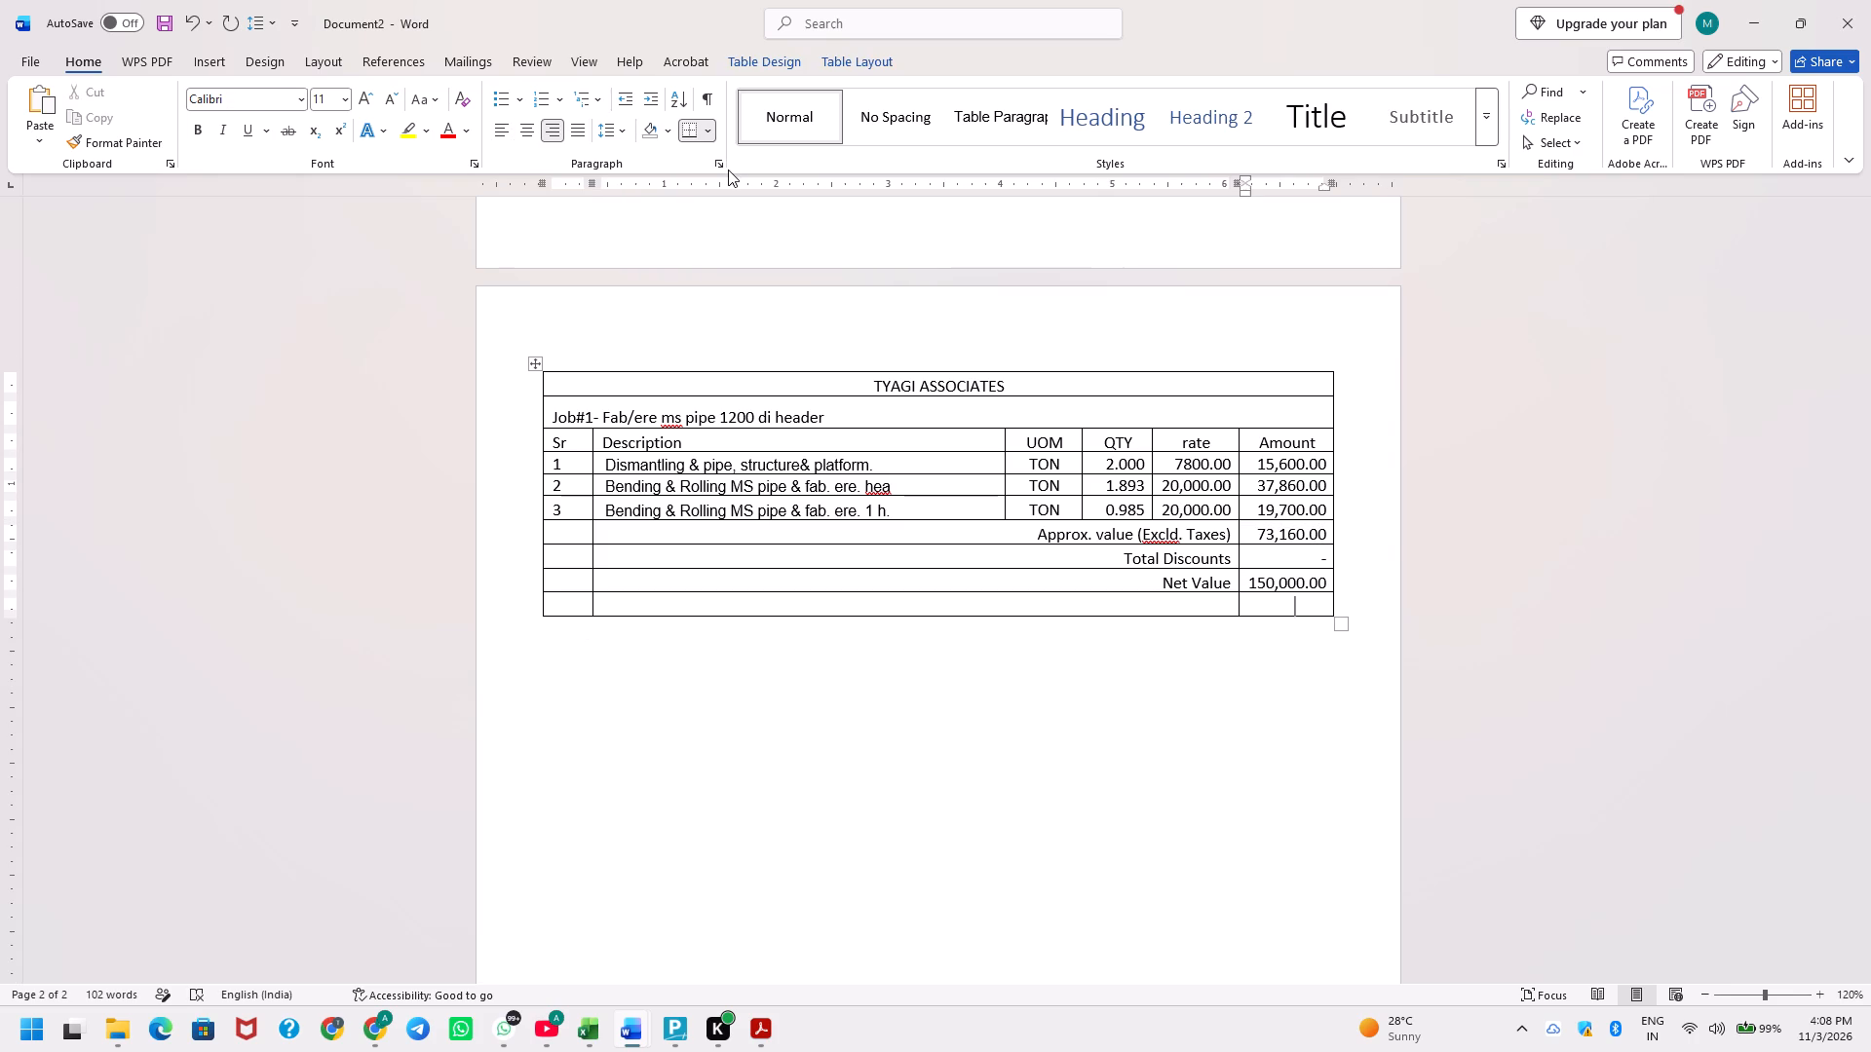
Set the Net Value amount to 73,160.00 in the ms pipe 1200 table.
left_click(1253, 582)
key("Left")
key("ctrl+shift+Right")
key("ctrl+shift+Right")
key("ctrl+shift+Right")
key("ctrl+shift+Right")
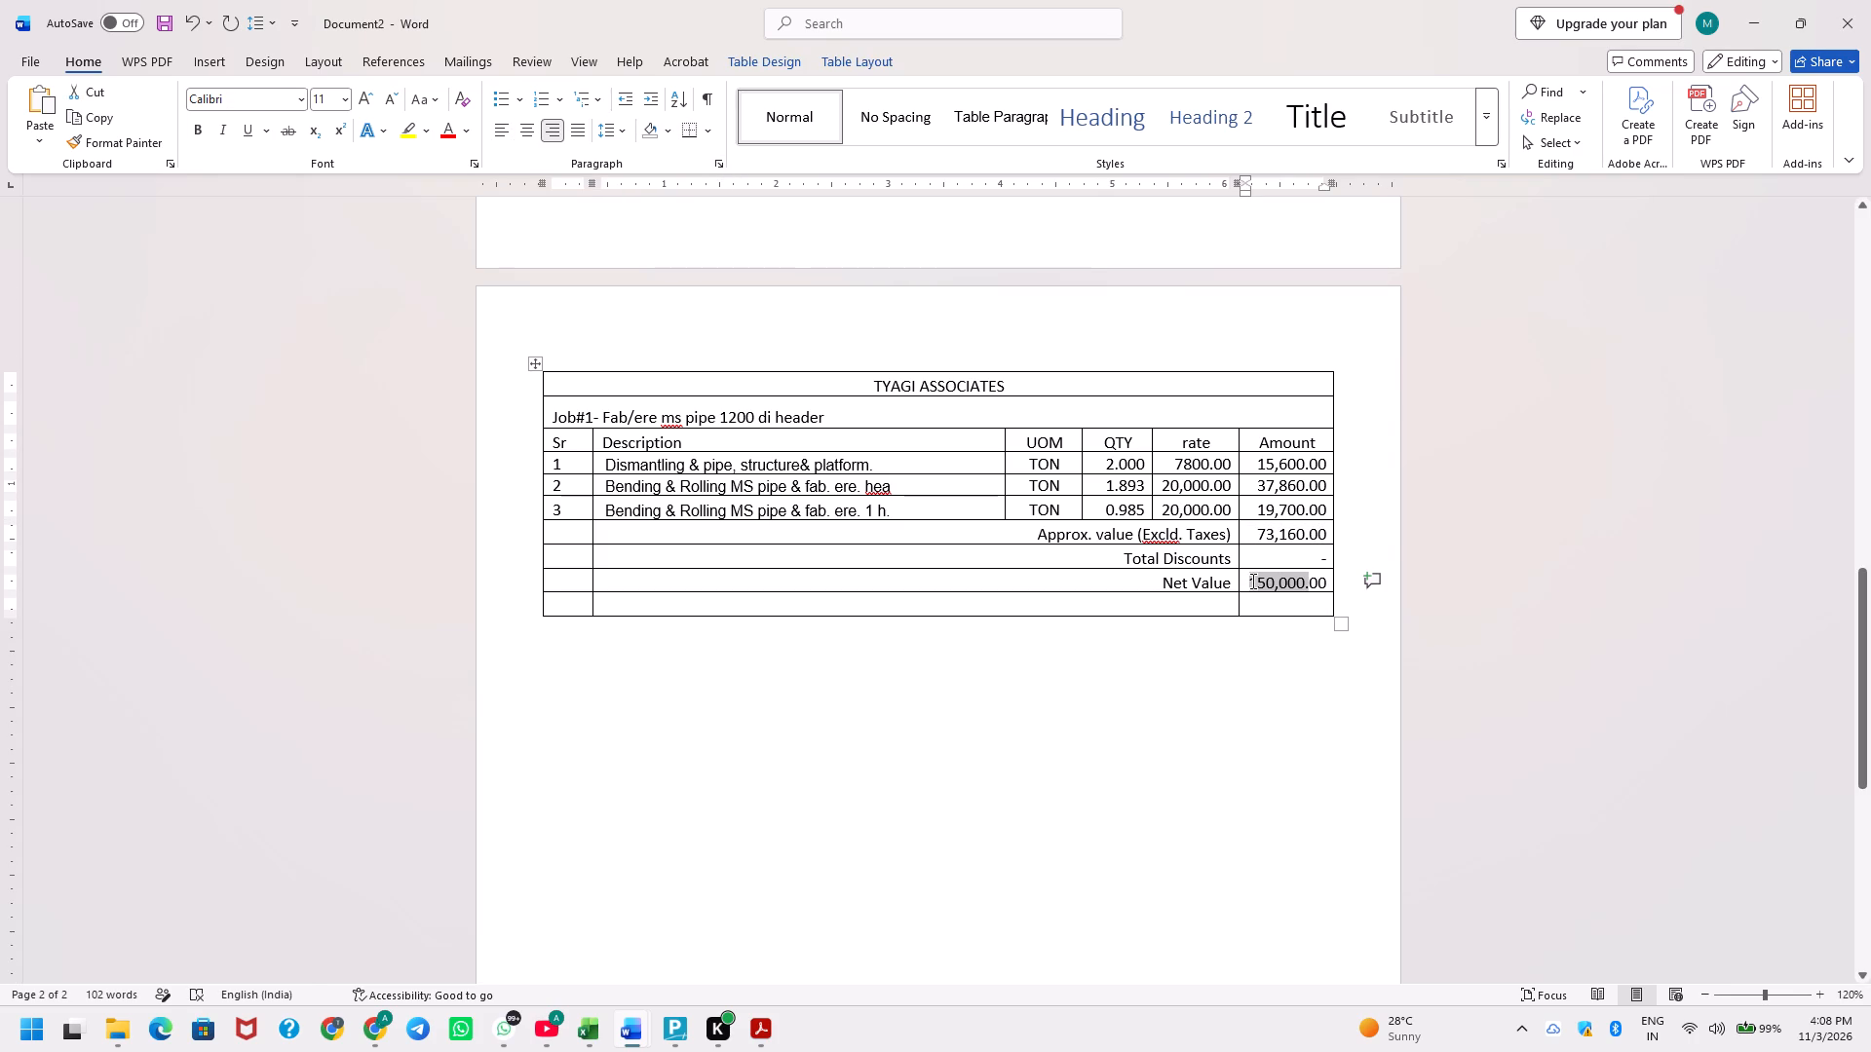
key("ctrl+shift+Left")
type("73")
type(",160")
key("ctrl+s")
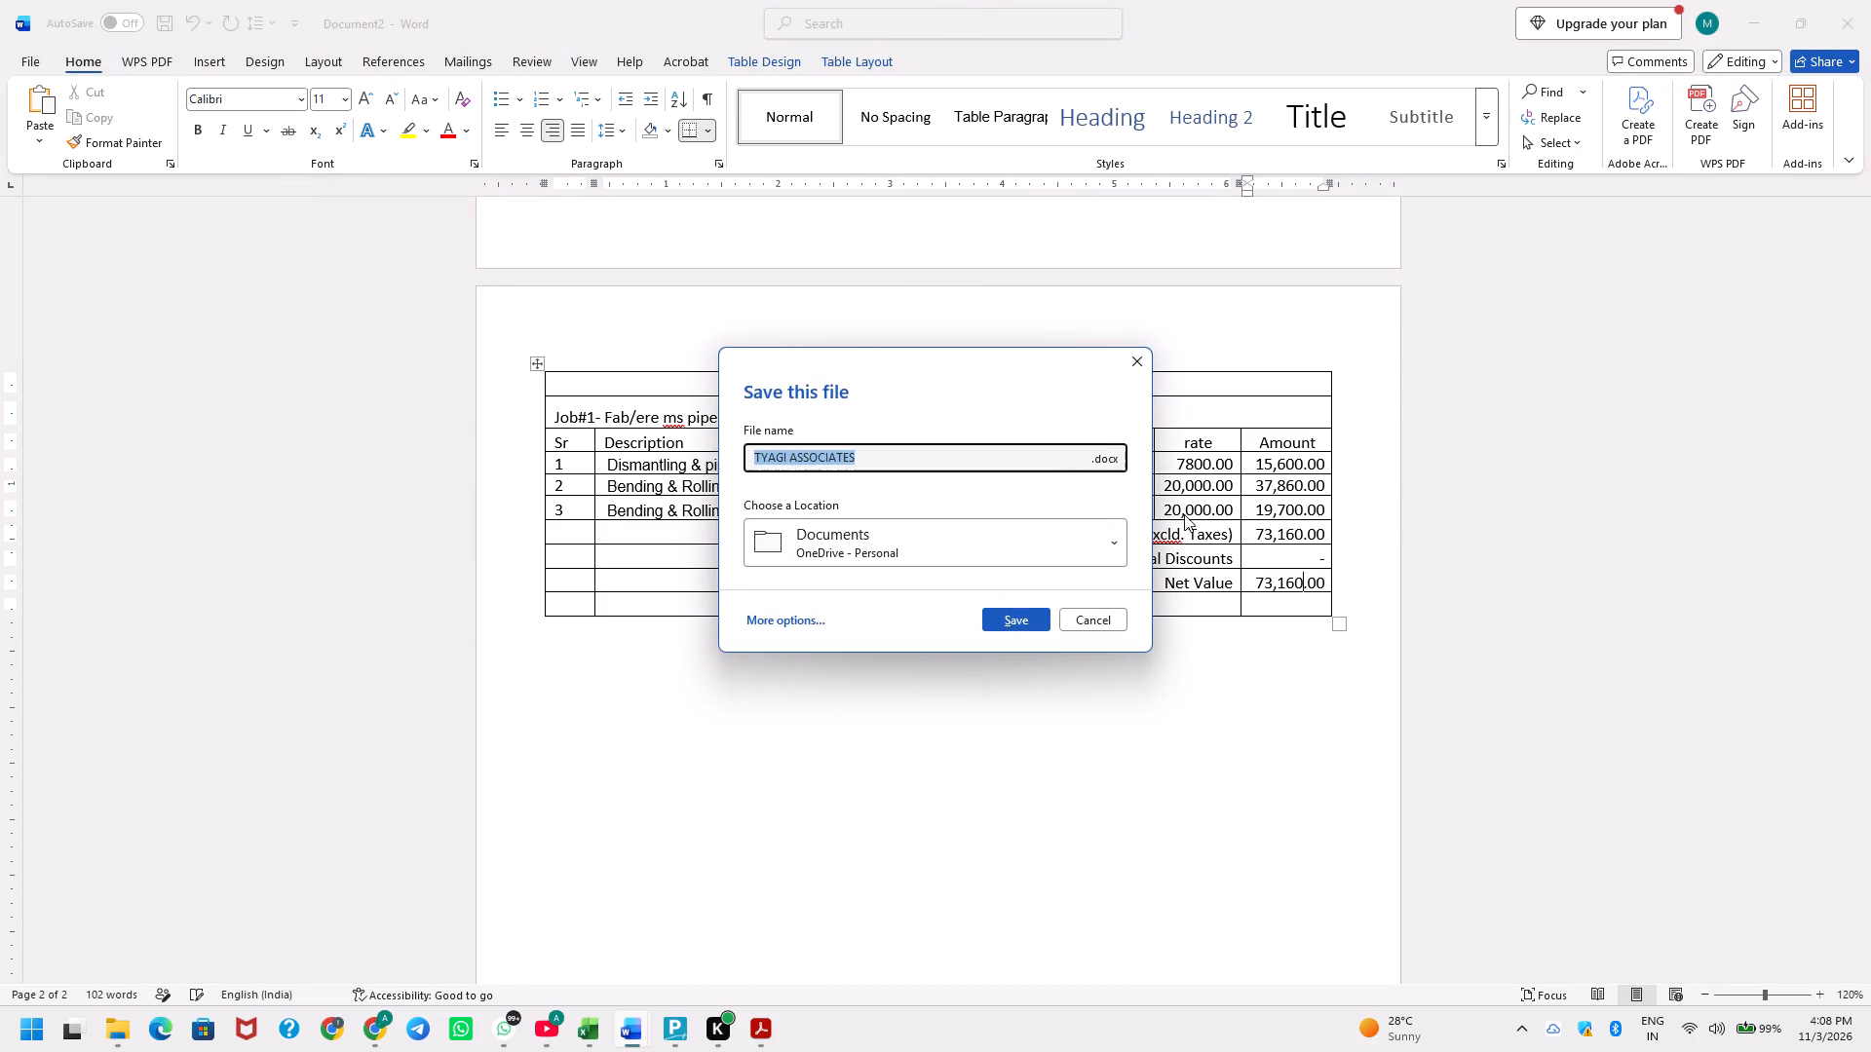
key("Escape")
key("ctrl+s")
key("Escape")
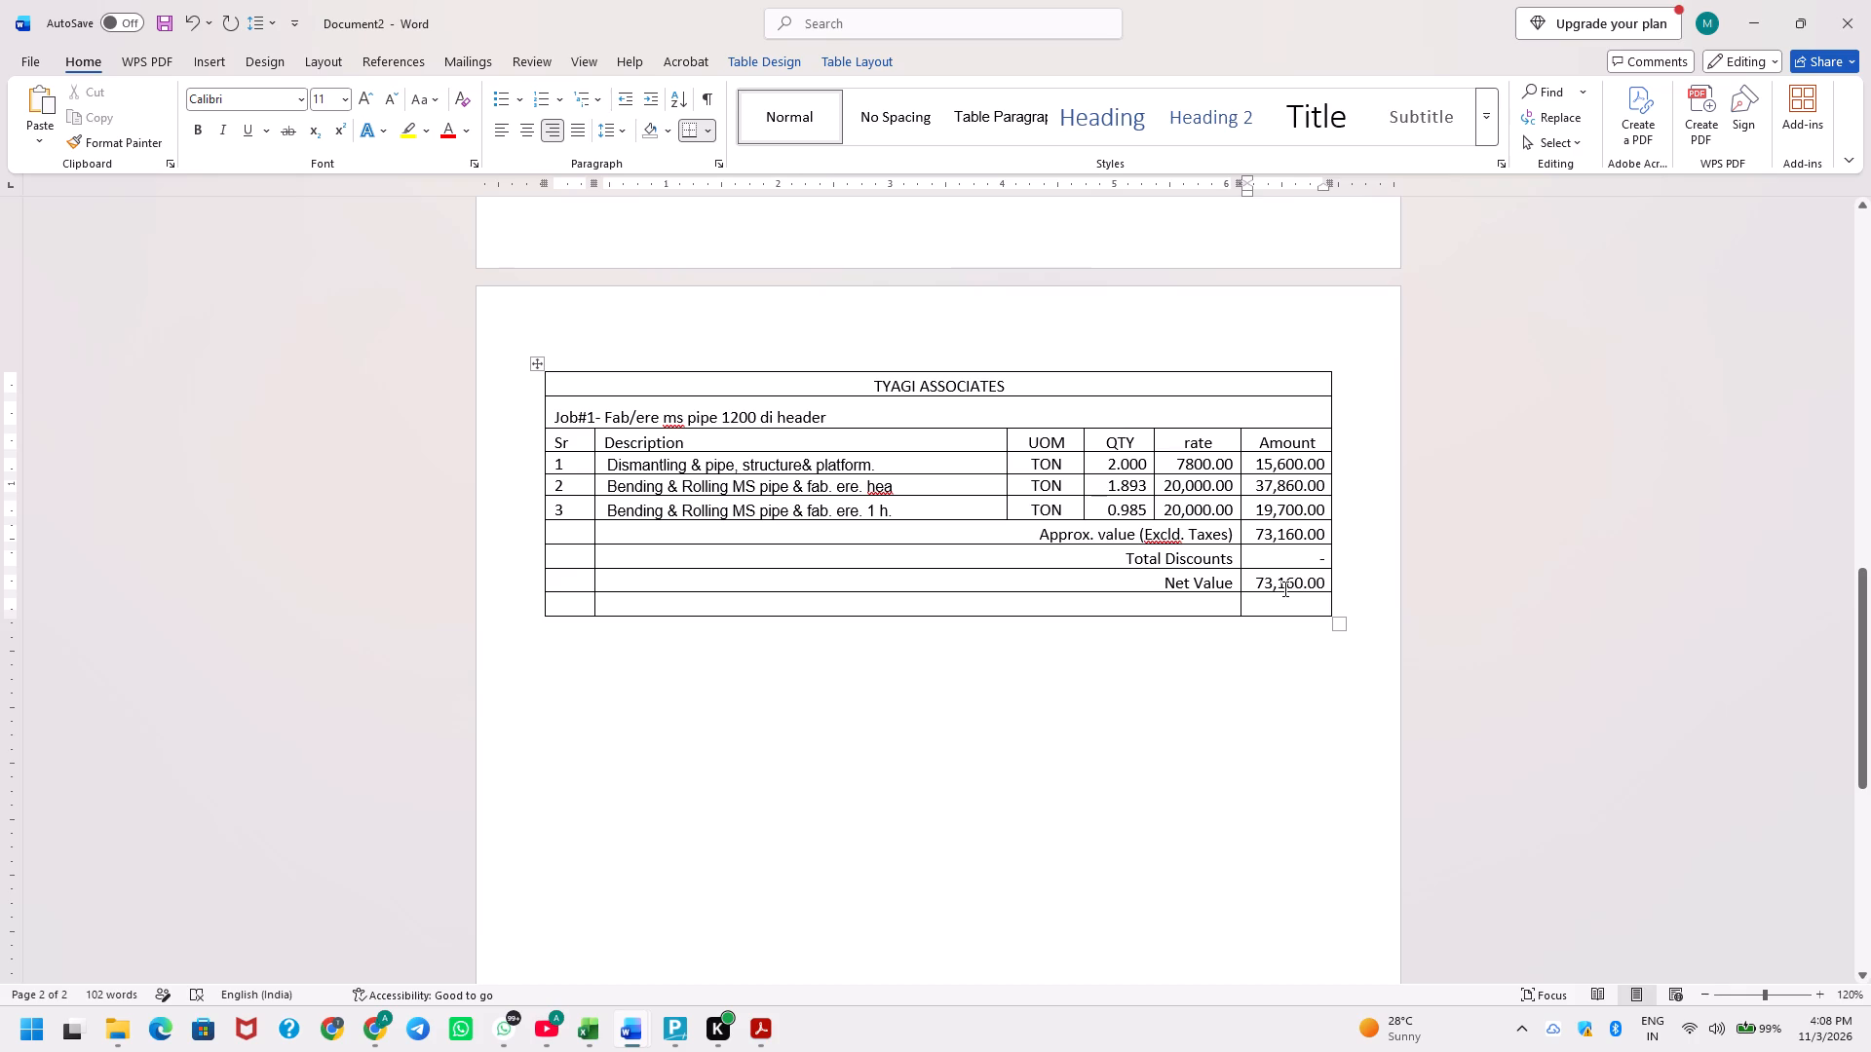
Insert an empty row between item 3 and the Approx. value row of the ms pipe 1200 table.
left_click(538, 519)
left_click(770, 579)
key("ctrl+s")
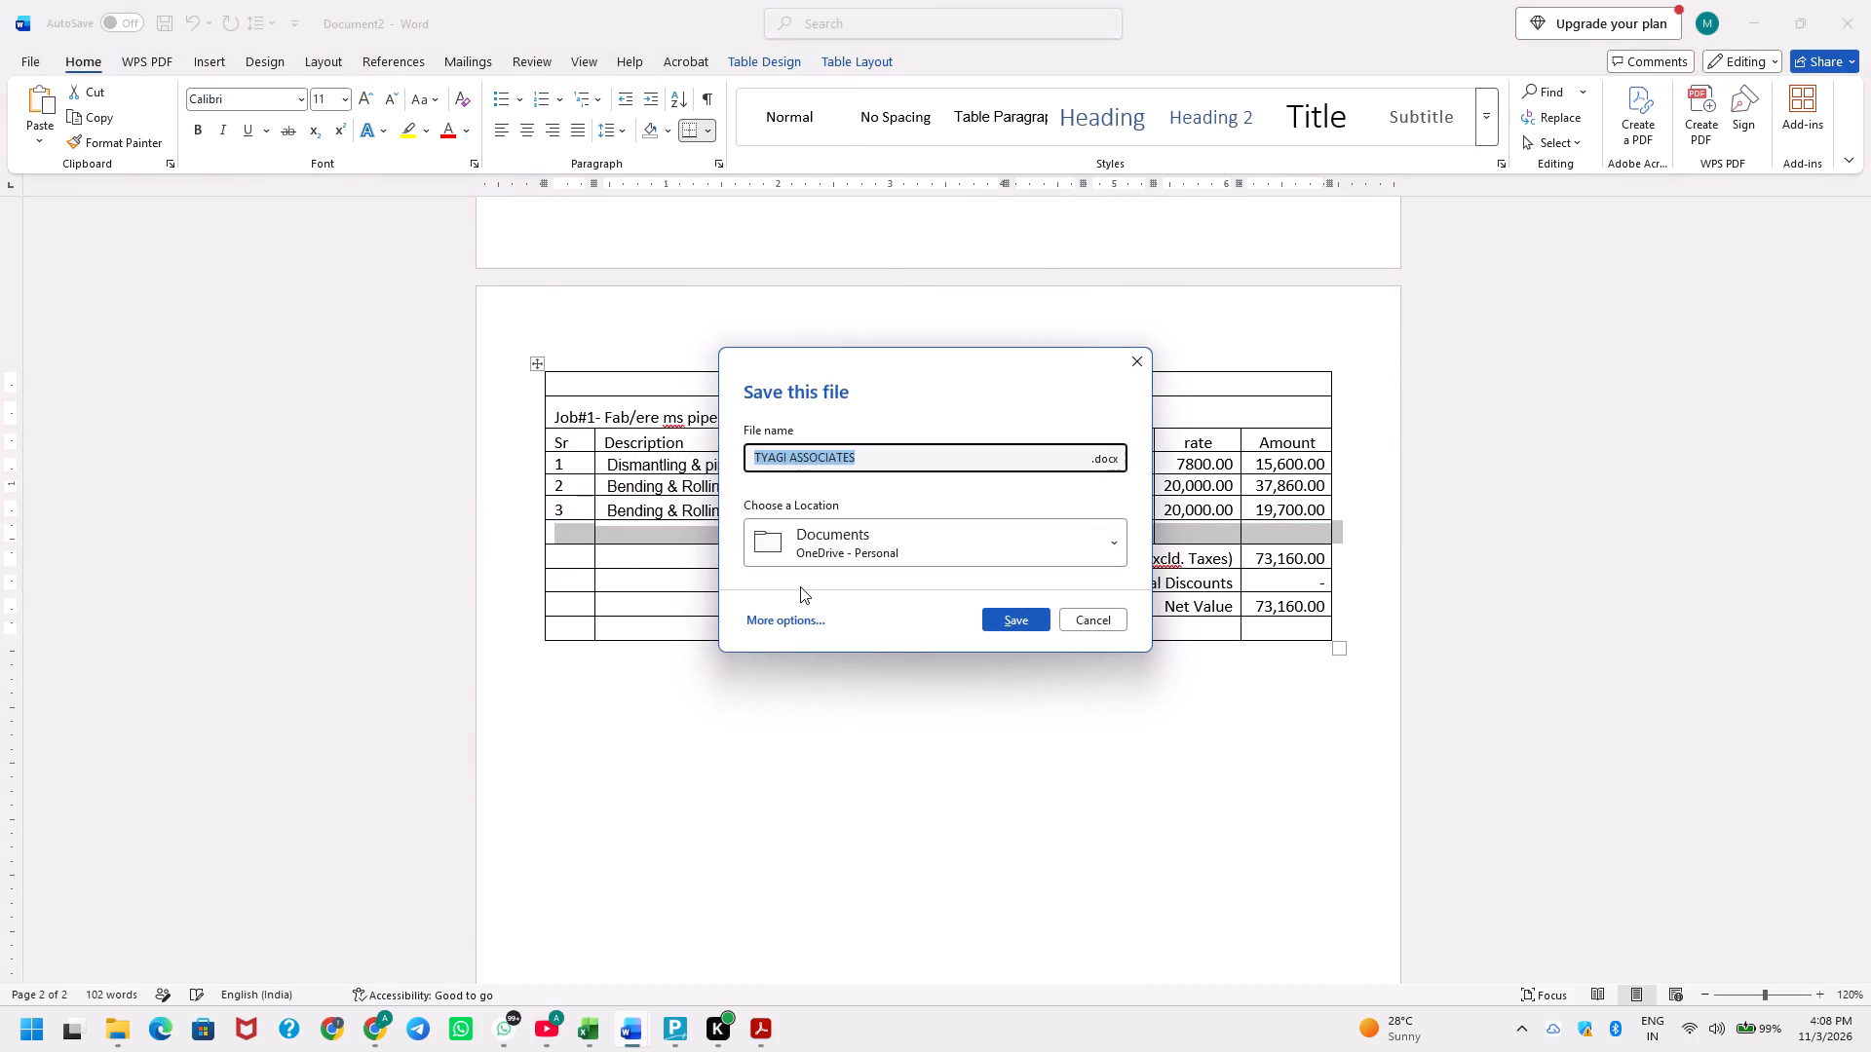
key("Escape")
left_click(741, 554)
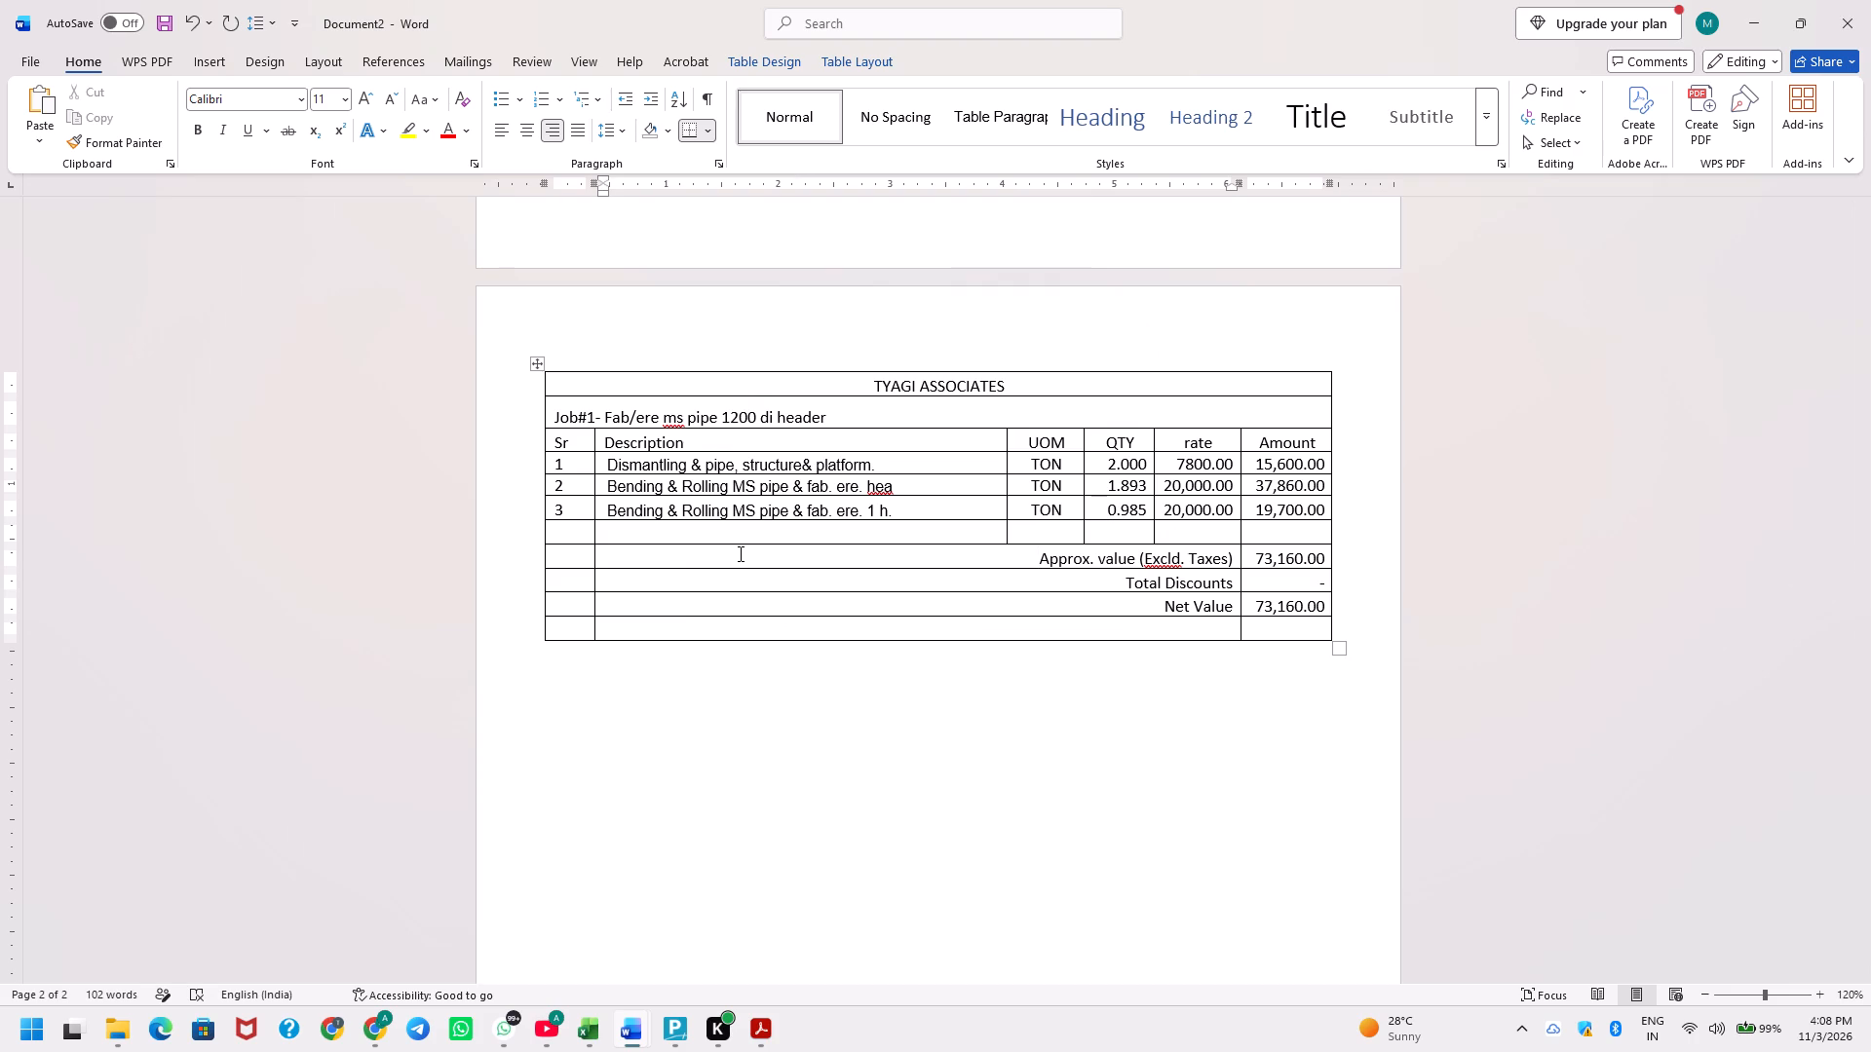
Copy the whole ms pipe 1200 table and paste it onto a new page after it.
left_click(529, 357)
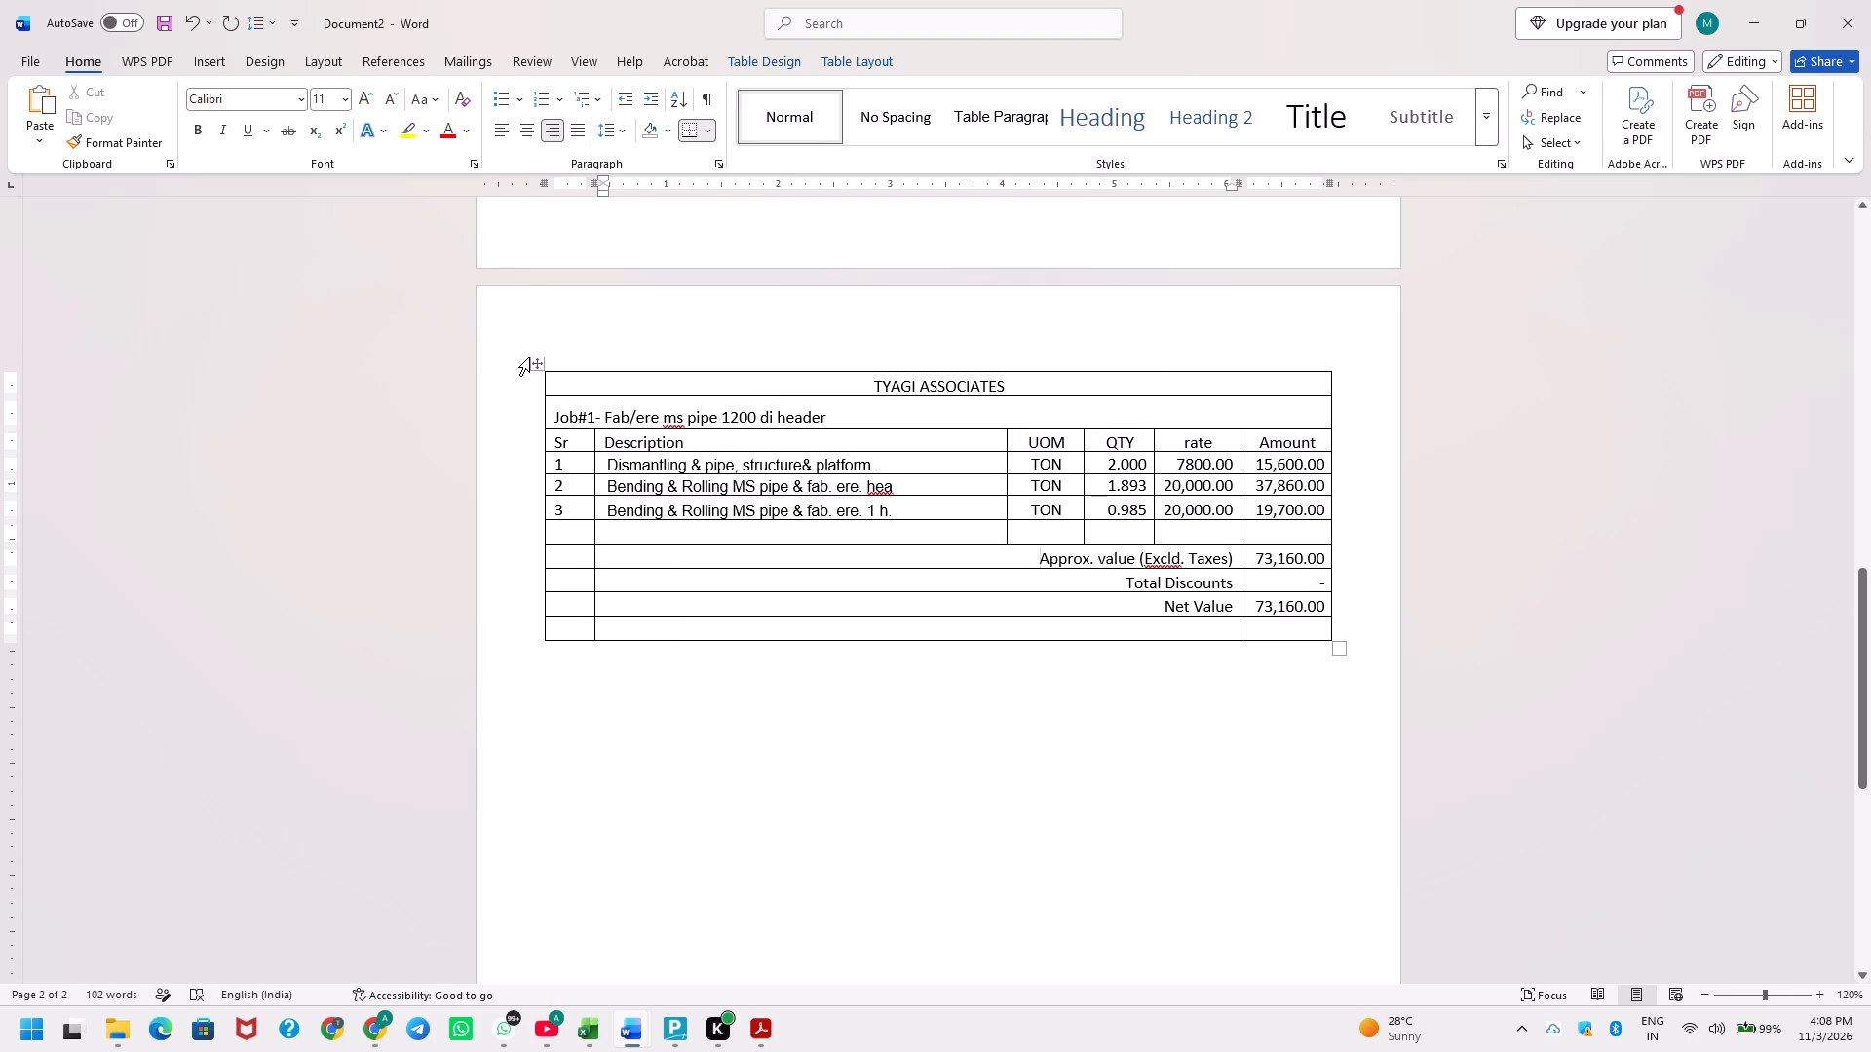
left_click(564, 394)
left_click(533, 362)
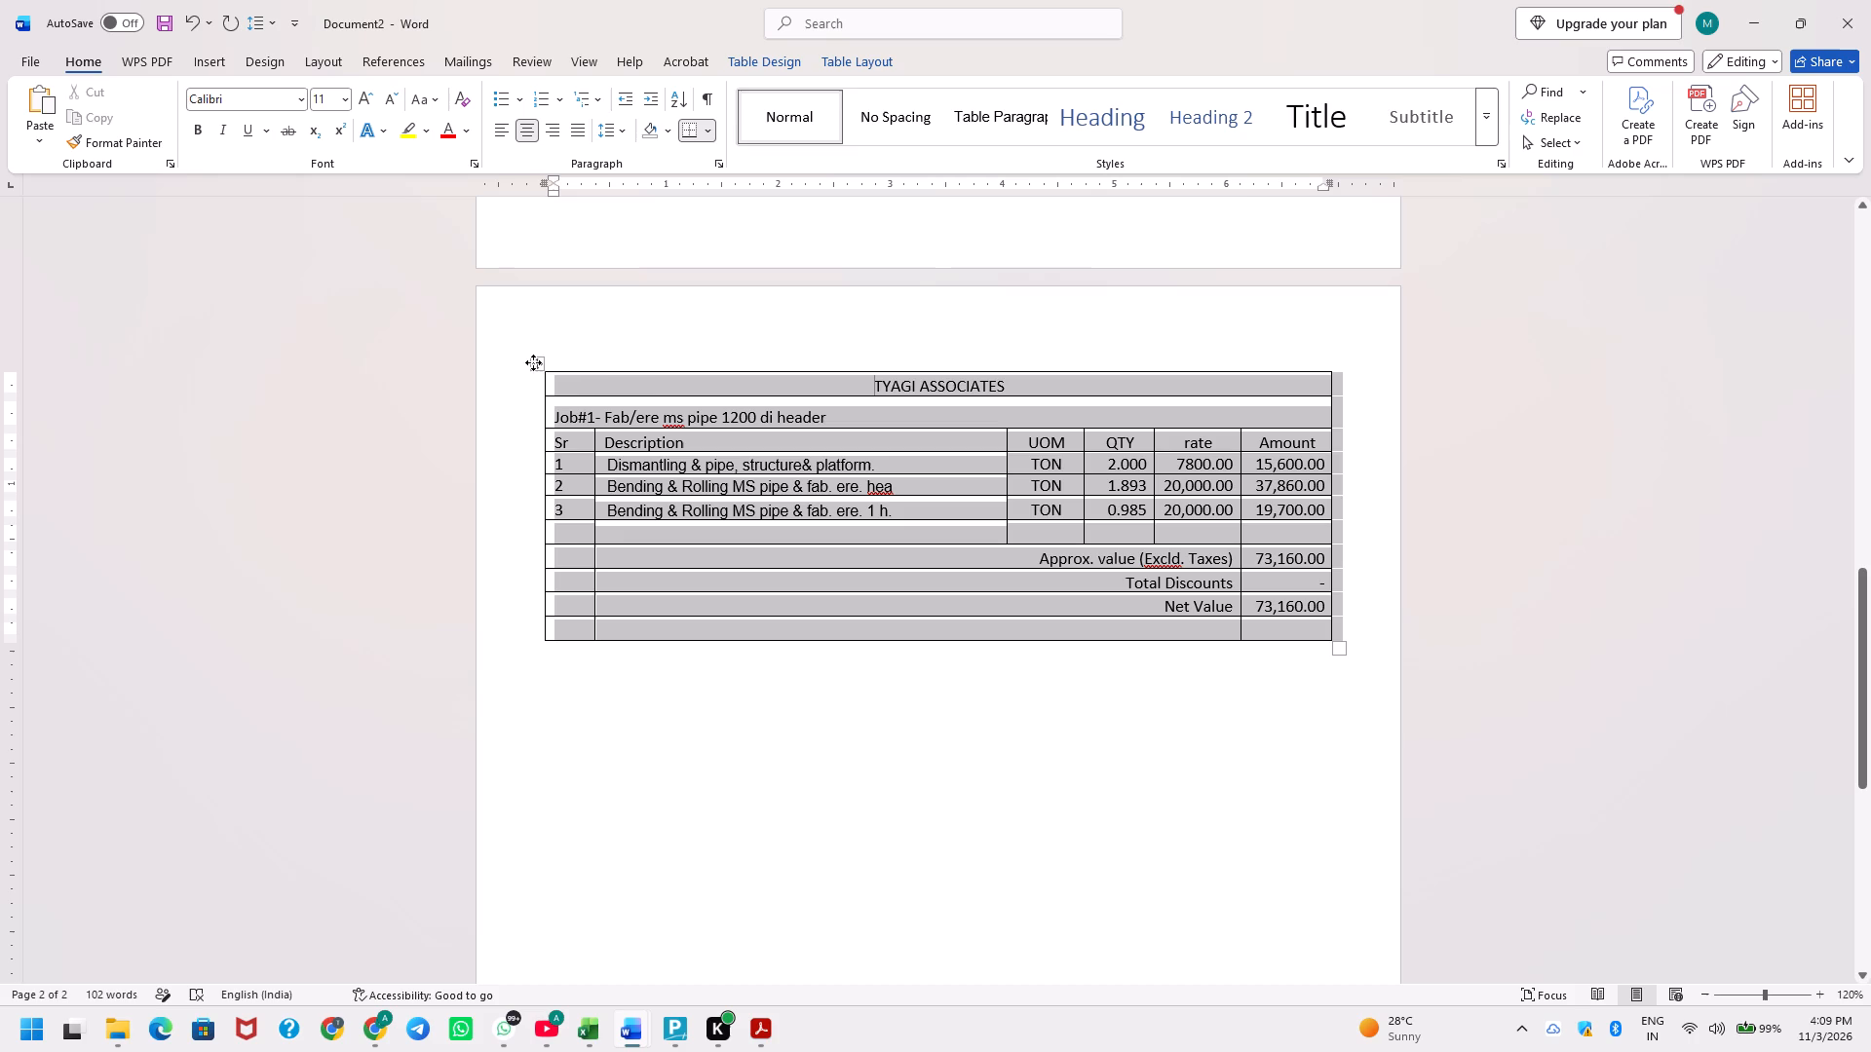
key("ctrl+c")
scroll(749, 581, "down", 4)
left_click(776, 794)
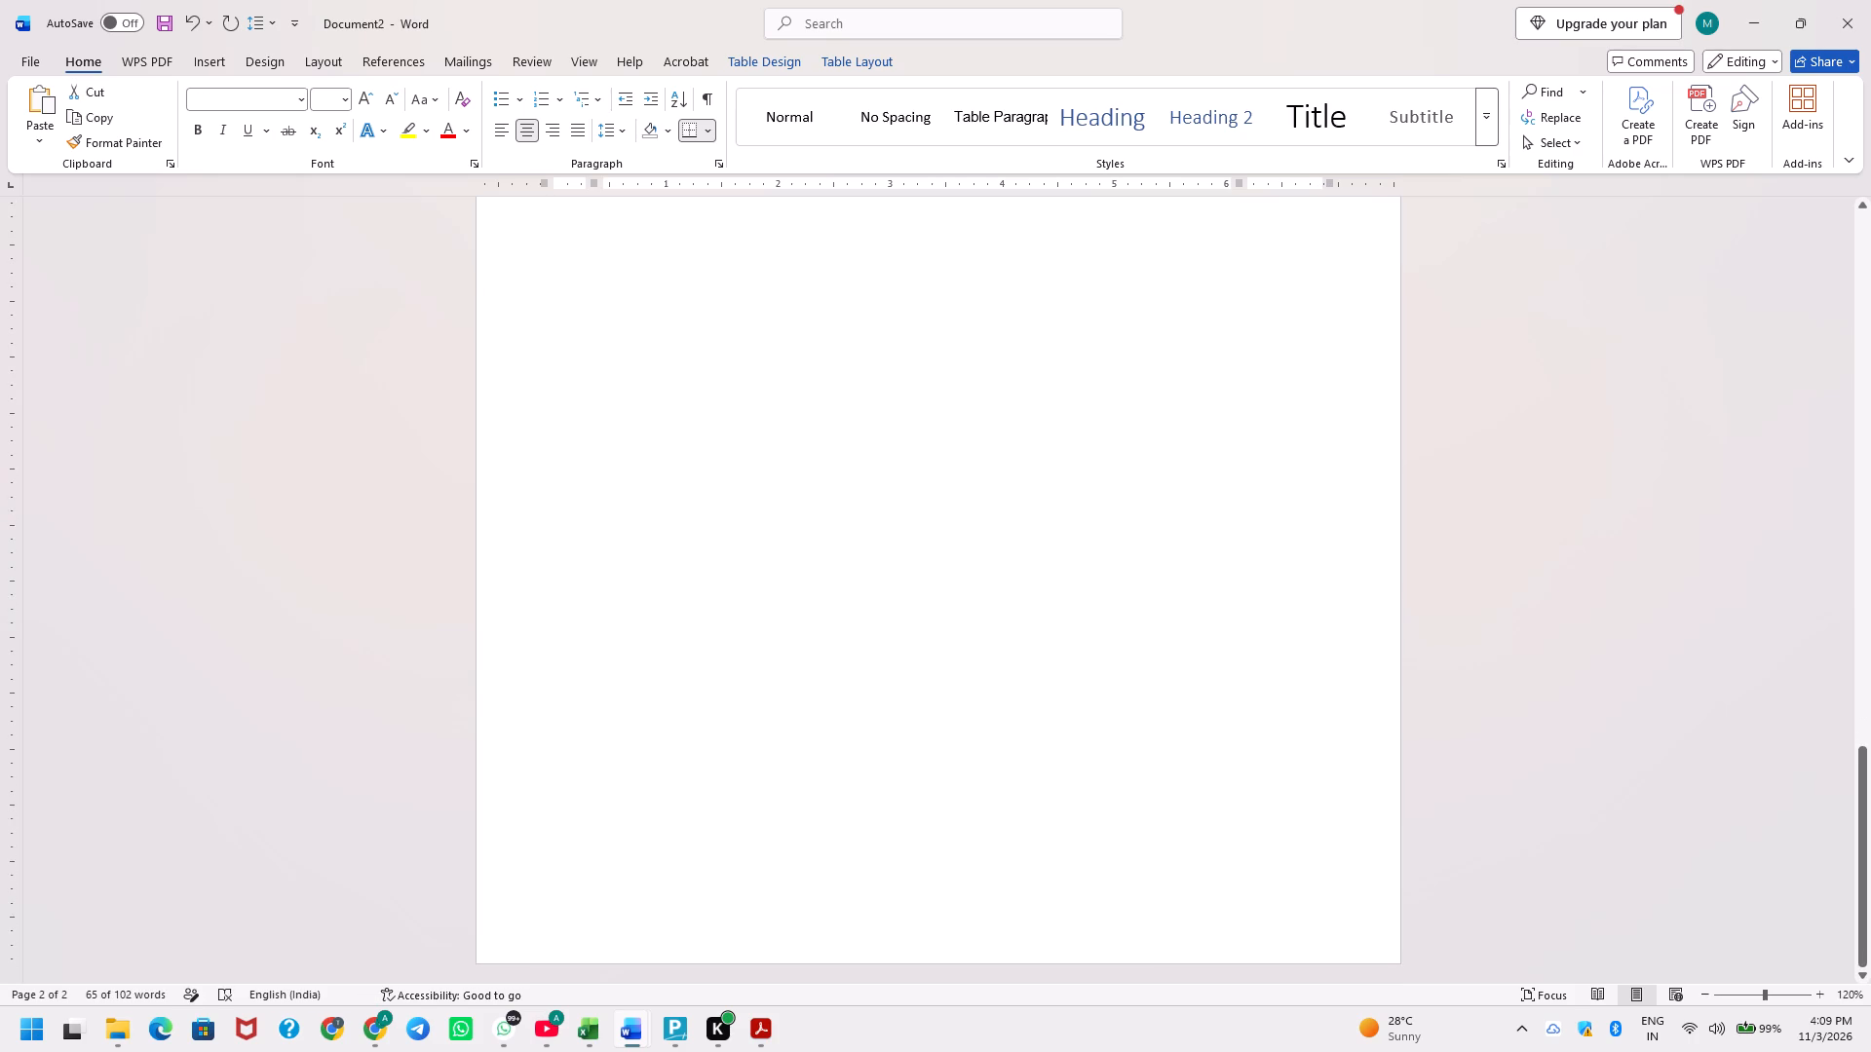
key("Return")
key("Return")
key("Return")
key("Return")
key("Return")
key("Return")
key("Return")
key("Return")
key("Return")
key("Return")
key("Return")
key("Return")
key("Return")
key("Return")
key("Return")
key("Return")
key("Return")
key("Return")
key("Return")
key("Return")
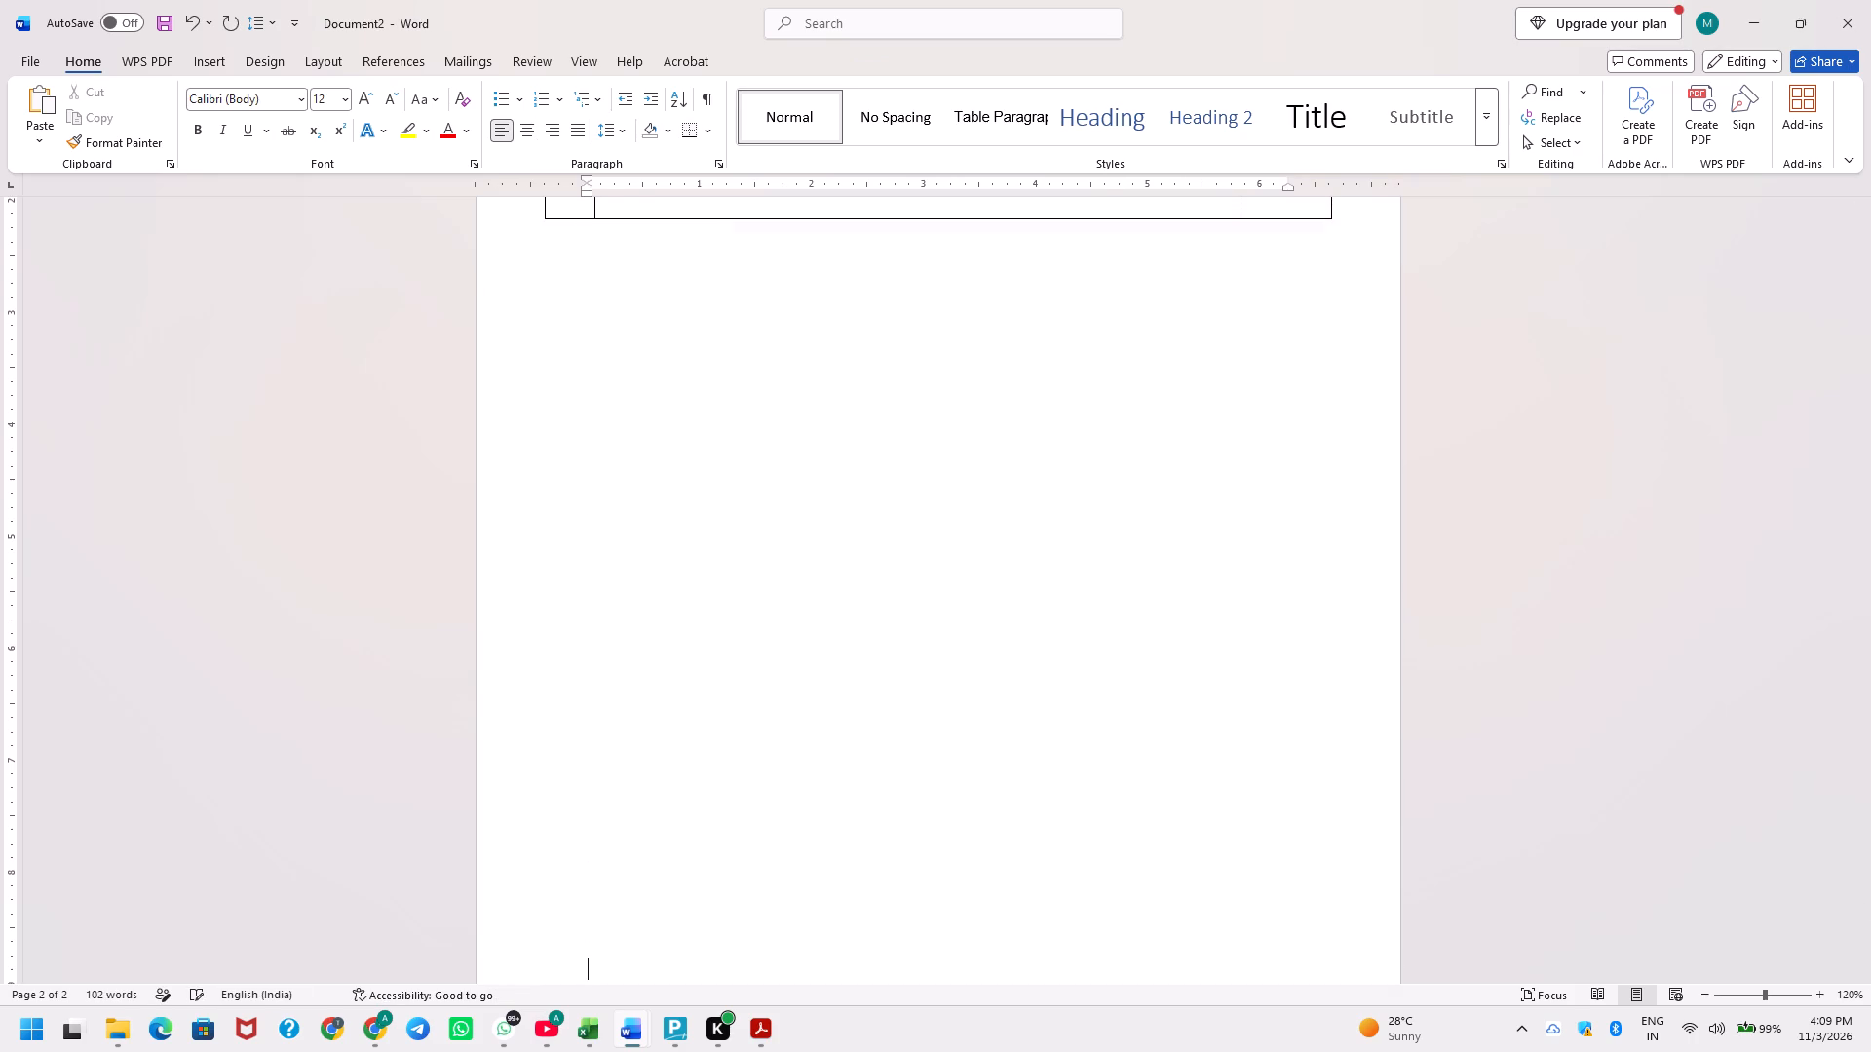
key("Return")
key("Return")
key("Return")
key("ctrl+v")
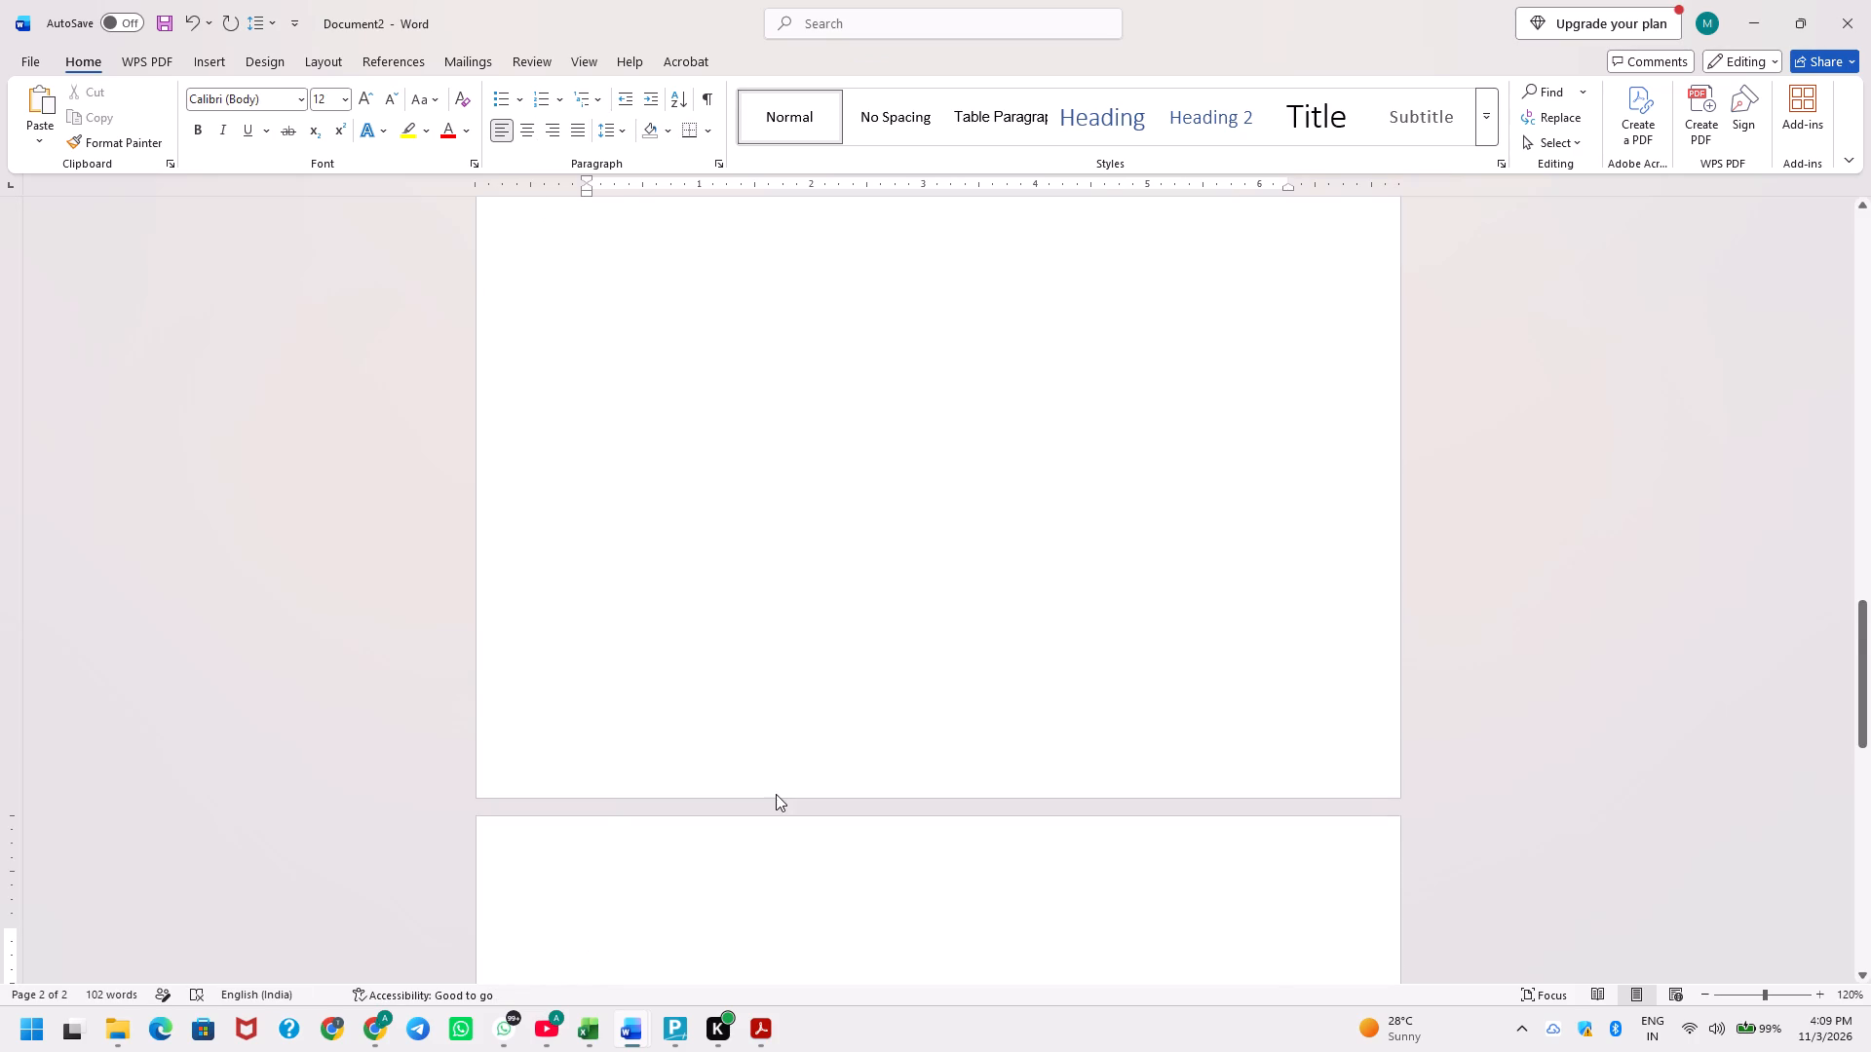
scroll(853, 751, "down", 1)
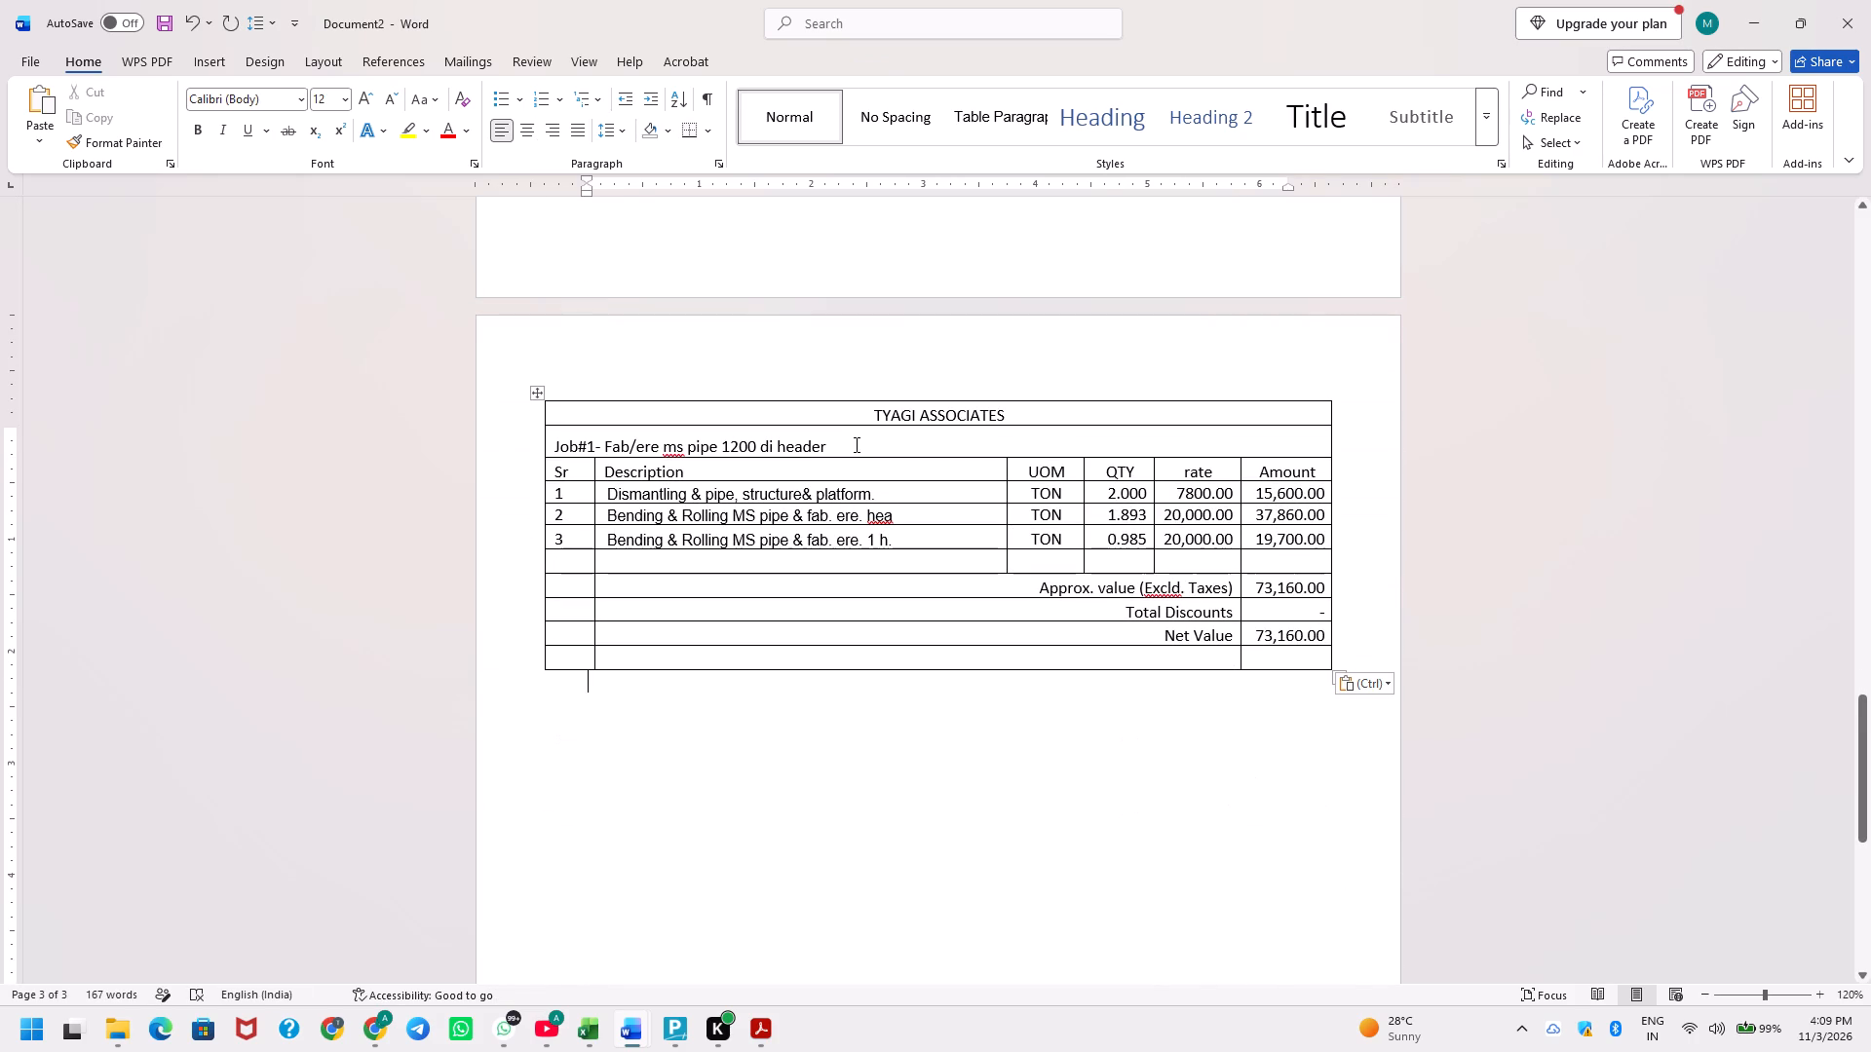
Change the job title of the pasted table to "Job#1- Fab/ere of injectionpump delivery p".
left_click(857, 445)
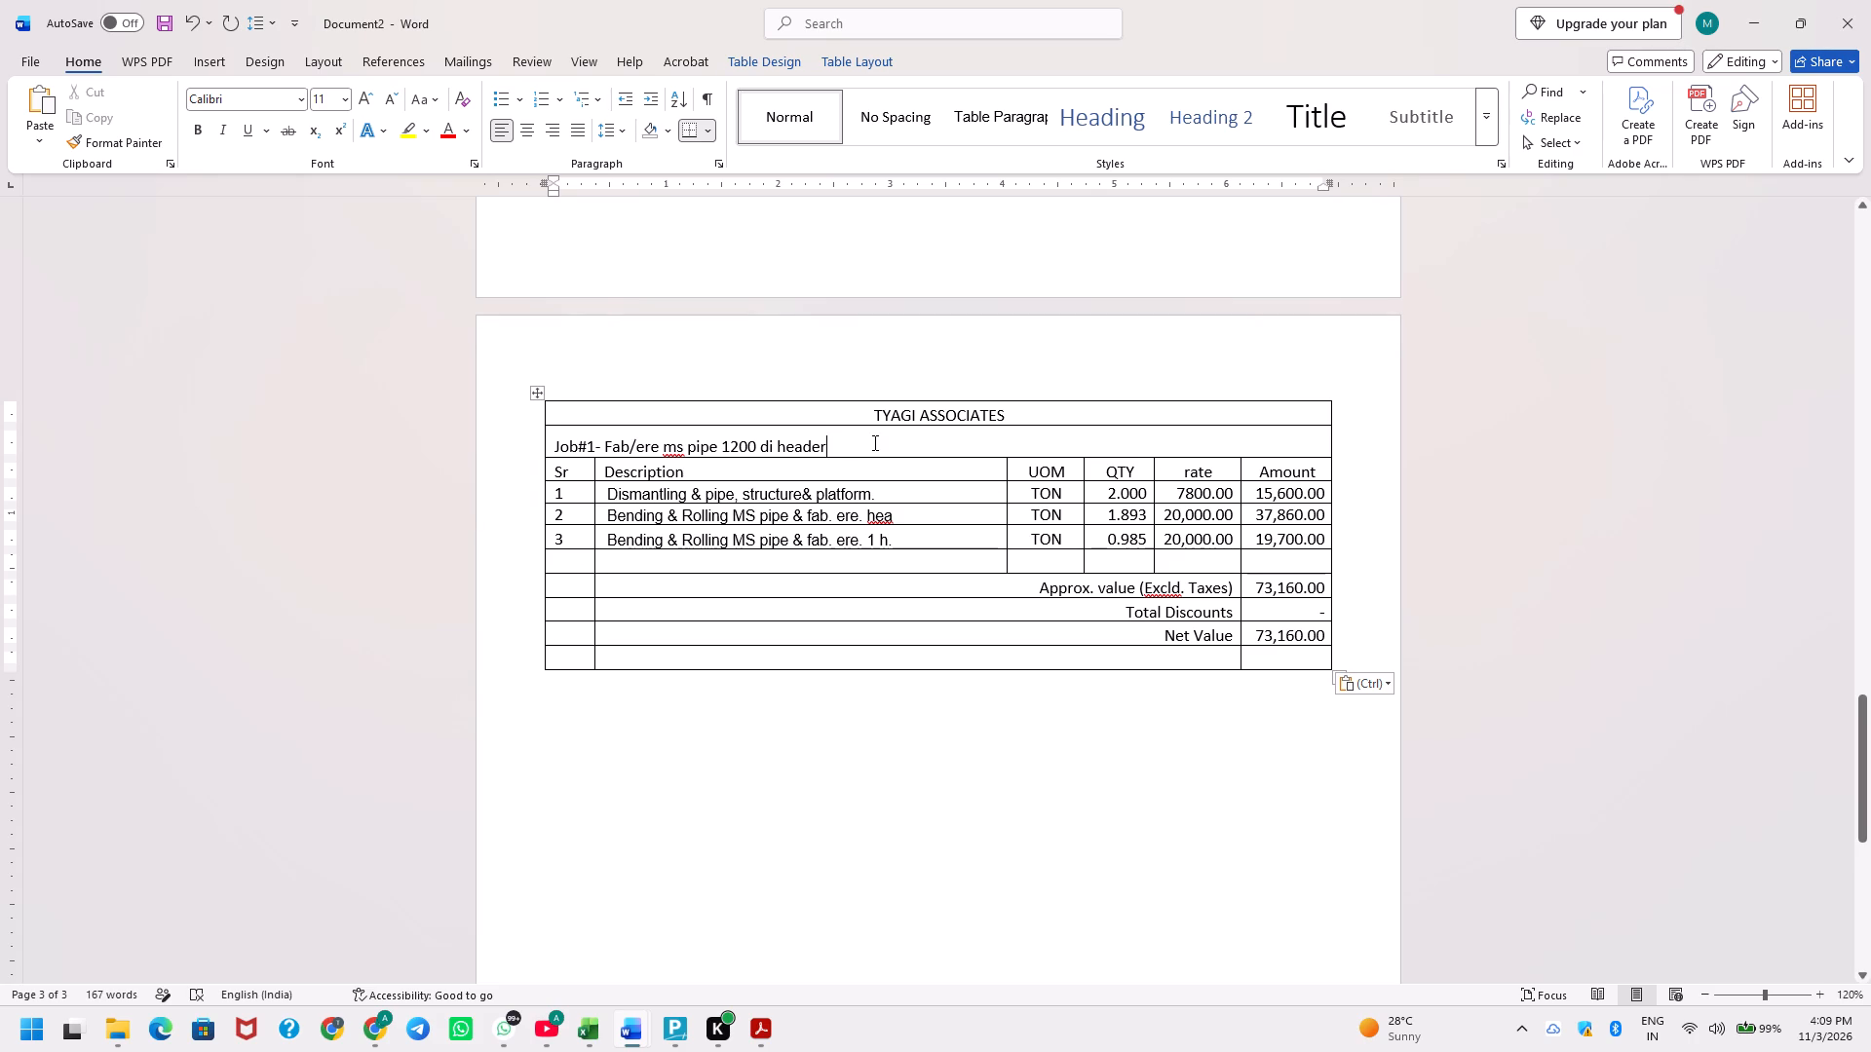
key("ctrl+shift+Left")
key("ctrl+shift+Left")
key("ctrl+shift+Left")
key("ctrl+shift+Left")
key("ctrl+shift+Left")
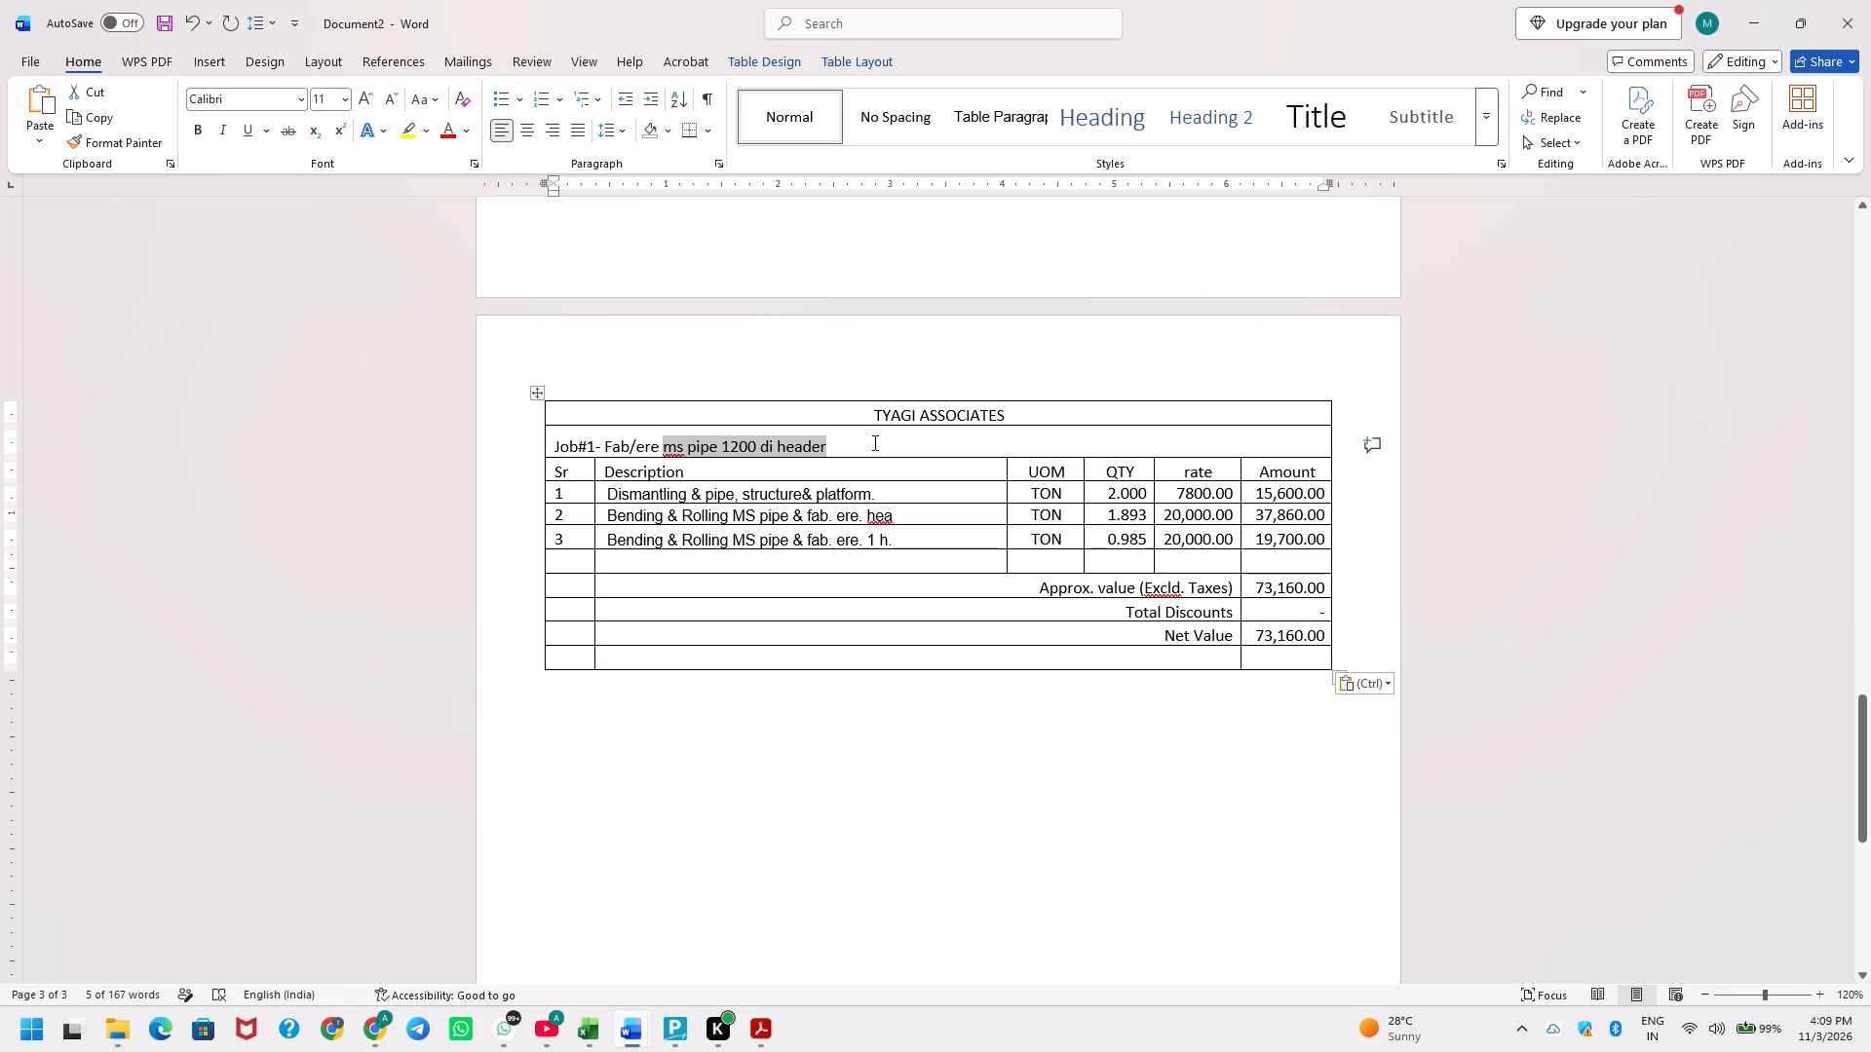
type("of")
key("space")
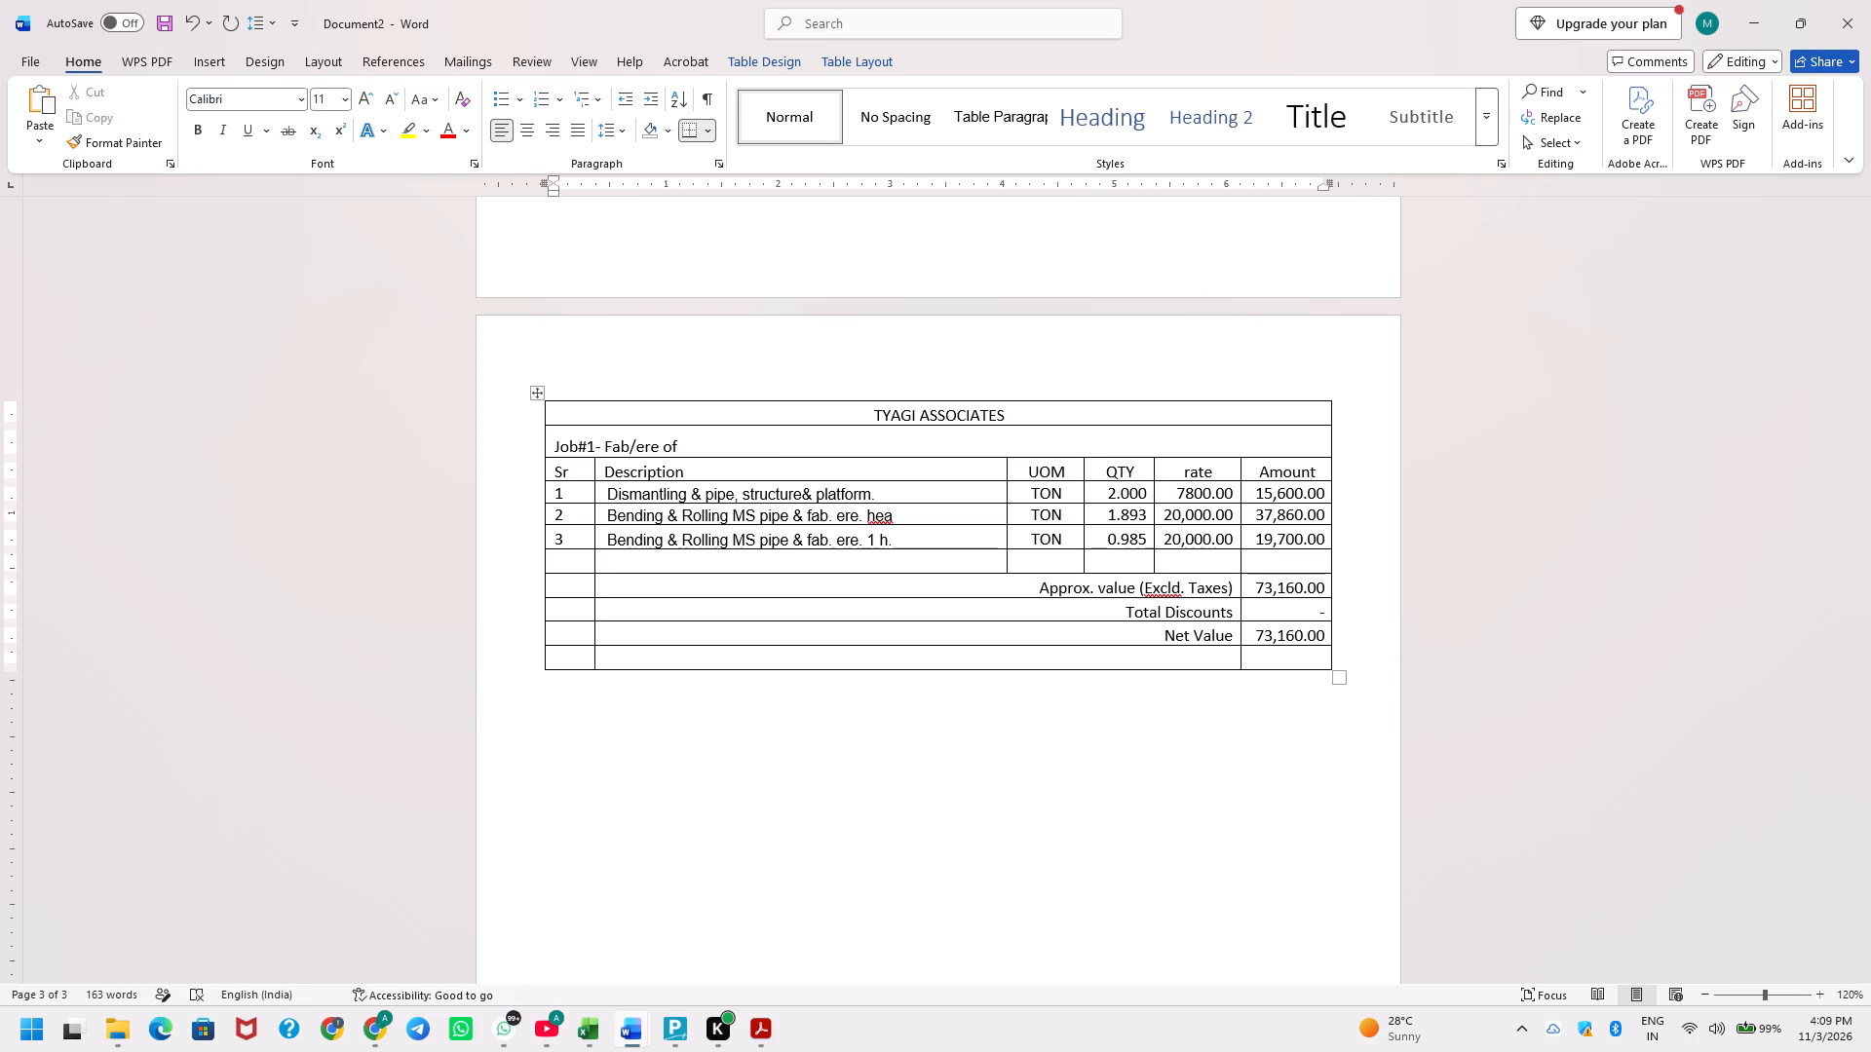
type("inje")
key("c")
type("tion")
key("space")
key("BackSpace")
type("piu")
key("BackSpace")
key("BackSpace")
type("ump")
key("space")
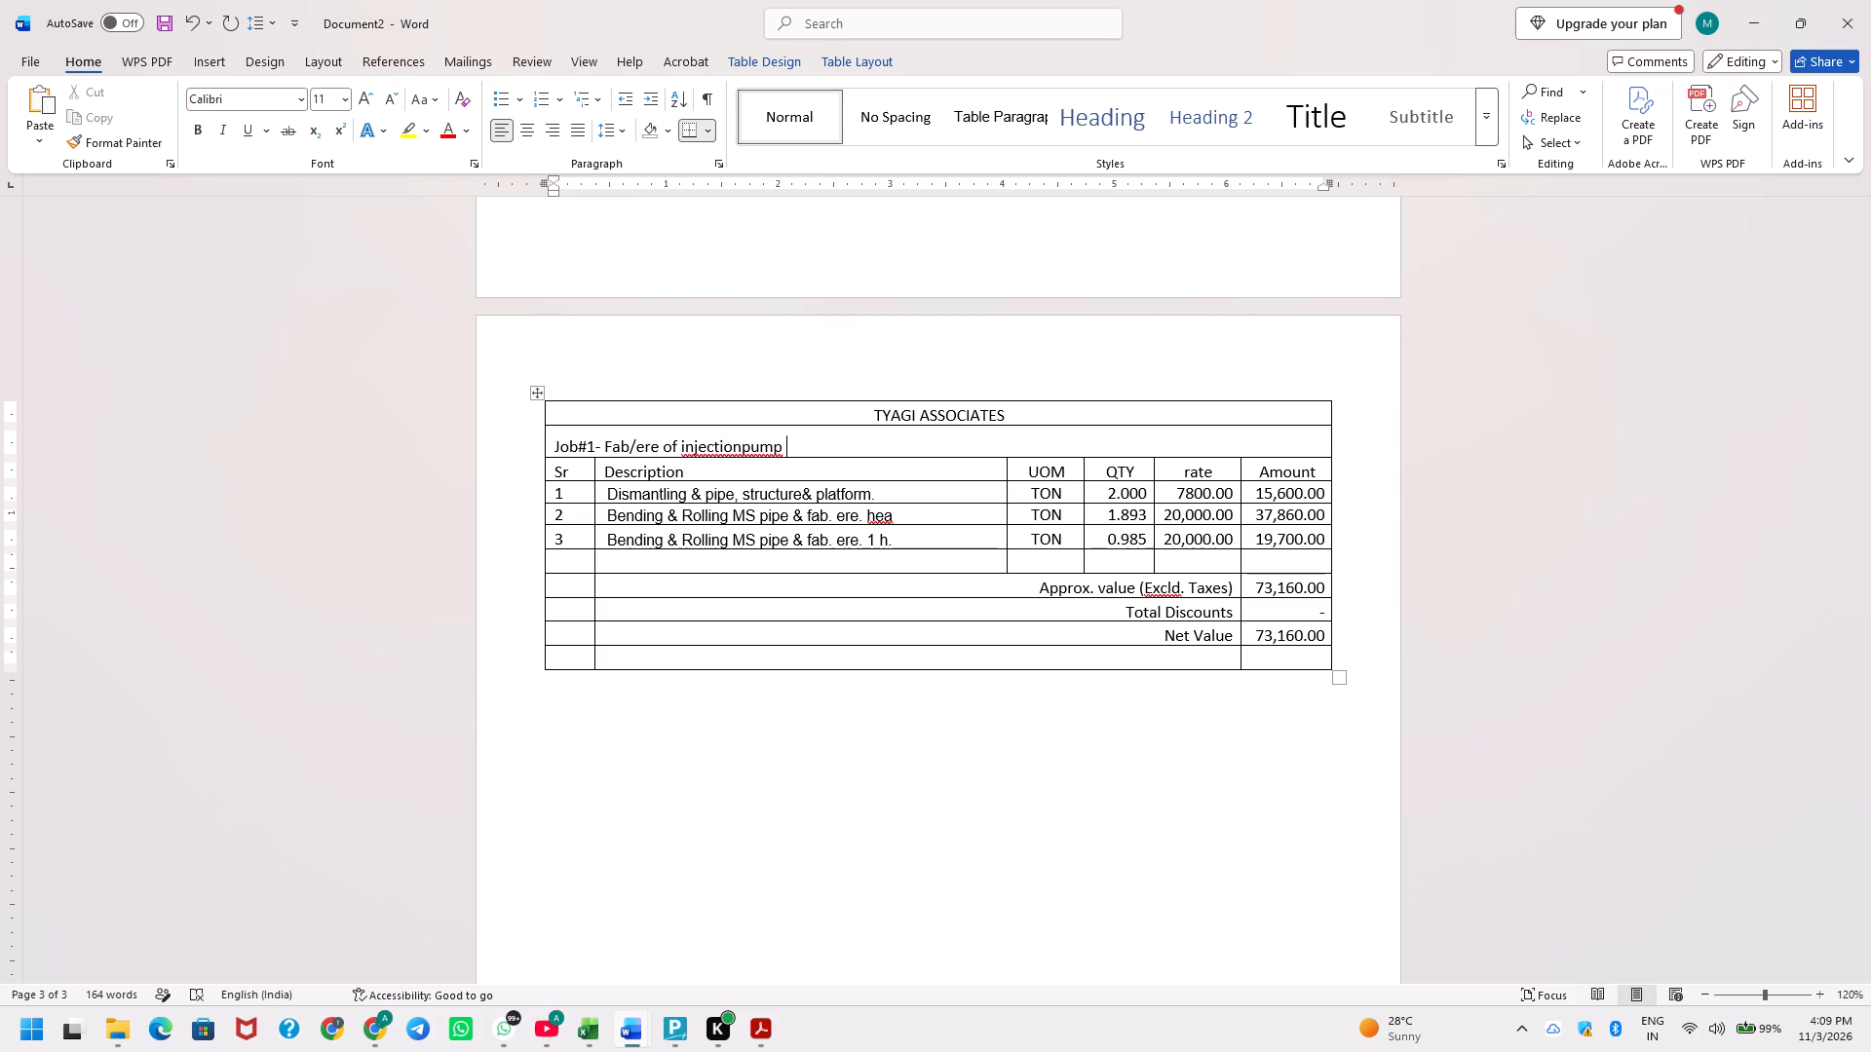
type("de")
type("liv")
type("ery")
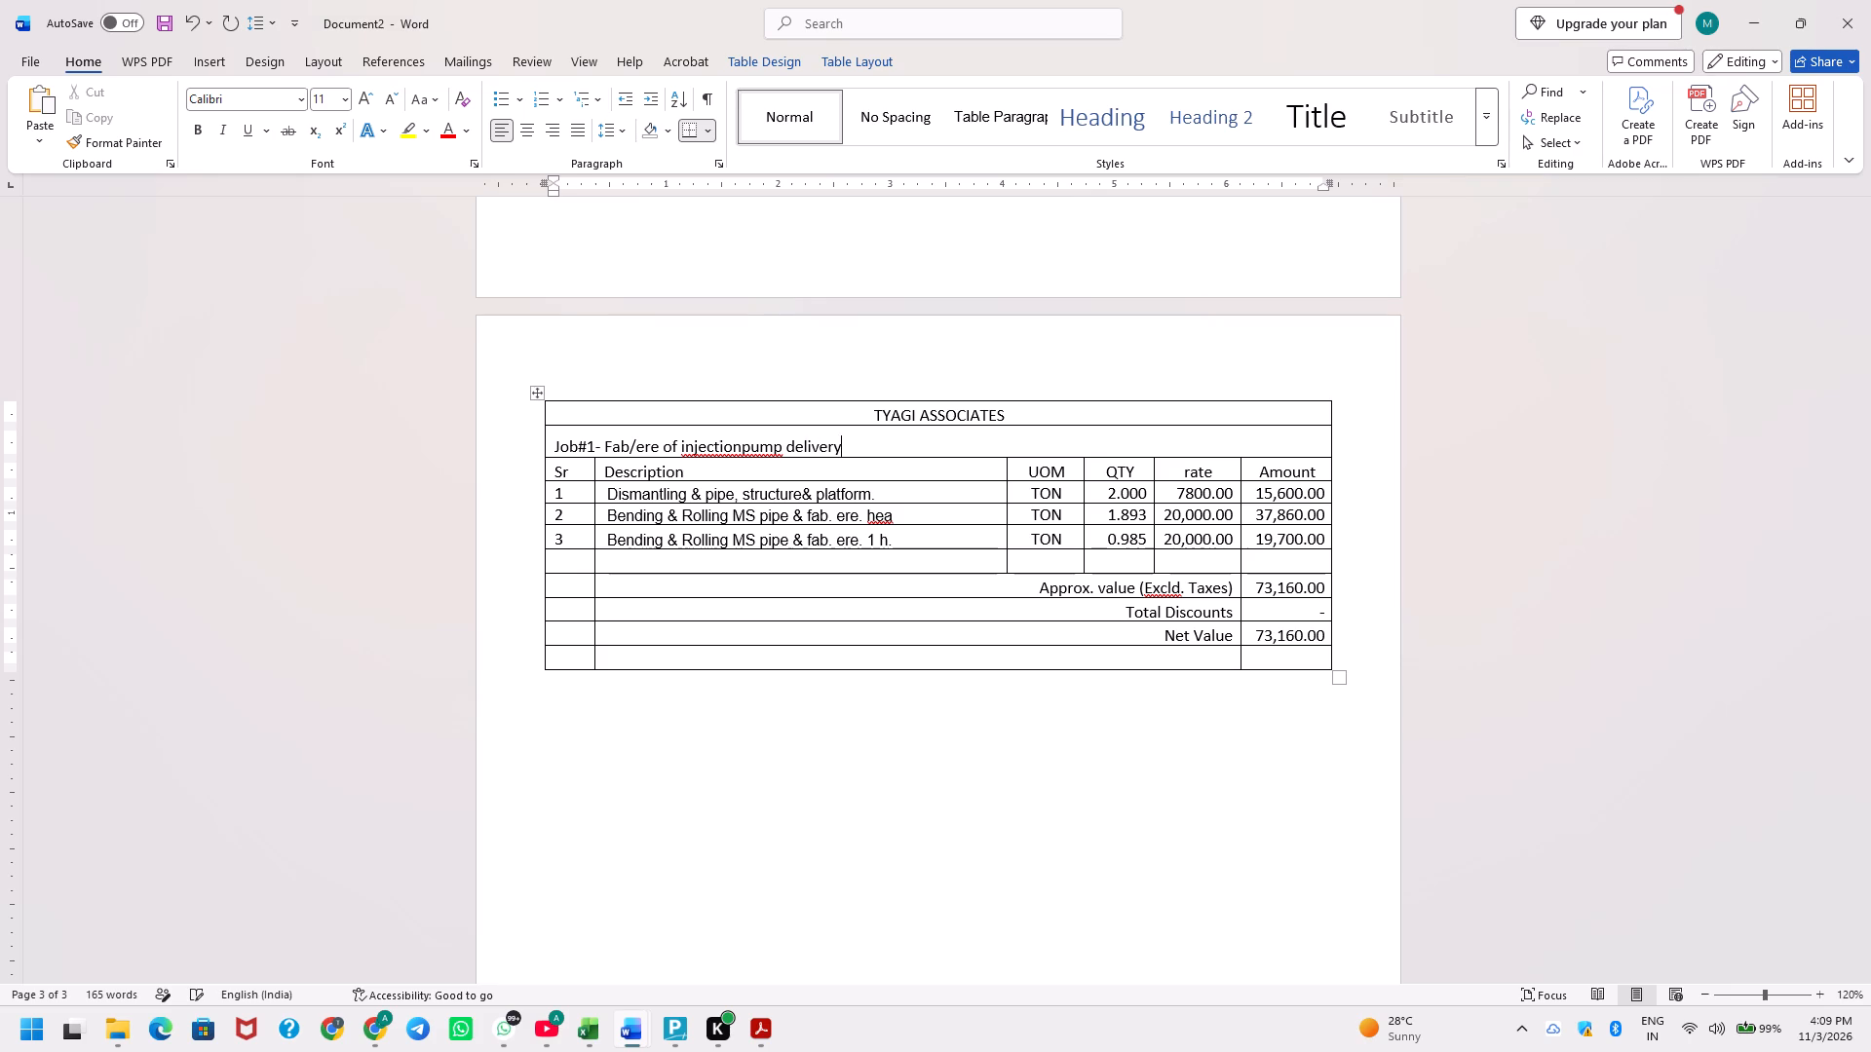
key("space")
key("p")
key("Down")
key("ctrl+s")
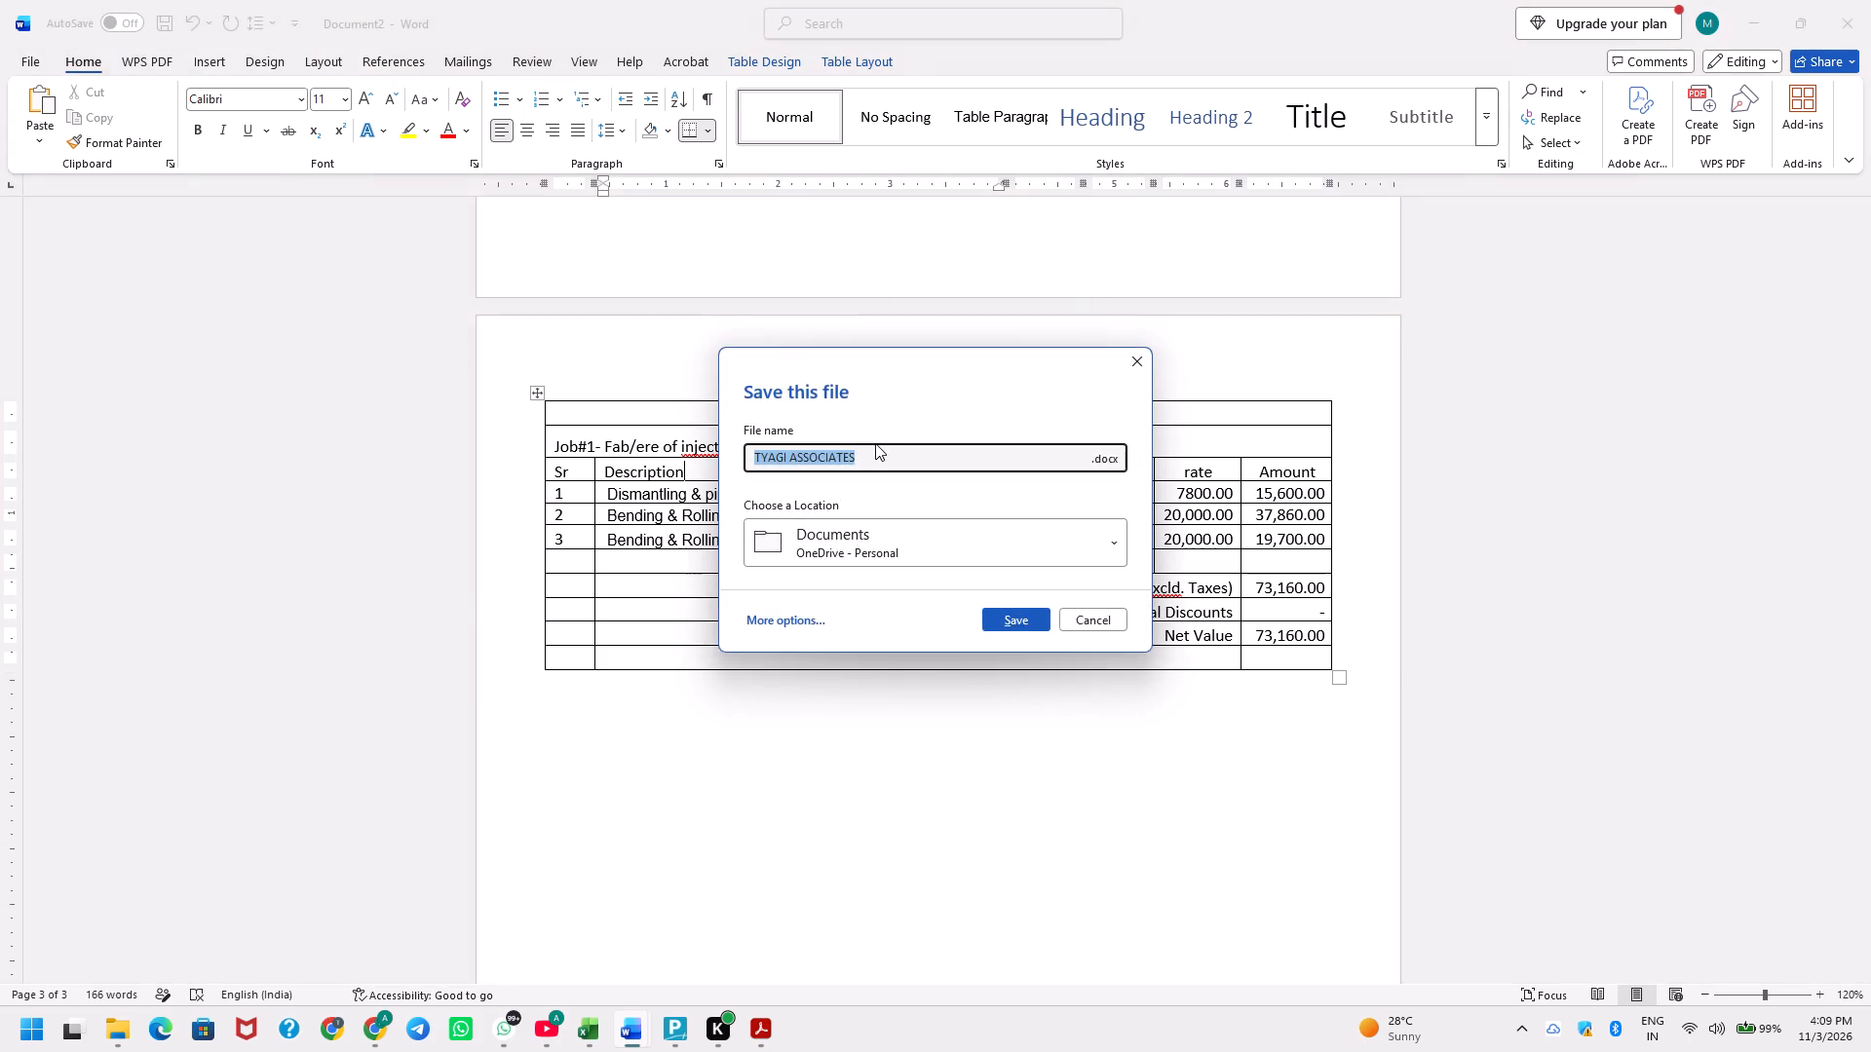
key("Escape")
Centre the Description heading in the injection pump table.
key("ctrl+Left")
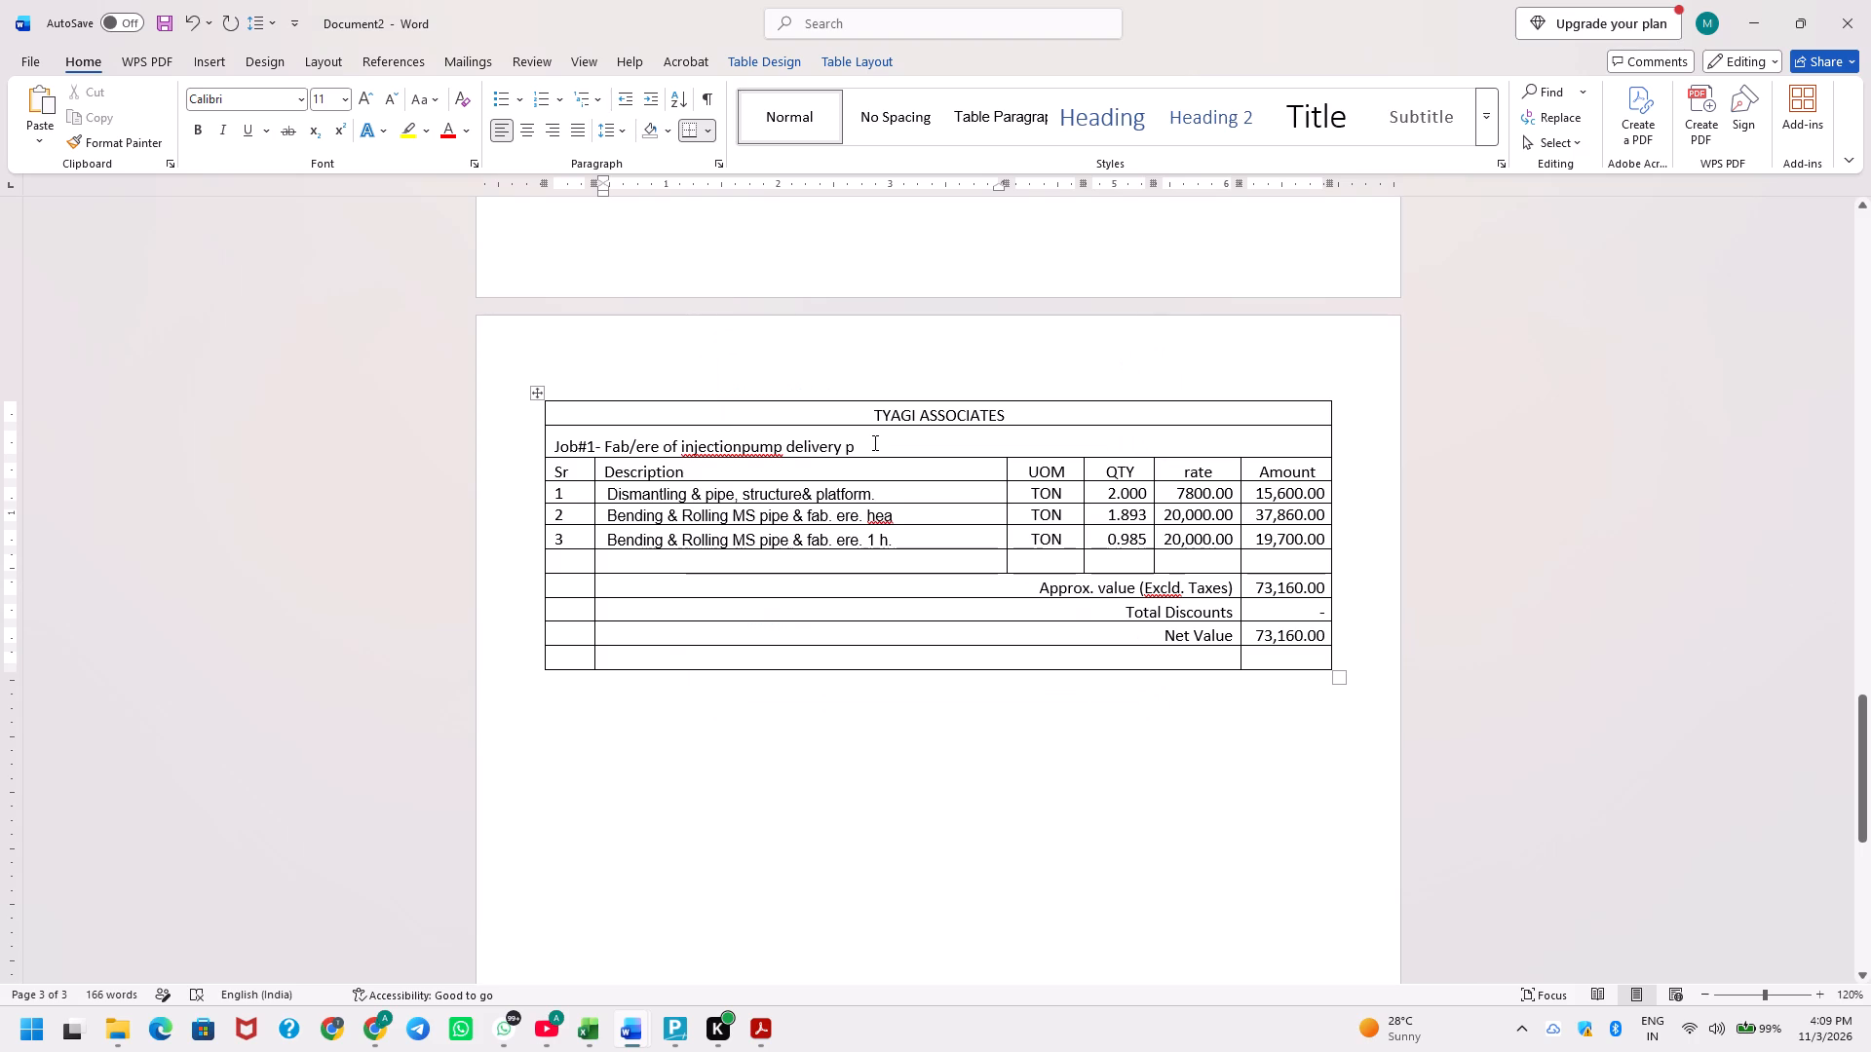
key("ctrl+e")
Bold the heading row, from Sr to Amount, in the injection pump table.
key("Down")
key("Up")
key("ctrl+Left")
key("ctrl+Left")
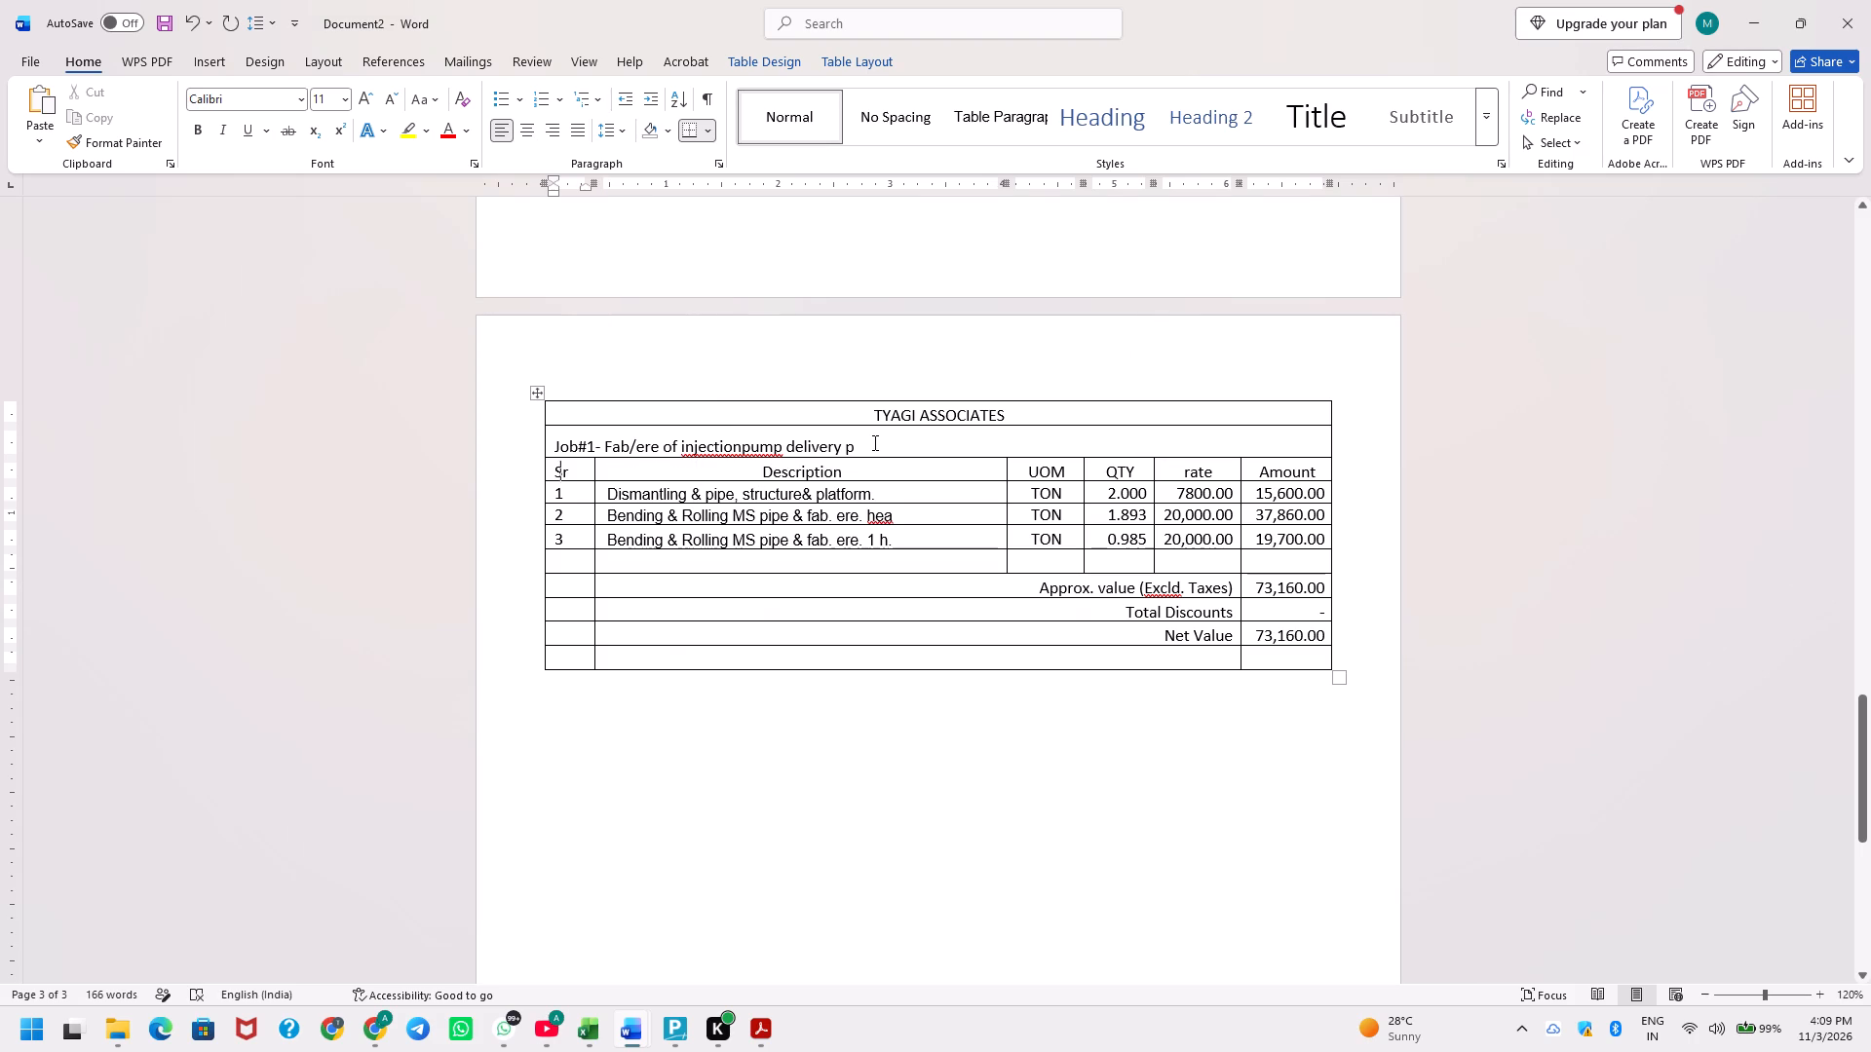
key("ctrl+shift+Right")
key("ctrl+shift+Right")
key("ctrl+shift+Right")
key("ctrl+shift+Right")
key("ctrl+shift+Right")
key("ctrl+shift+Right")
key("ctrl+shift+Right")
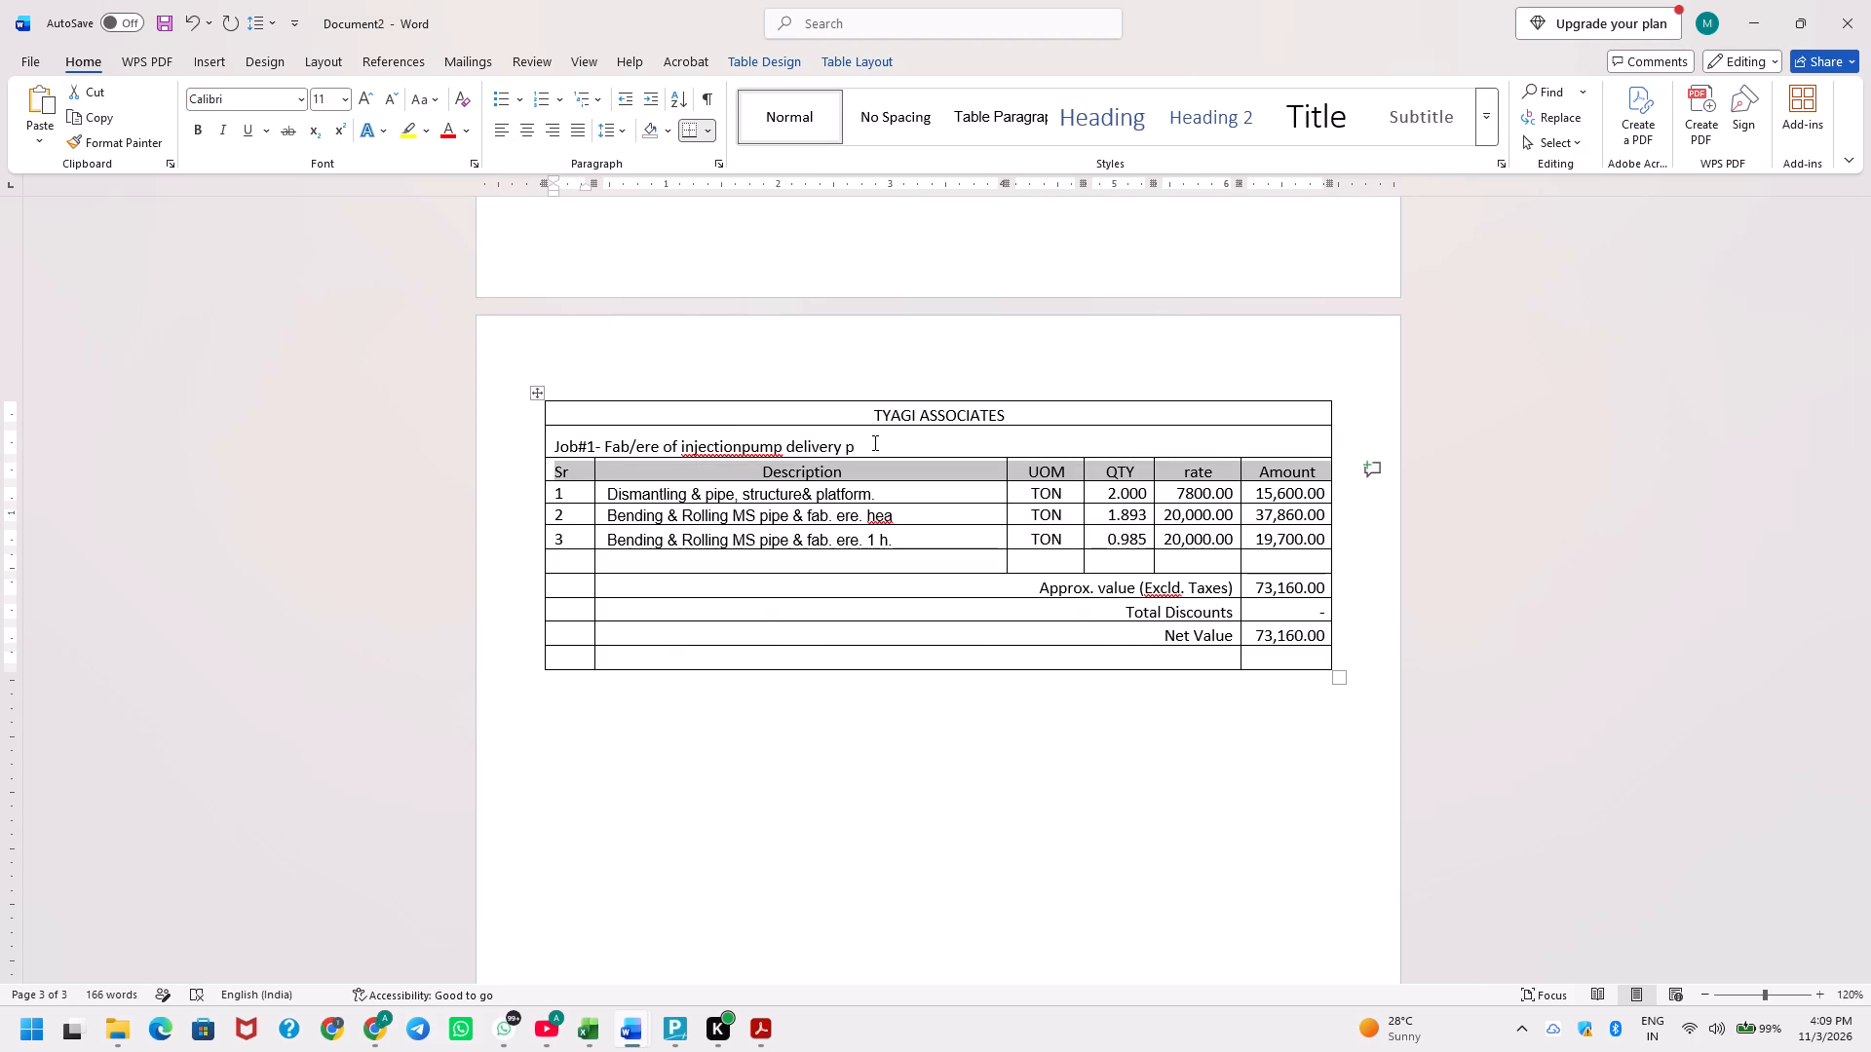
key("ctrl+b")
Bold the Approx. value, Total Discounts and Net Value rows and the empty last row of the injection pump table.
key("Down")
key("Down")
key("Down")
key("Down")
key("Down")
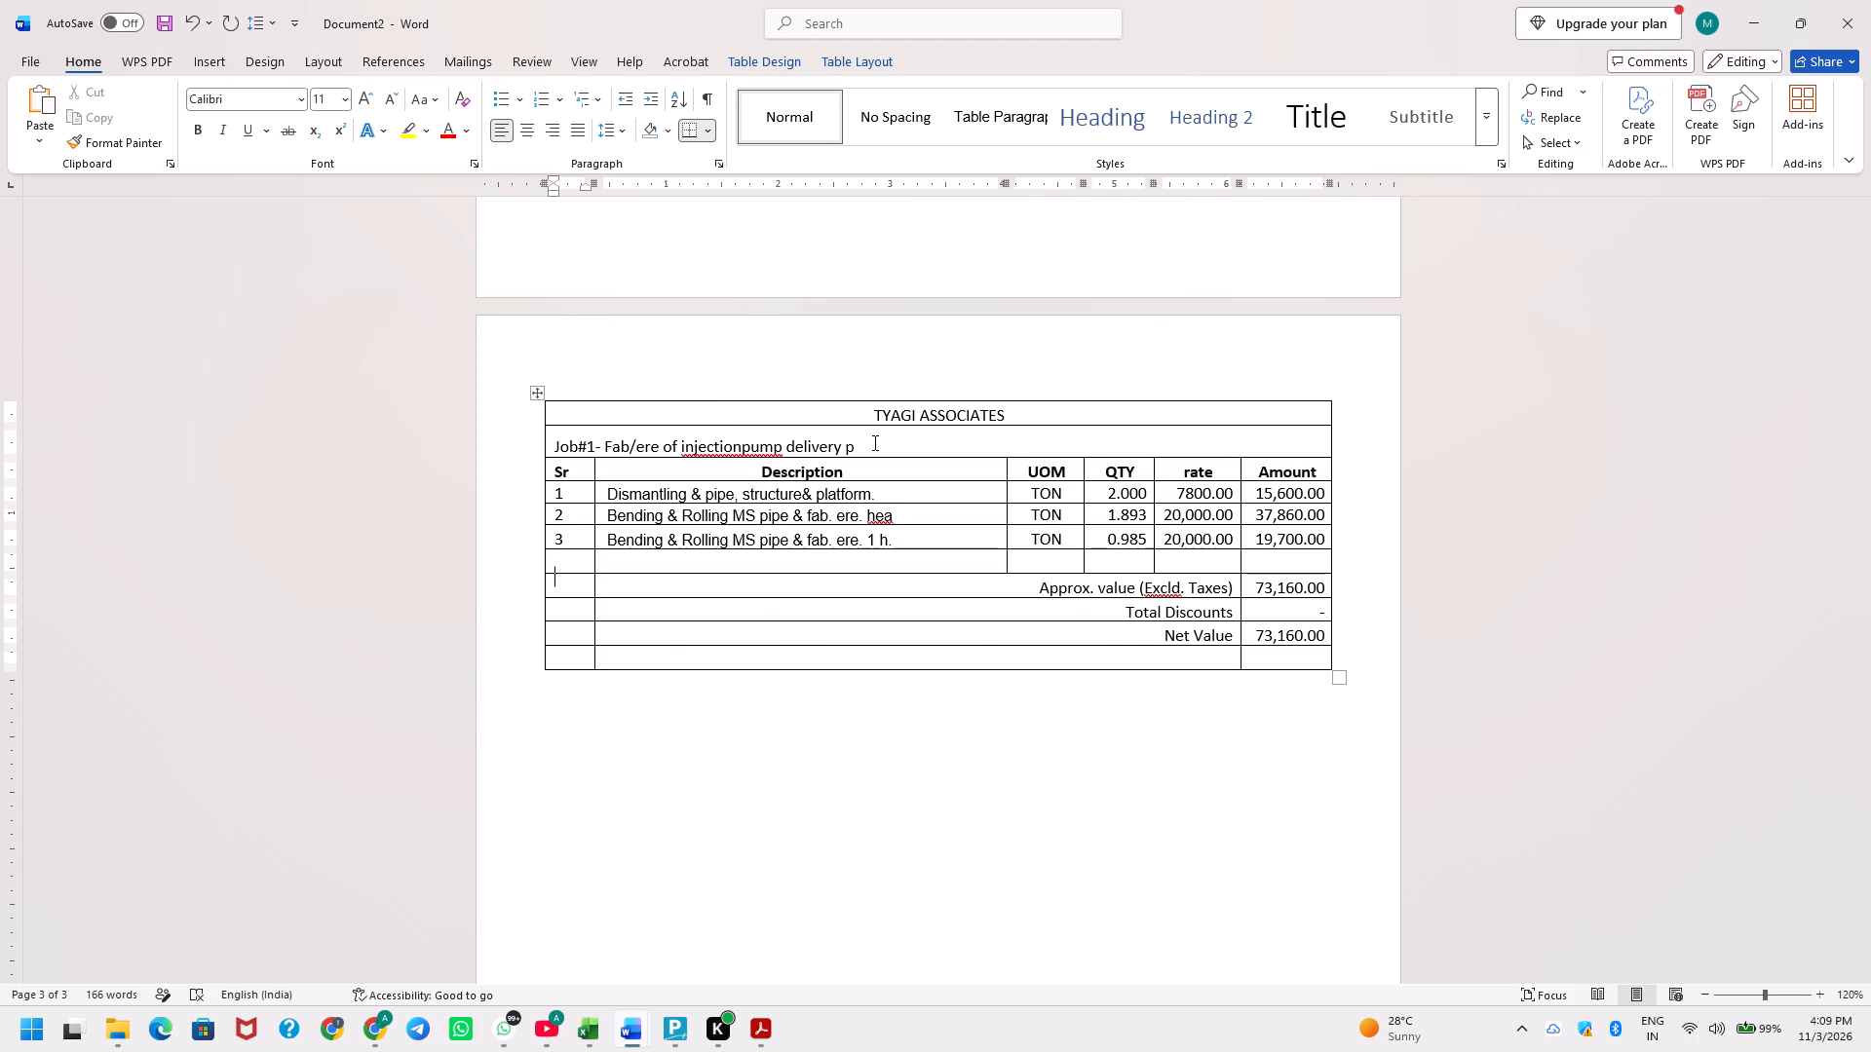
key("shift+Down")
key("shift+Down")
key("shift+Down")
key("shift+Right")
key("shift+Right")
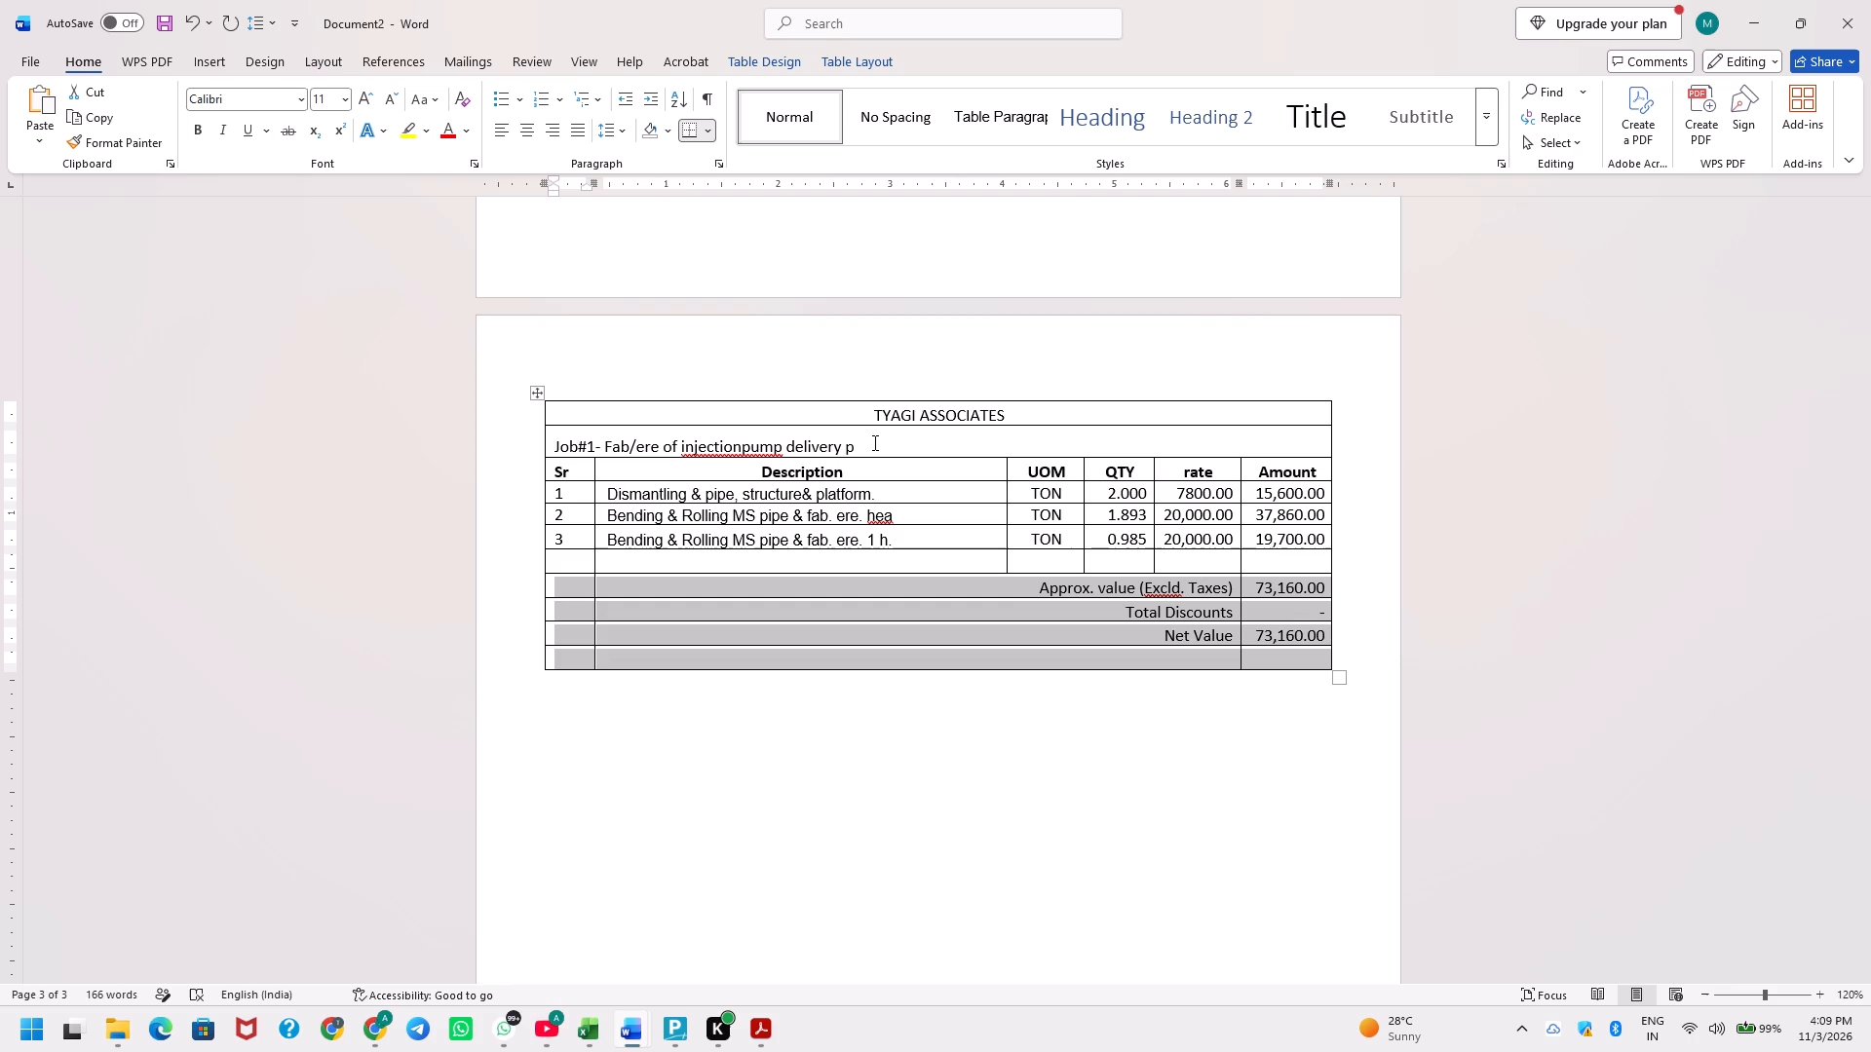
key("ctrl+b")
Bold the TYAGI ASSOCIATES row and the job title row of the injection pump table.
key("Up")
key("Up")
key("Up")
key("Up")
key("Up")
key("Up")
key("Up")
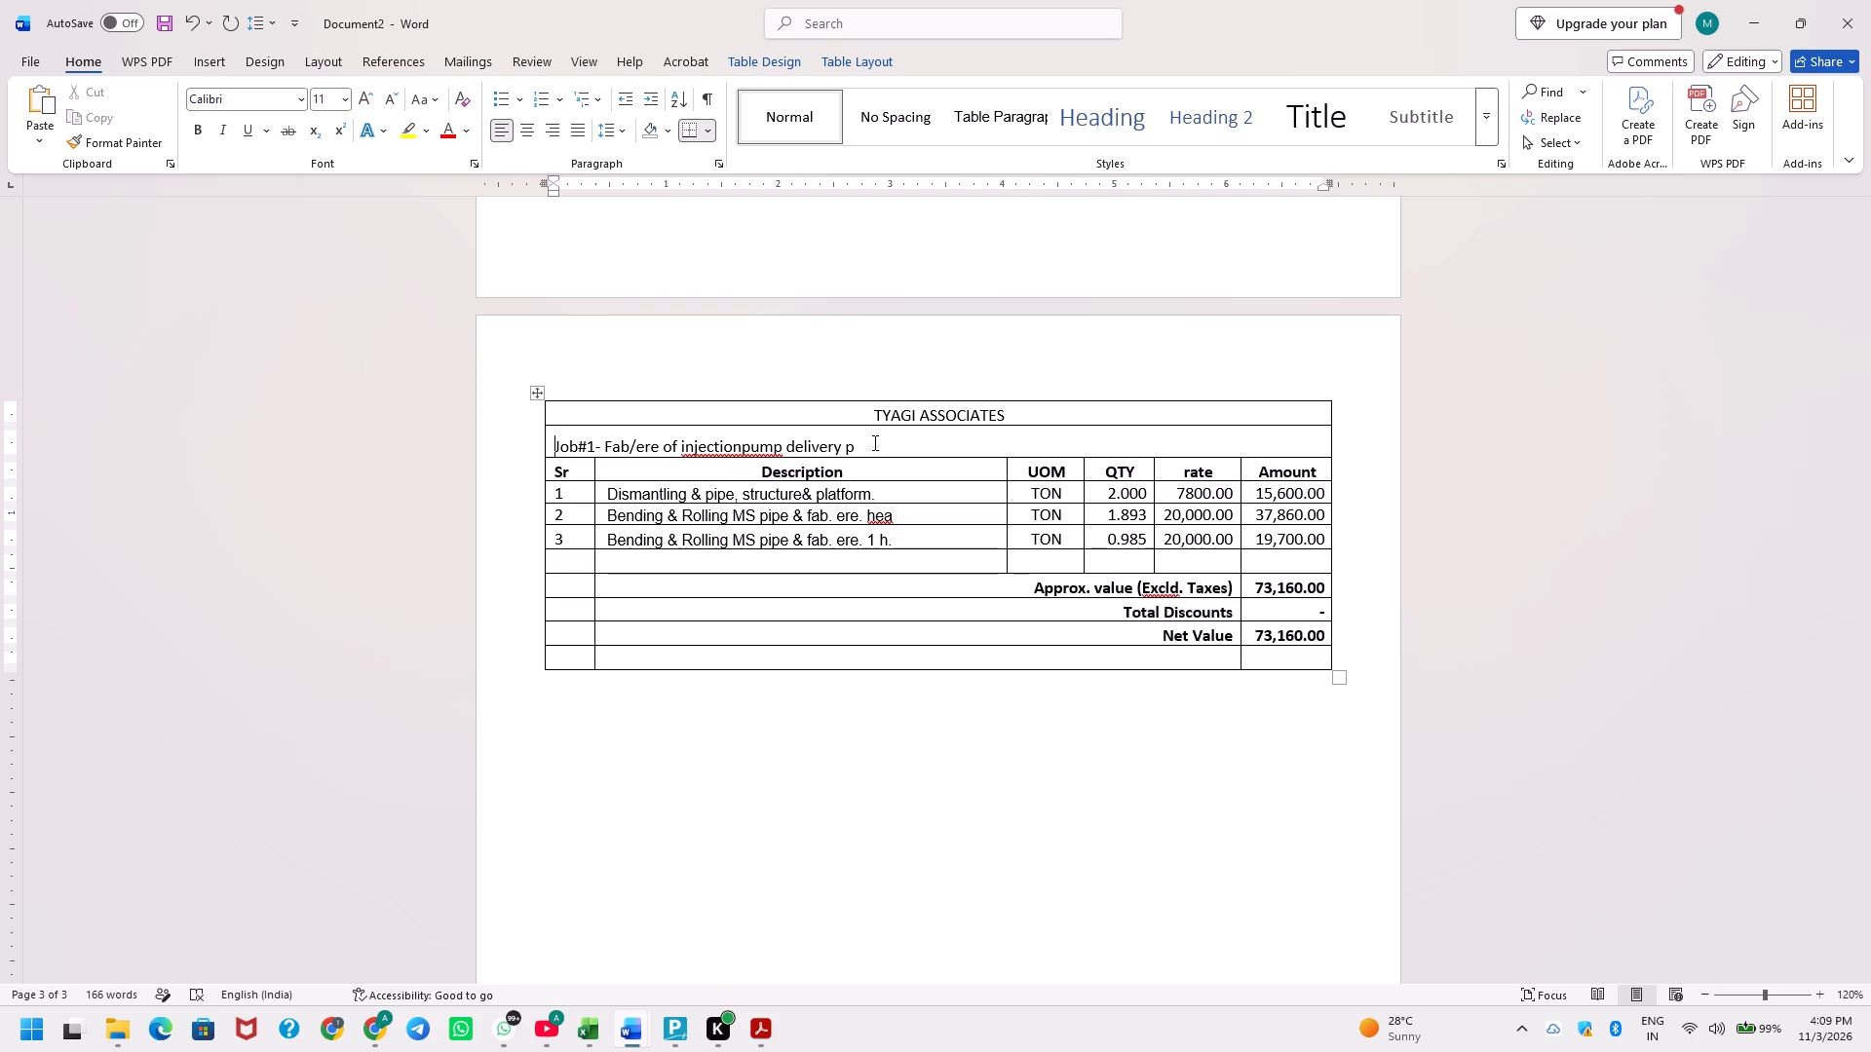
key("shift+Down")
key("ctrl+b")
key("ctrl+s")
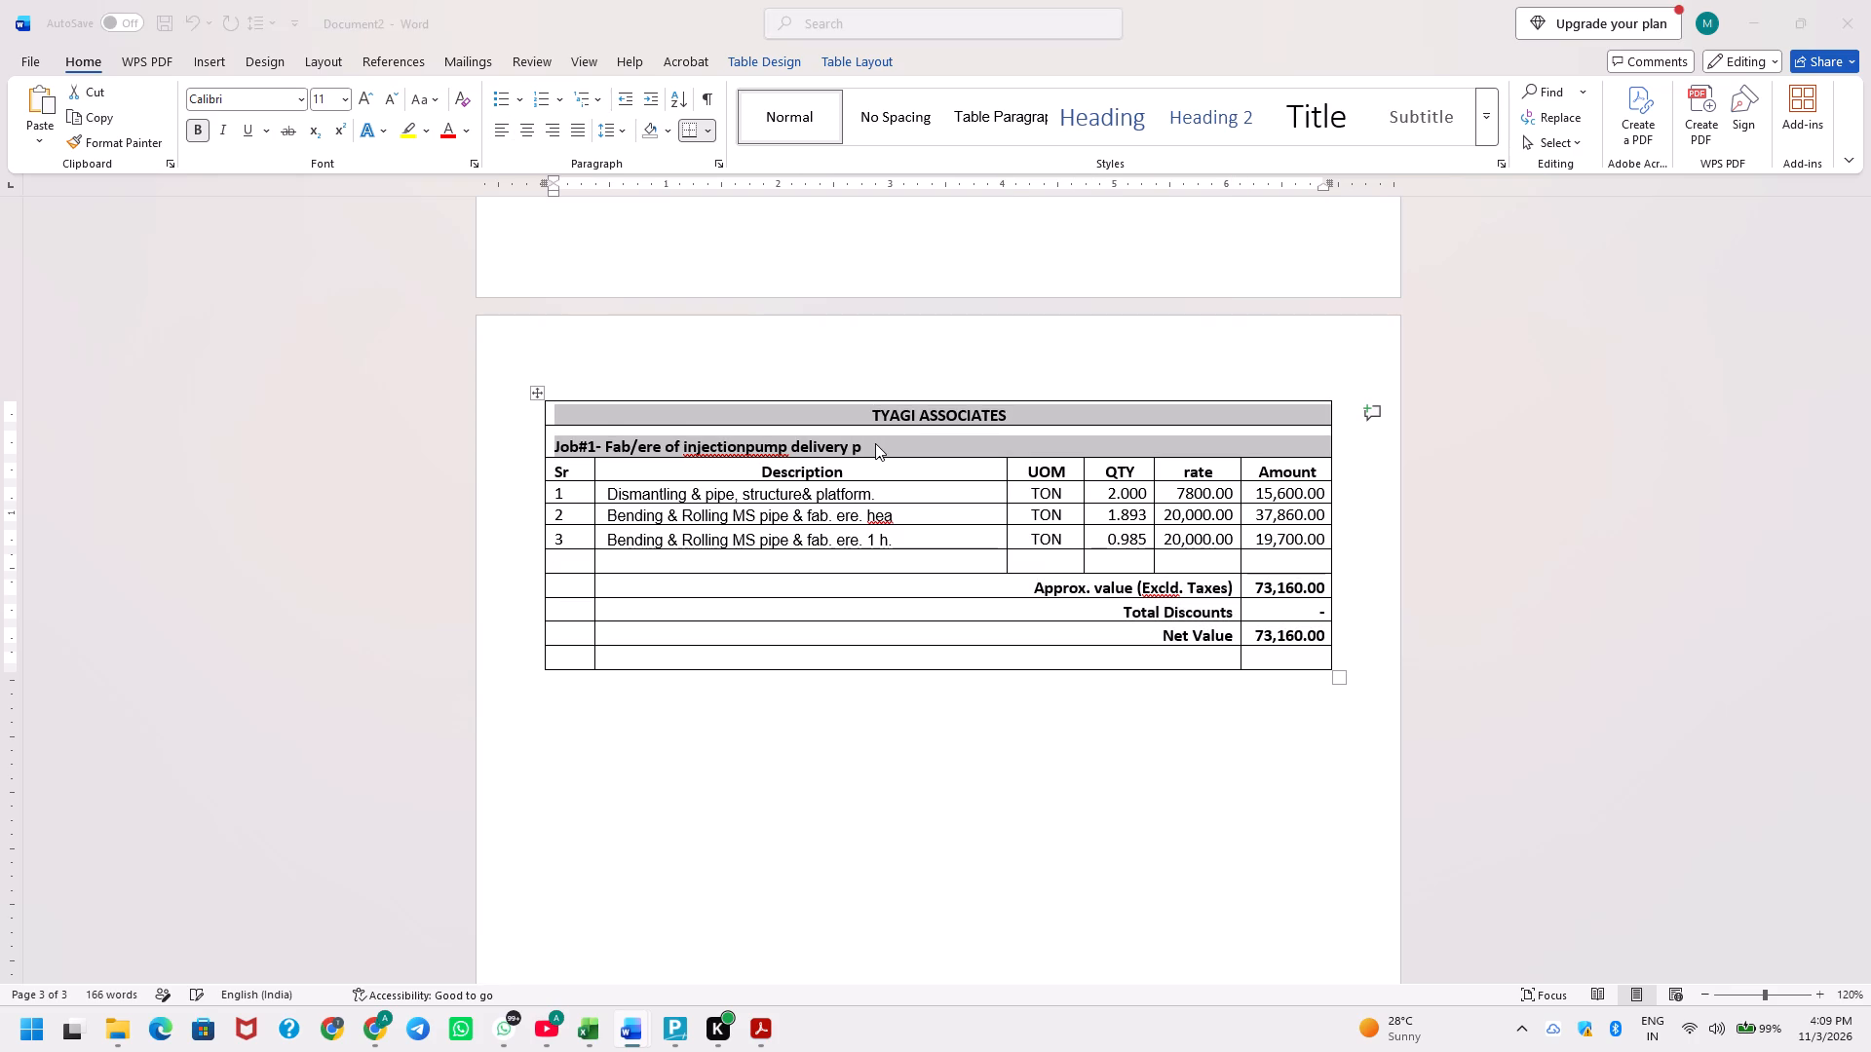
key("Escape")
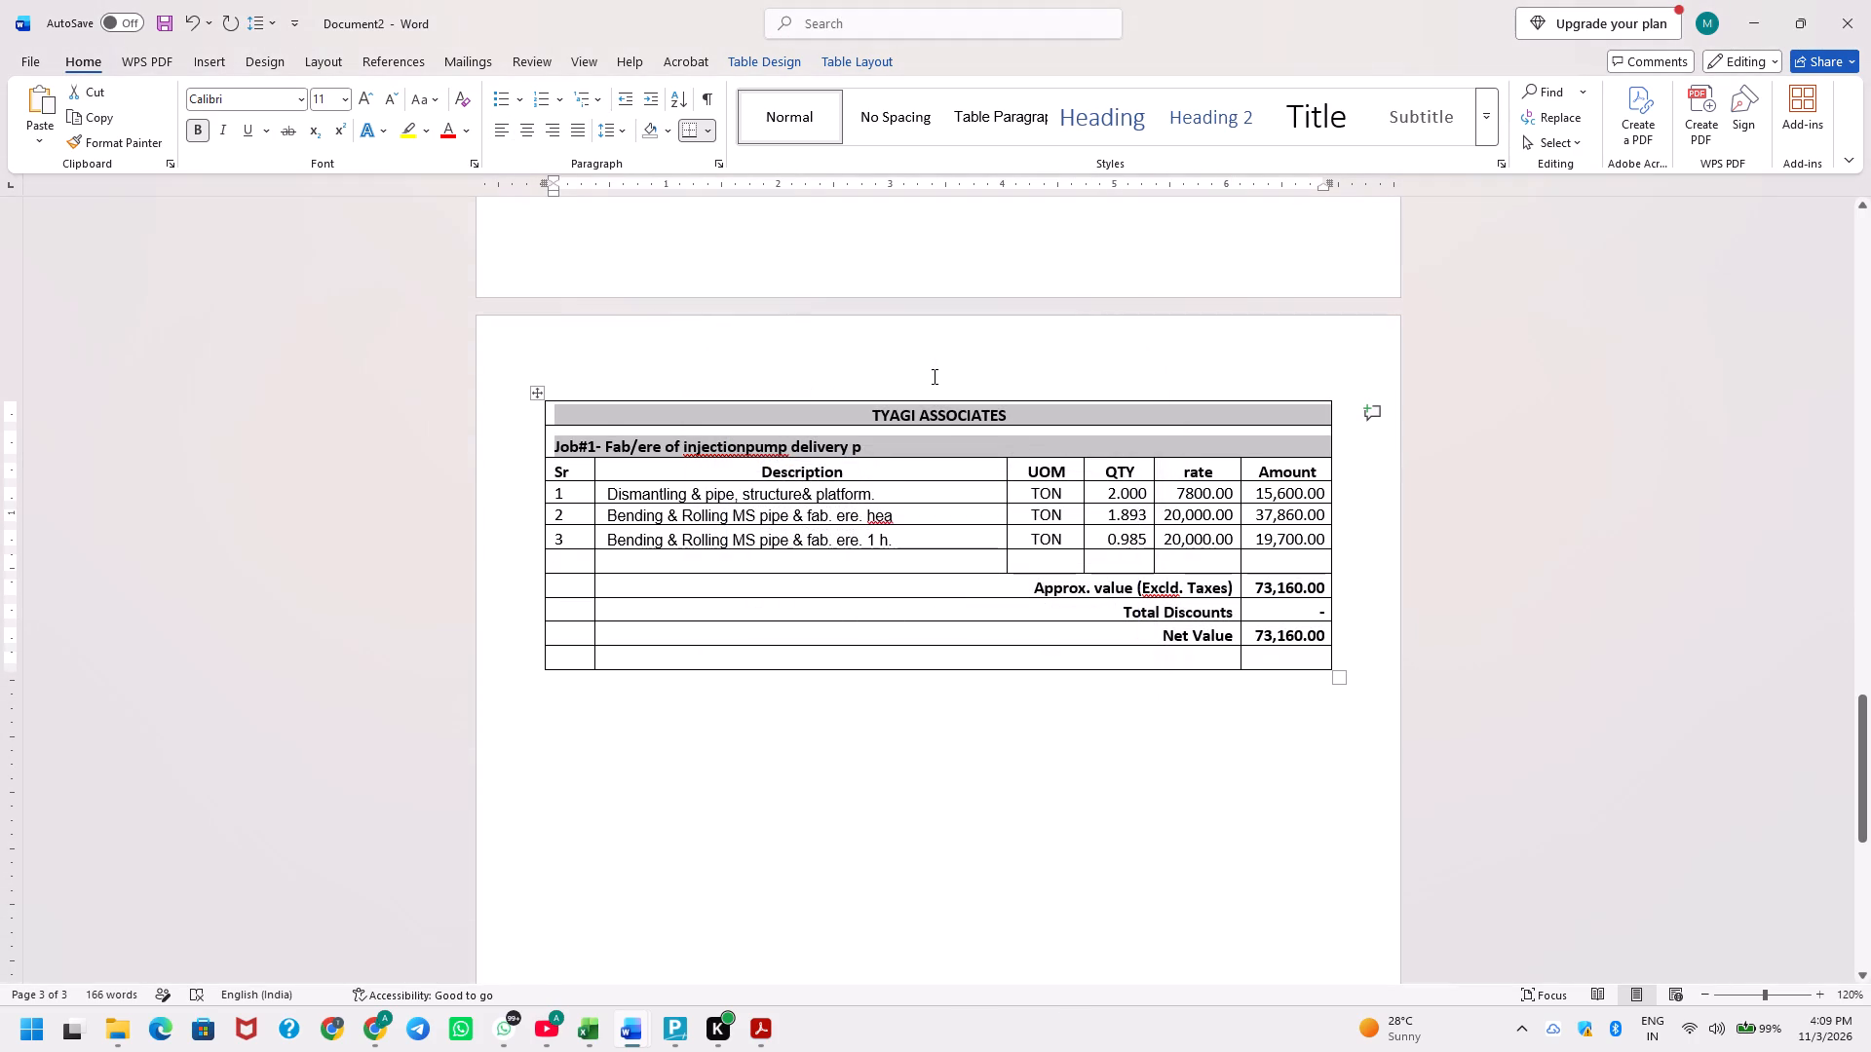
Bold the Approx. value, Total Discounts and Net Value rows in the ms pipe 1200 table.
scroll(935, 377, "up", 3)
scroll(973, 451, "up", 1)
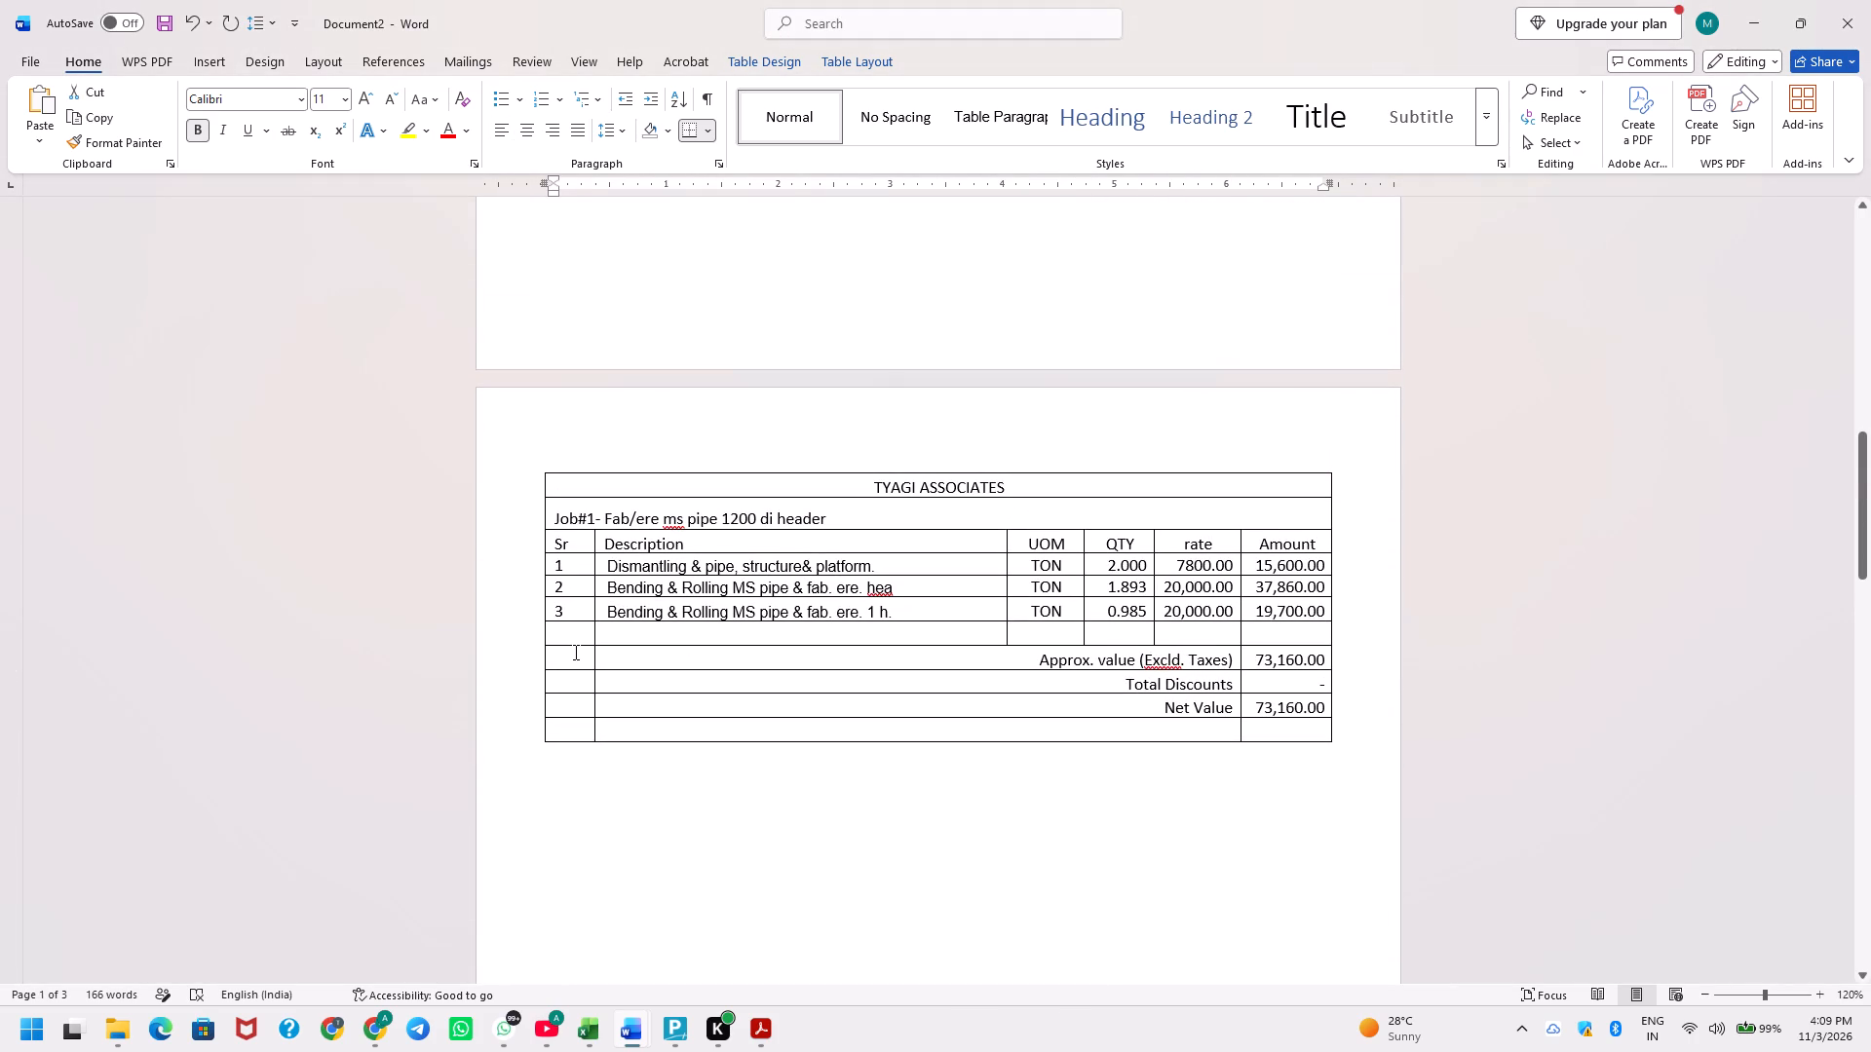
left_click(570, 653)
key("shift+Down")
key("shift+Down")
key("shift+Right")
key("shift+Right")
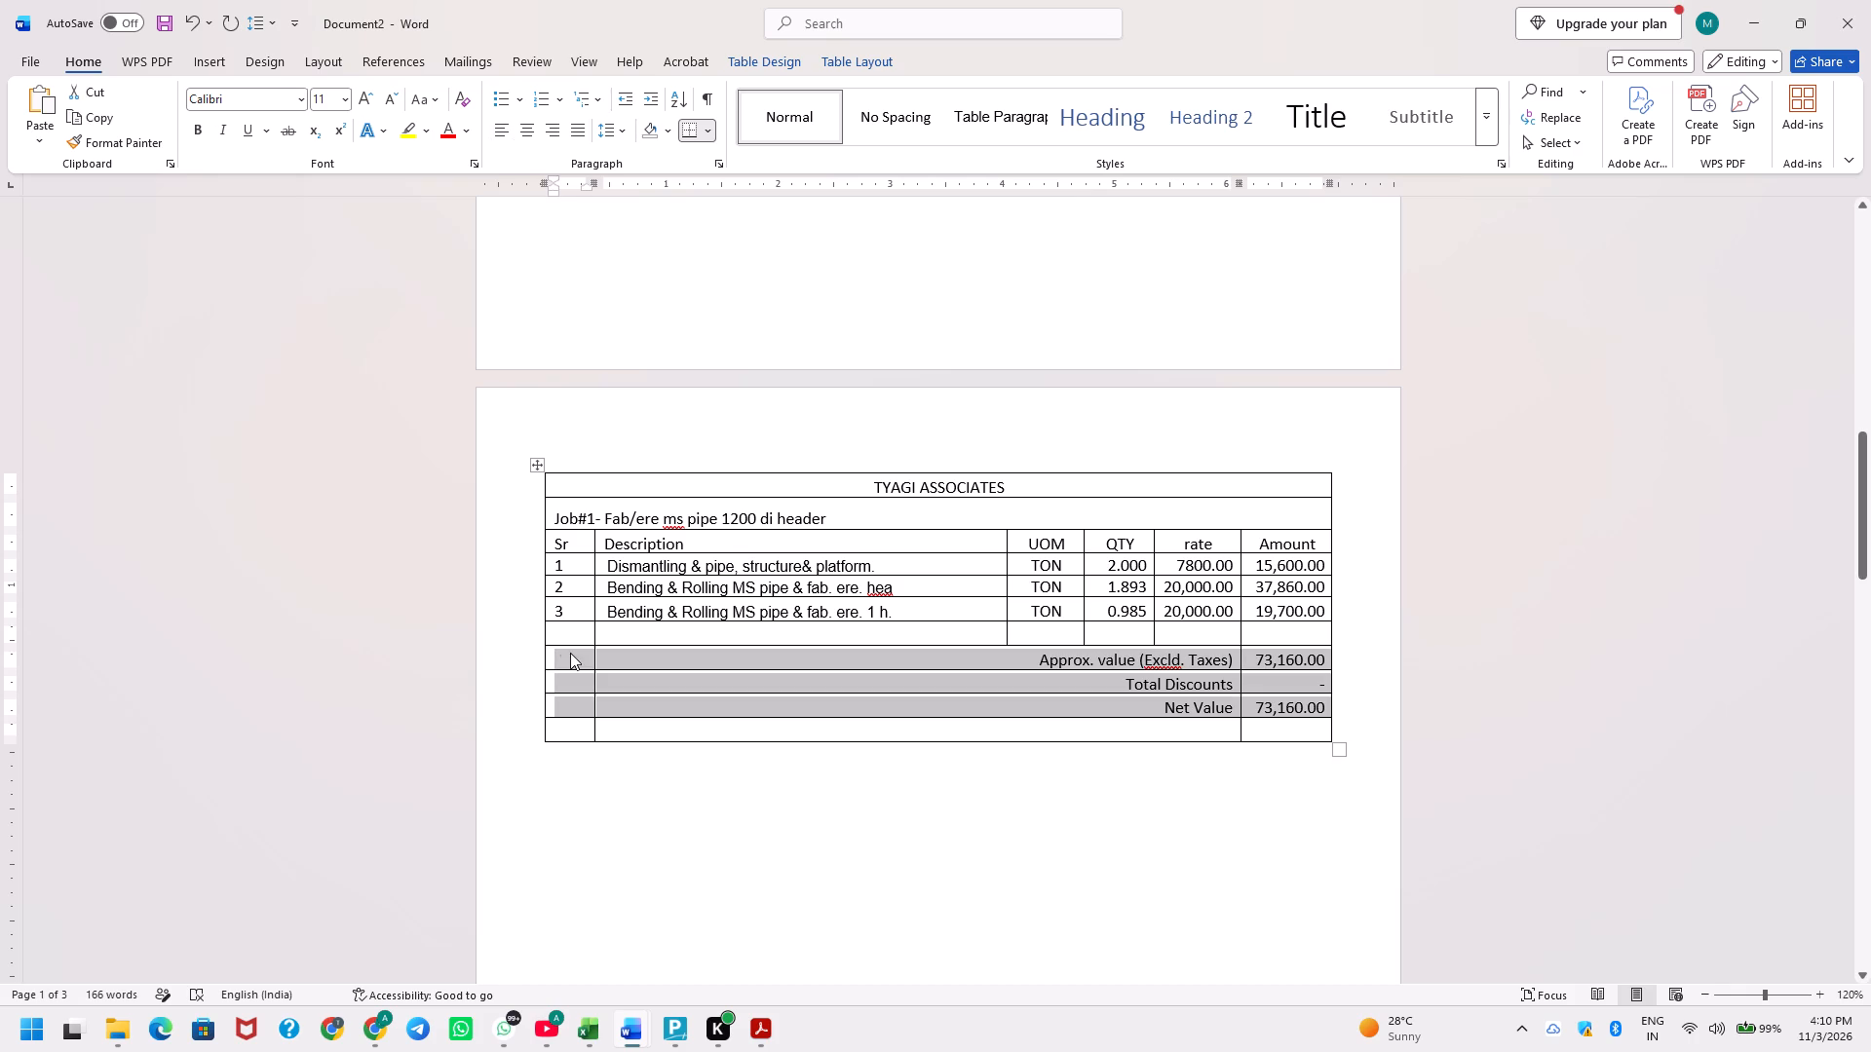
key("ctrl+b")
Bold the TYAGI ASSOCIATES row, the job title row and the column headings of the ms pipe 1200 table.
key("Up")
key("Up")
key("Up")
key("Up")
key("Up")
key("Up")
key("Up")
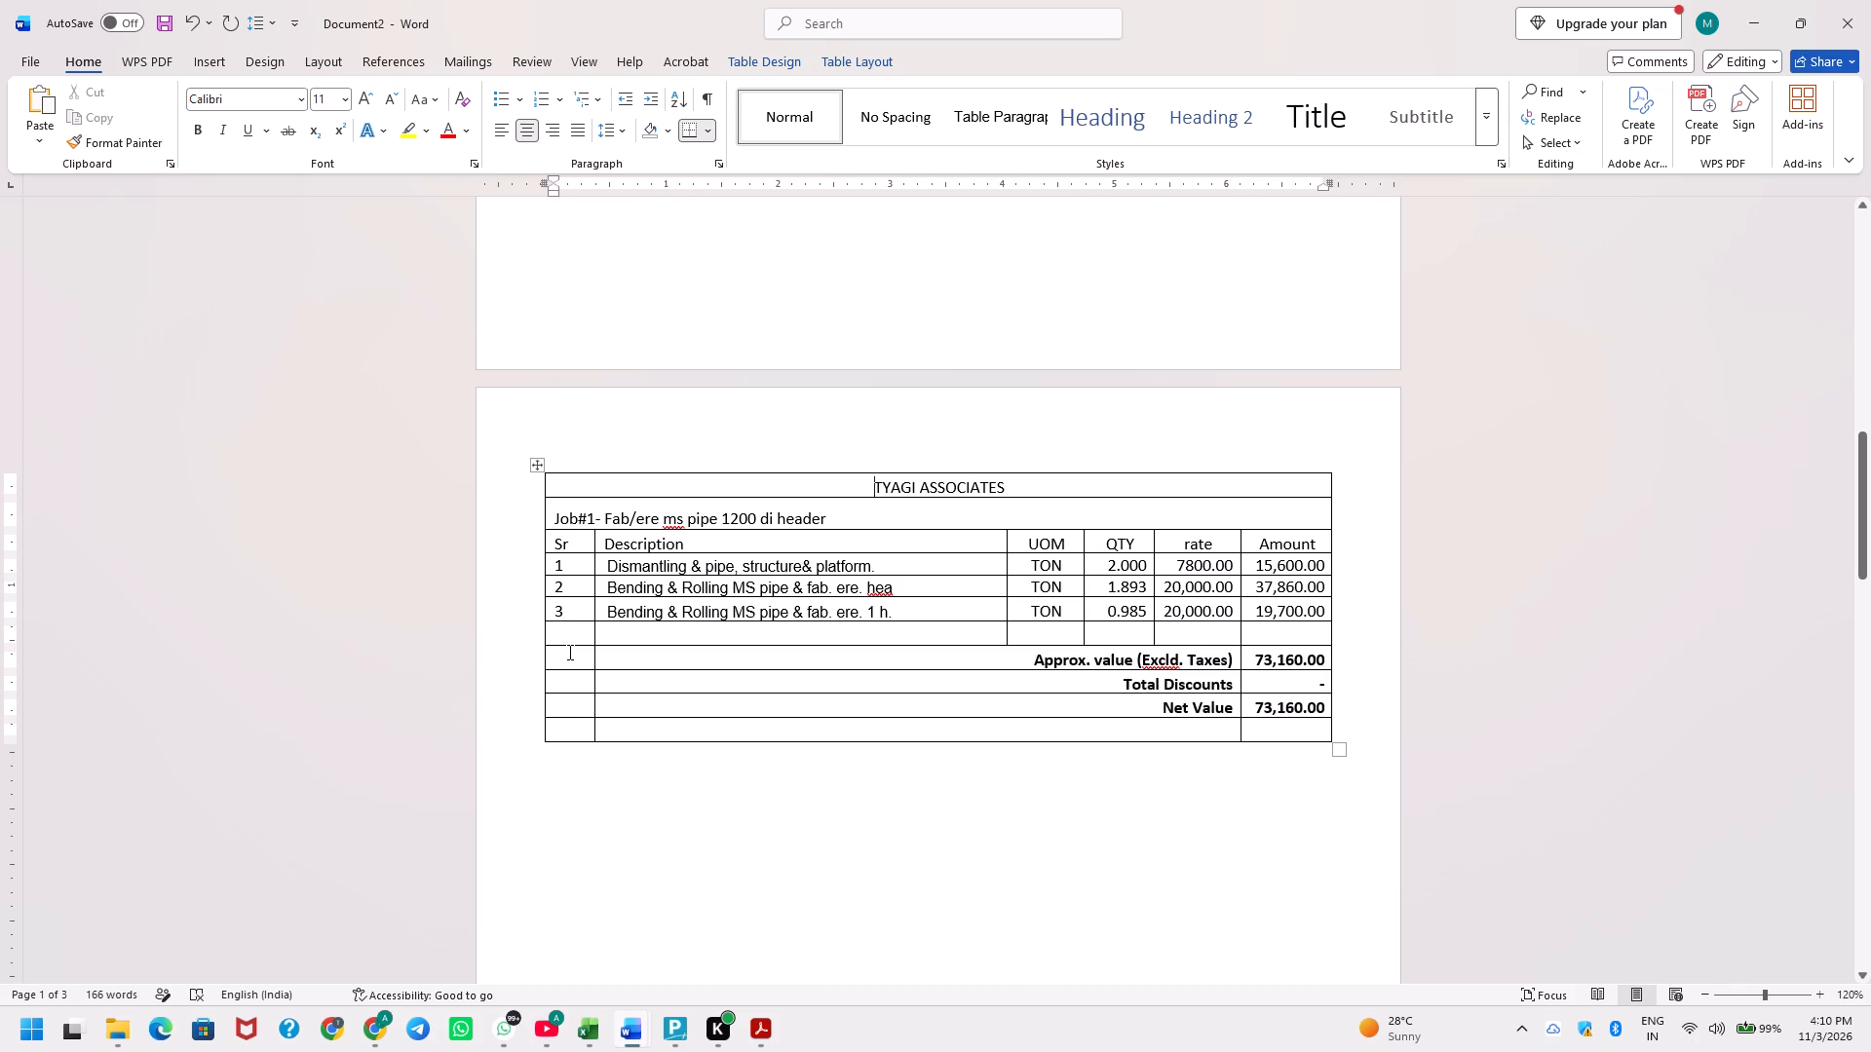
key("shift+Down")
key("shift+Down")
key("shift+Down")
key("shift+Up")
key("ctrl+shift+Right")
key("ctrl+shift+Right")
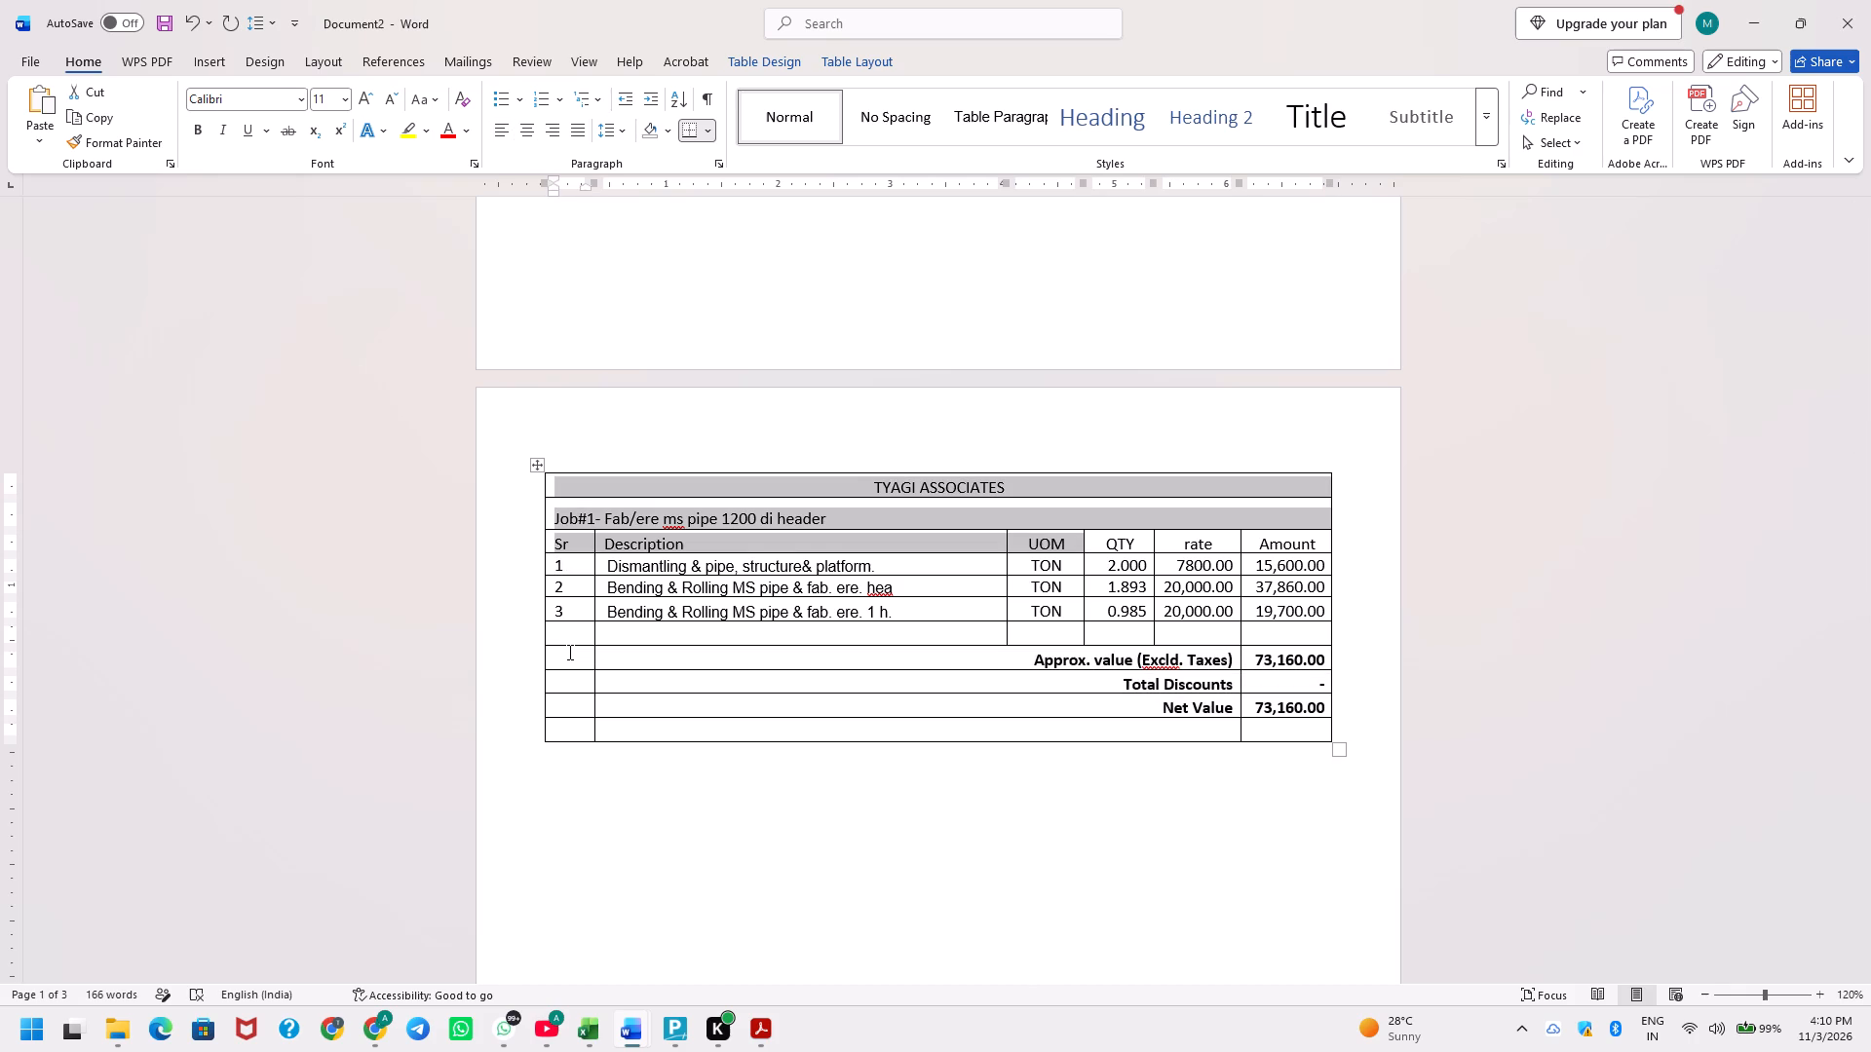
key("ctrl+shift+Right")
key("ctrl+shift+Right")
key("ctrl+shift+Right")
key("ctrl+b")
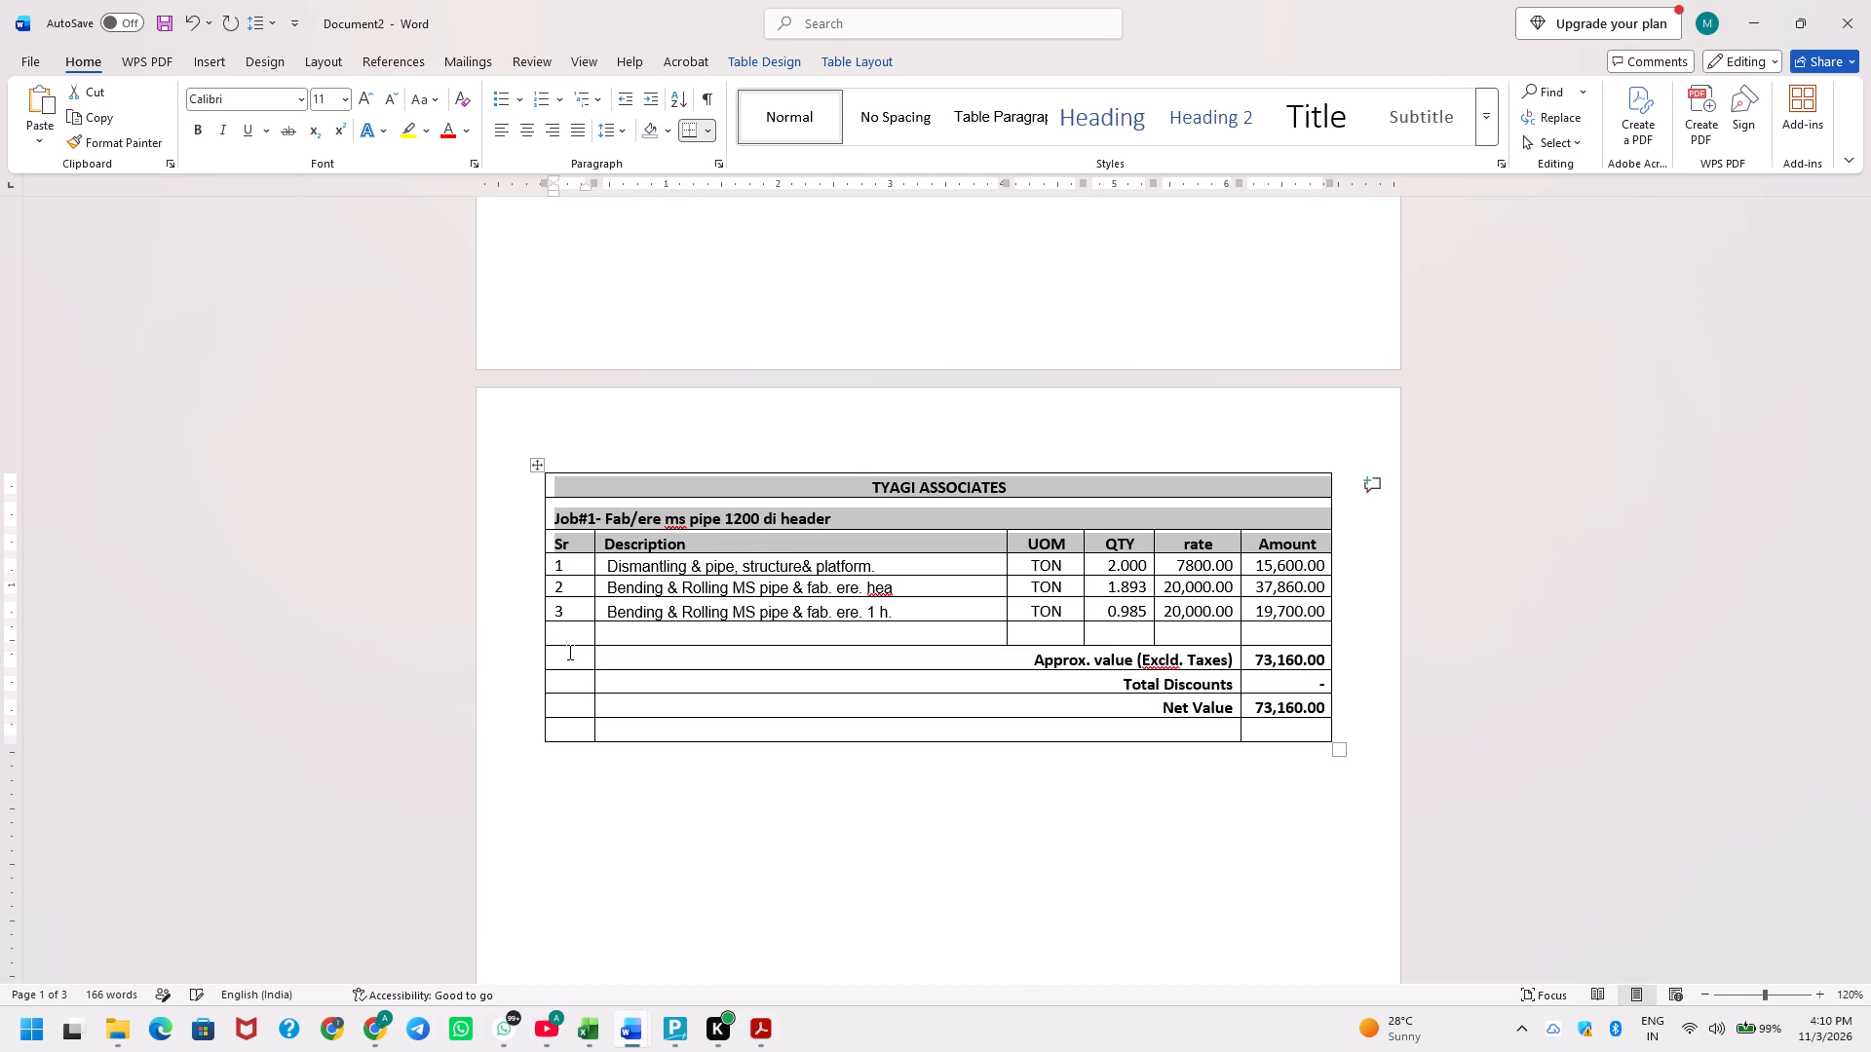
Centre the column headings of the ms pipe 1200 table, keeping its job title left-aligned.
key("ctrl+e")
key("Up")
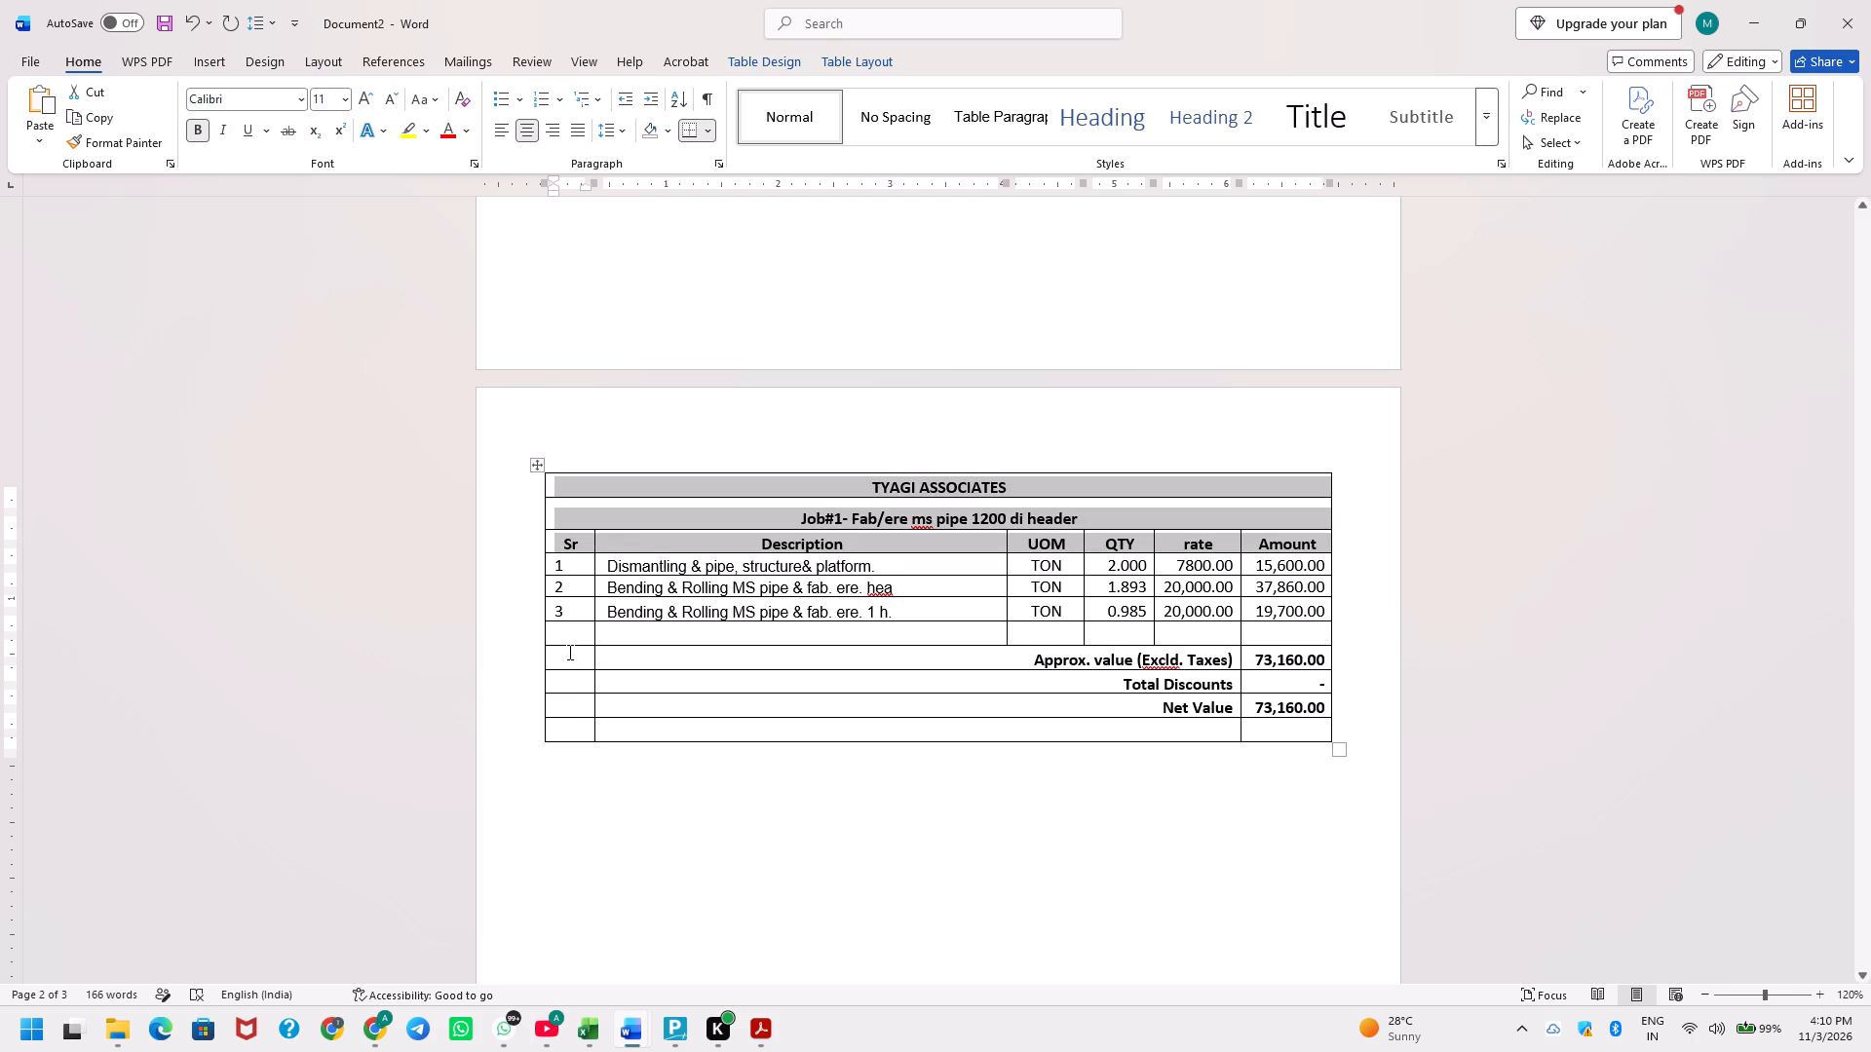
key("Down")
key("Down")
key("Down")
key("Up")
key("ctrl+Left")
key("ctrl+Left")
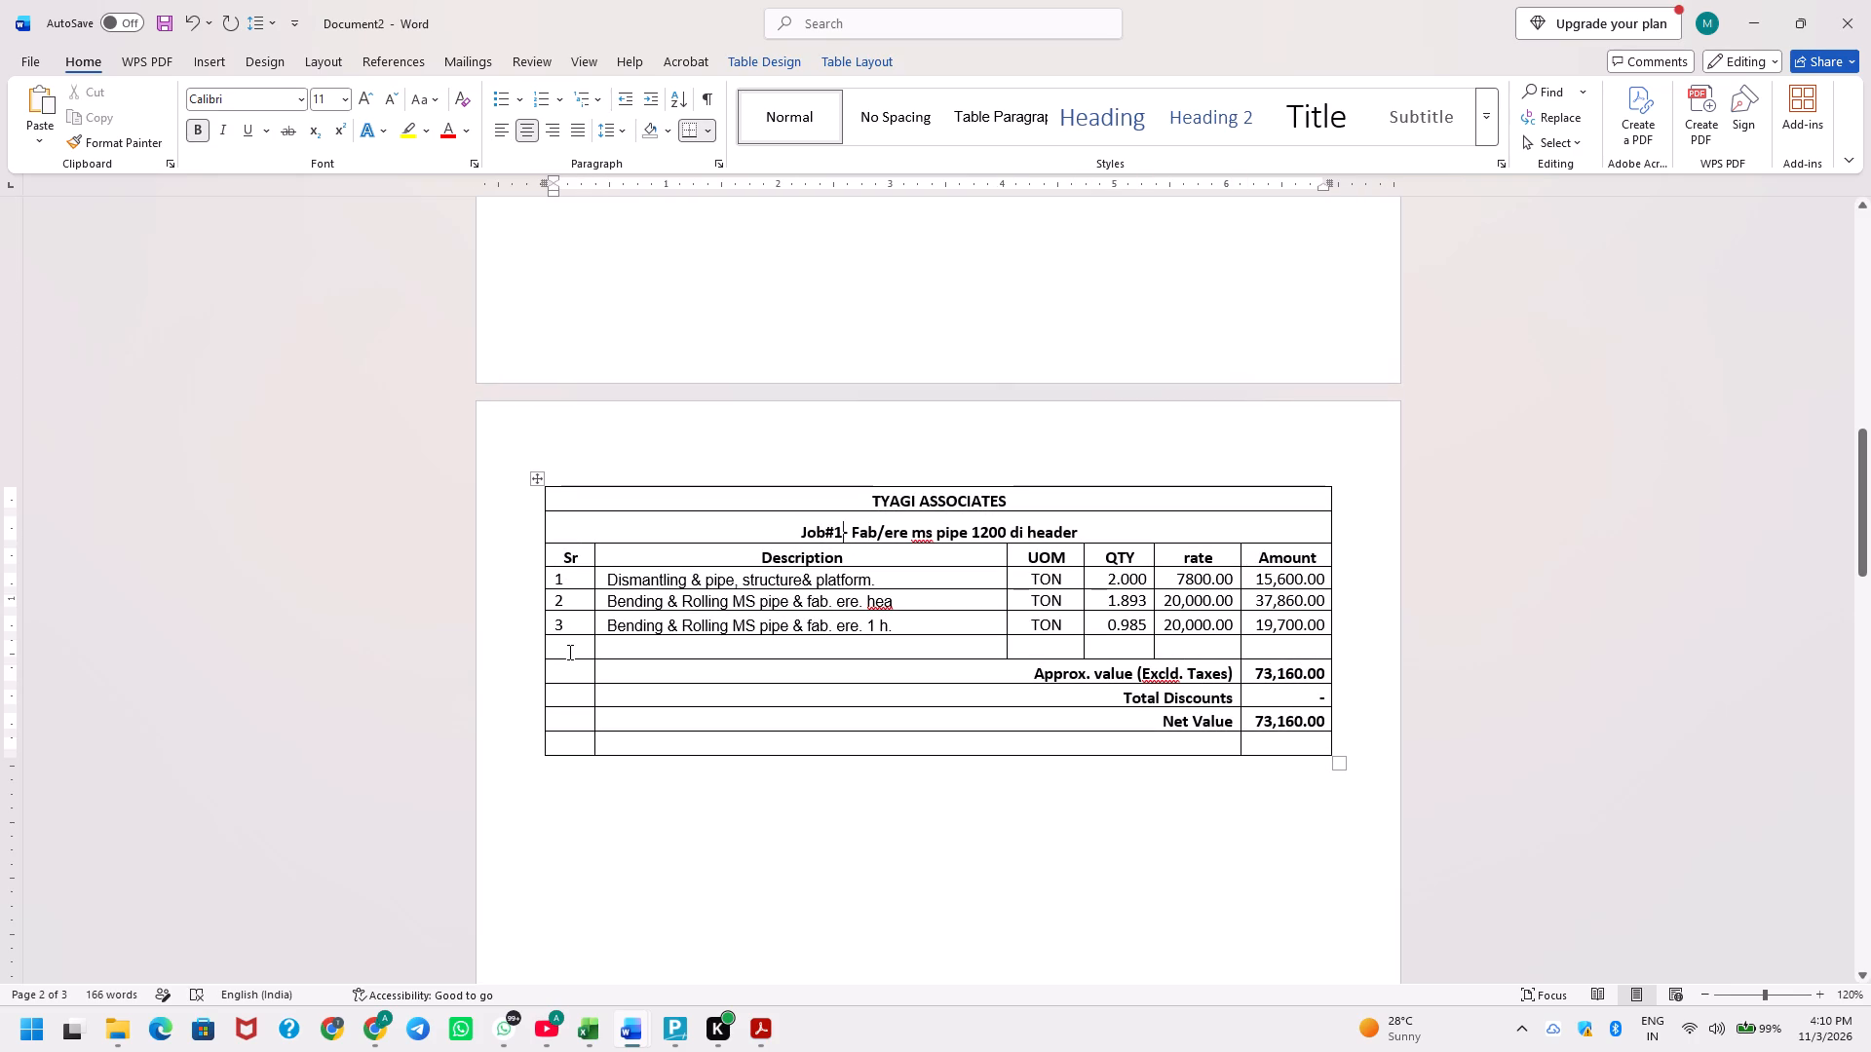
key("ctrl+Left")
key("ctrl+Left")
key("ctrl+Left")
key("ctrl+e")
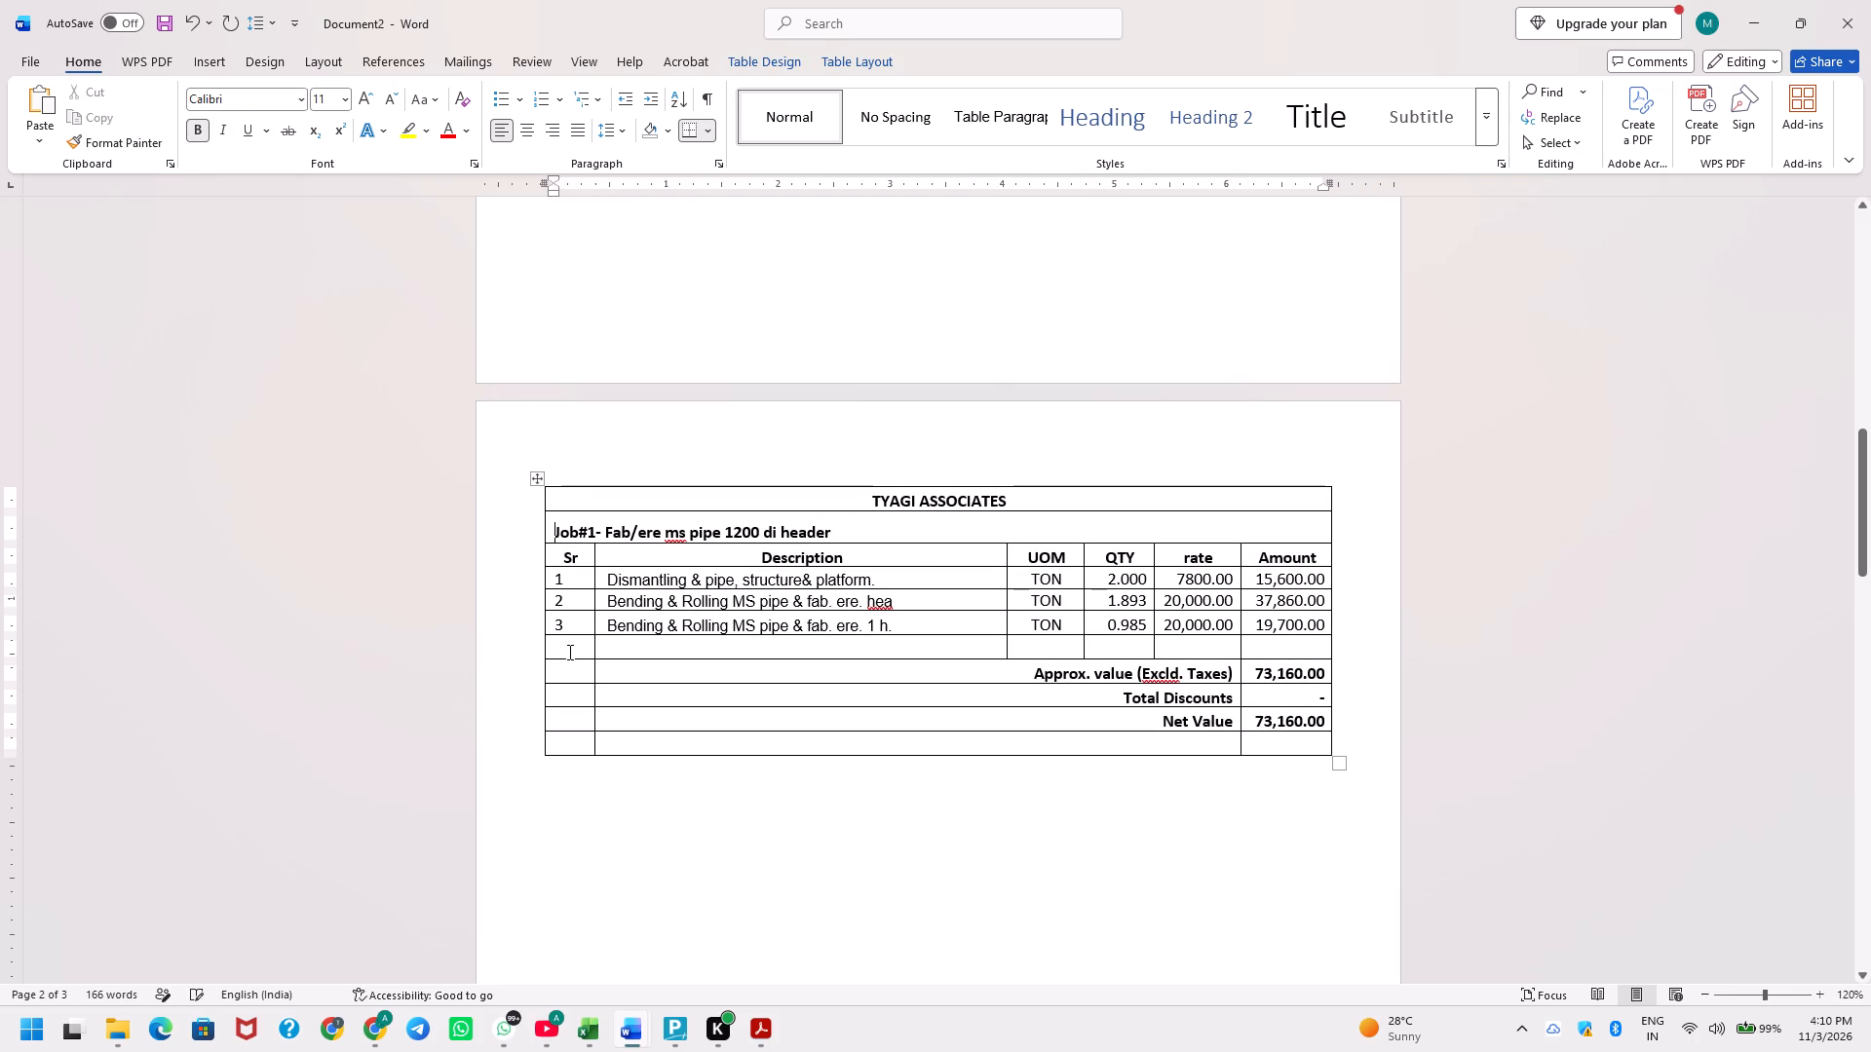
key("ctrl+s")
key("Escape")
Bold the rows from Approx. value down to the table's end in the rake drag conveyor table.
scroll(789, 498, "up", 1)
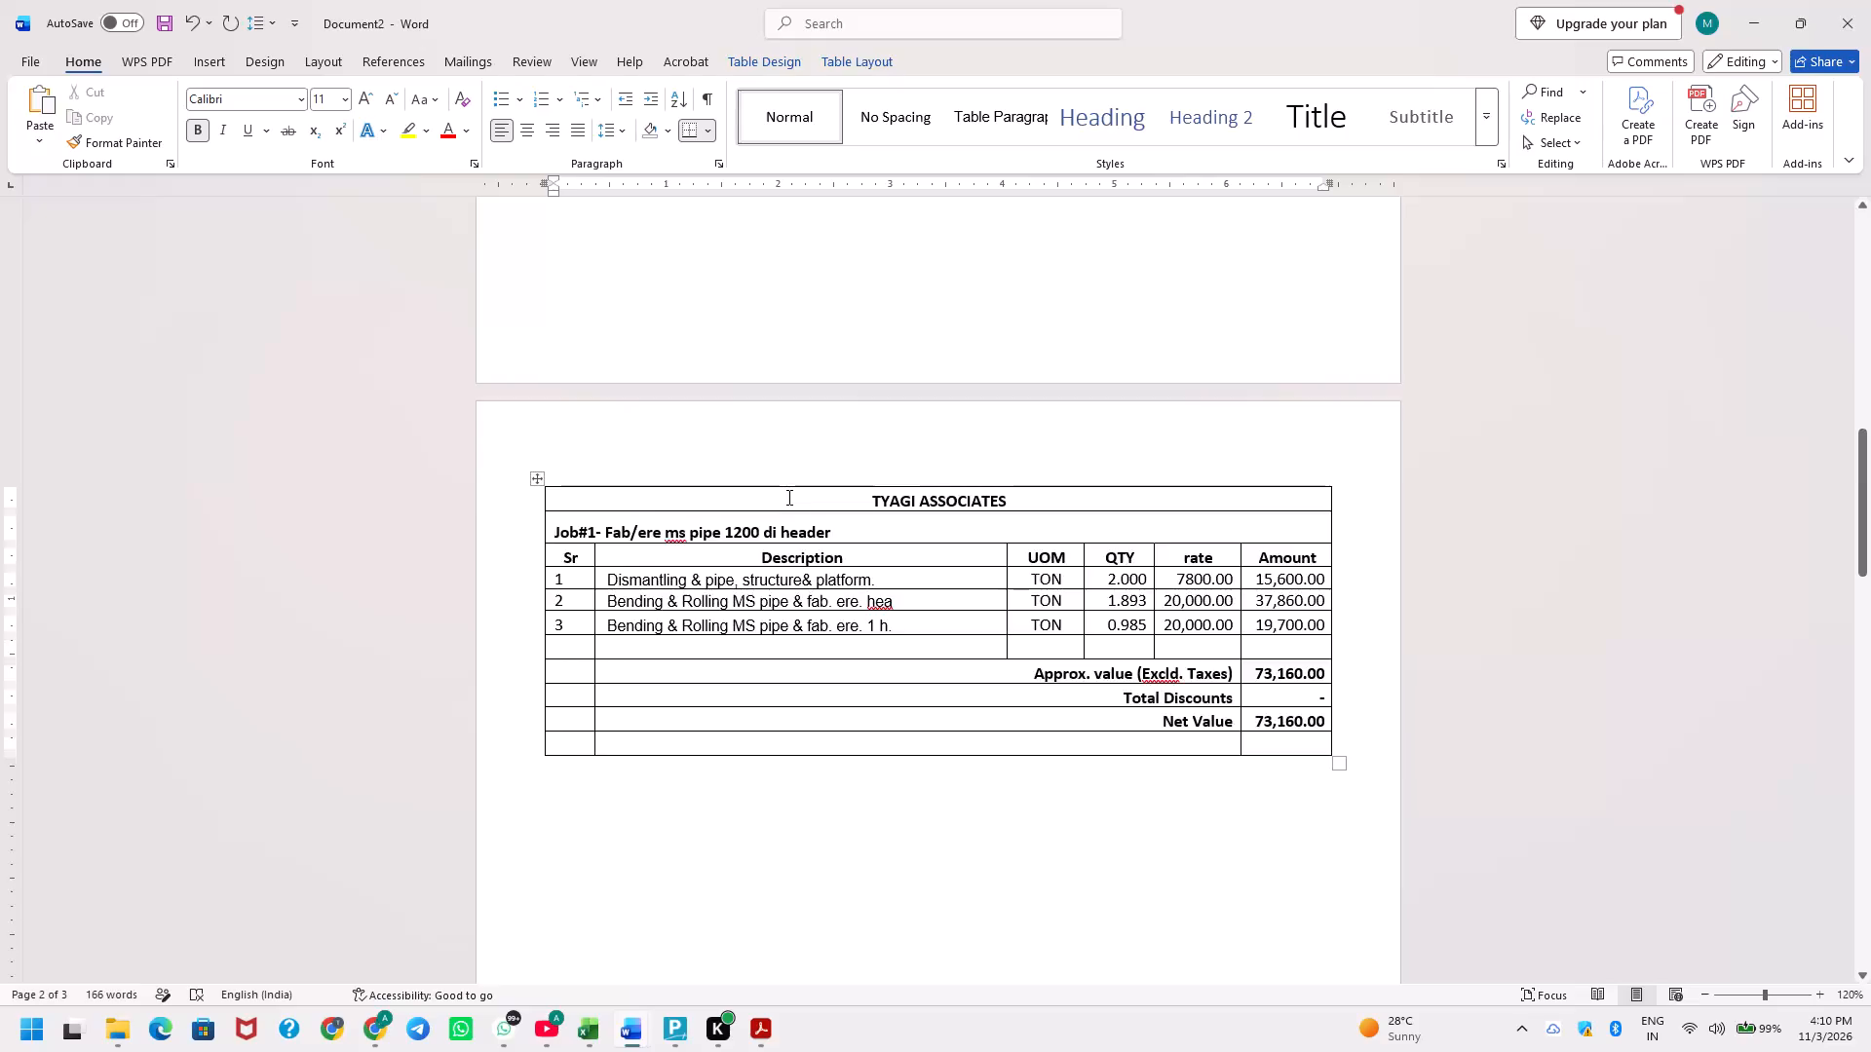
scroll(789, 498, "up", 4)
left_click(572, 425)
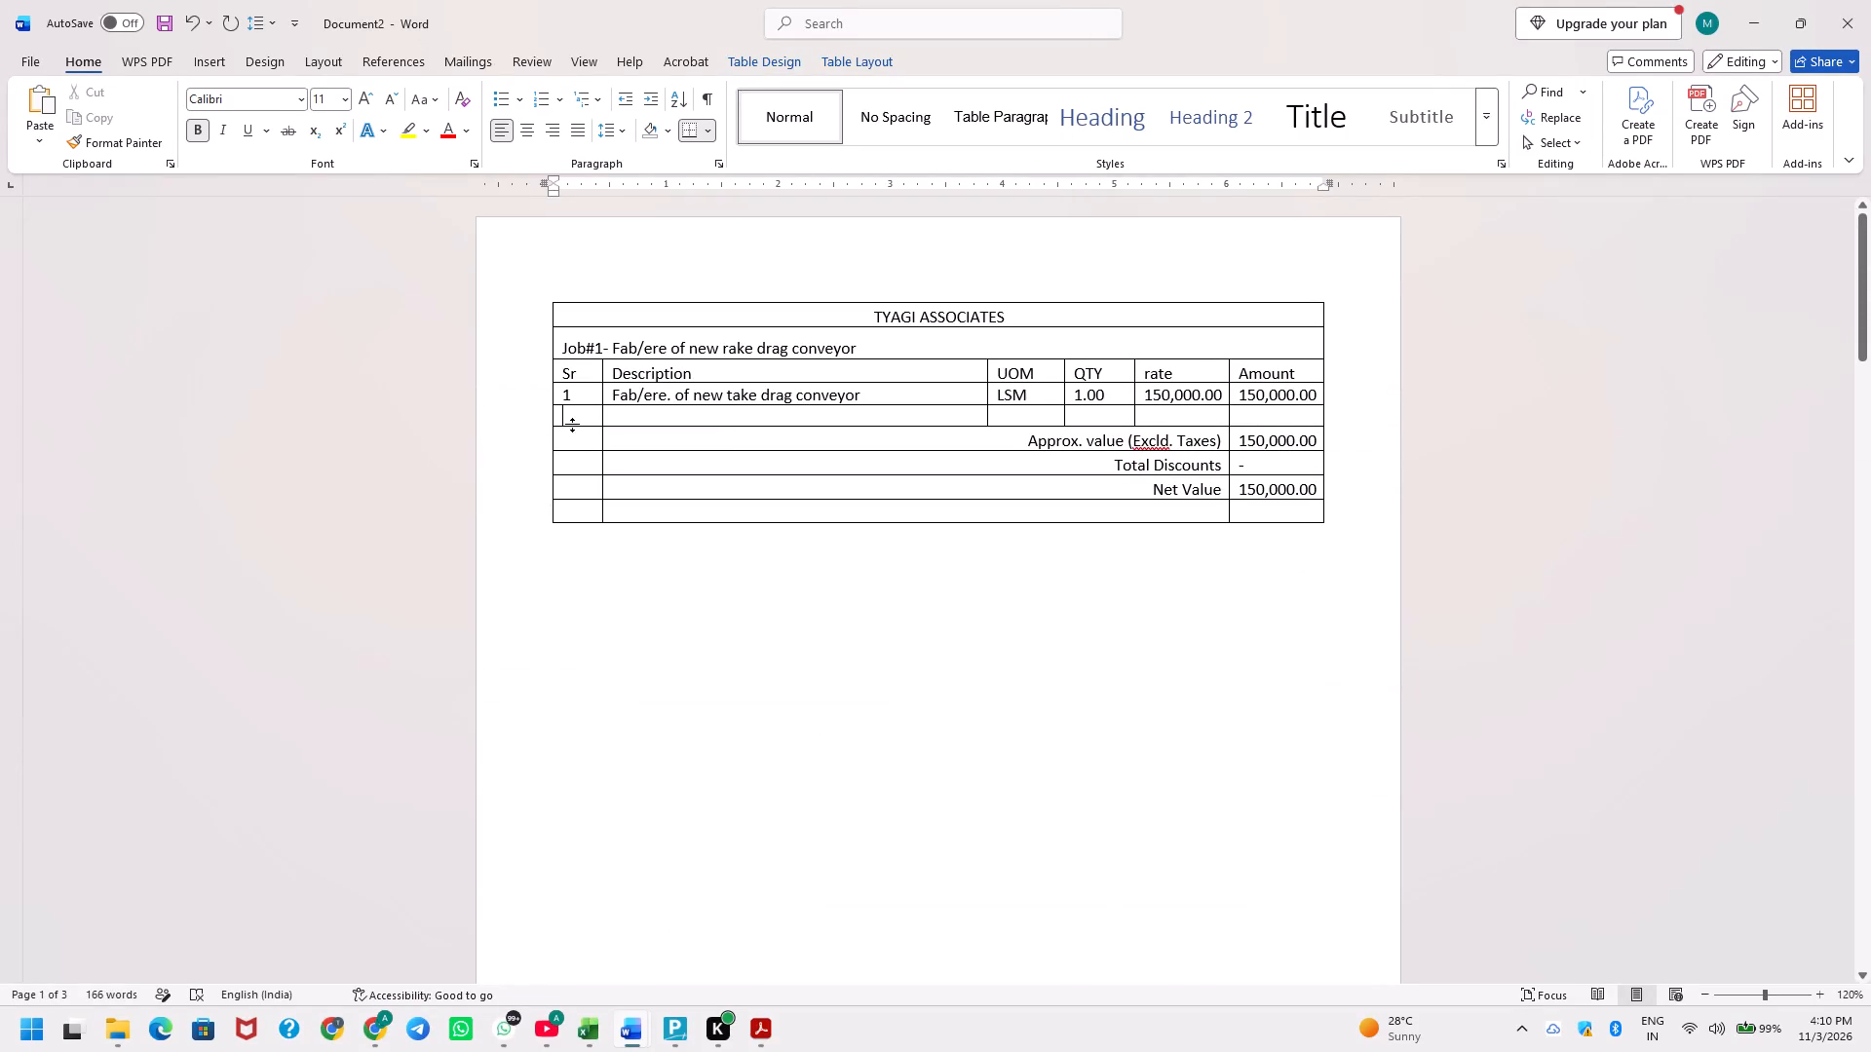
key("Down")
key("shift+Down")
key("shift+Down")
key("shift+Down")
key("shift+Down")
key("shift+Right")
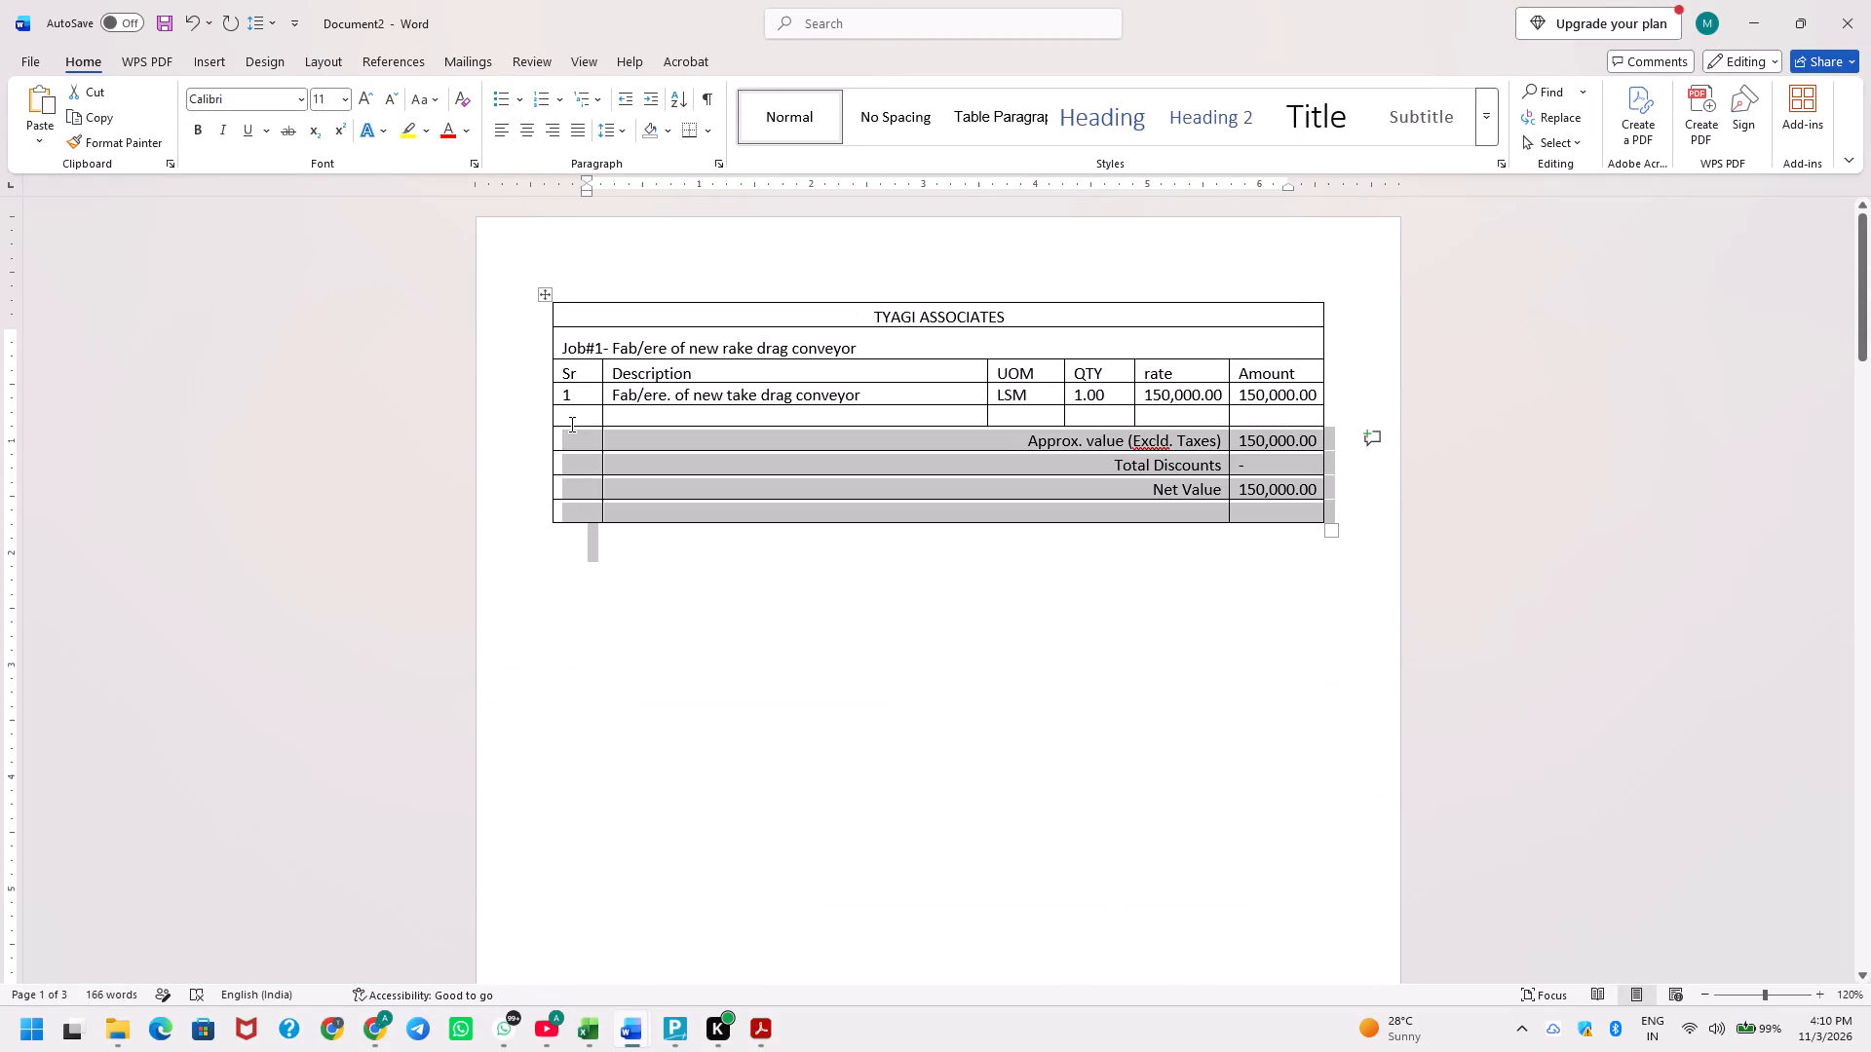
key("shift+Left")
key("shift+Left")
key("ctrl+b")
Bold the TYAGI ASSOCIATES row, the job title row and the column headings of the rake drag conveyor table.
key("Up")
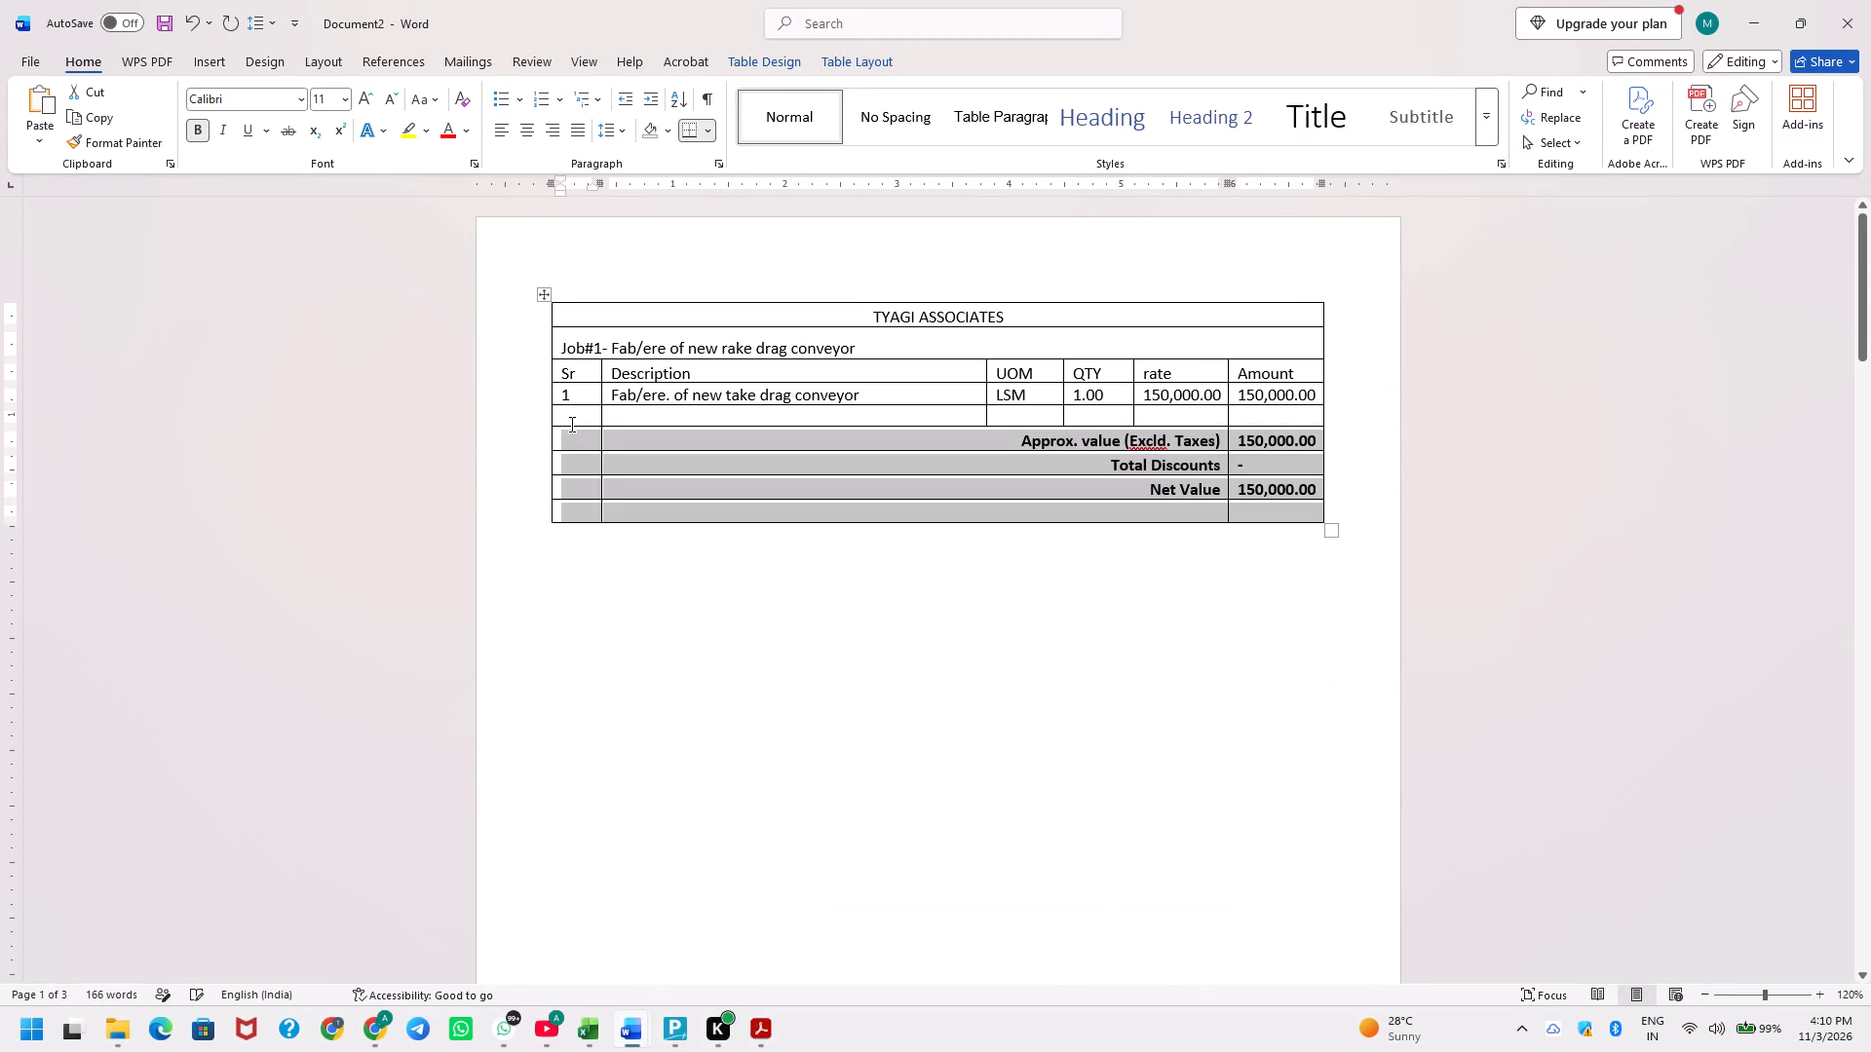
key("Up")
key("Up")
key("Up")
key("Up")
key("shift+Down")
key("shift+Down")
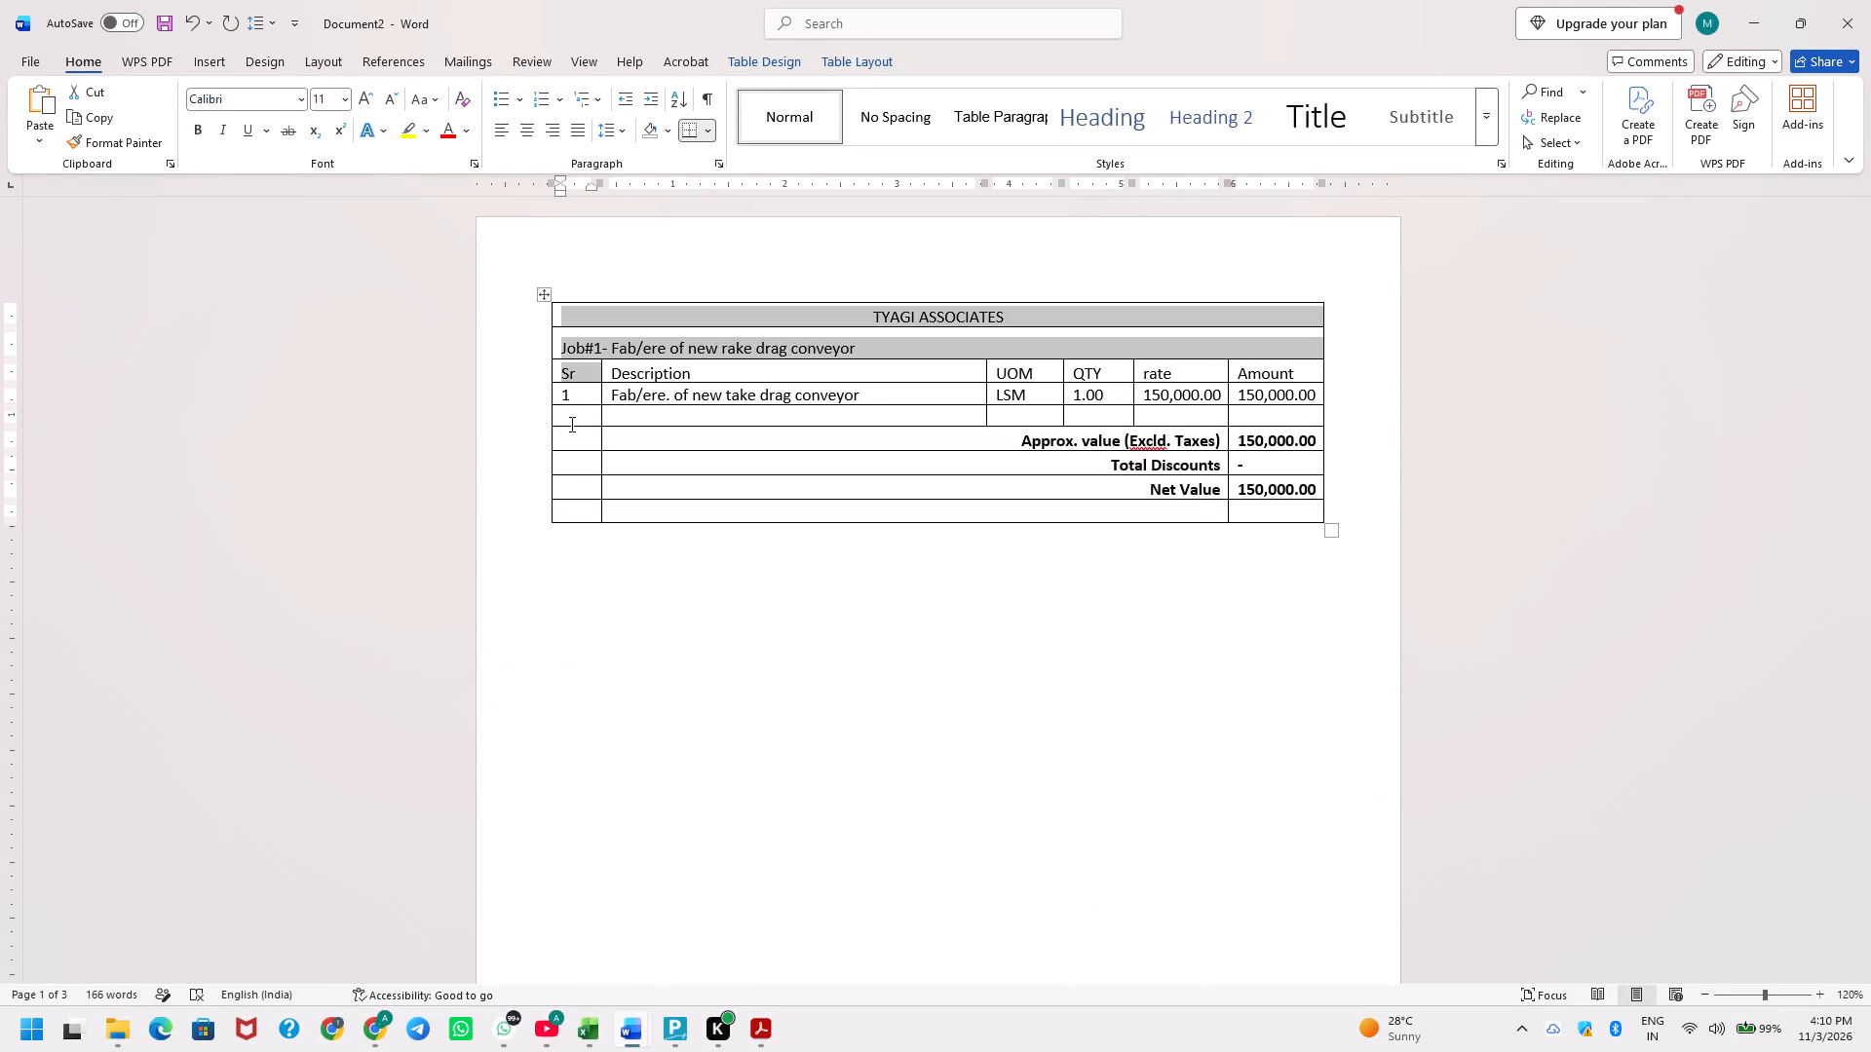
key("shift+Right")
key("ctrl+shift+Right")
key("ctrl+shift+Right")
key("ctrl+shift+Right")
key("ctrl+shift+Right")
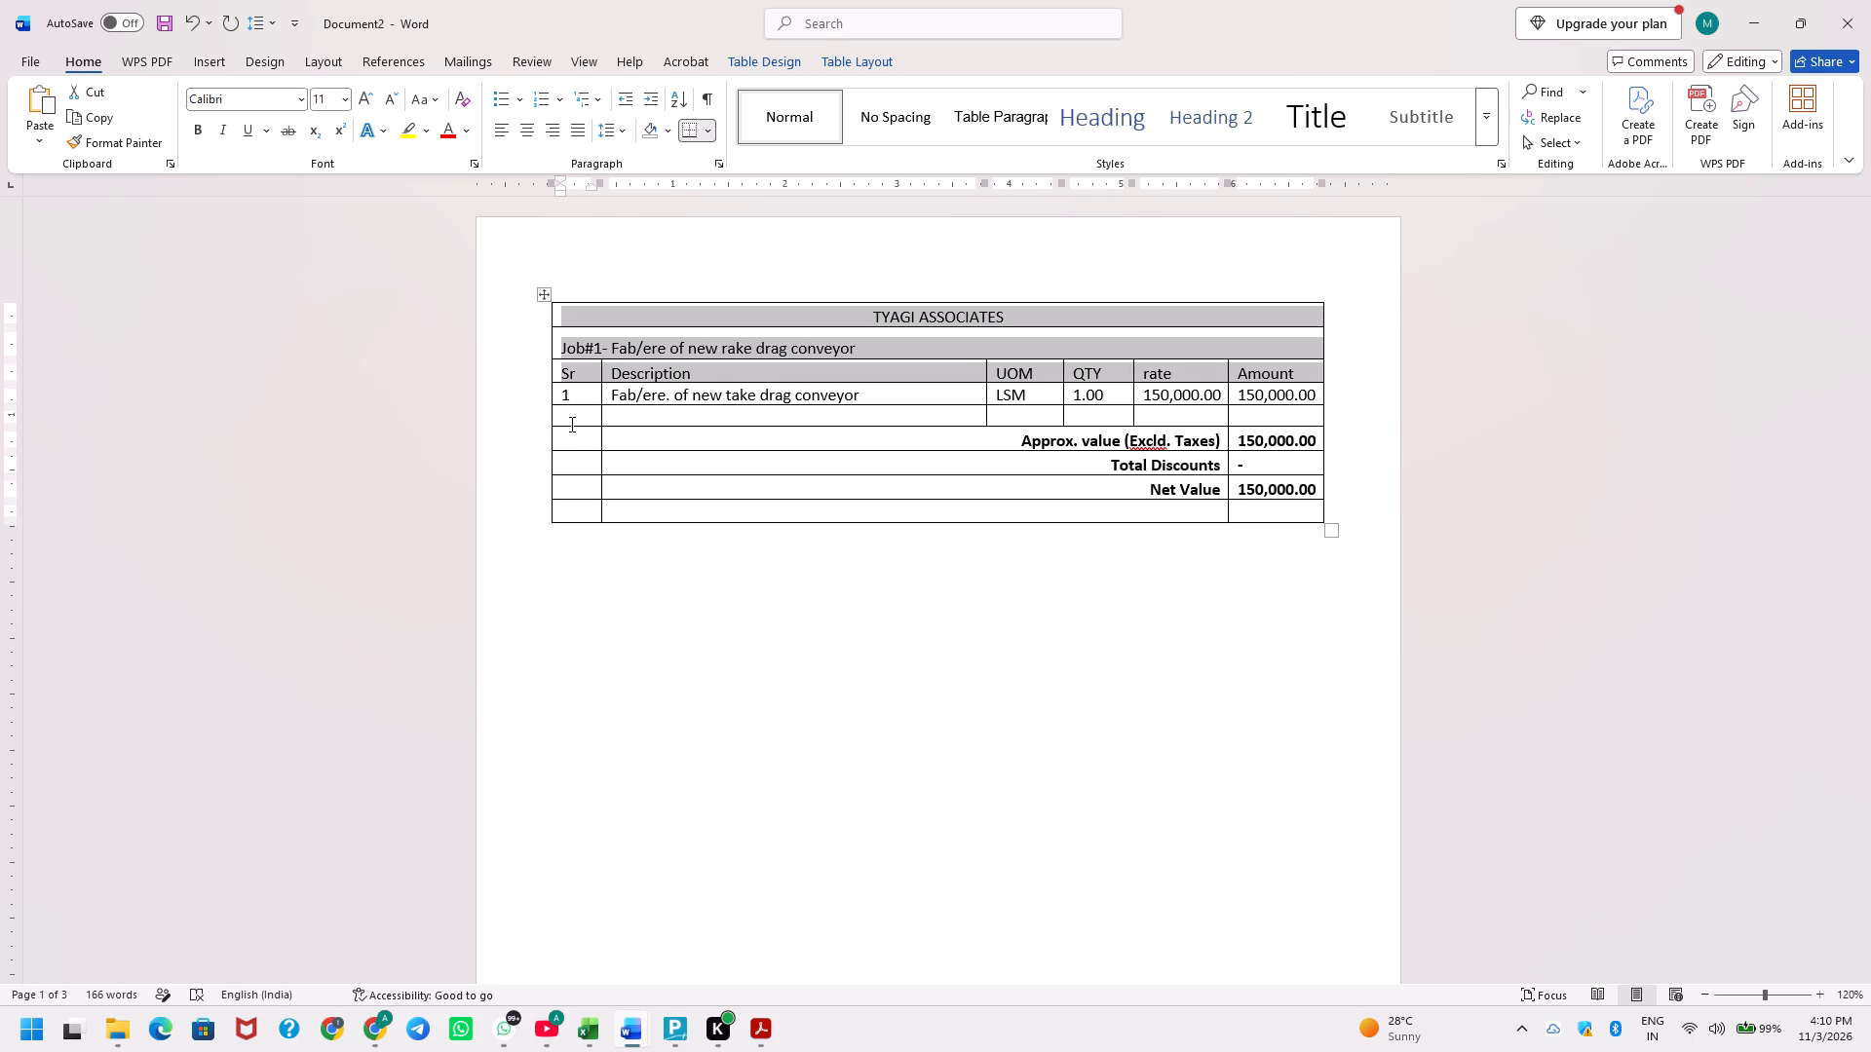
key("ctrl+b")
Centre the Description heading in the rake drag conveyor table.
key("Down")
key("Up")
key("Right")
key("Right")
key("Right")
key("Right")
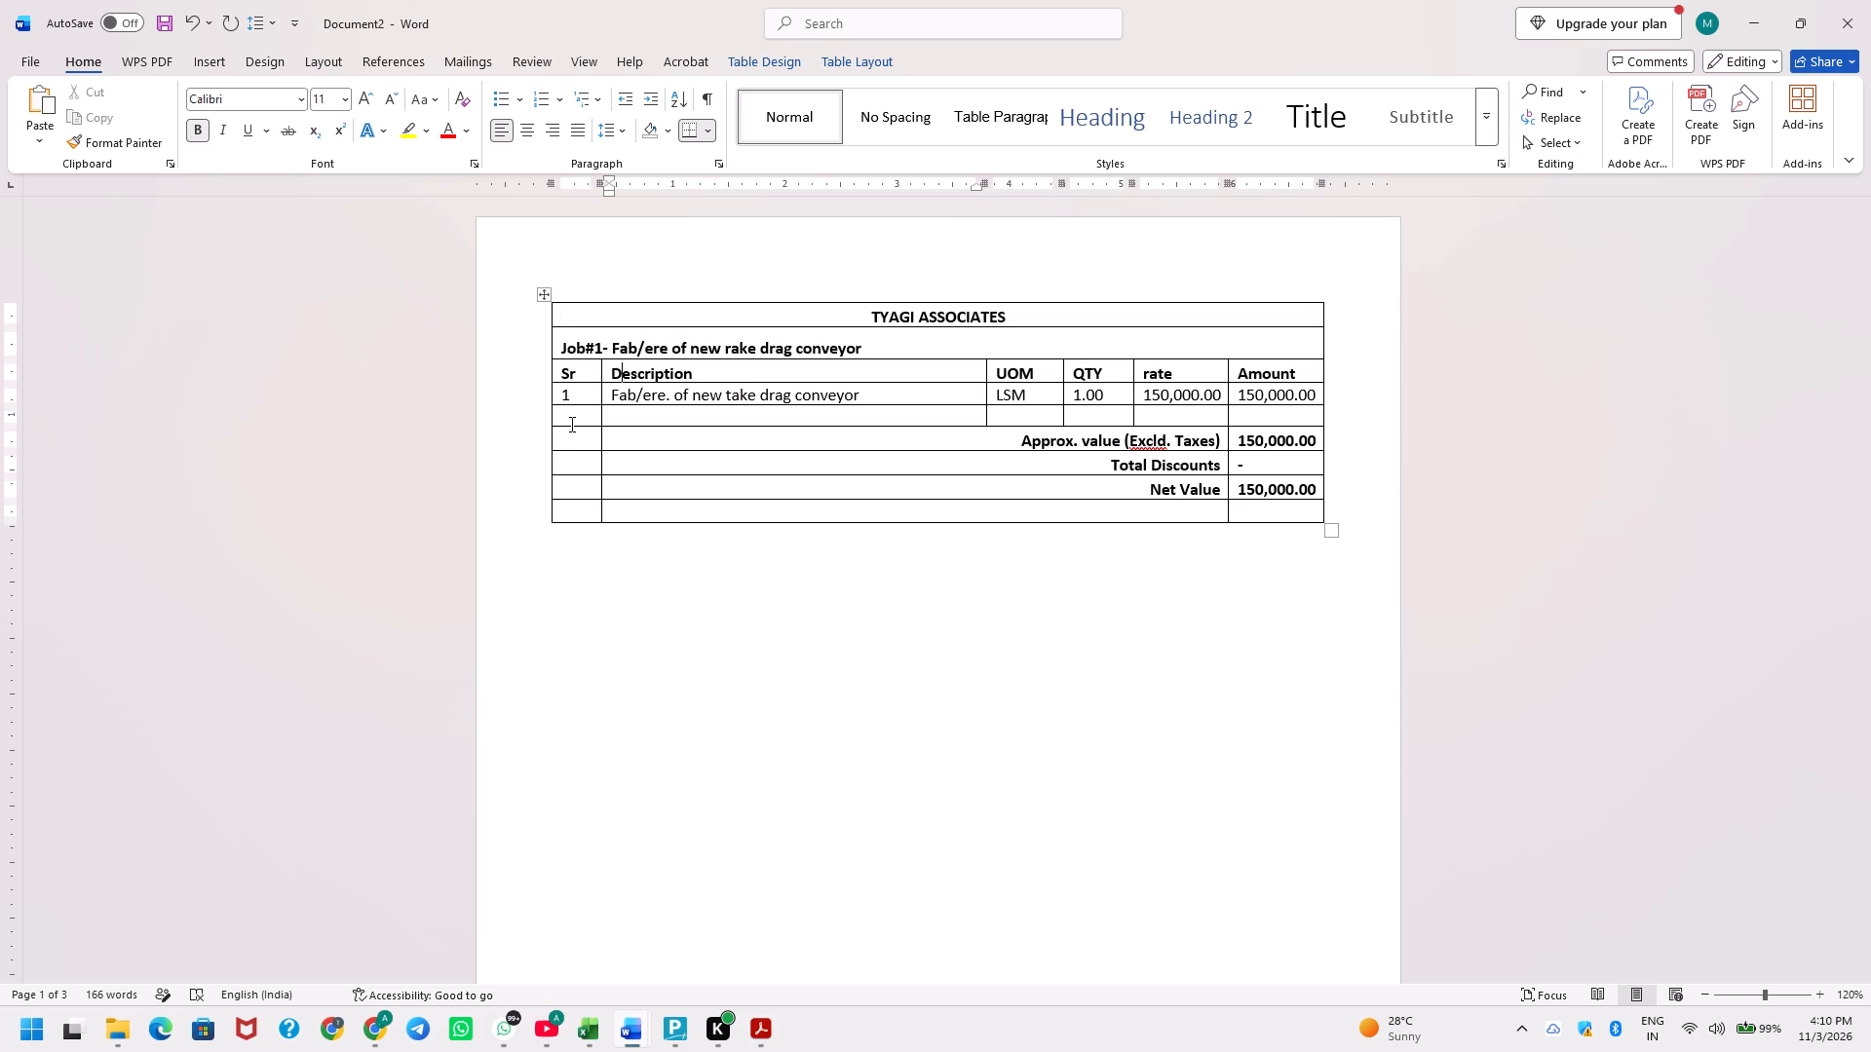
key("Left")
key("ctrl+e")
key("ctrl+s")
key("Escape")
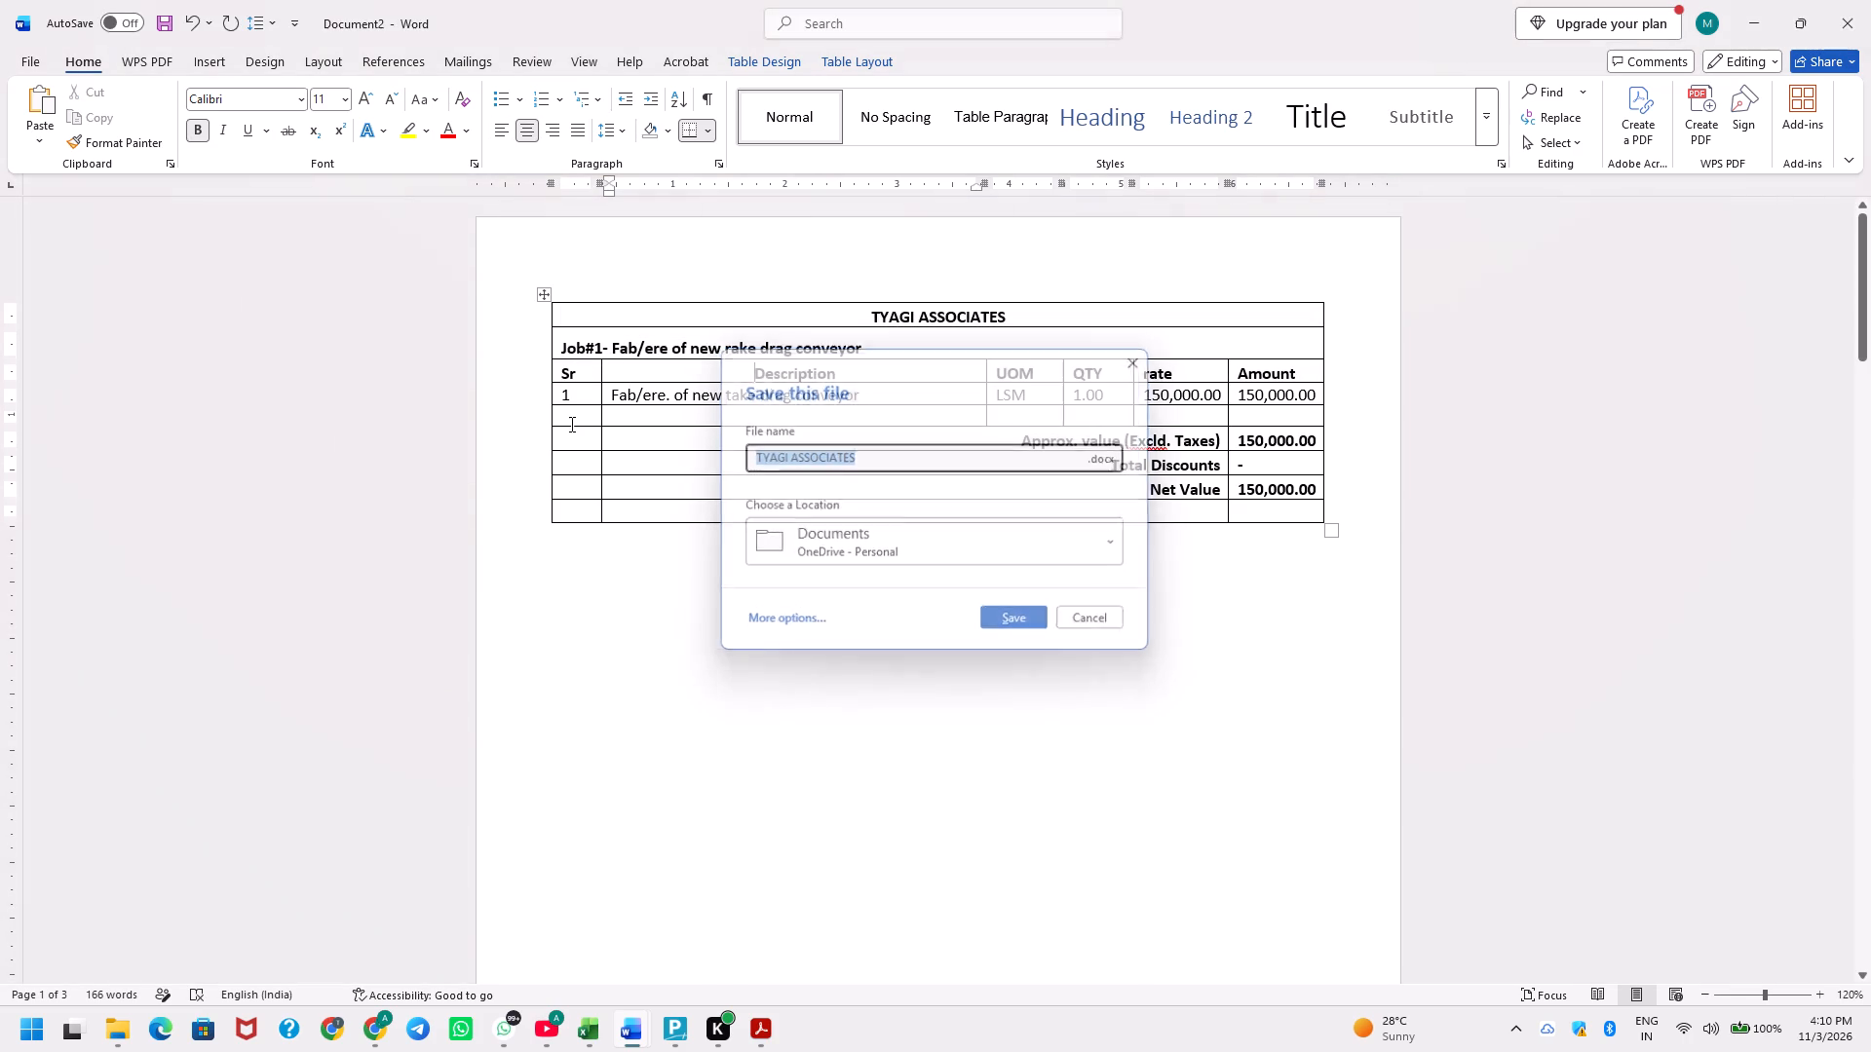
Correct "take" to "rake" in the item 1 description of the rake drag conveyor table.
key("Down")
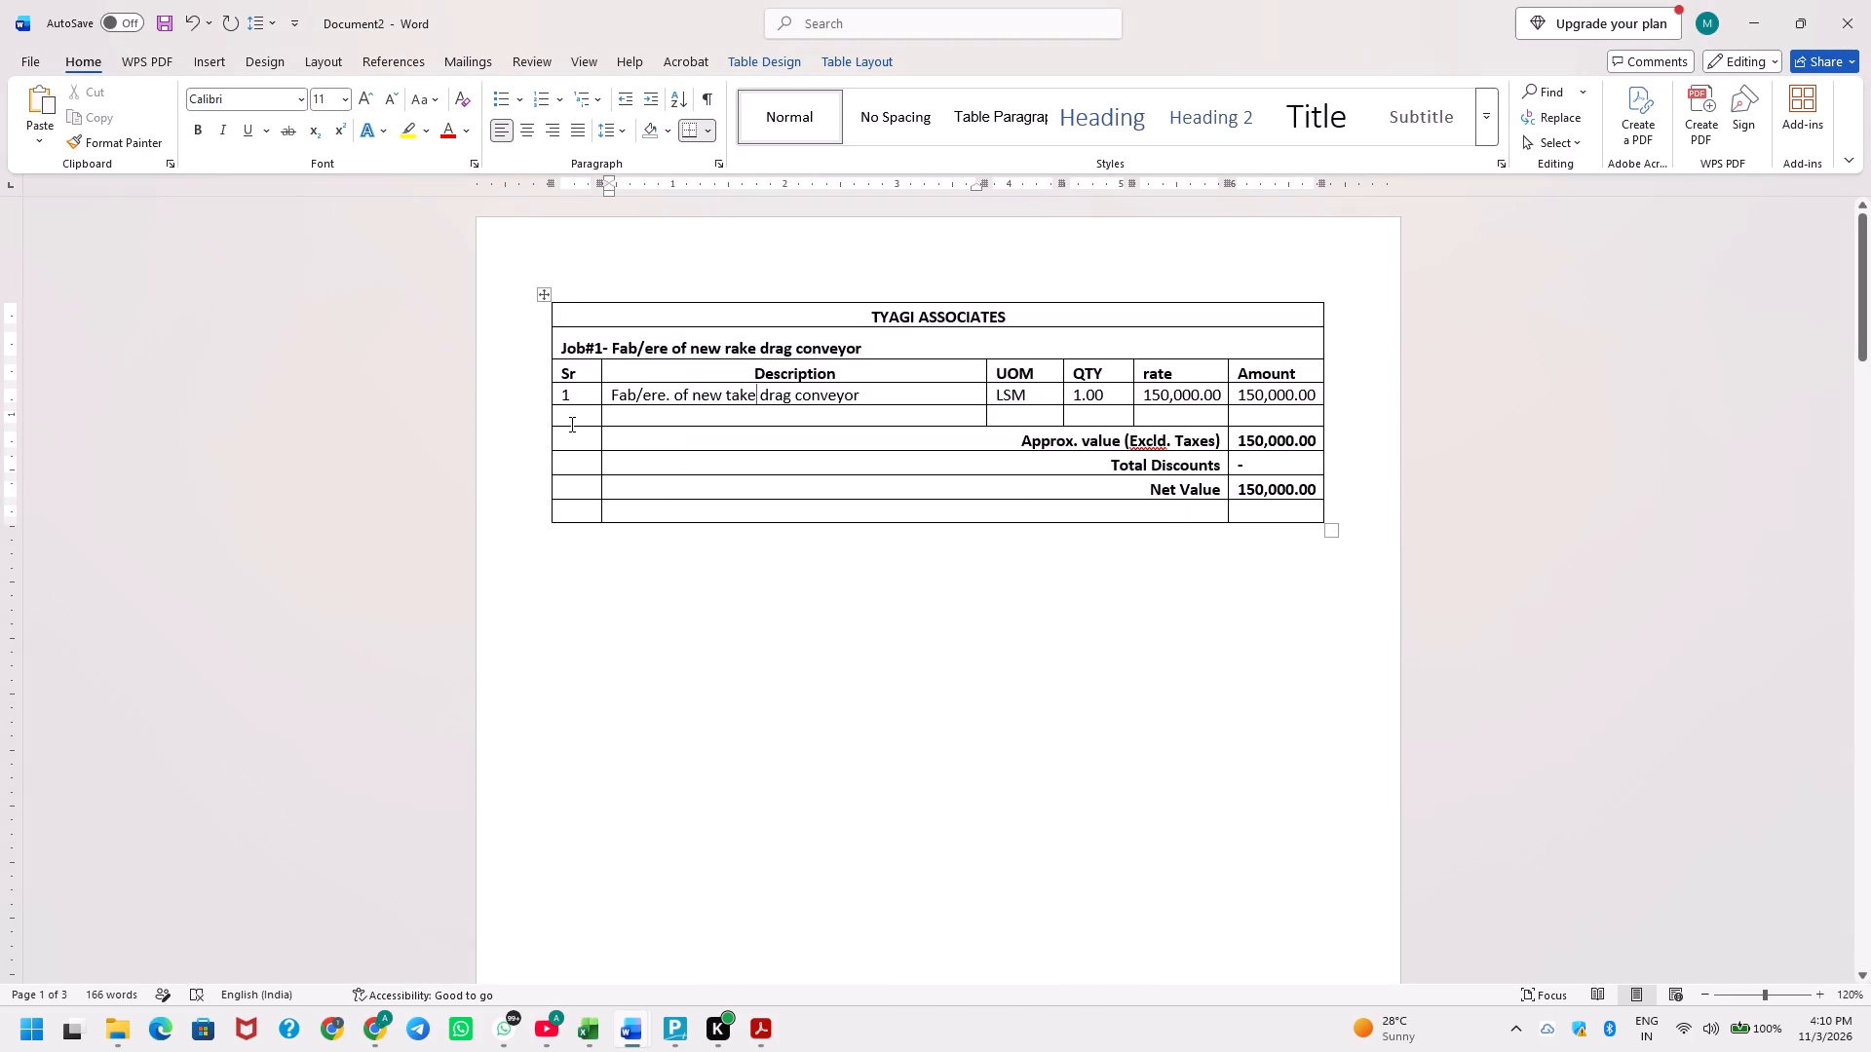
key("Left")
key("Left")
key("Left")
key("shift+Left")
key("r")
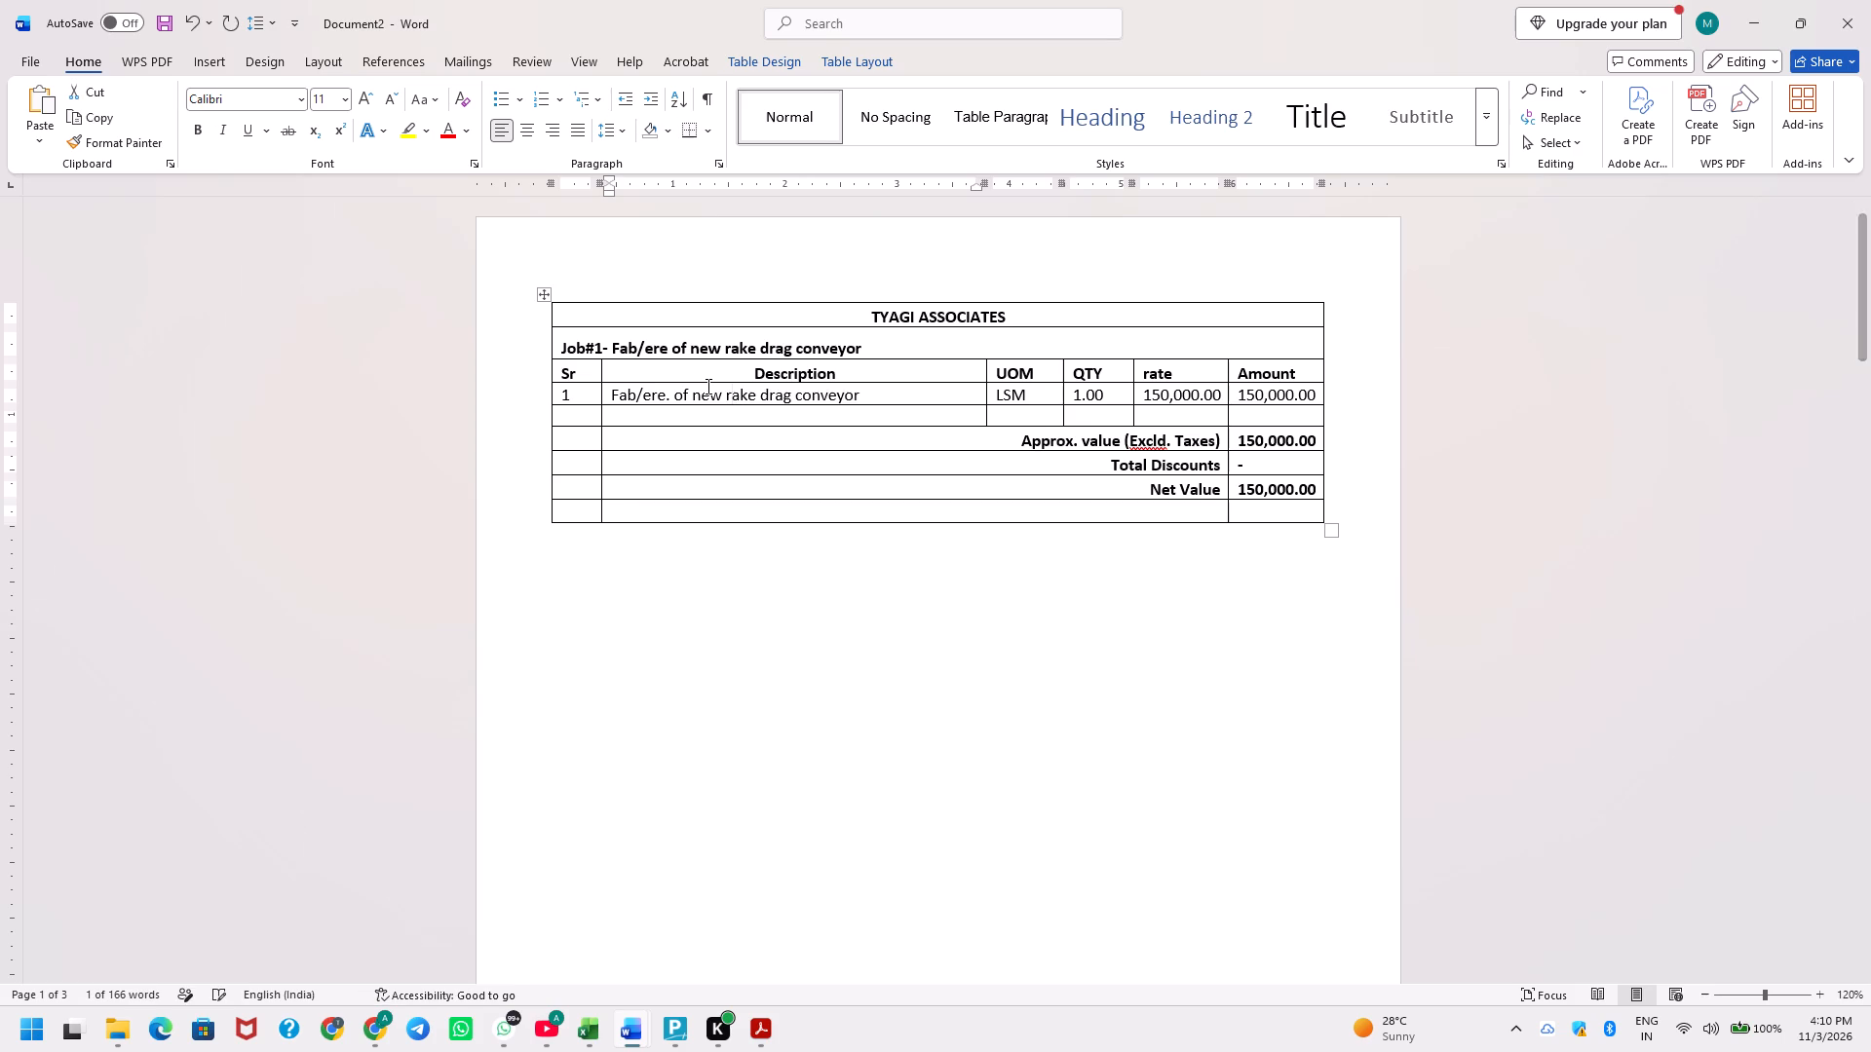
key("ctrl+s")
key("Down")
key("Escape")
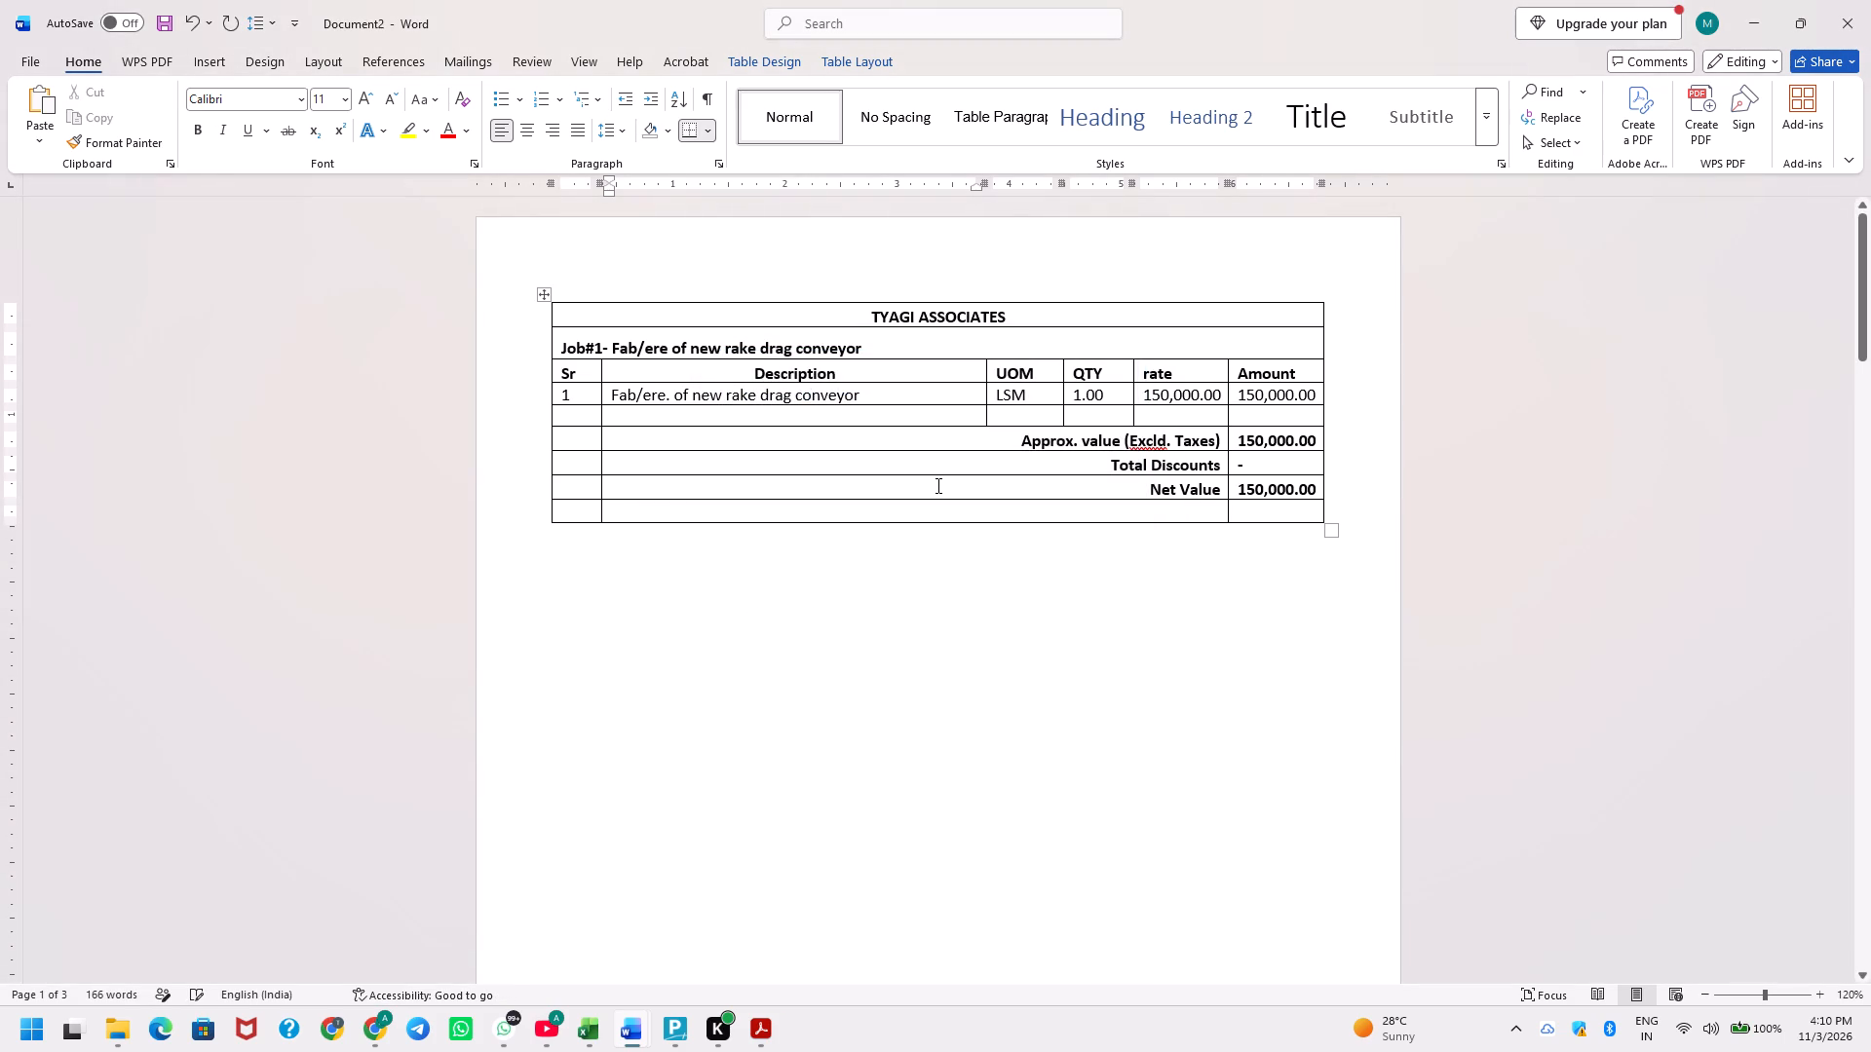
Switch to the TAS Tax Invoice Balrampur document and copy the item 1 description, "Bending & Rolling MS pipe & fabrication erection inj.", from invoice no. 85.
scroll(970, 573, "down", 1)
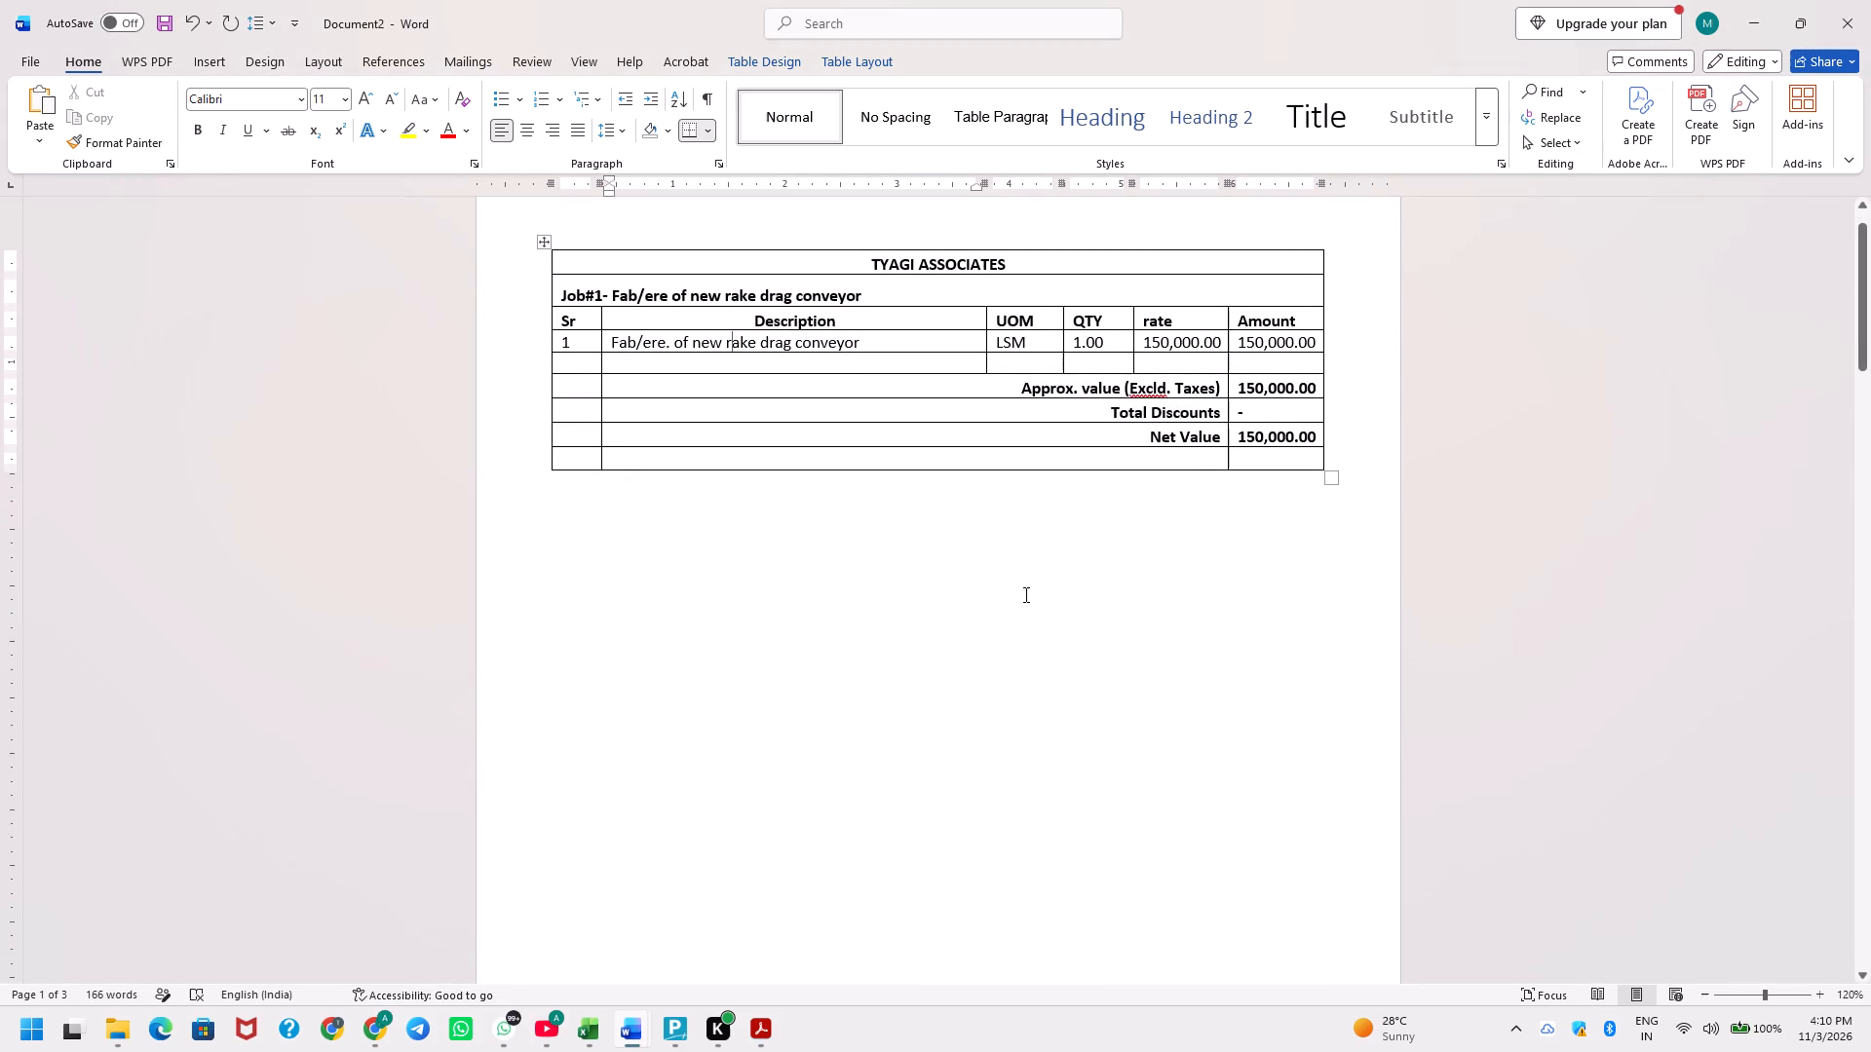
scroll(1032, 604, "down", 7)
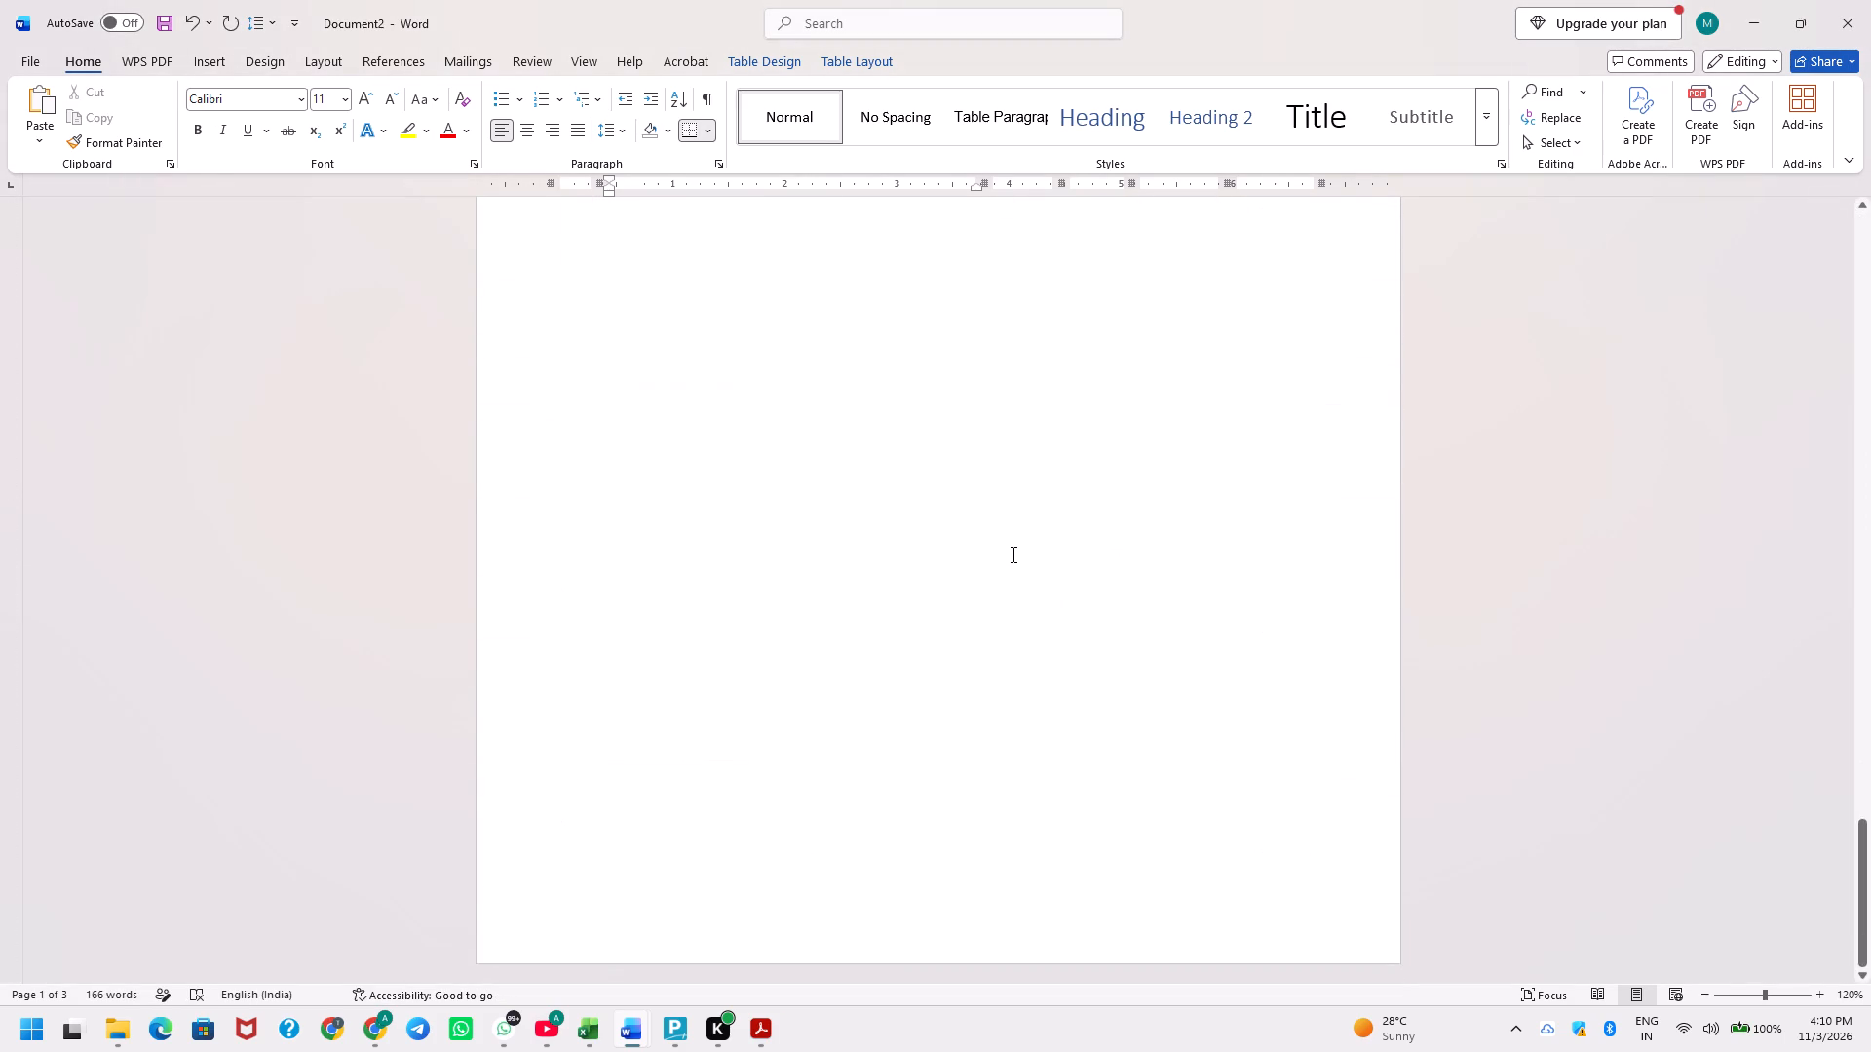
scroll(1013, 555, "up", 4)
right_click(1013, 555)
key("alt+Tab")
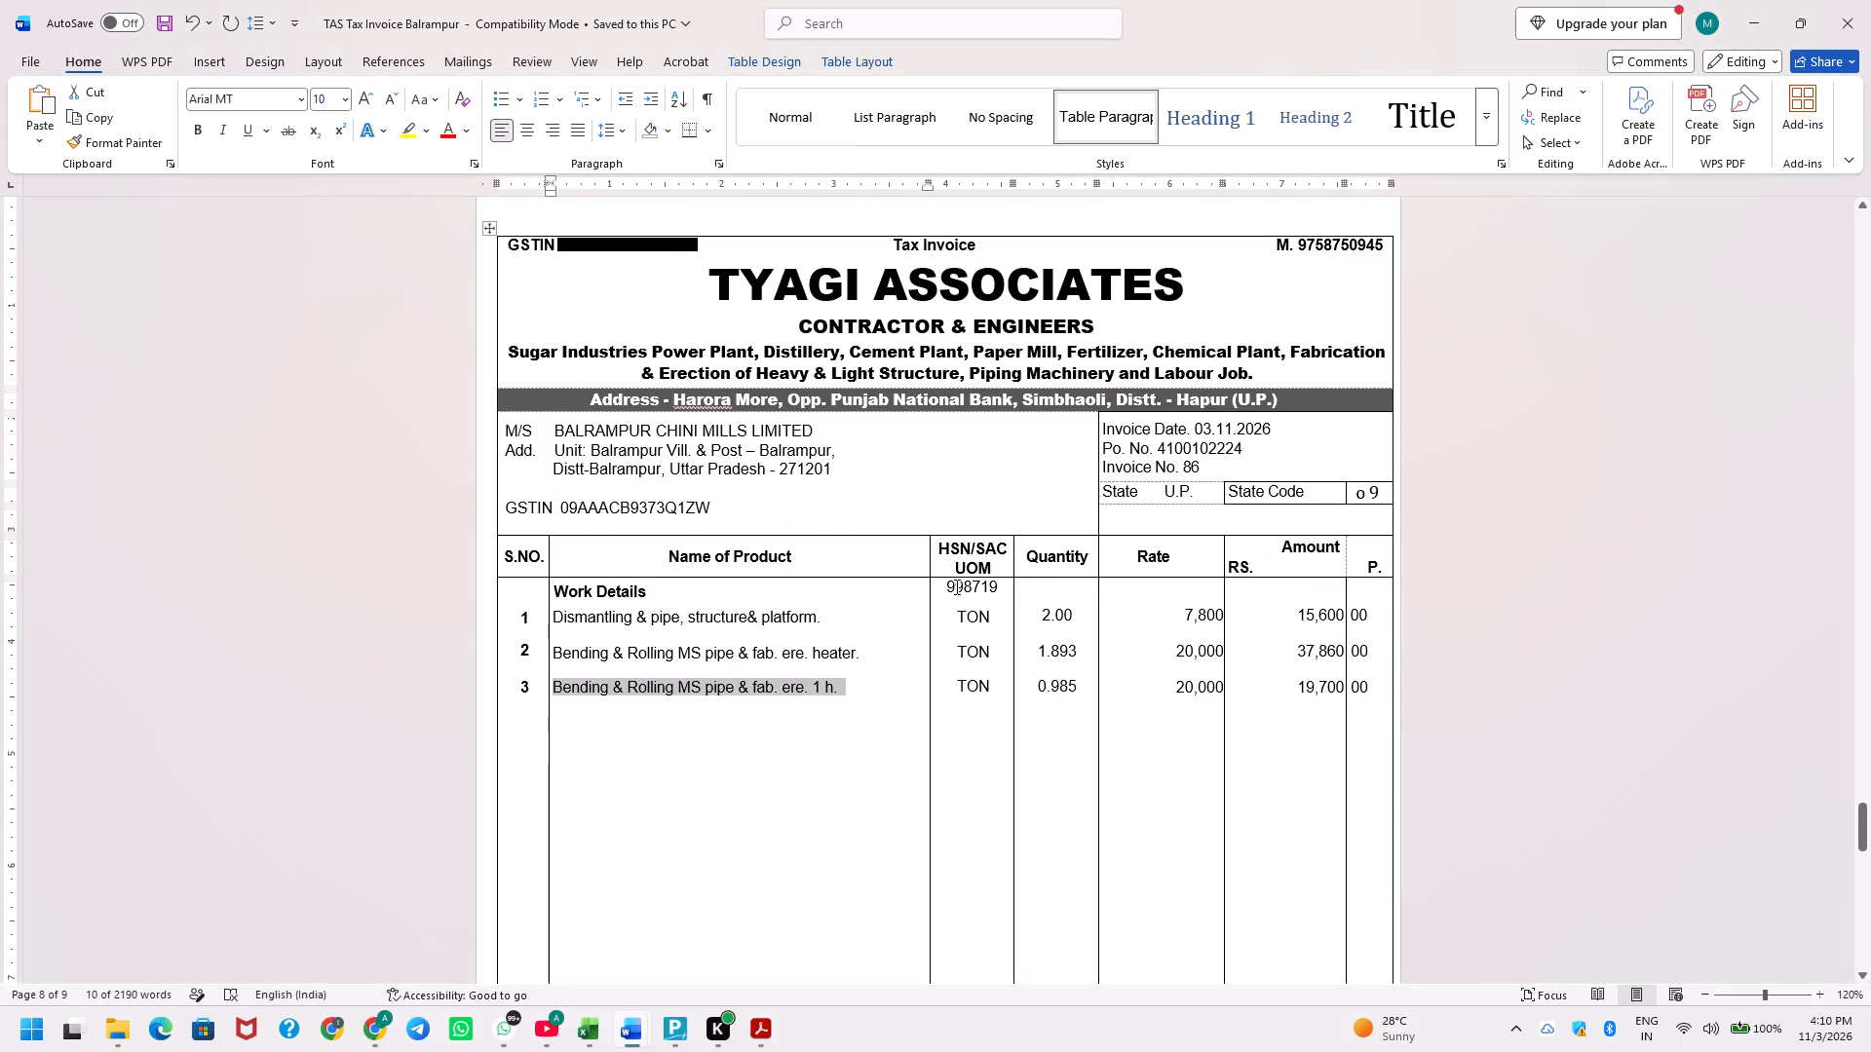
key("ctrl+s")
scroll(1004, 683, "down", 3)
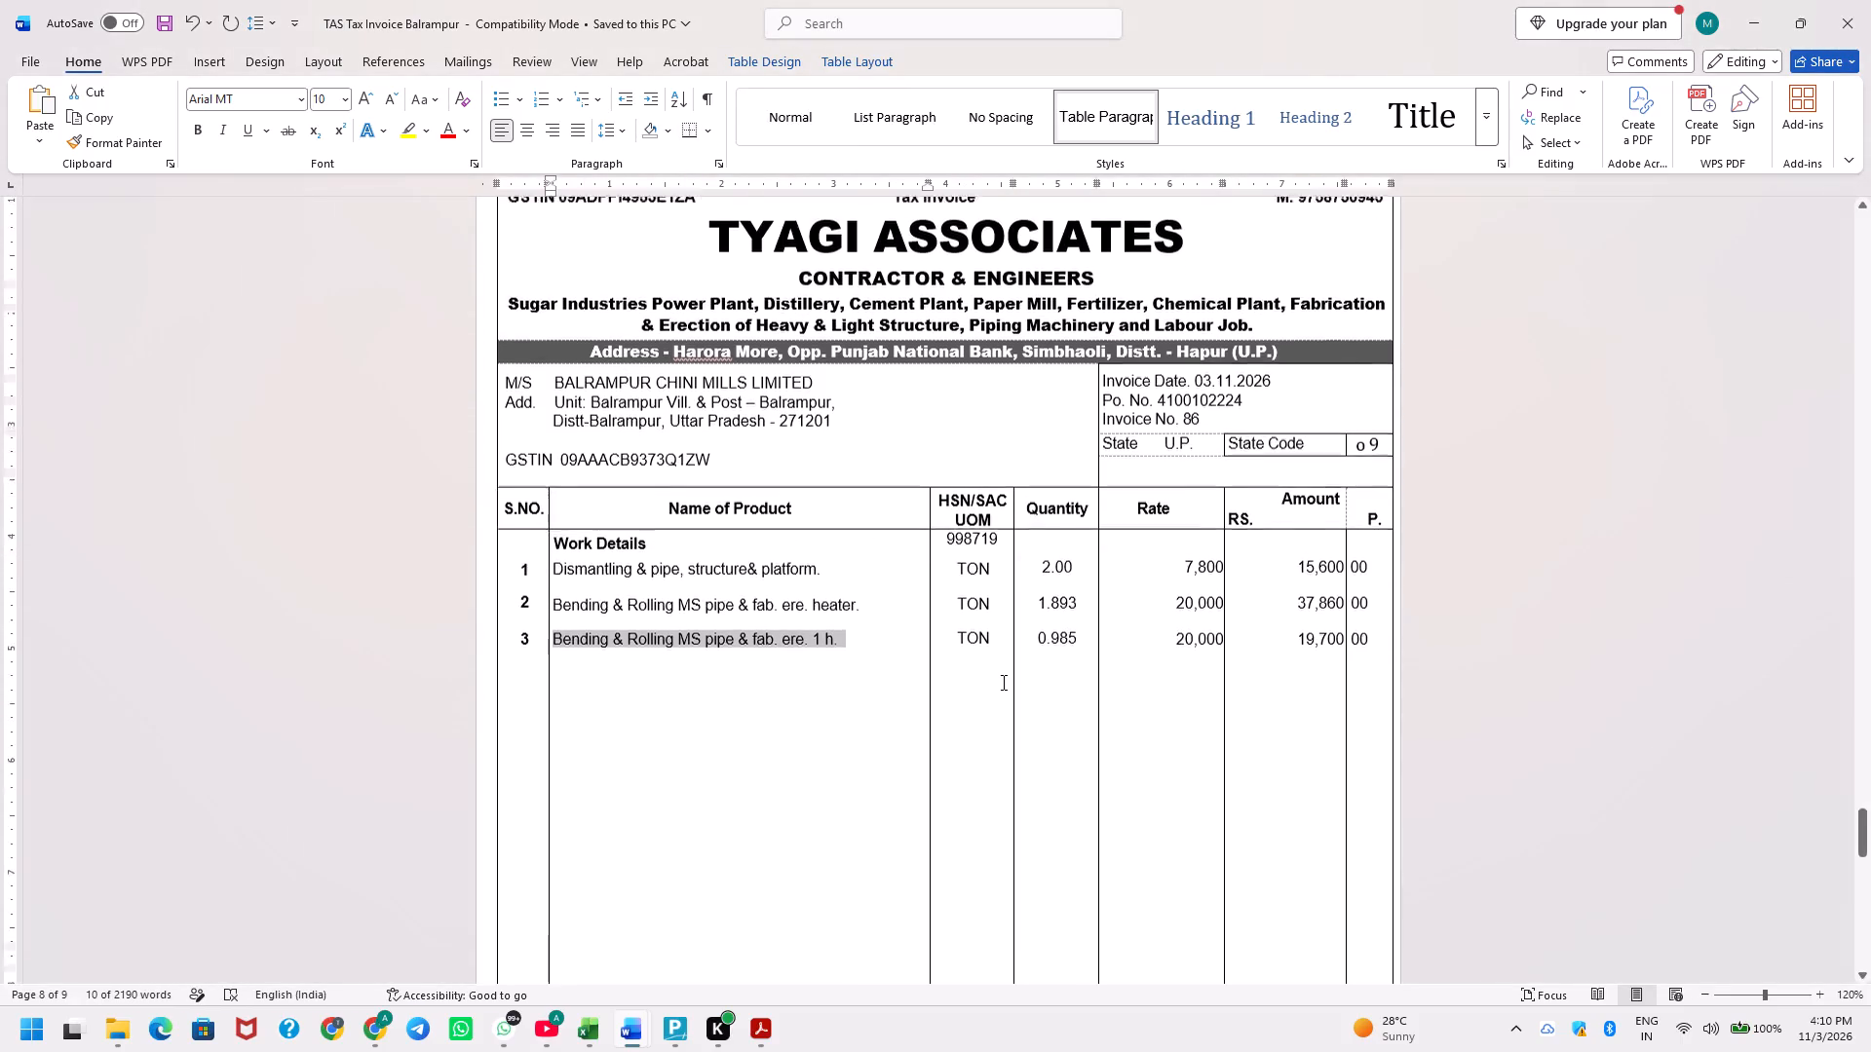
scroll(1004, 683, "down", 4)
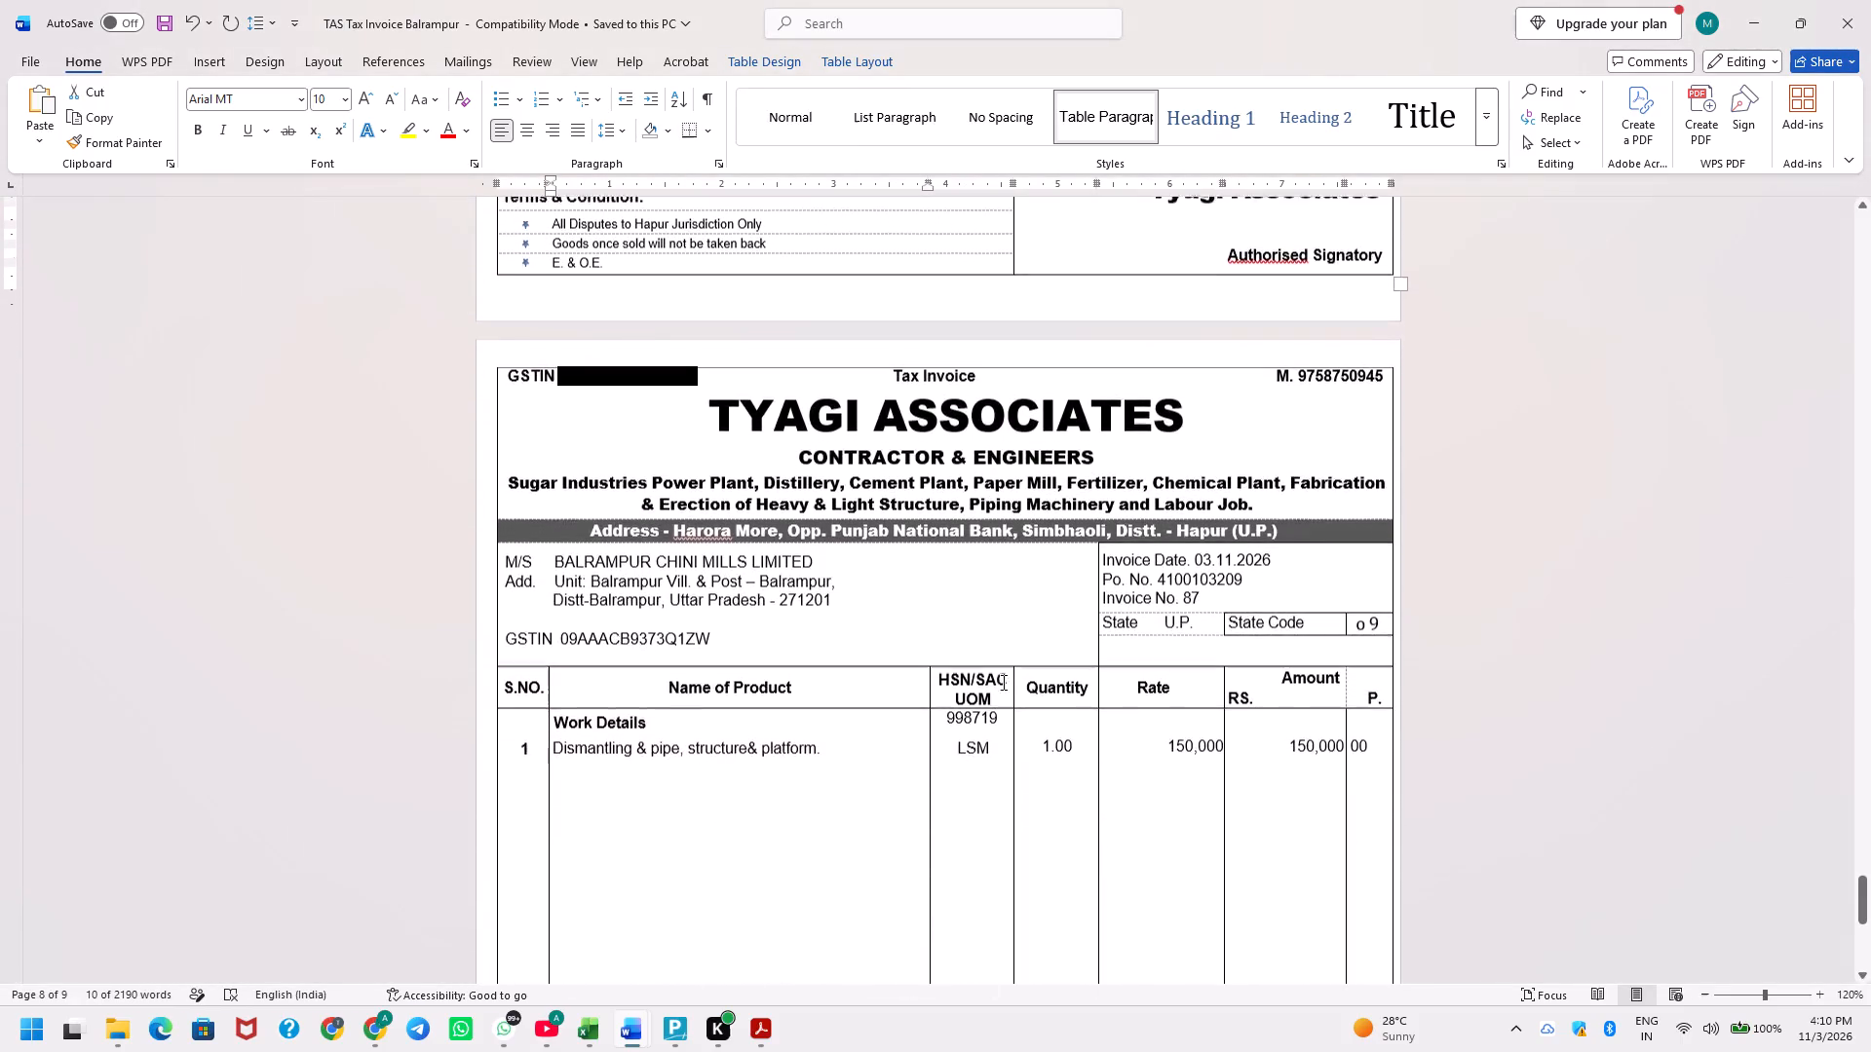
scroll(1004, 683, "down", 1)
scroll(1004, 683, "up", 9)
left_click(910, 468)
key("ctrl+shift+Left")
key("ctrl+shift+Left")
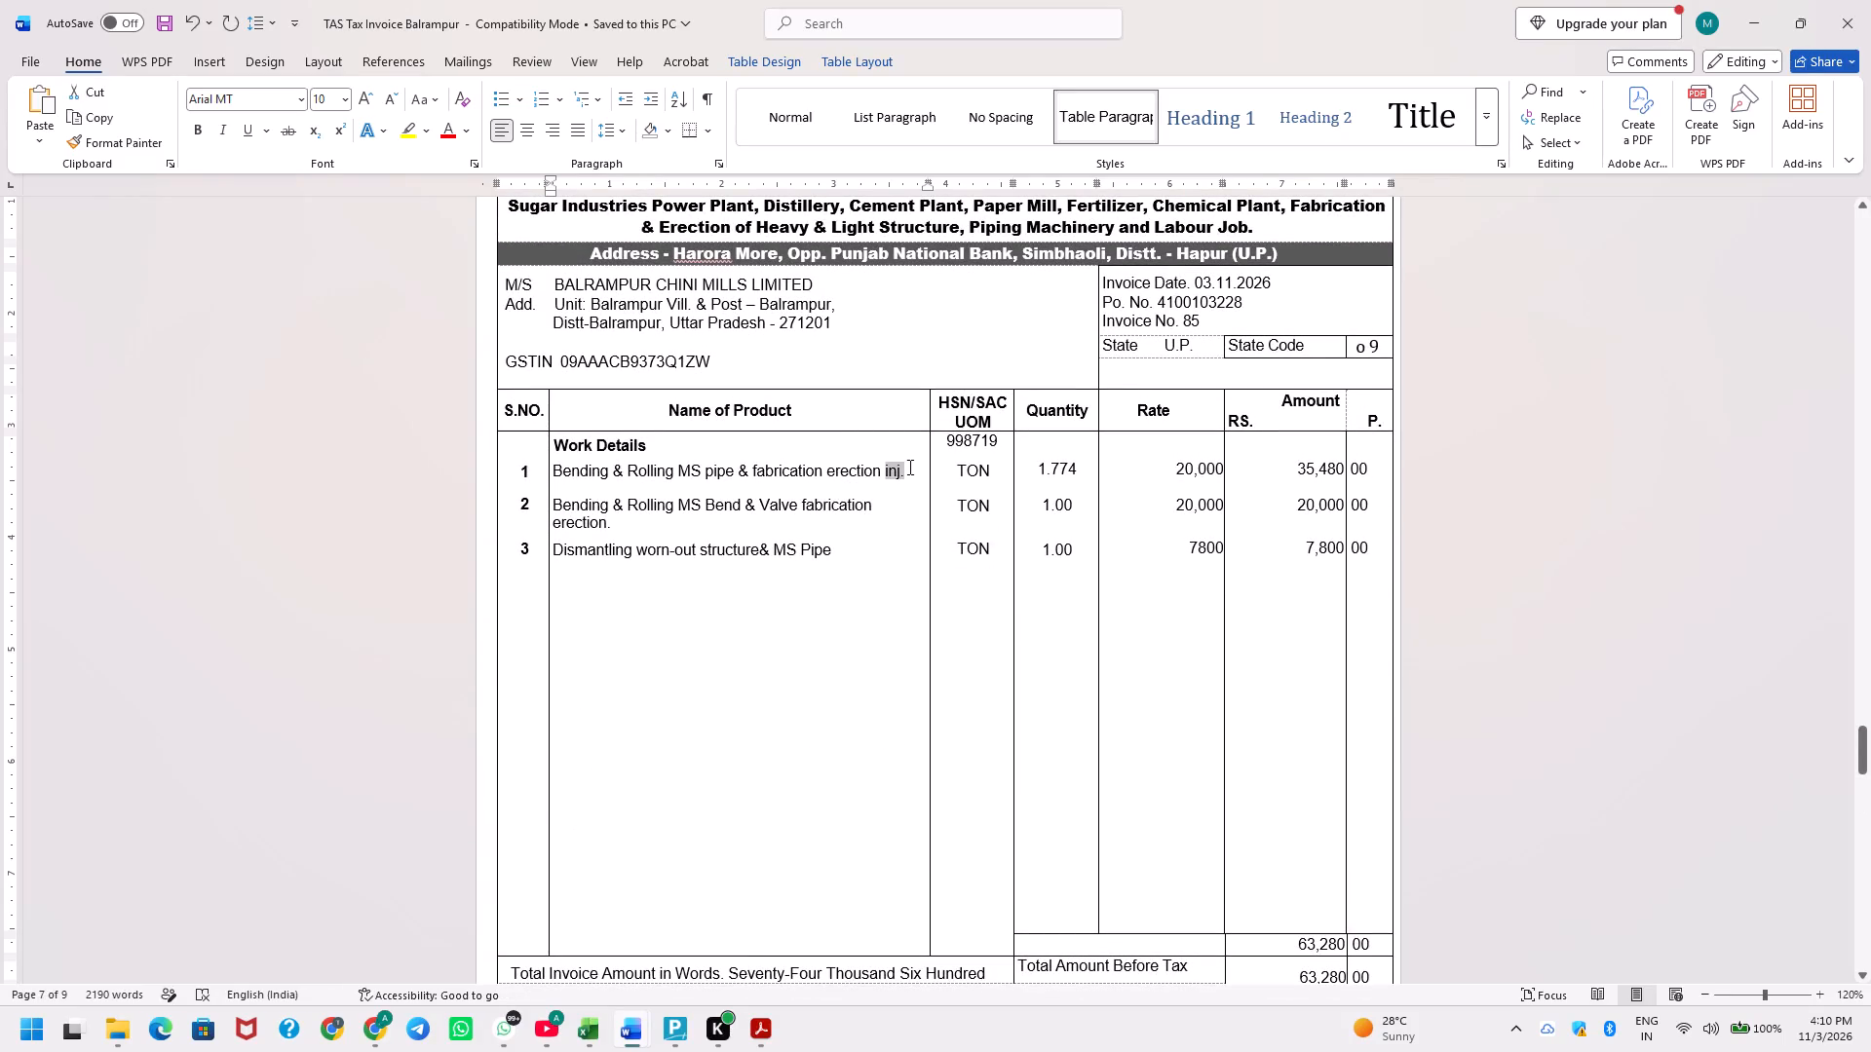
key("Right")
key("ctrl+shift+Left")
key("ctrl+shift+Left")
key("ctrl+shift+Left")
key("ctrl+shift+Left")
key("ctrl+shift+Left")
key("ctrl+shift+Left")
key("ctrl+shift+Left")
key("ctrl+shift+Left")
key("ctrl+shift+Left")
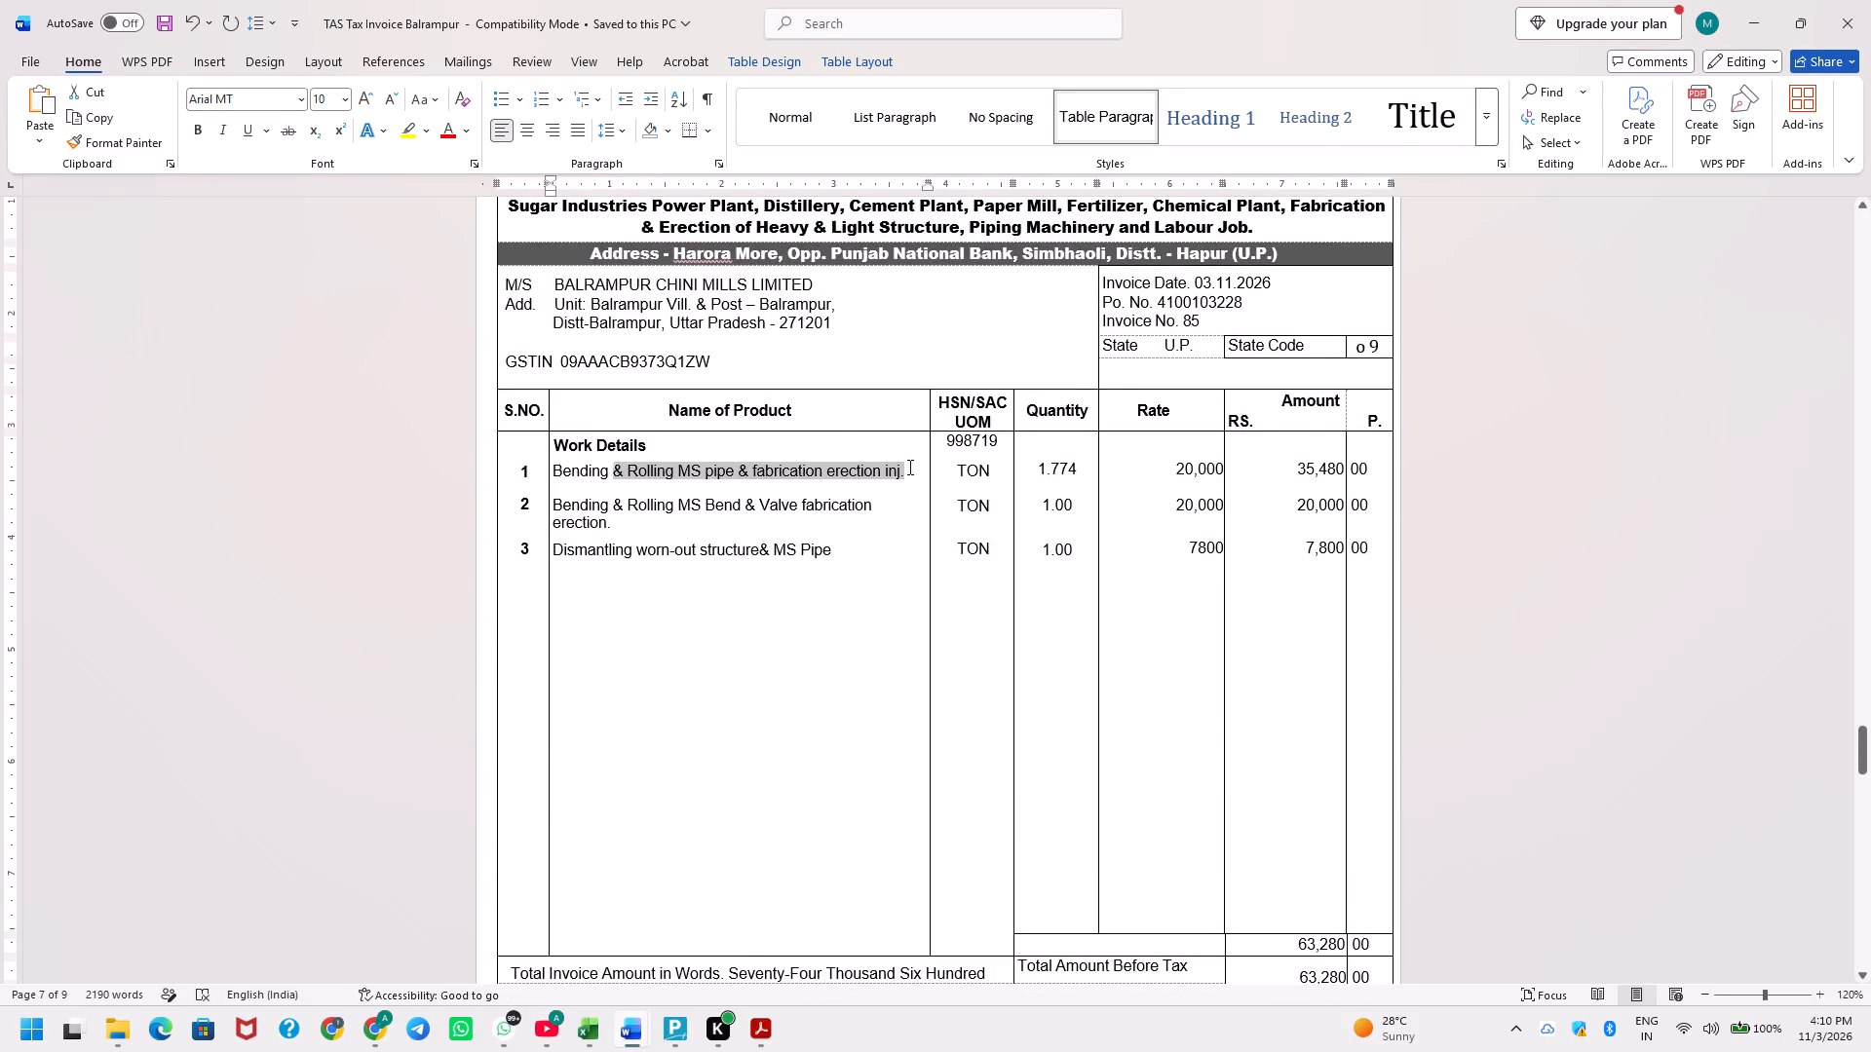
key("ctrl+shift+Left")
key("ctrl+shift+Left")
key("ctrl+shift+Right")
key("ctrl+c")
Return to Document2 and replace the text after "Dismantling" in item 1 of the injection pump table with the copied description, removing the extra line.
key("alt+Tab")
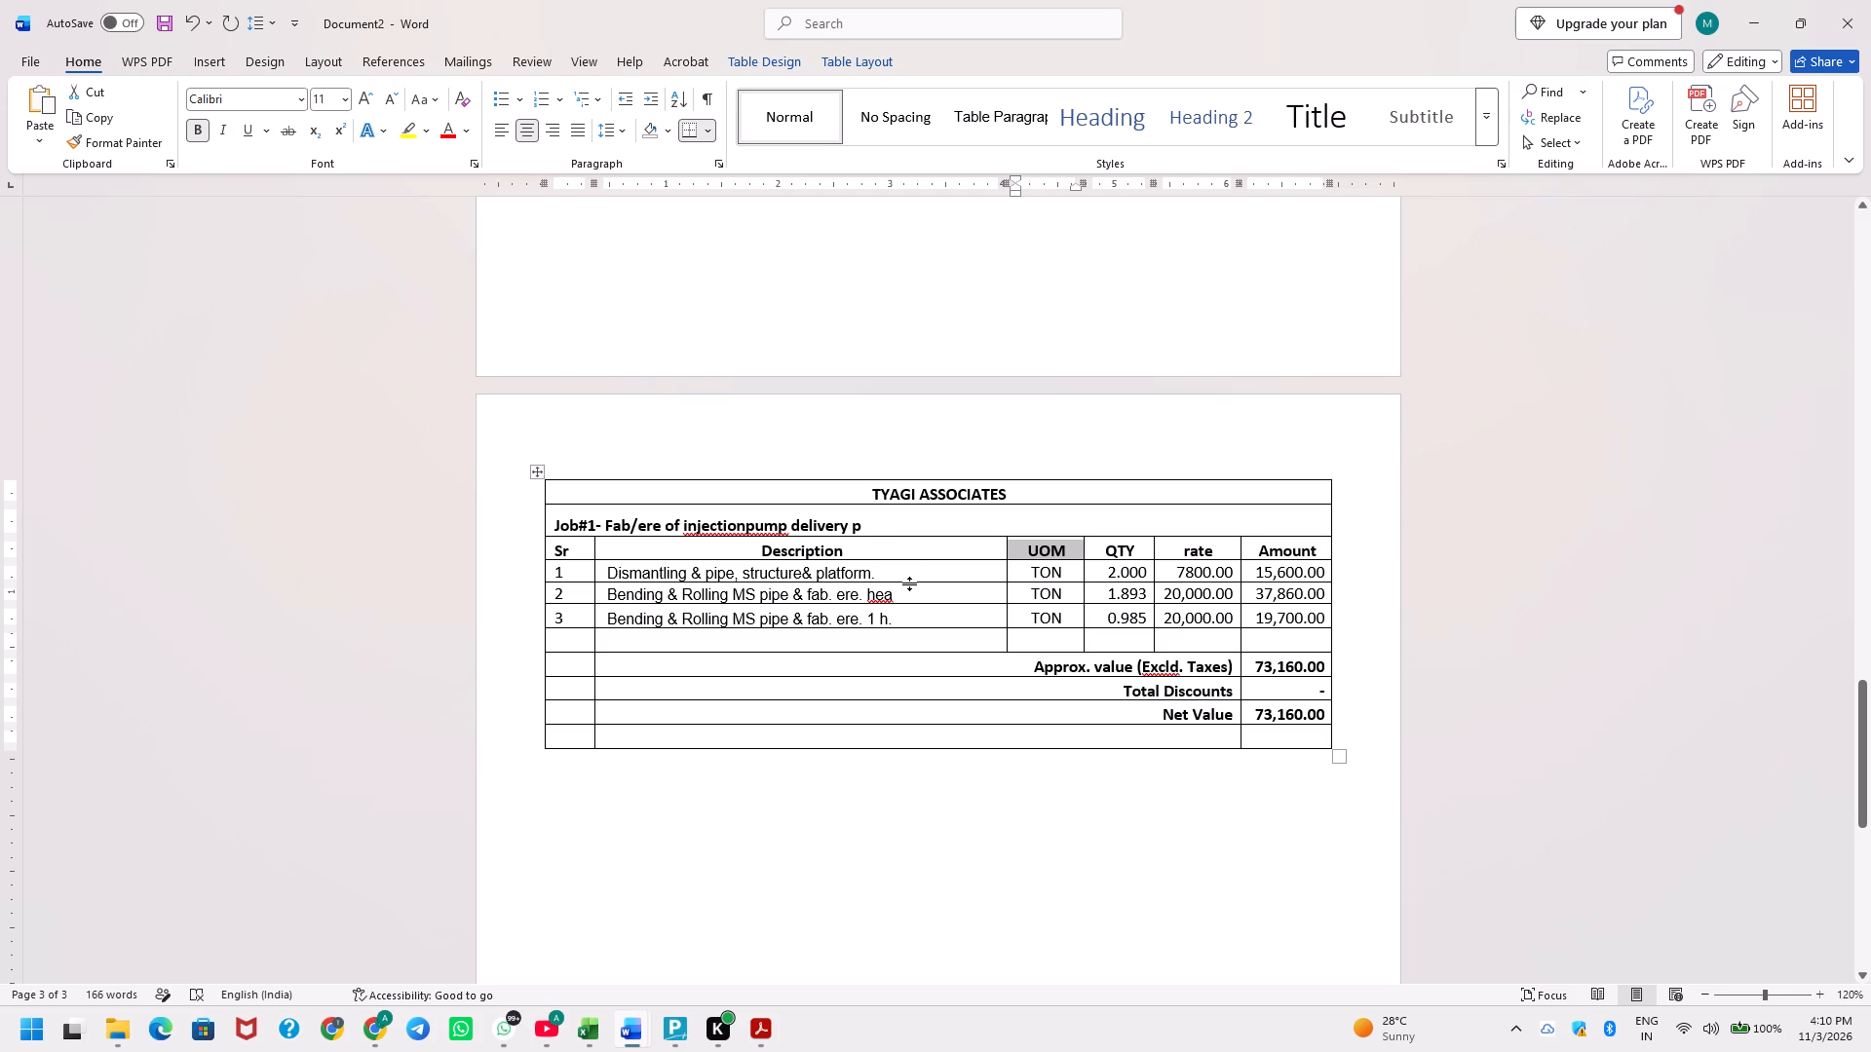
left_click(909, 583)
scroll(955, 565, "down", 4)
scroll(955, 565, "up", 5)
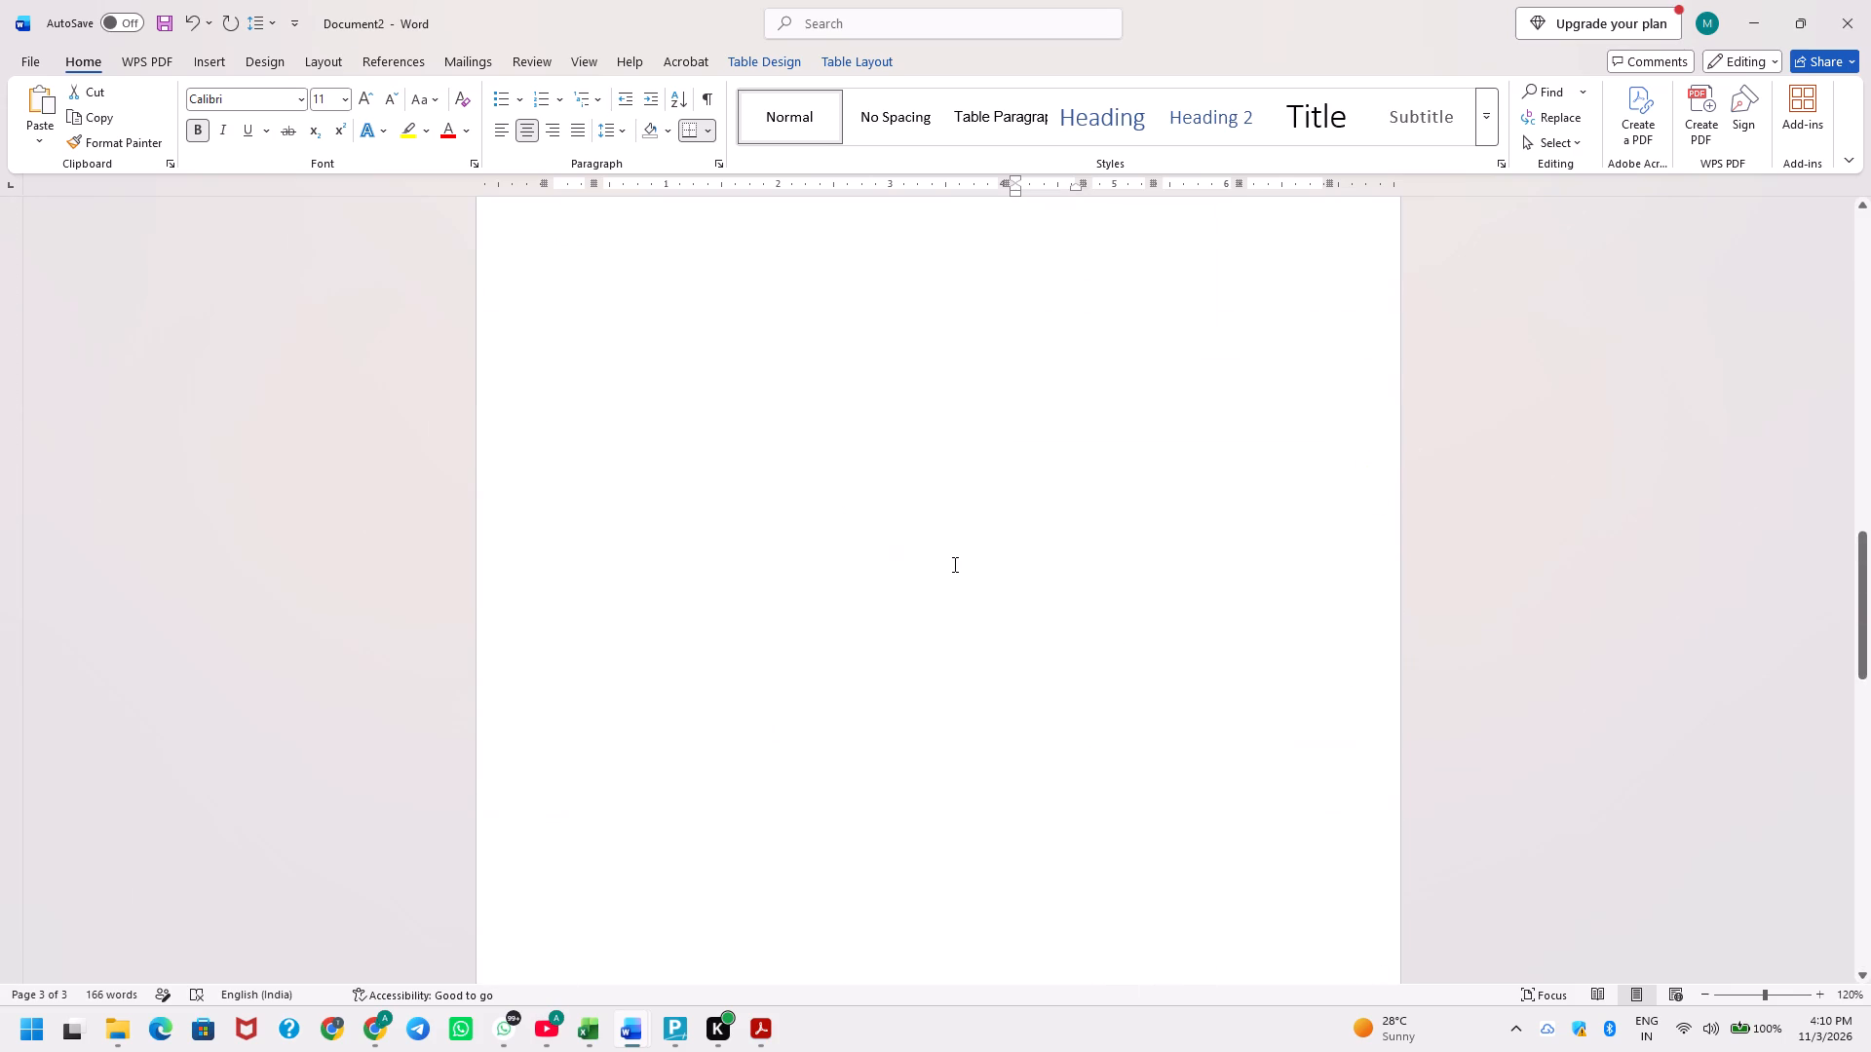
scroll(955, 565, "up", 1)
scroll(955, 565, "down", 7)
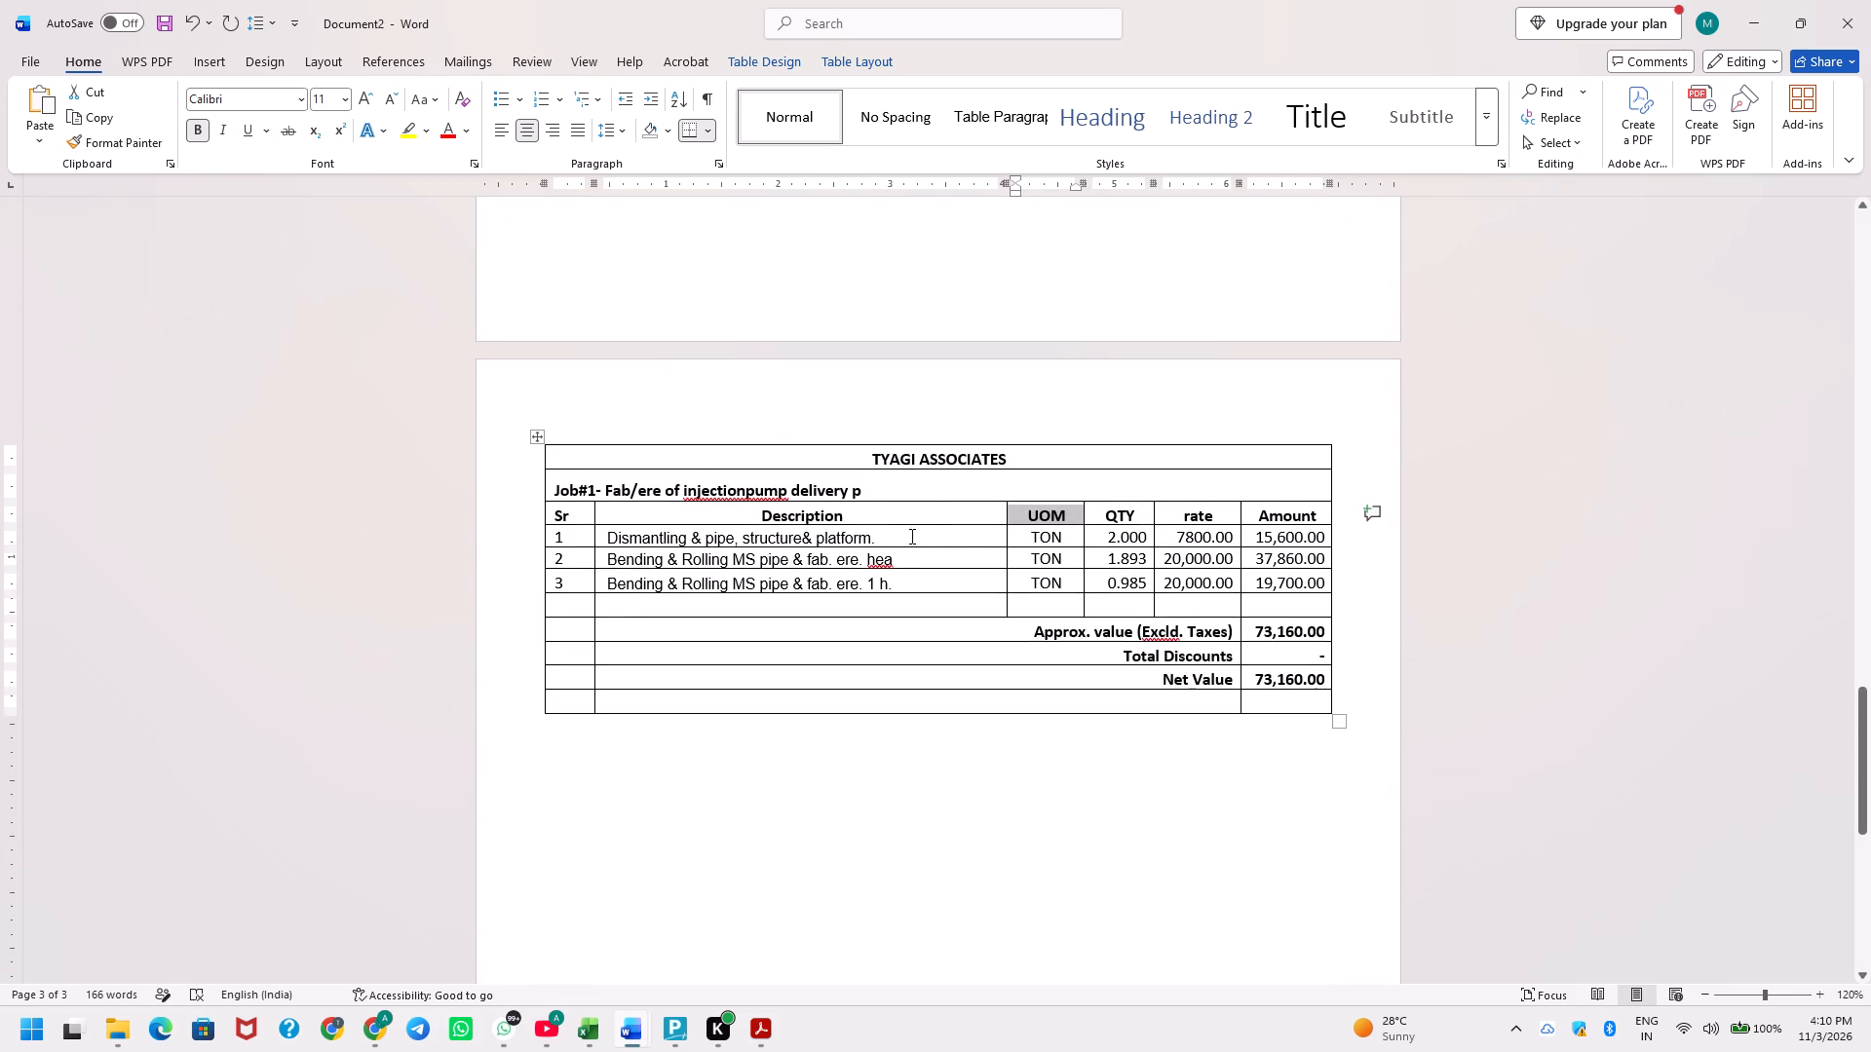
left_click(912, 541)
key("ctrl+shift+Left")
key("ctrl+shift+Left")
key("ctrl+shift+Left")
key("ctrl+shift+Left")
key("ctrl+shift+Left")
key("ctrl+shift+Left")
key("ctrl+shift+Left")
key("ctrl+shift+Left")
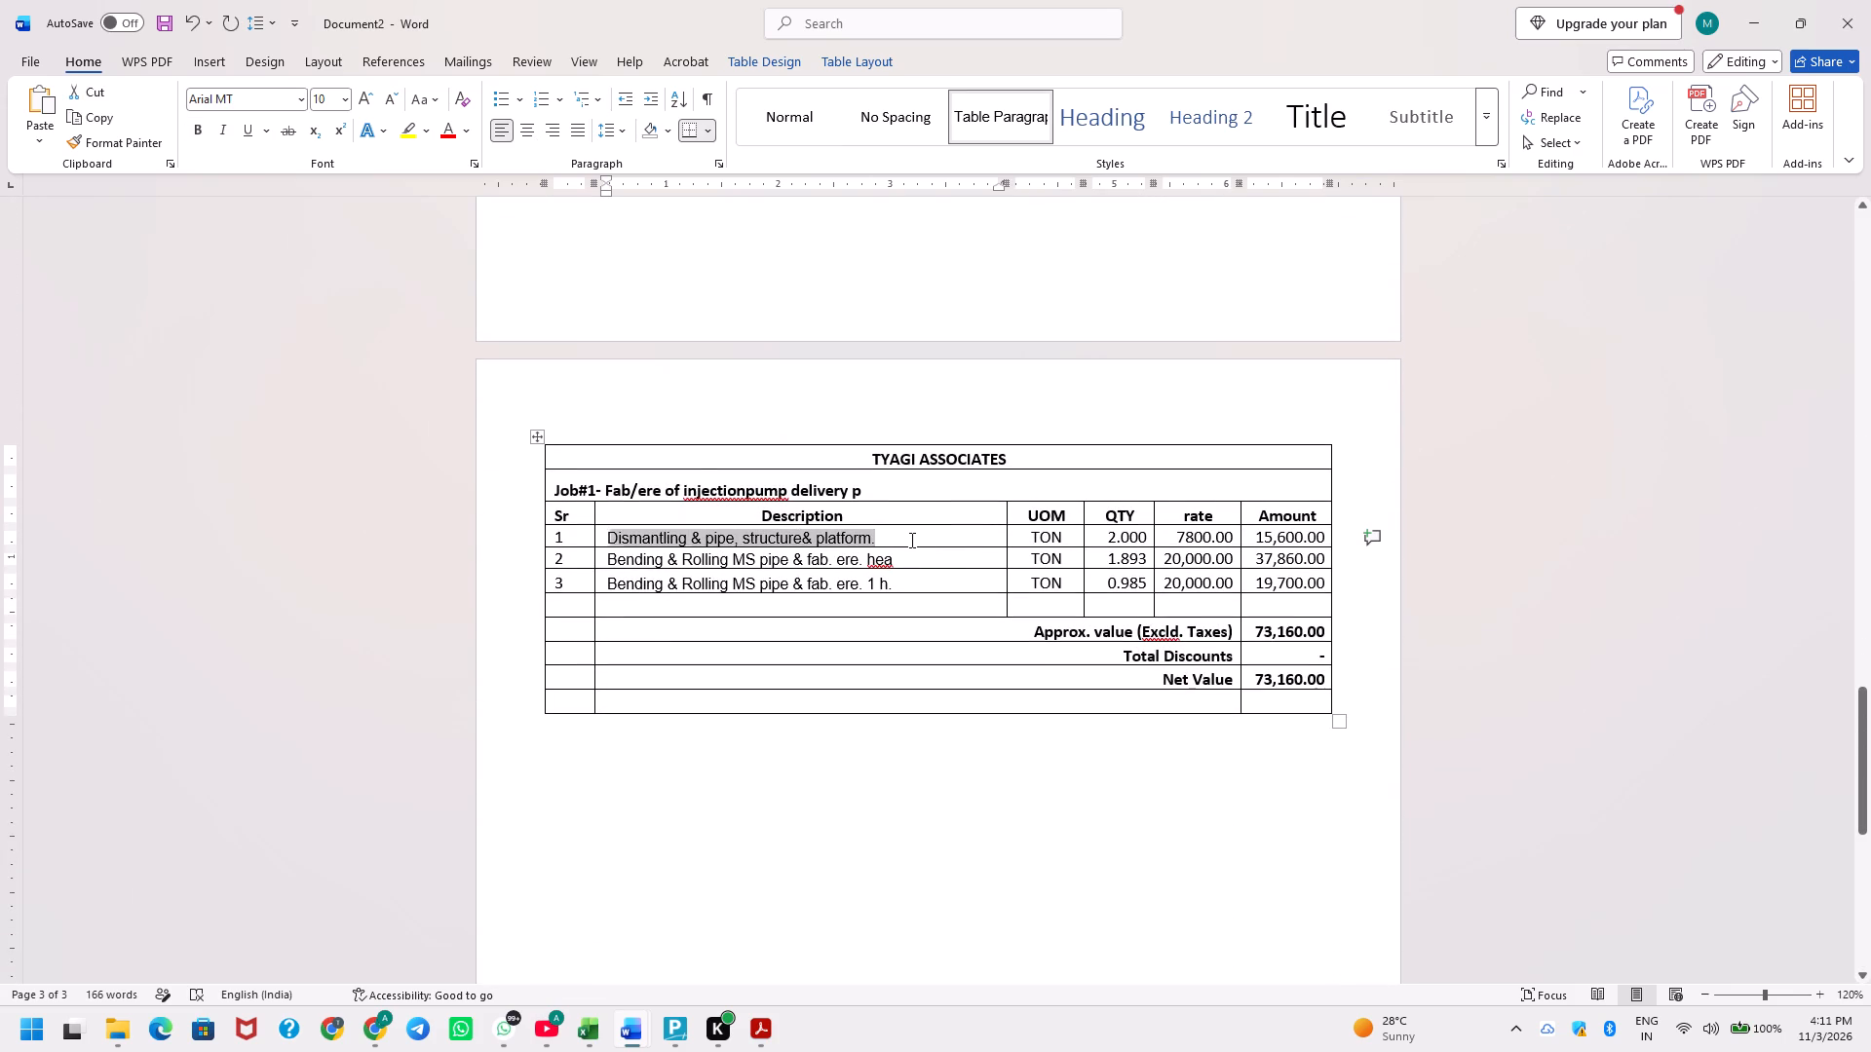
key("ctrl+shift+Left")
key("ctrl+shift+Right")
key("ctrl+v")
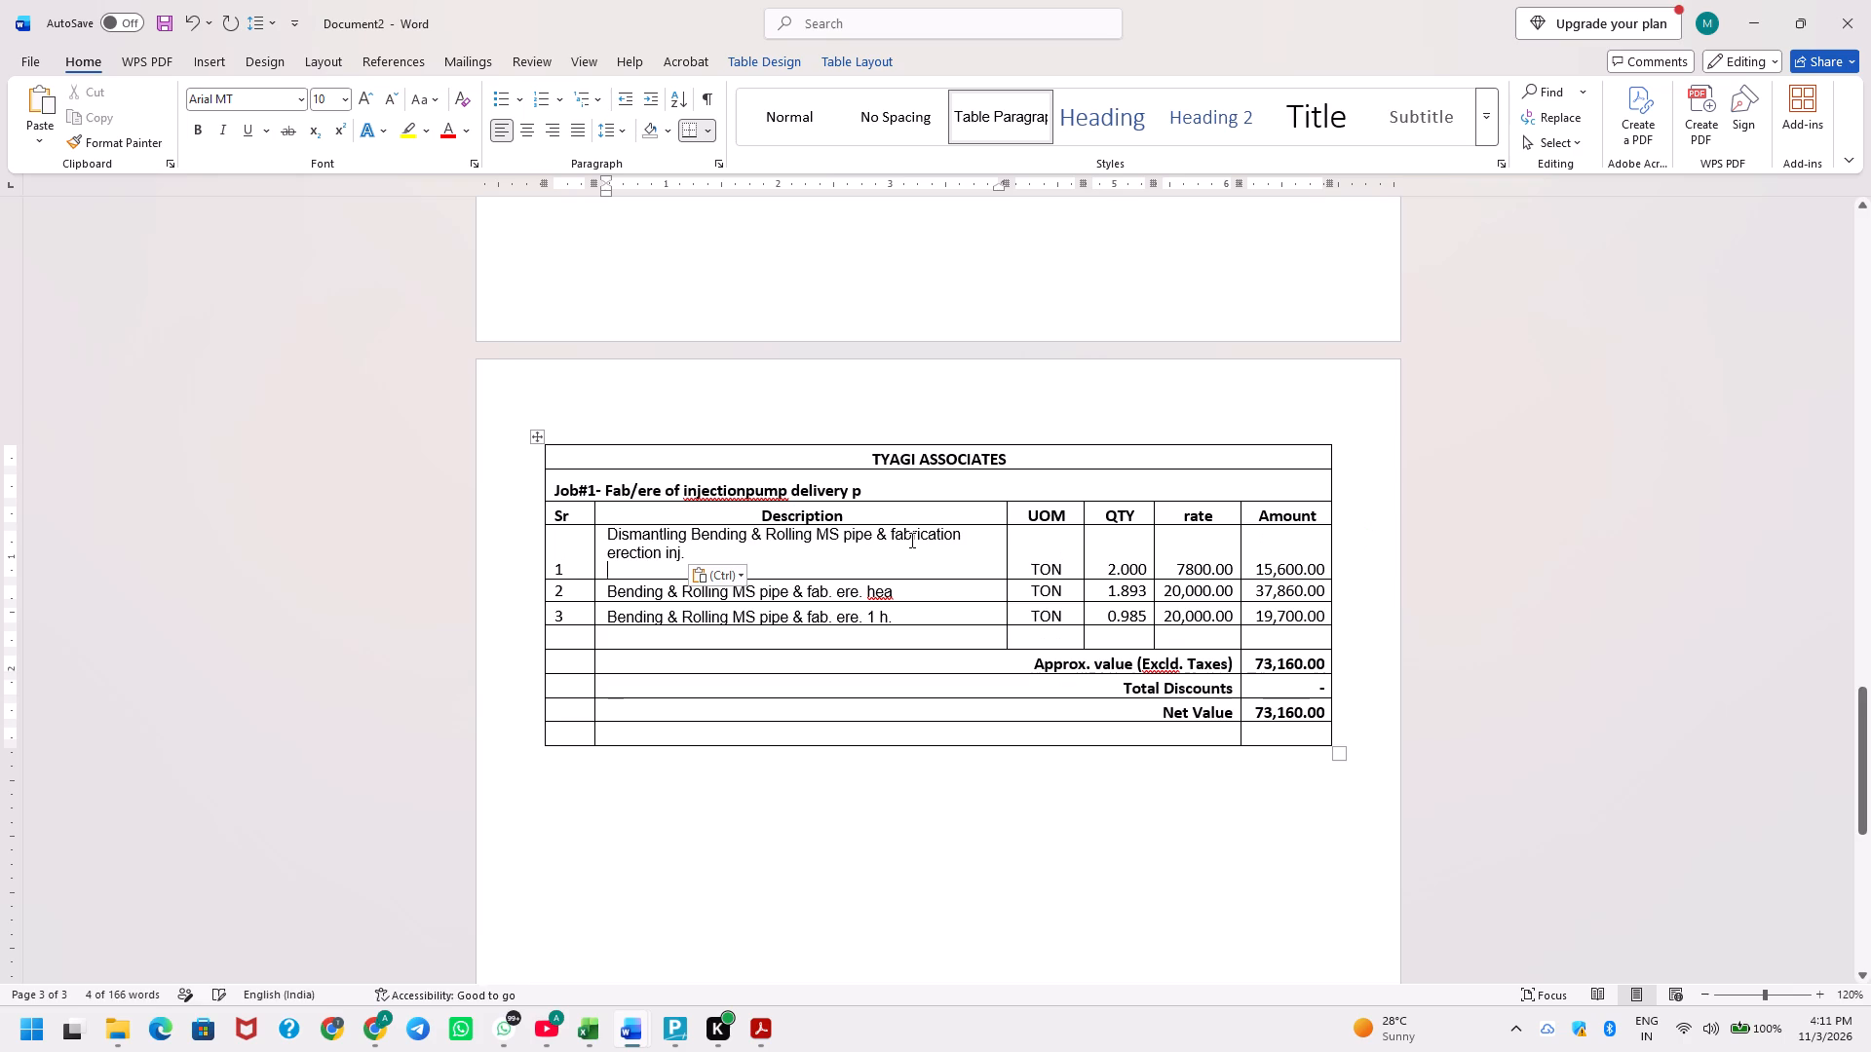
key("BackSpace")
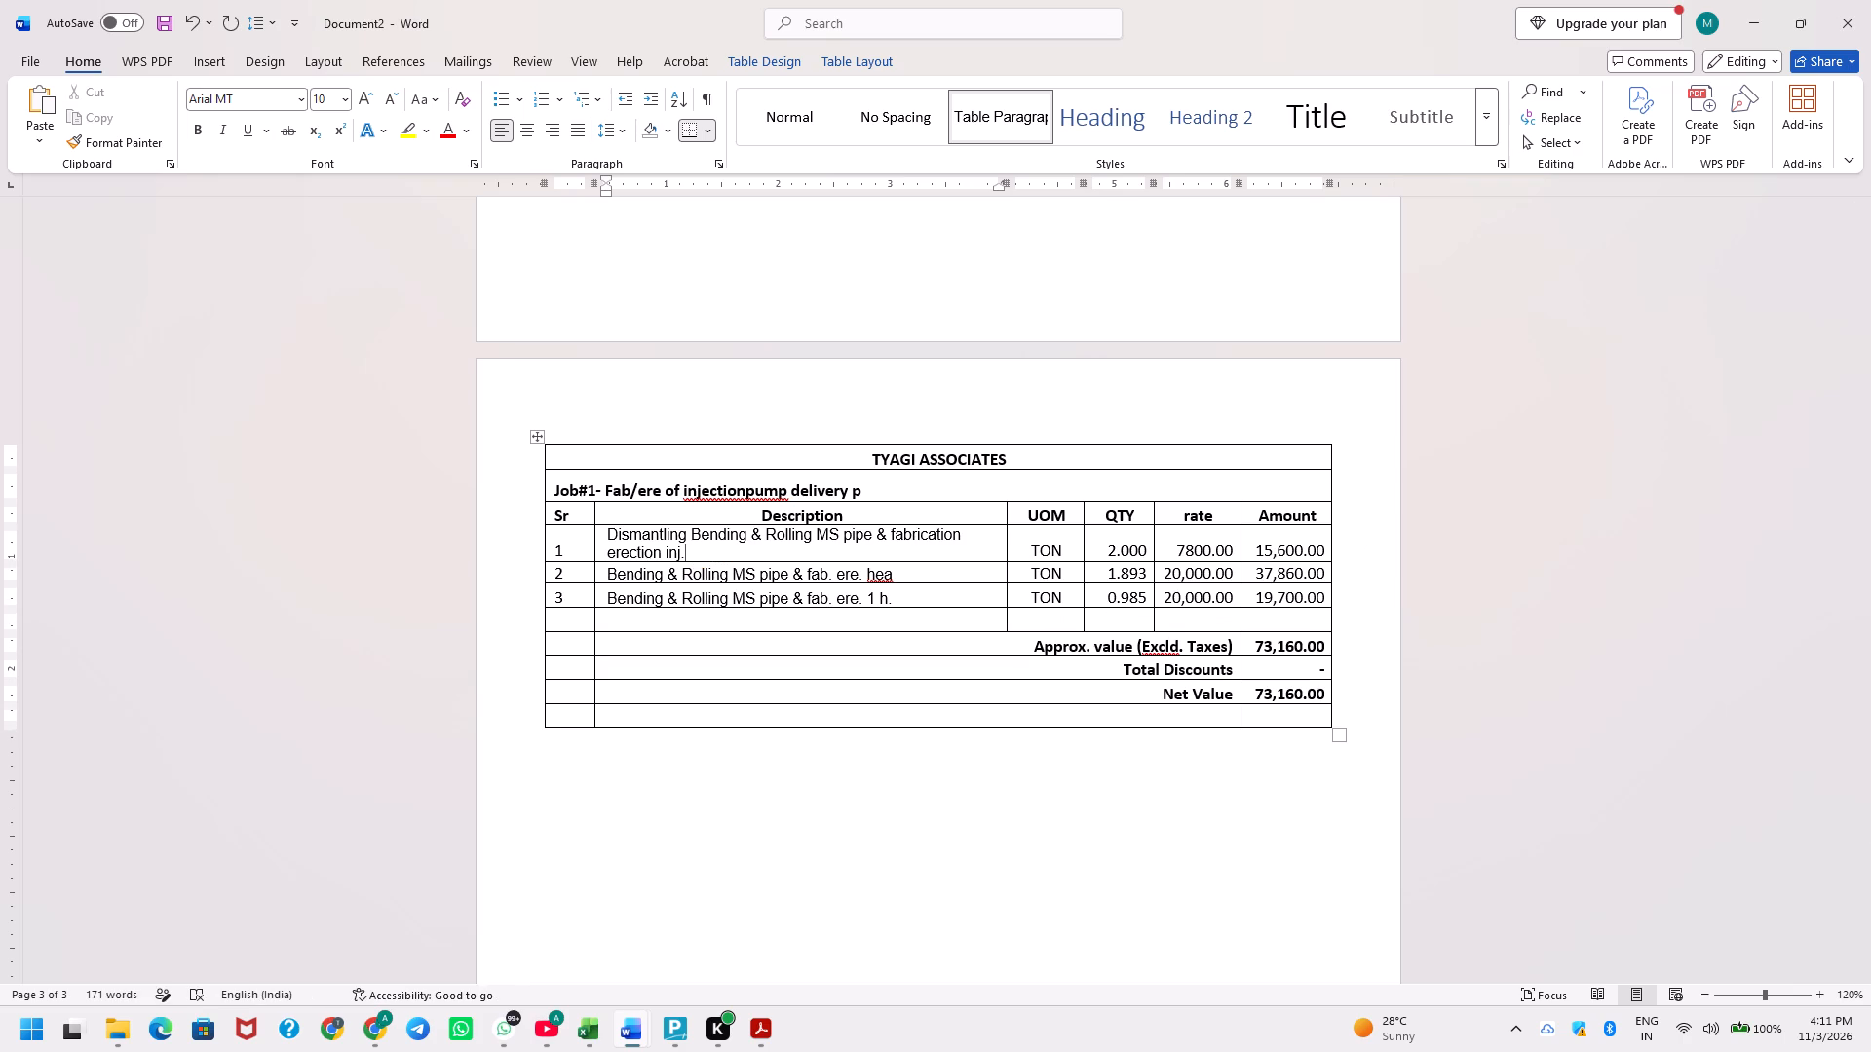
left_click(990, 536)
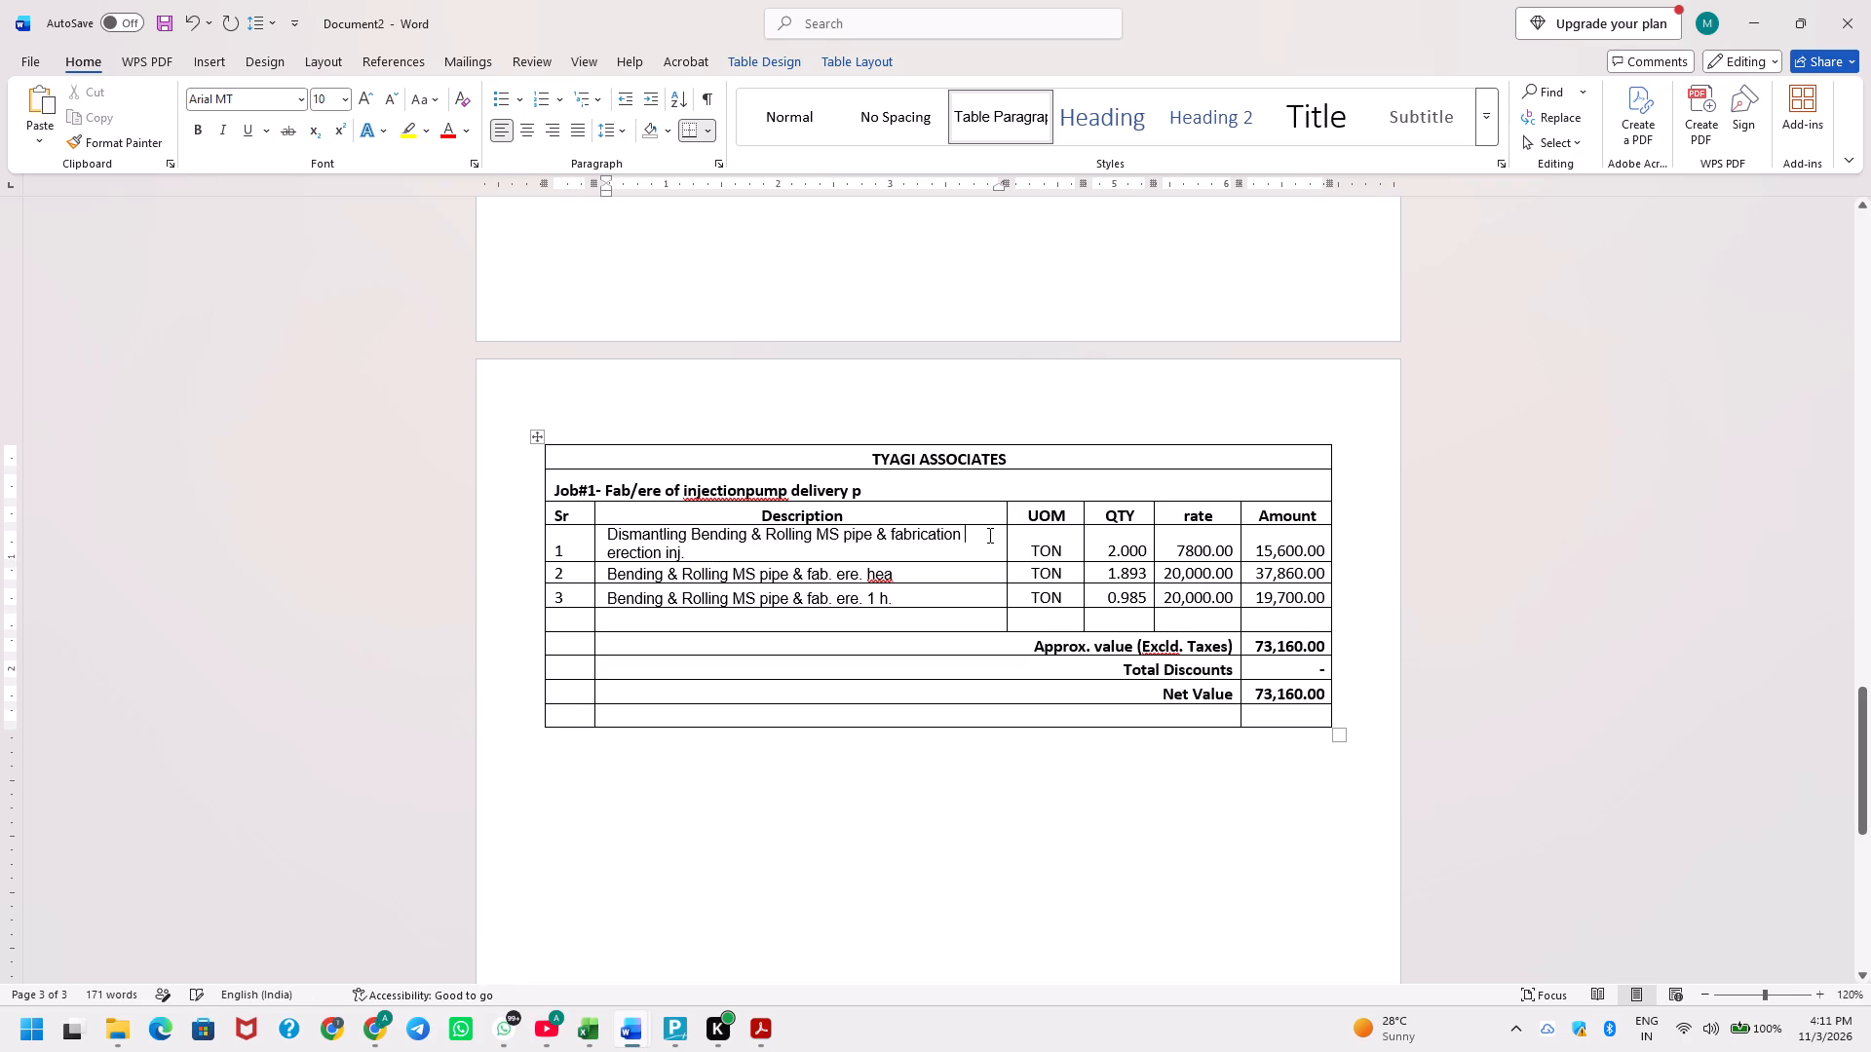
key("Delete")
key("e")
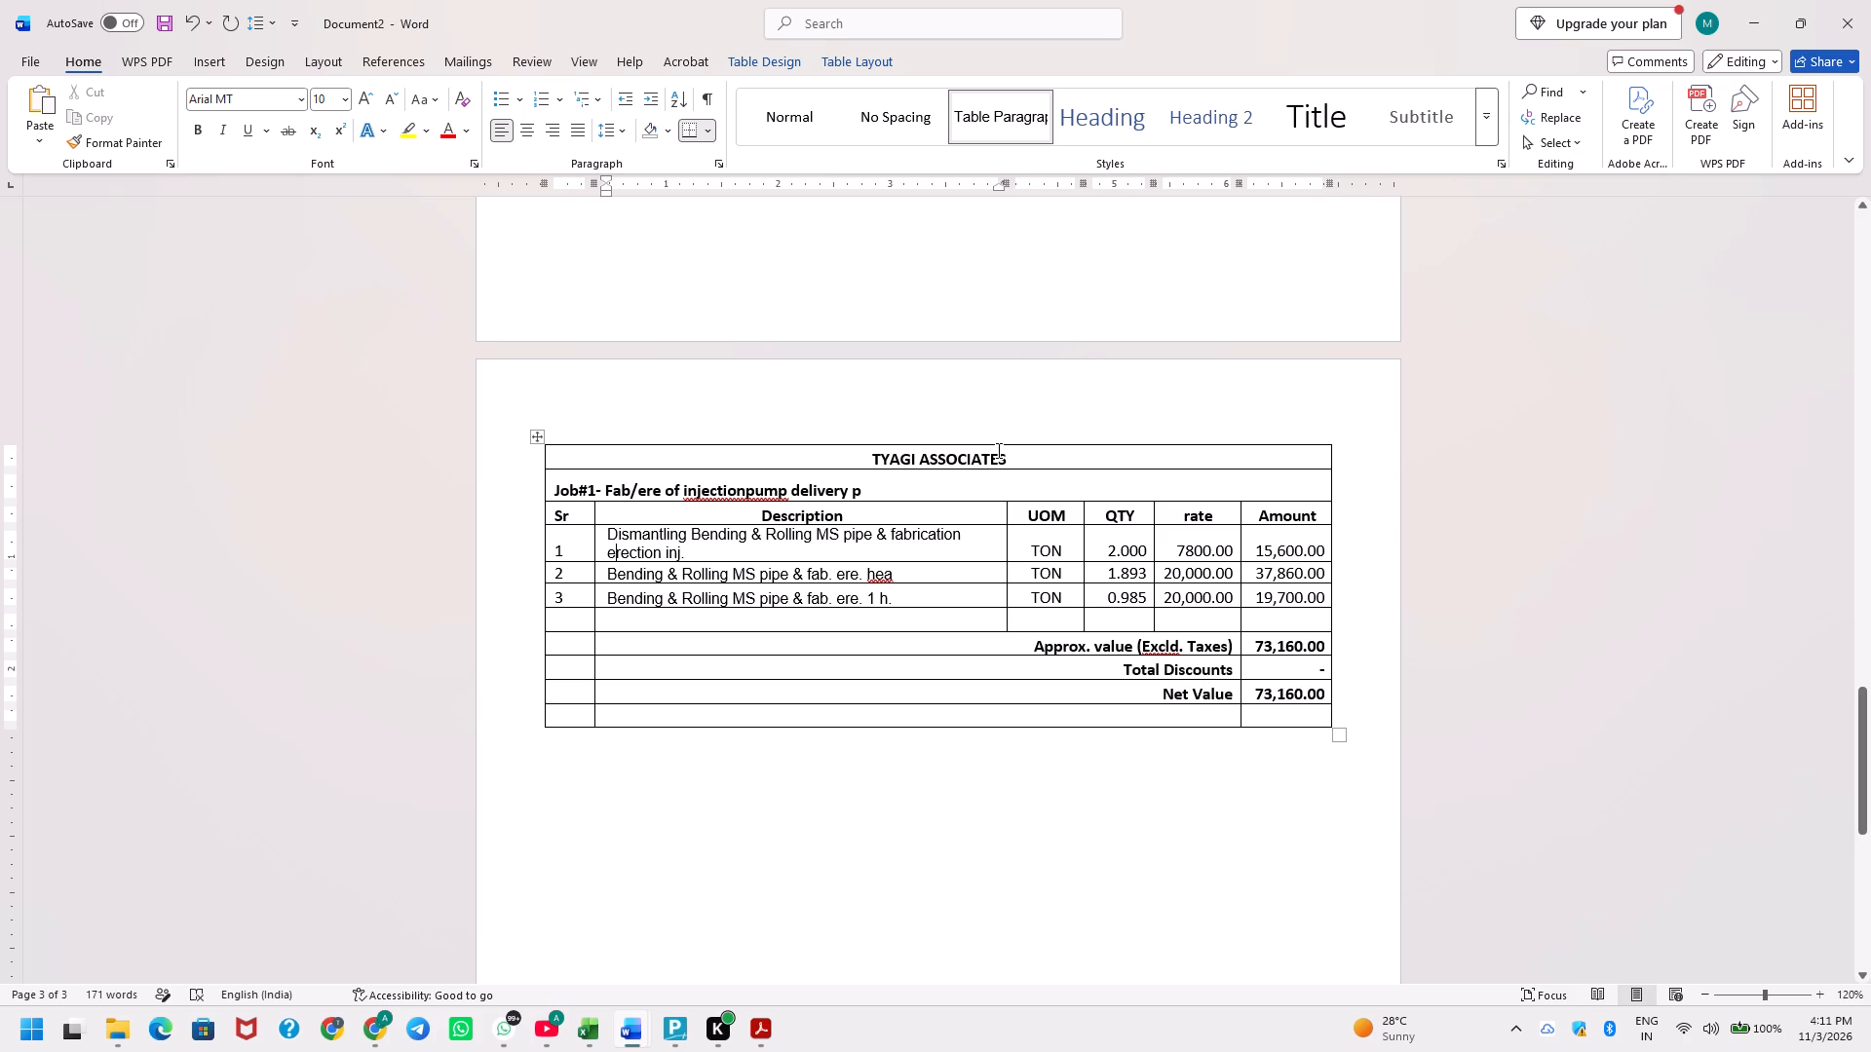
Widen the Description column of the injection pump table until the item 1 description fits on one line.
left_click_drag(1007, 182, 1011, 182)
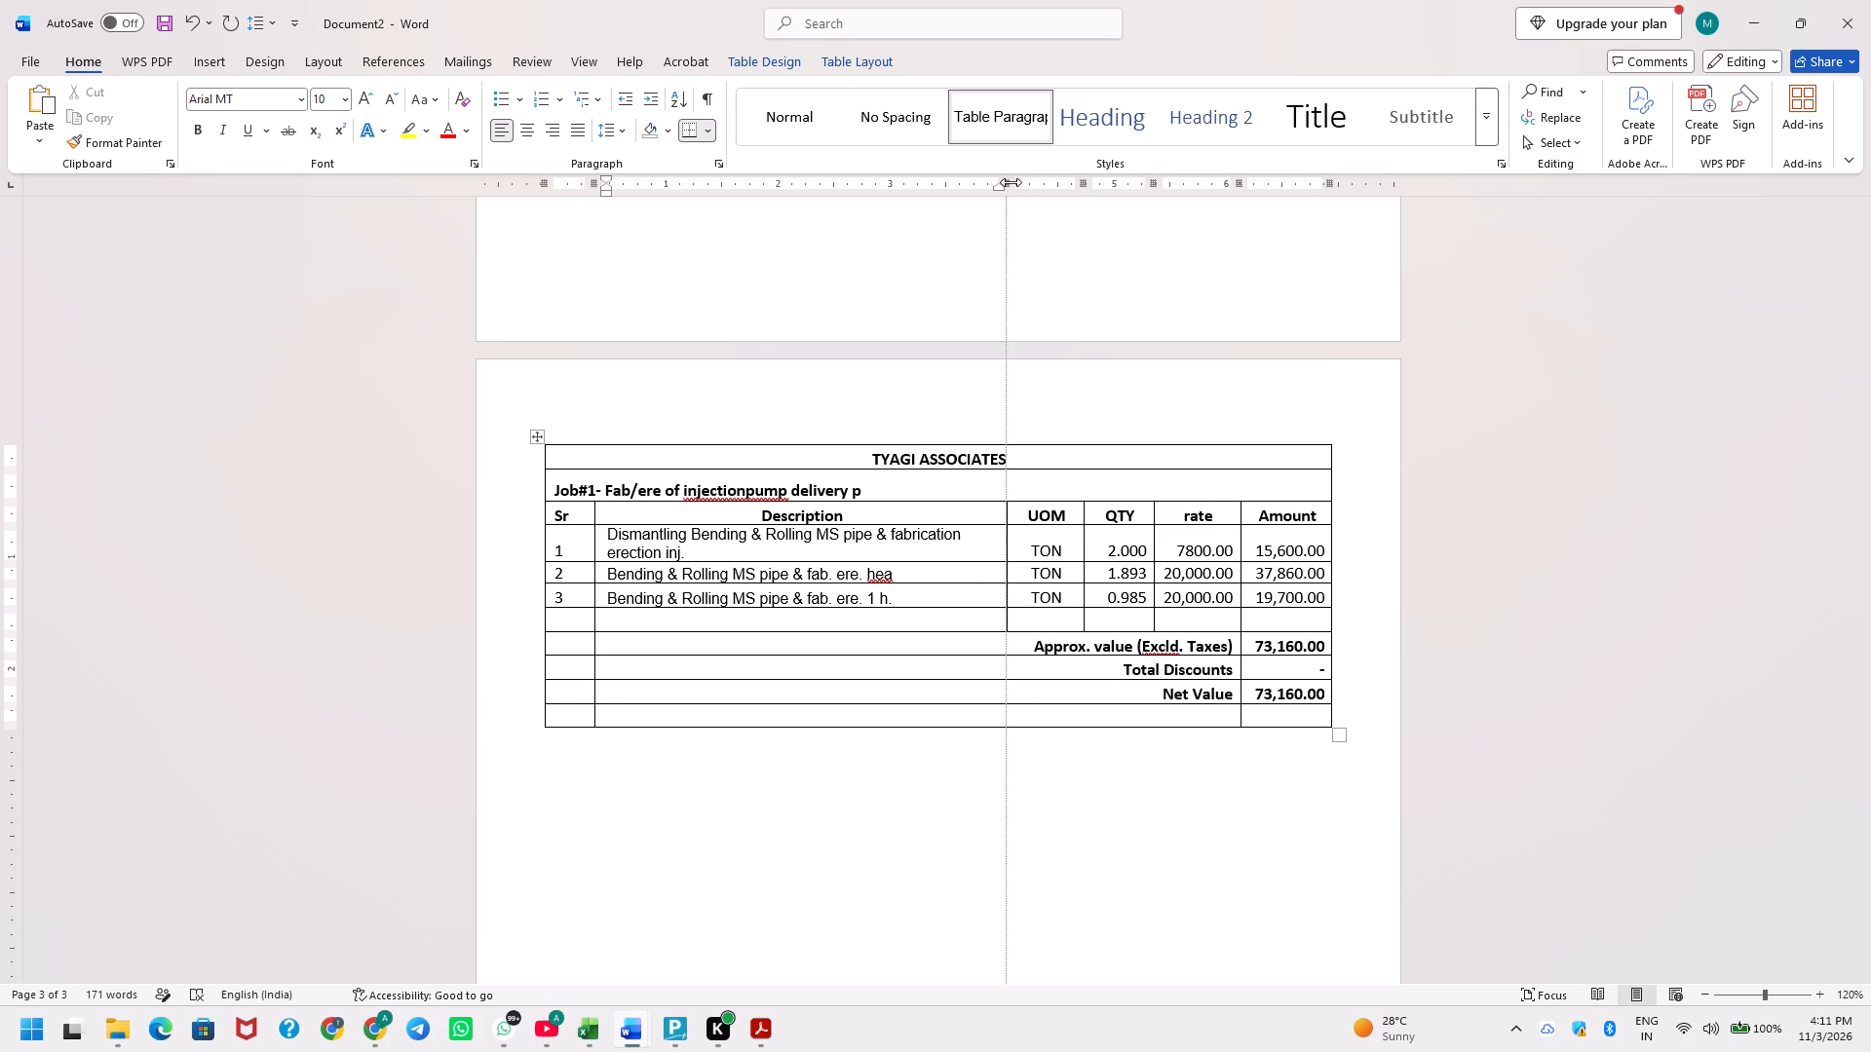
left_click_drag(1011, 182, 1041, 182)
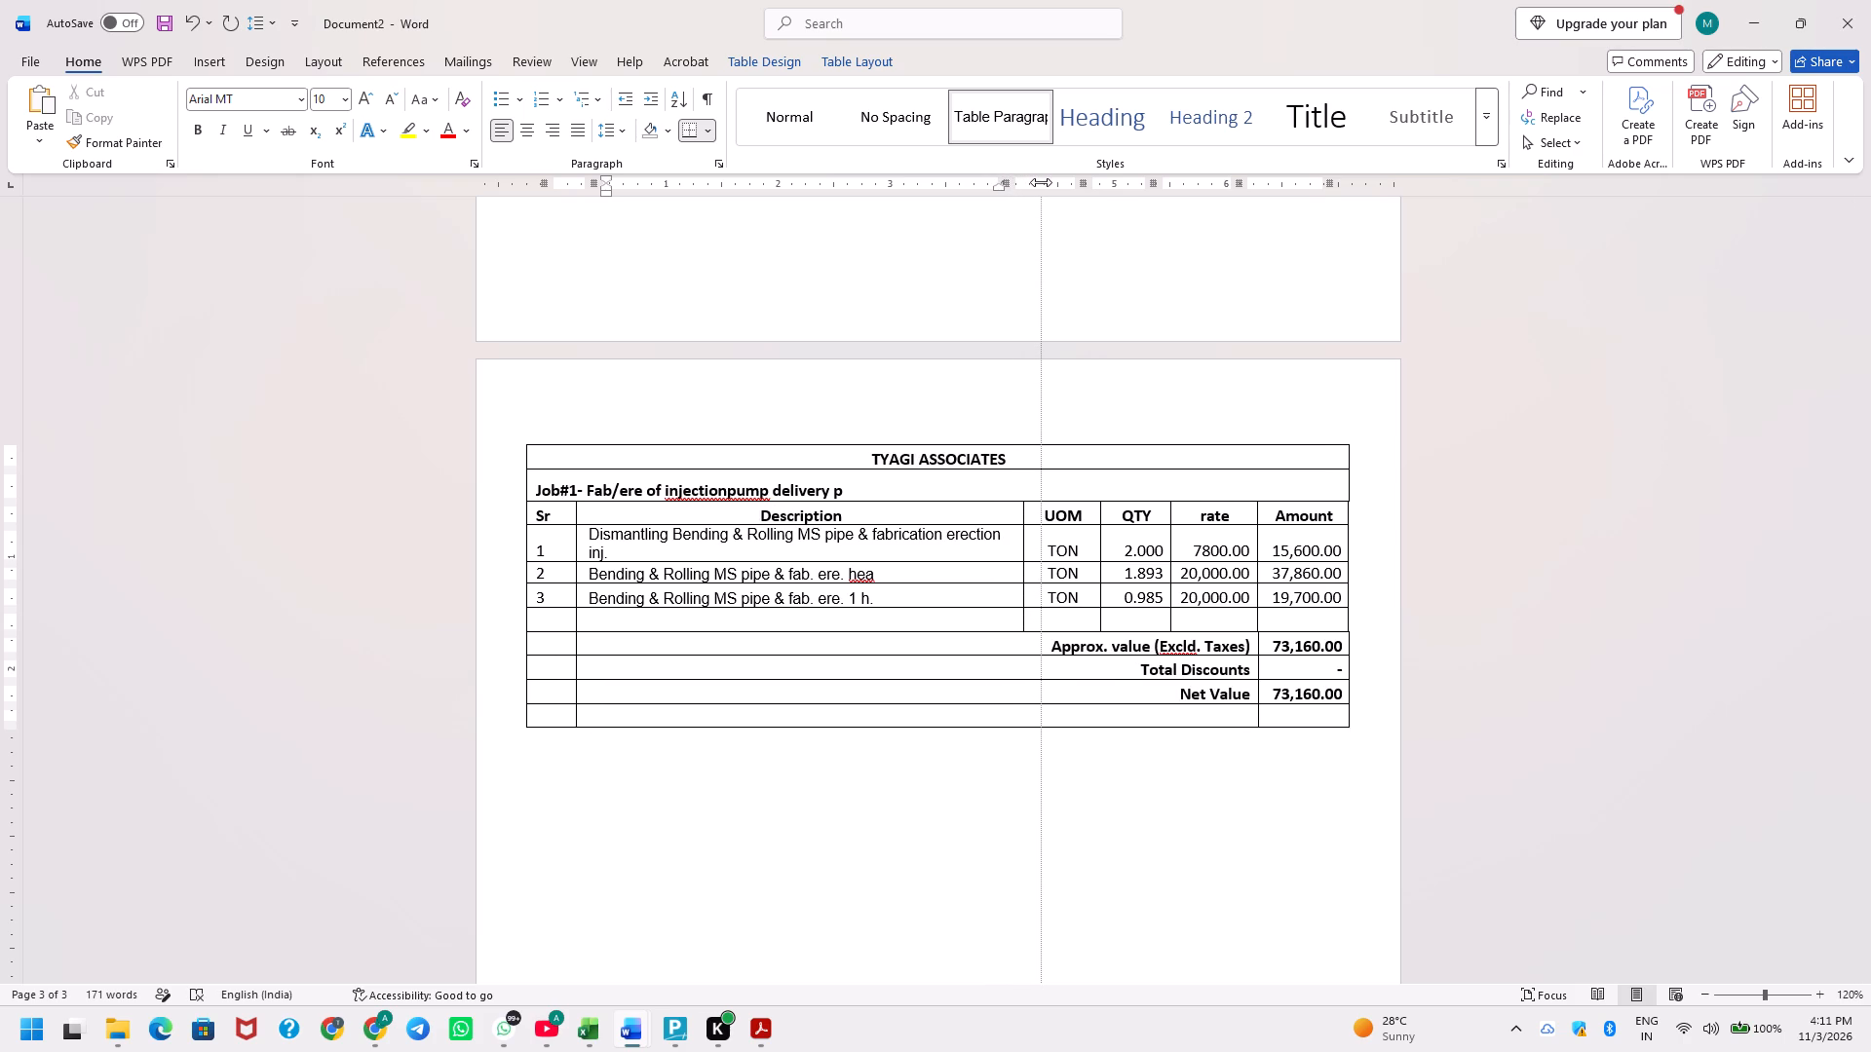
left_click_drag(1041, 182, 1058, 180)
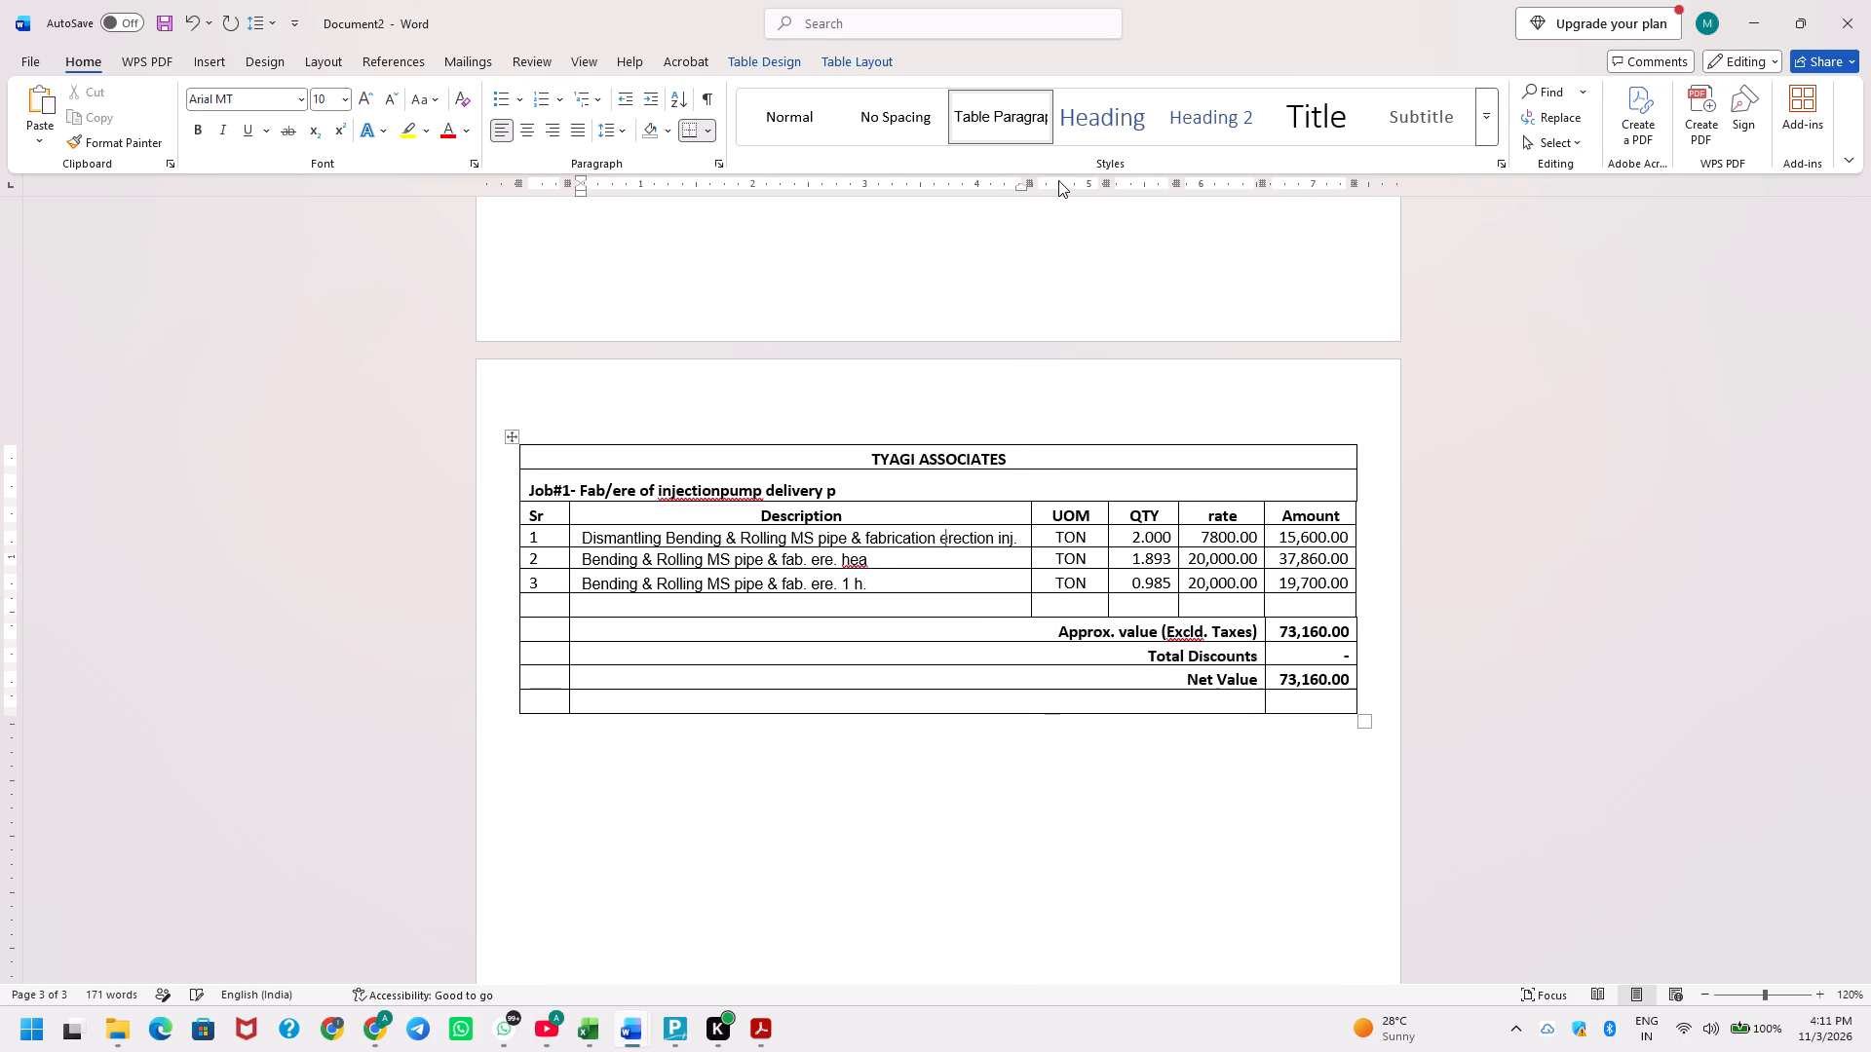
Narrow the UOM and QTY columns of the injection pump table and fine-tune the rate and Amount column widths.
left_click_drag(1103, 178, 1088, 182)
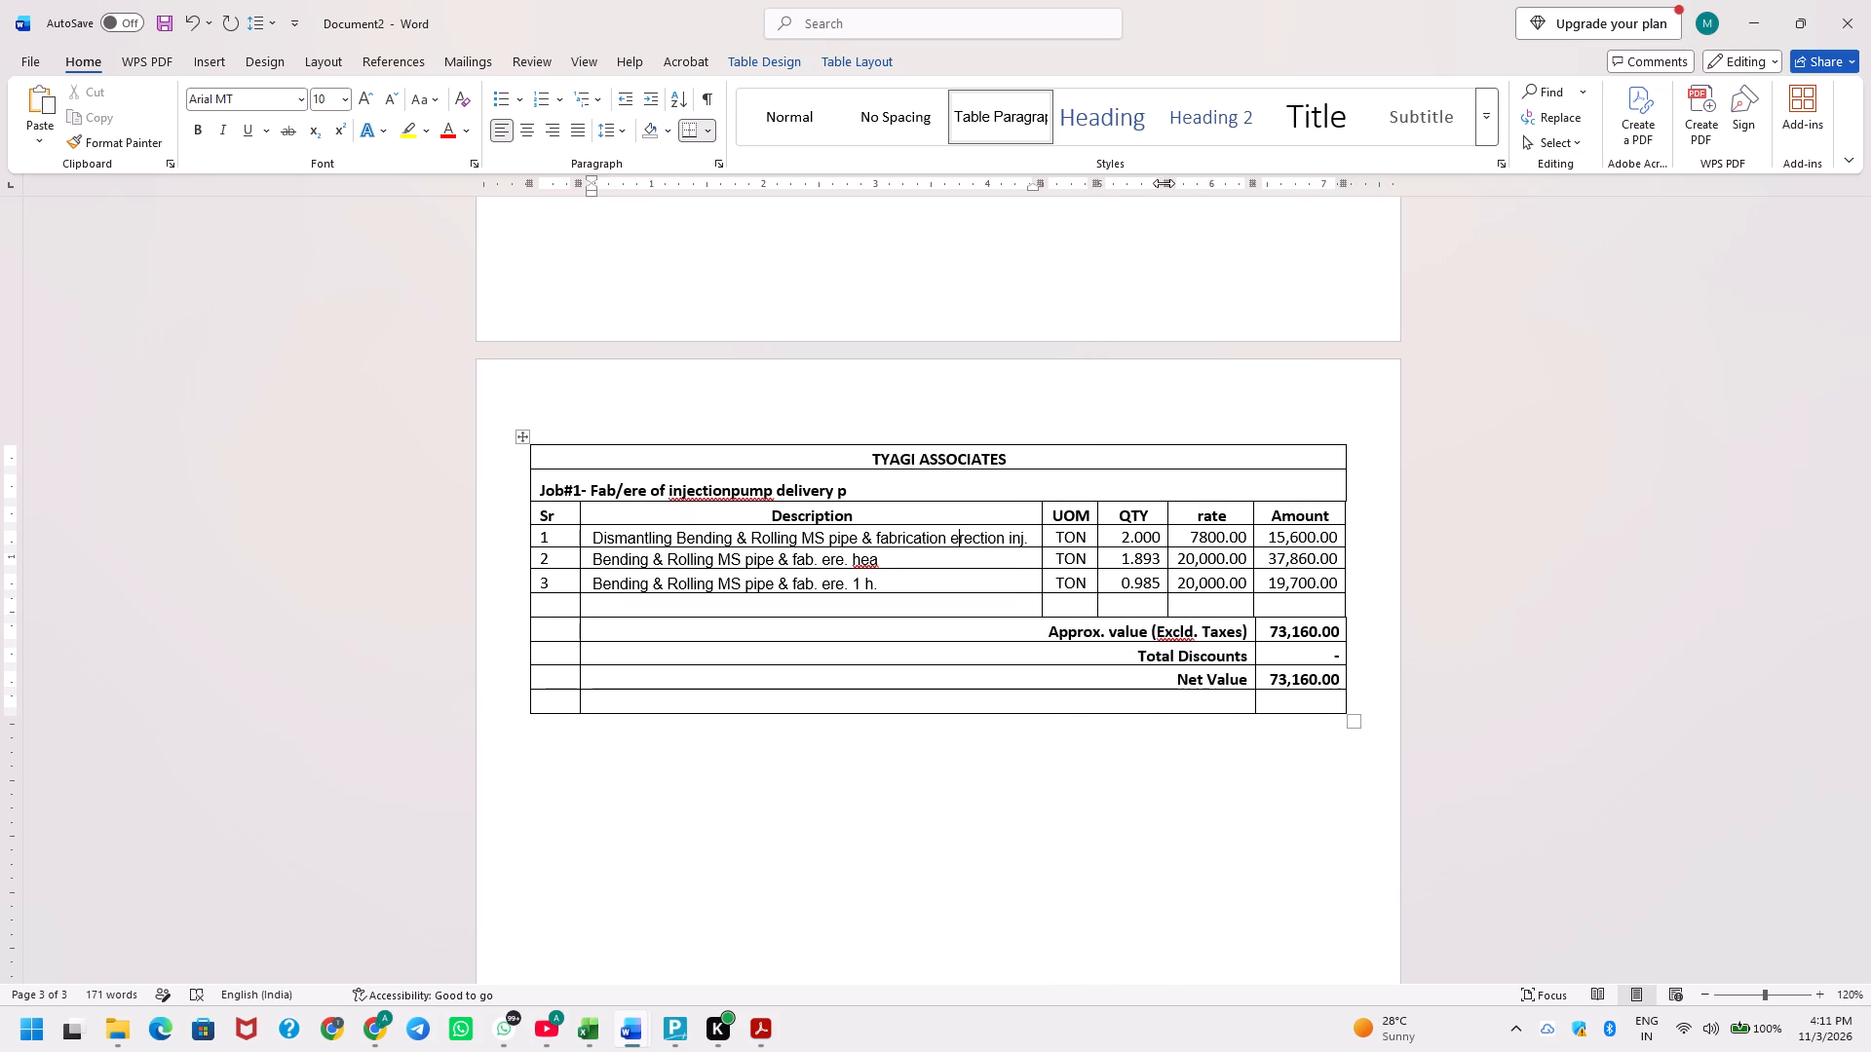
left_click_drag(1164, 183, 1154, 186)
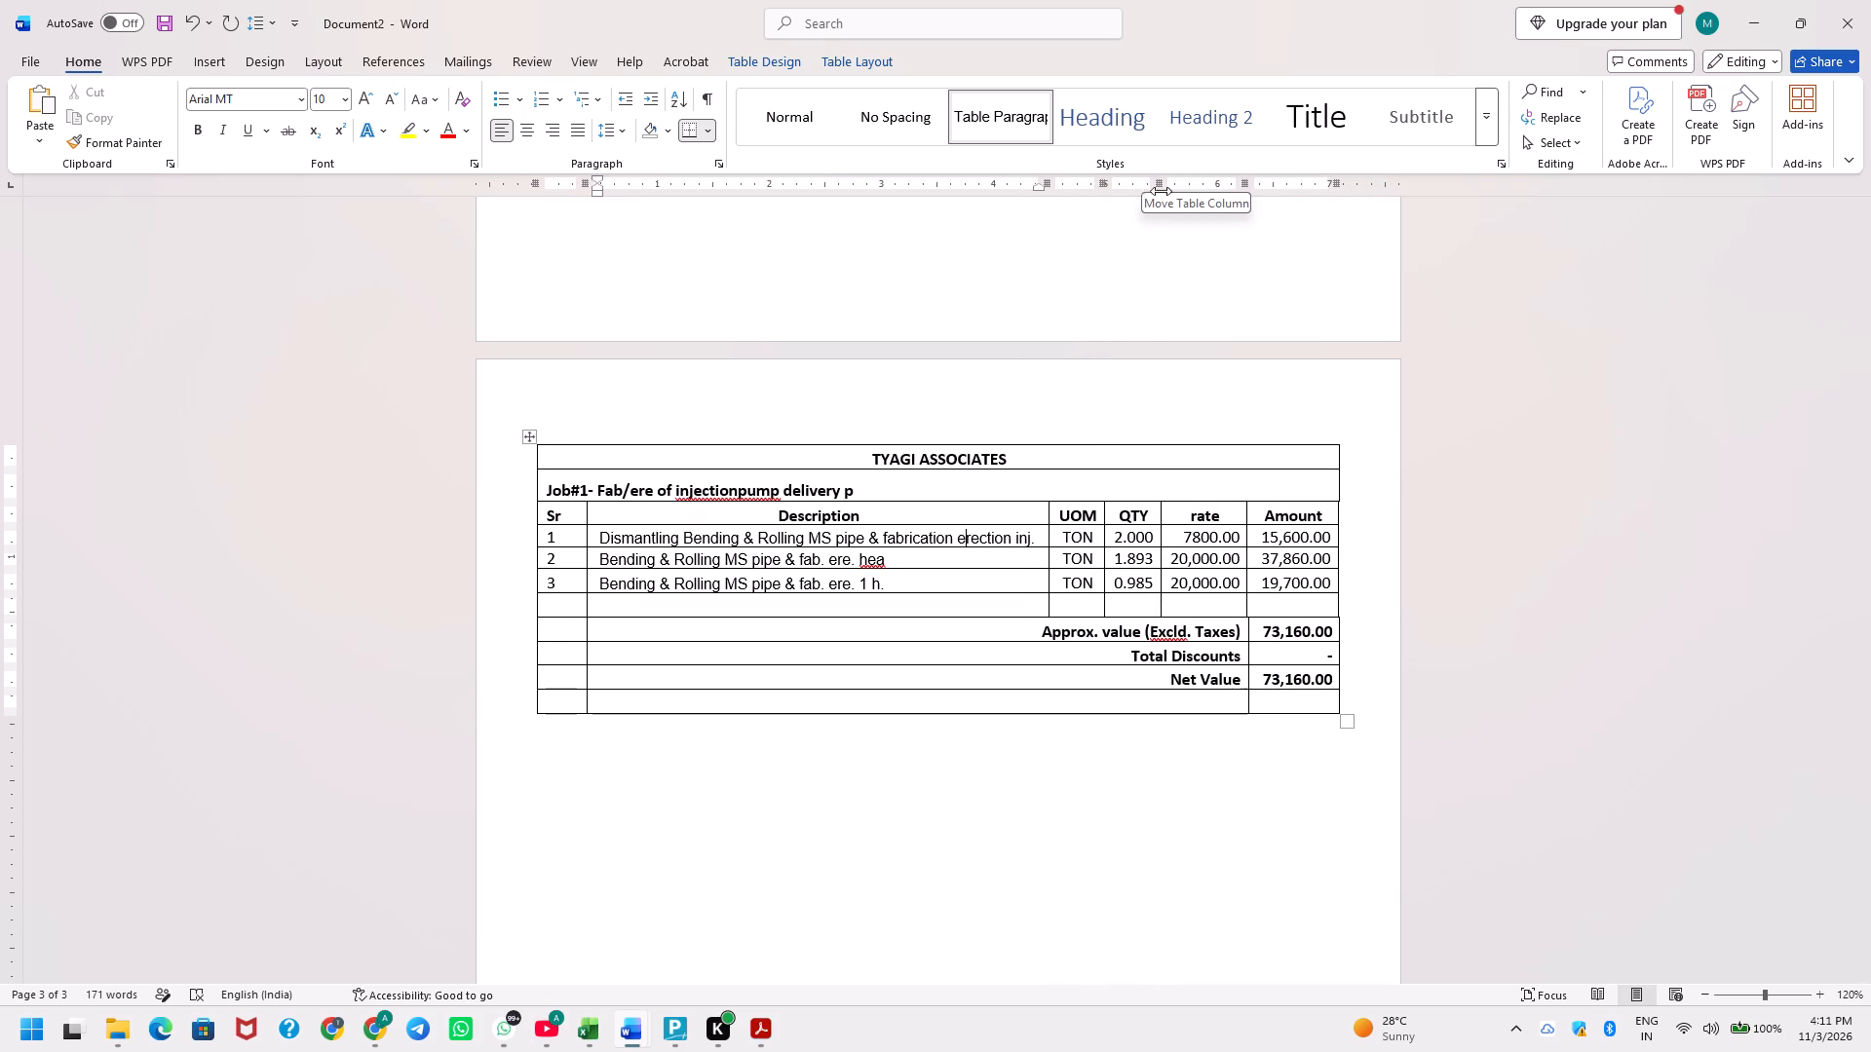
left_click(1252, 184)
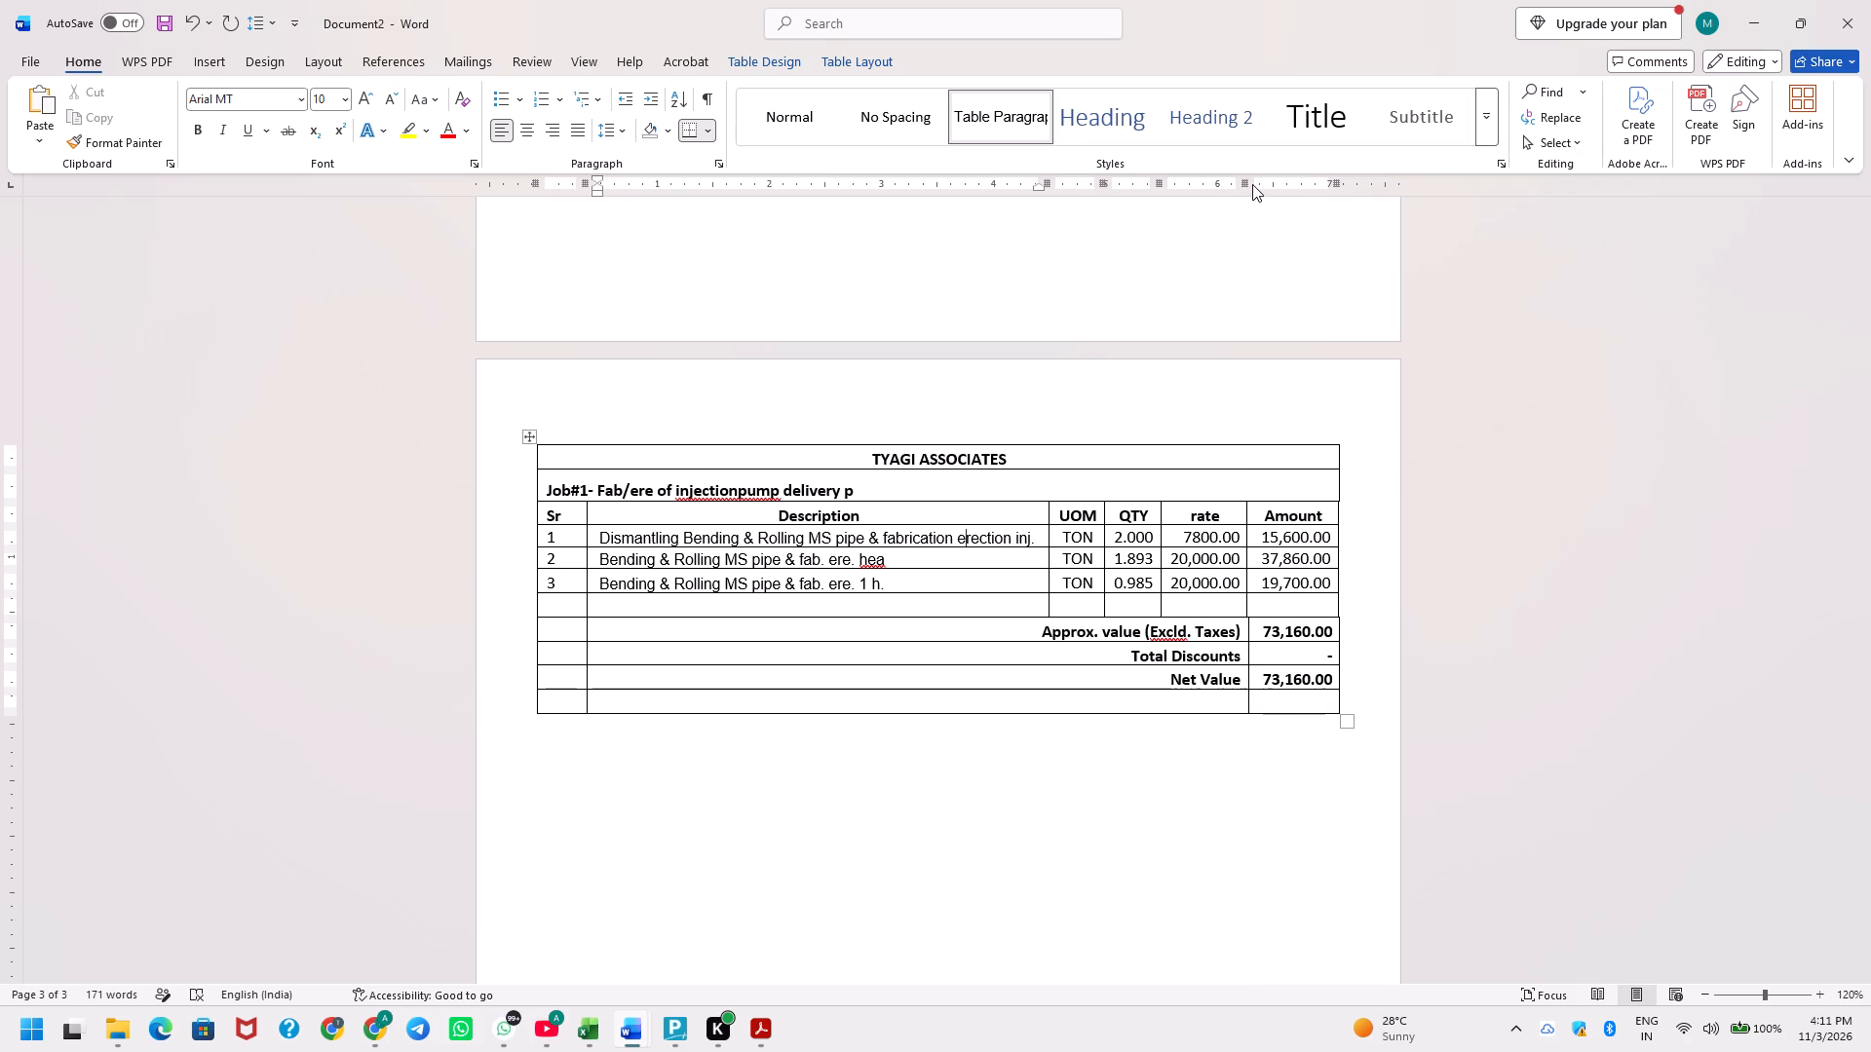
left_click_drag(1330, 182, 1320, 184)
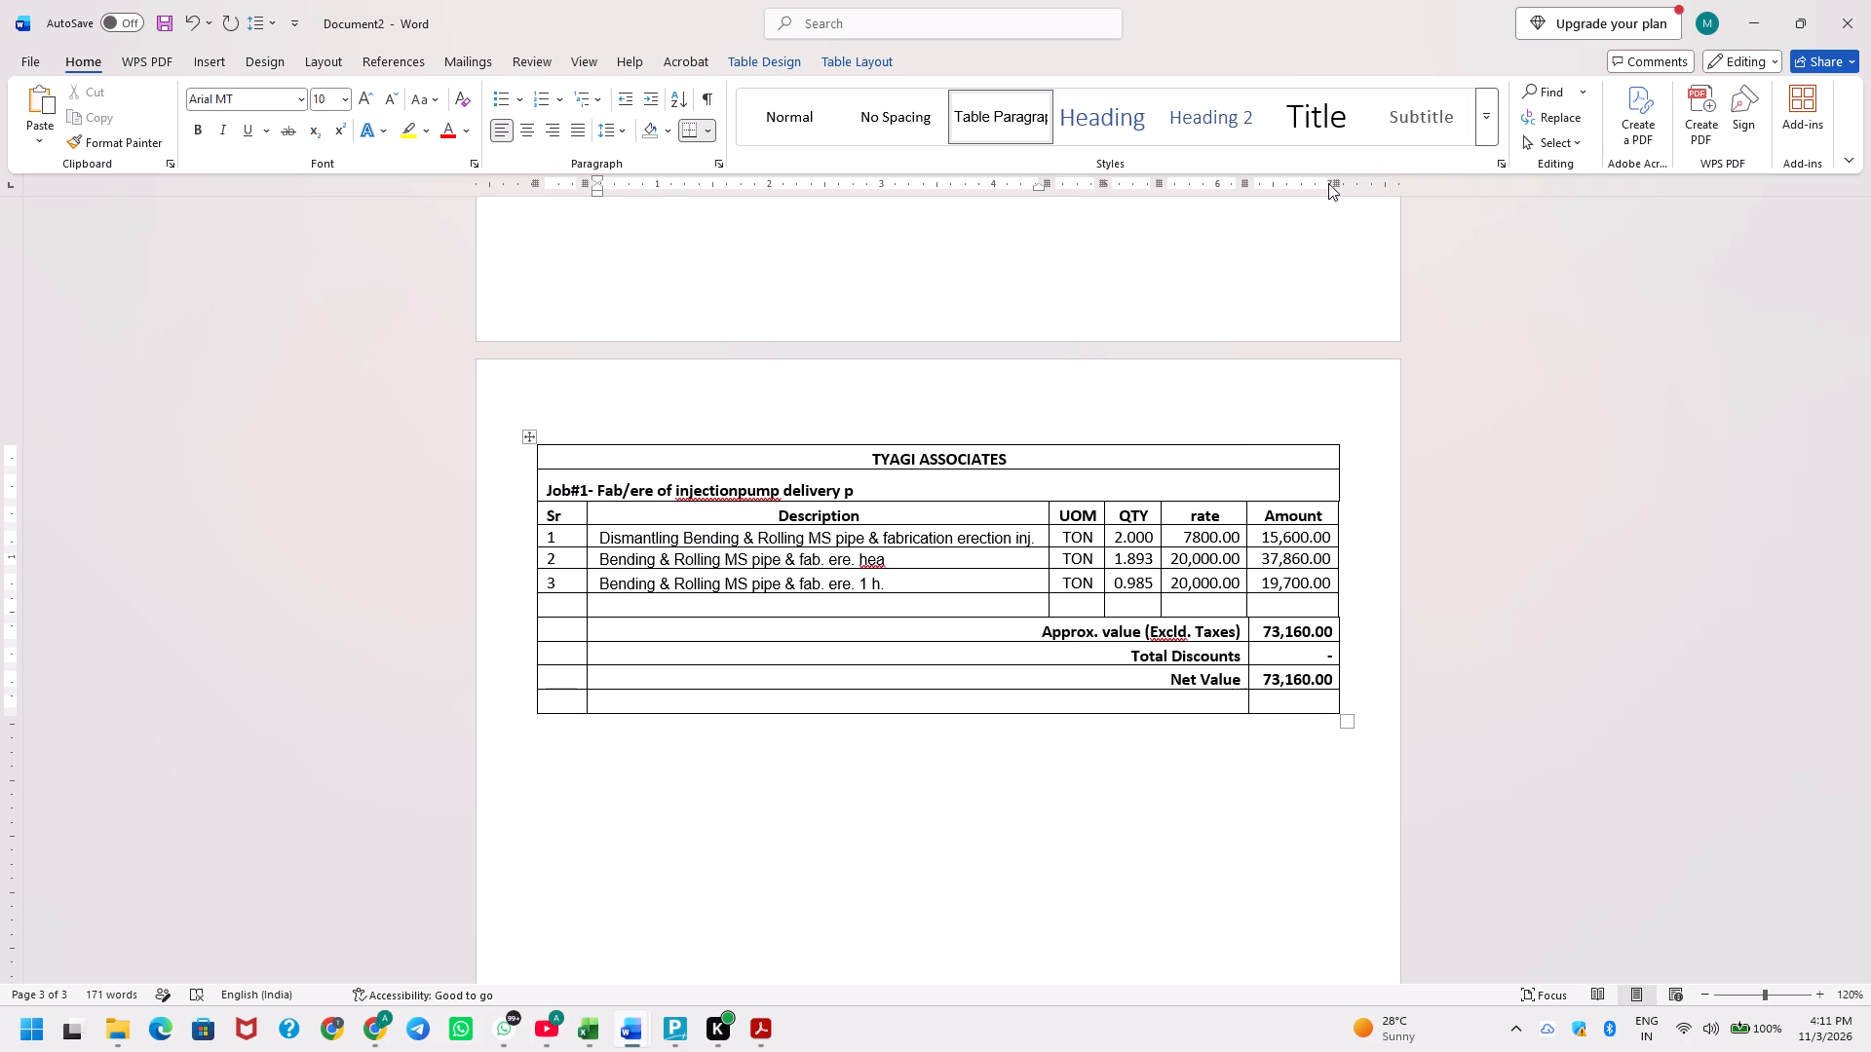
left_click(1335, 182)
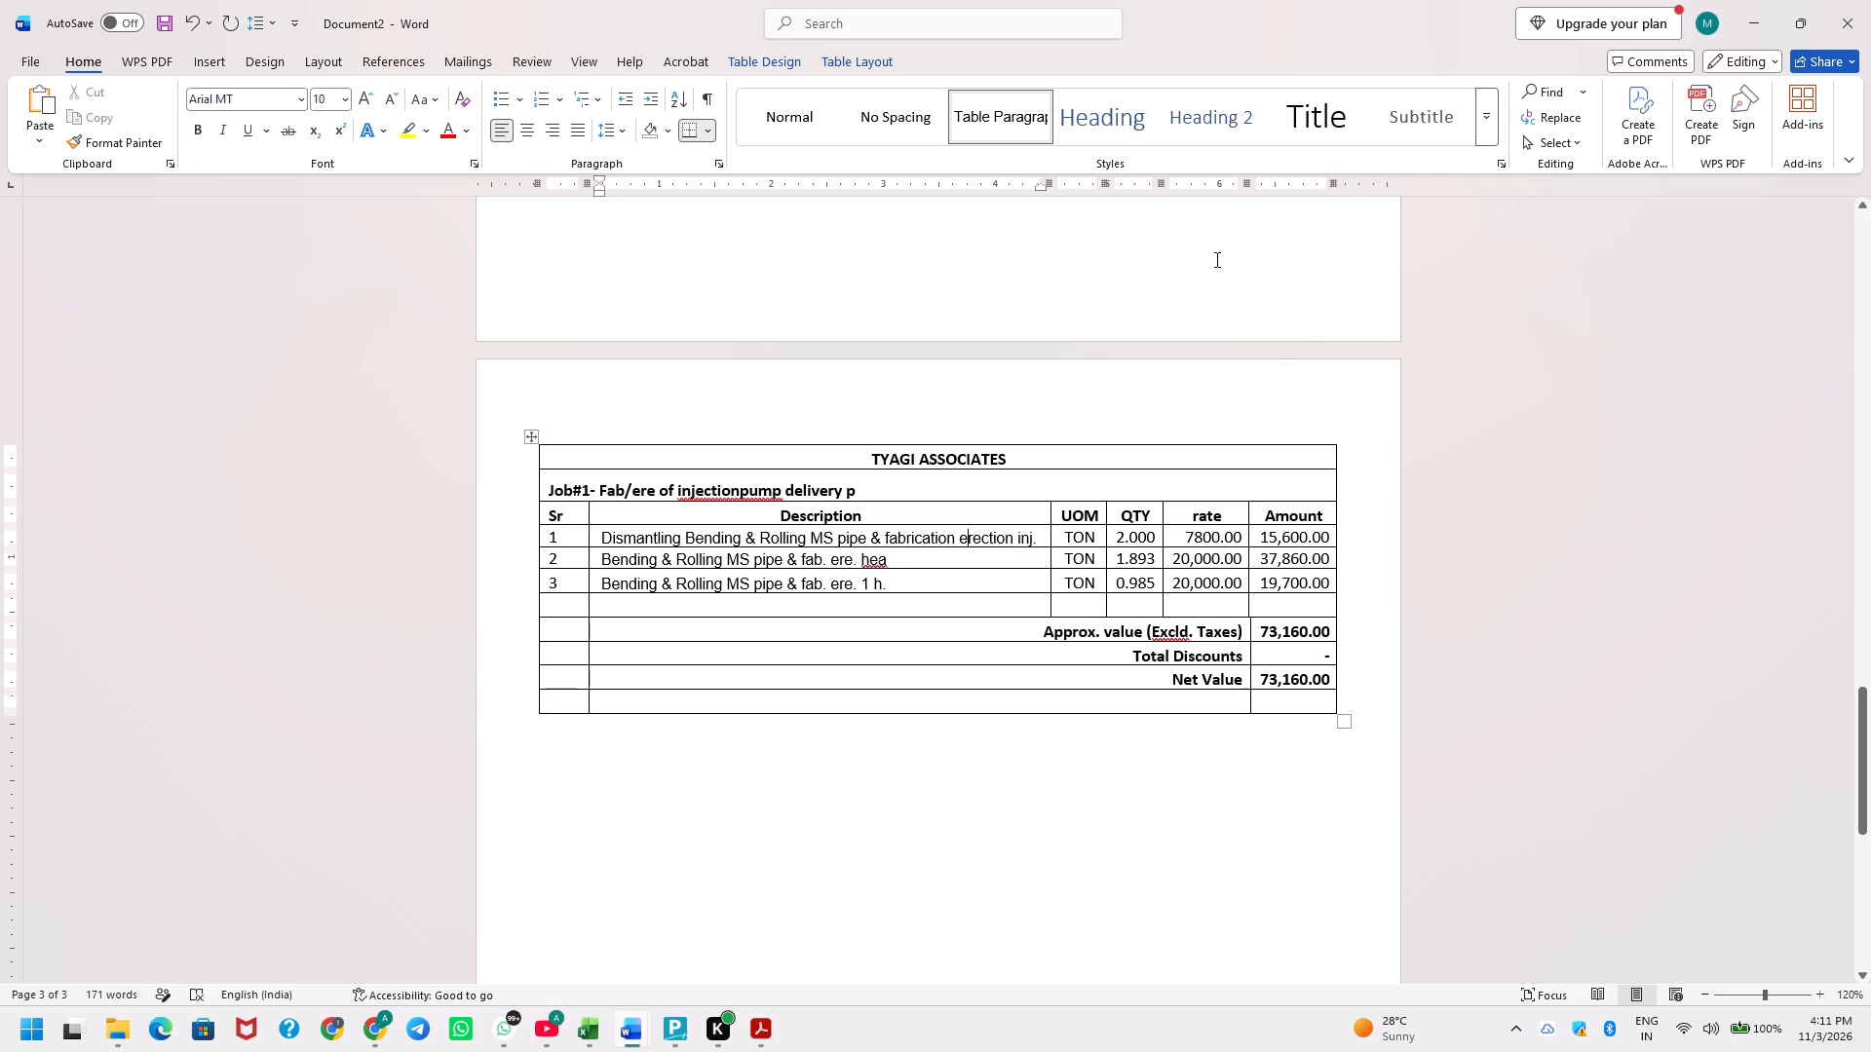
left_click(1245, 187)
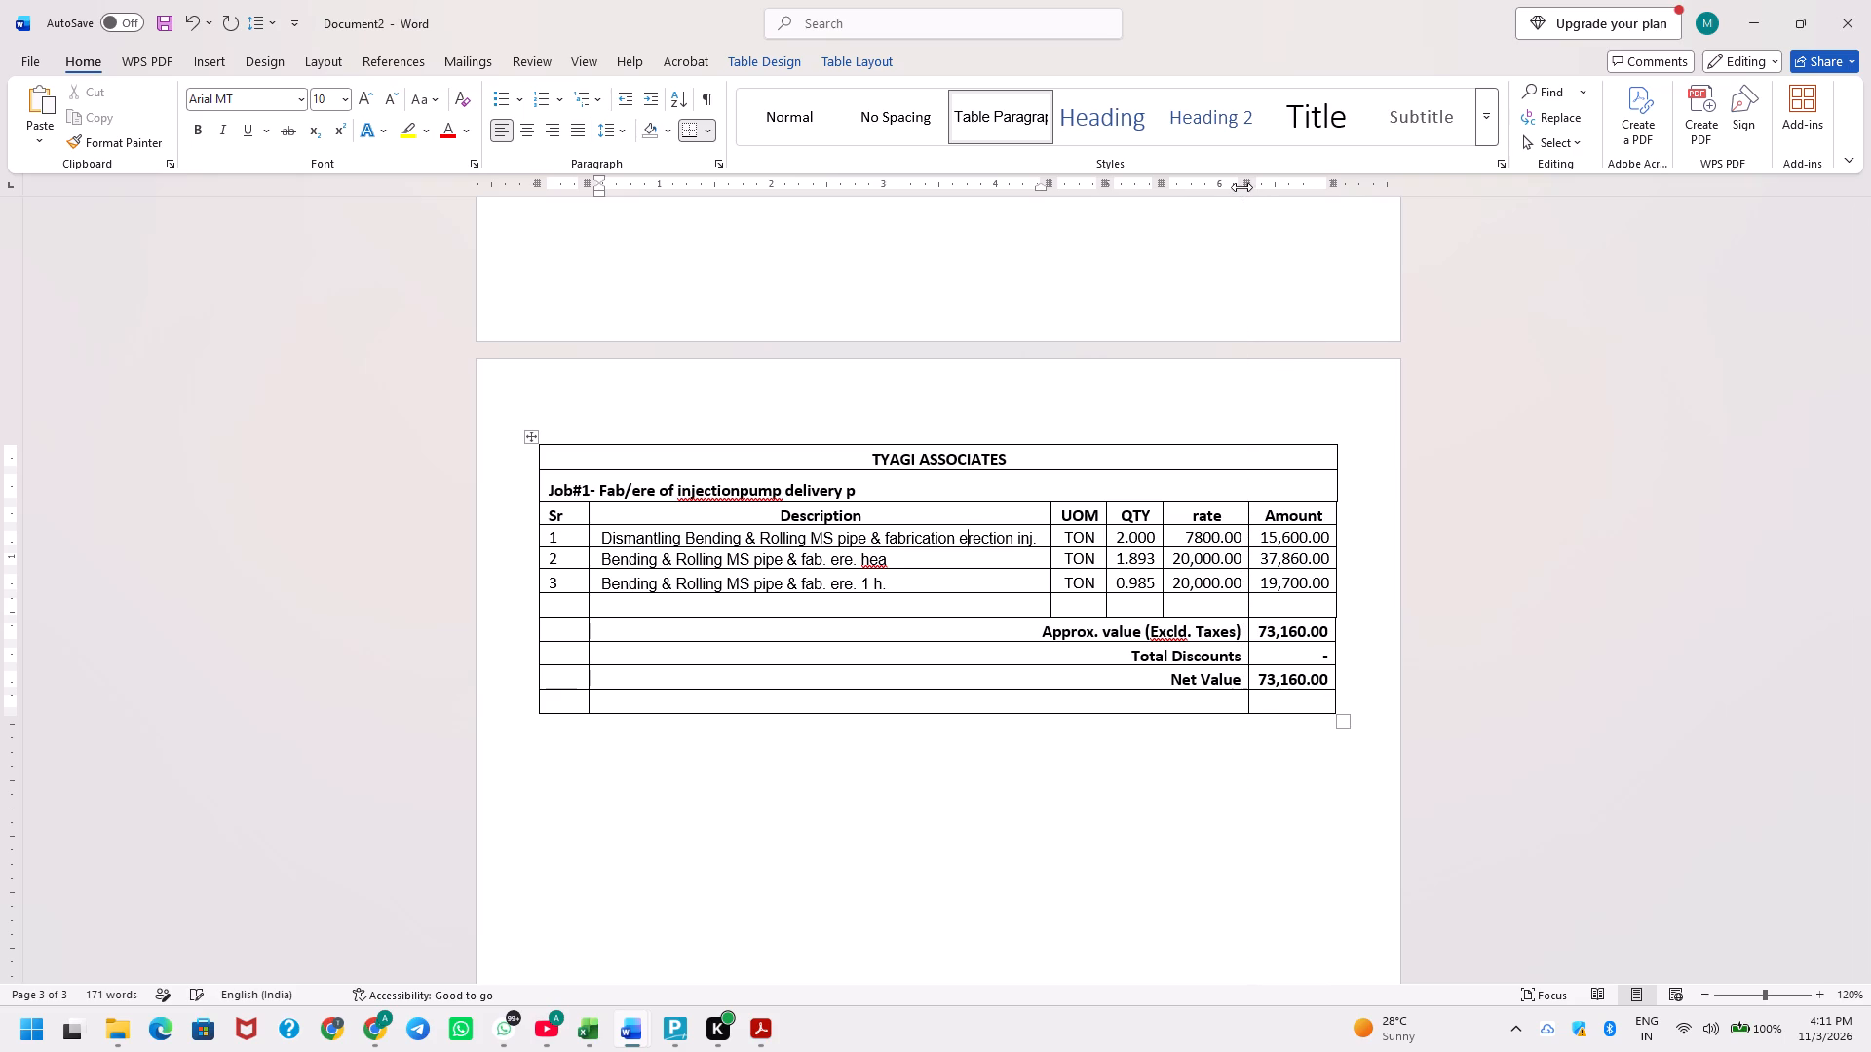
left_click(1333, 187)
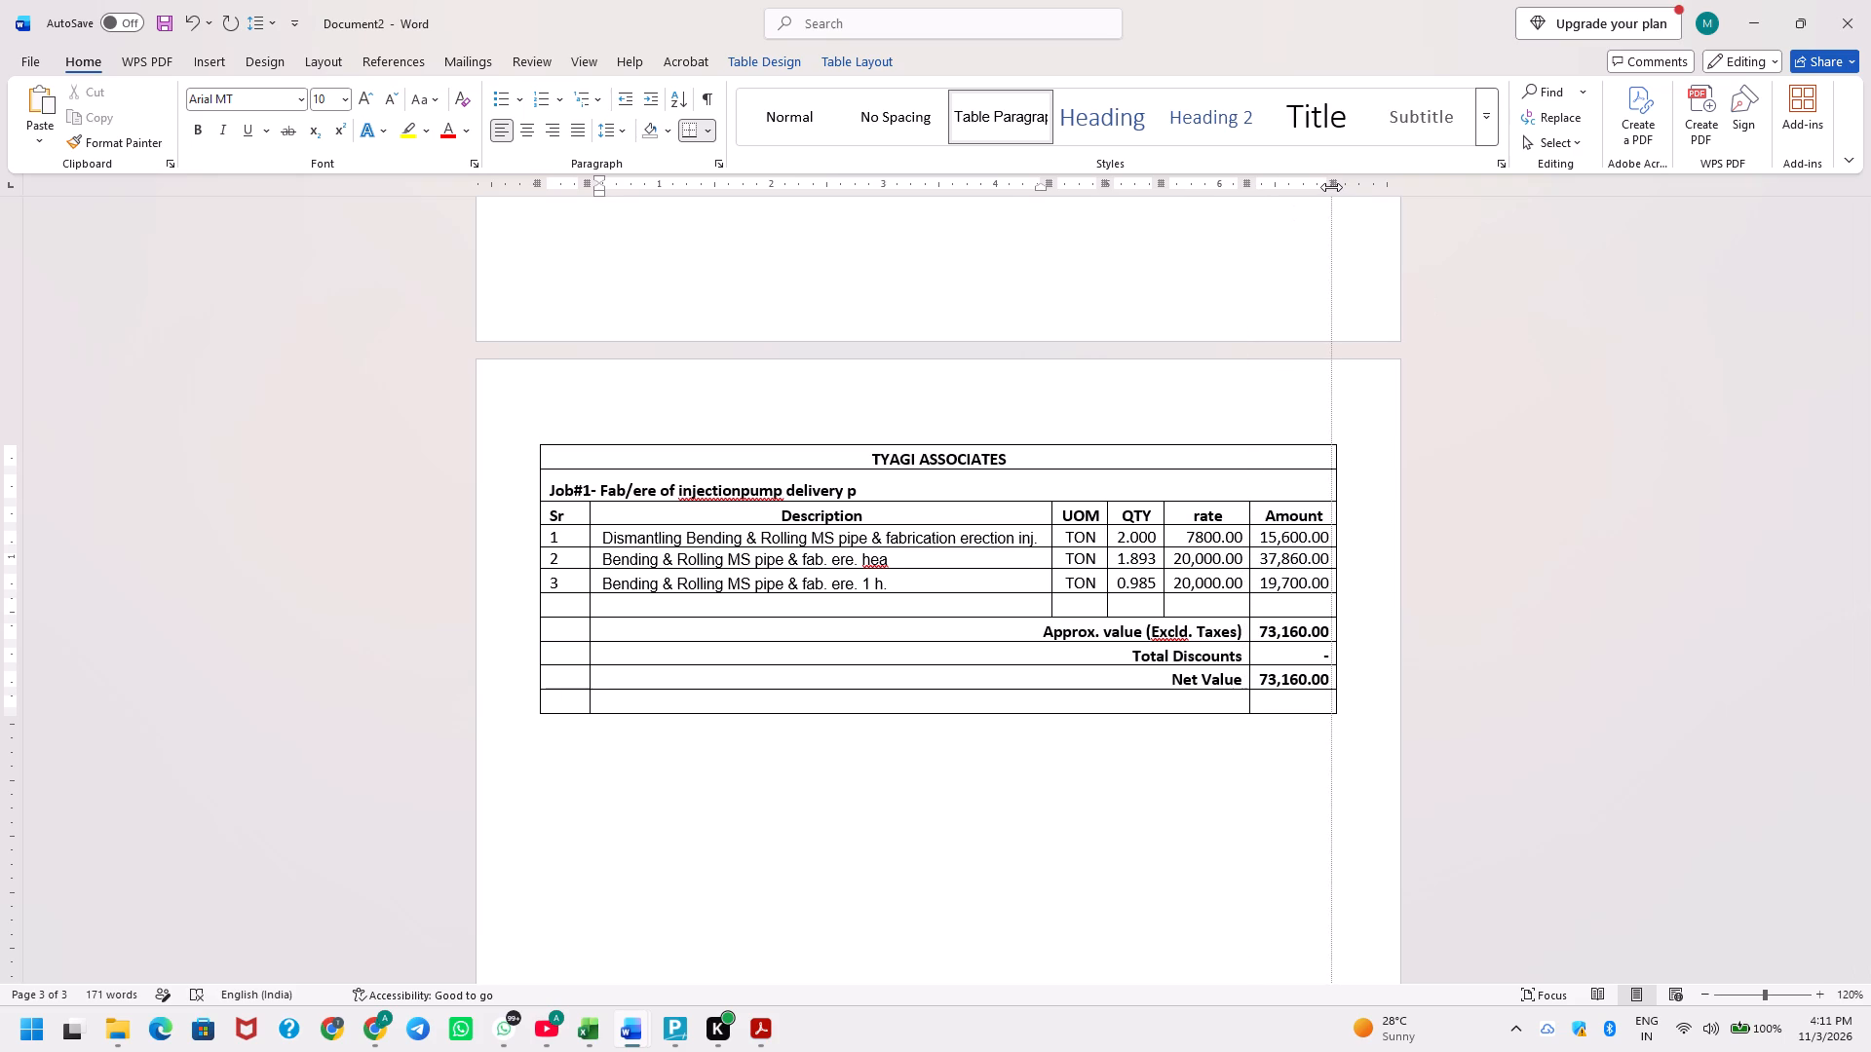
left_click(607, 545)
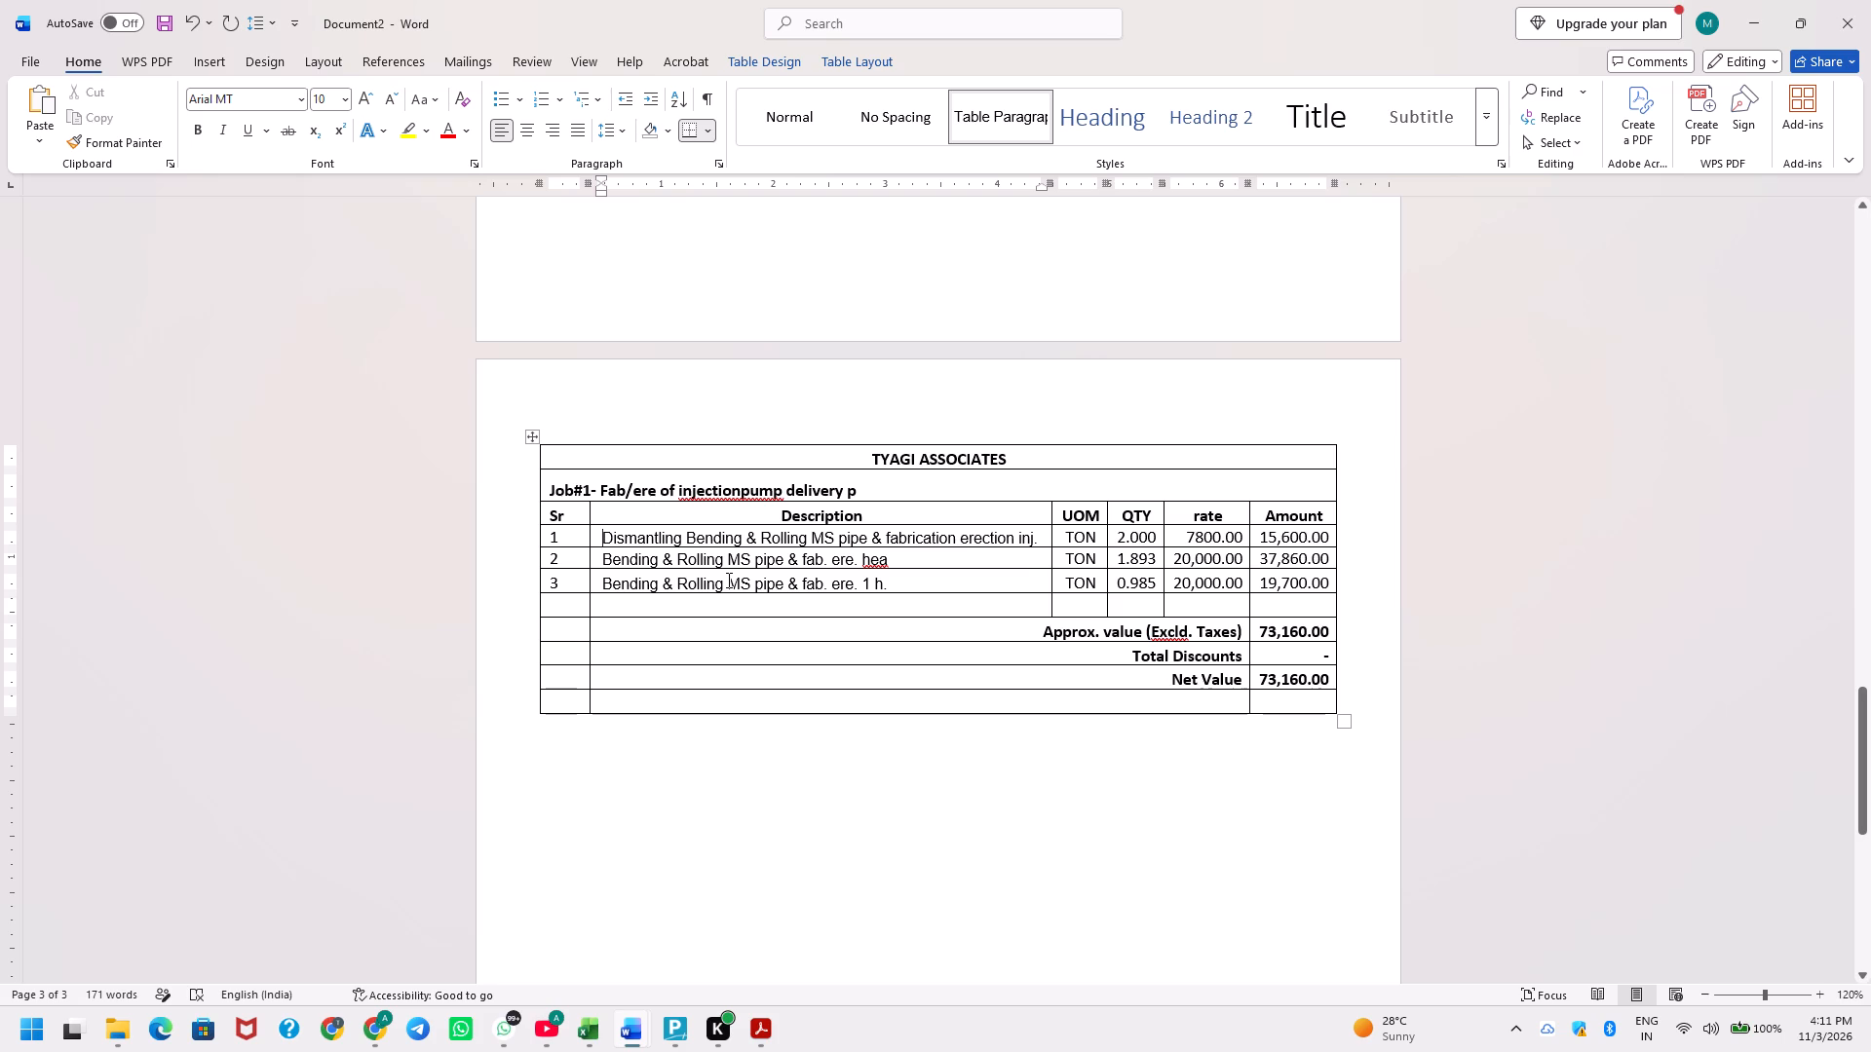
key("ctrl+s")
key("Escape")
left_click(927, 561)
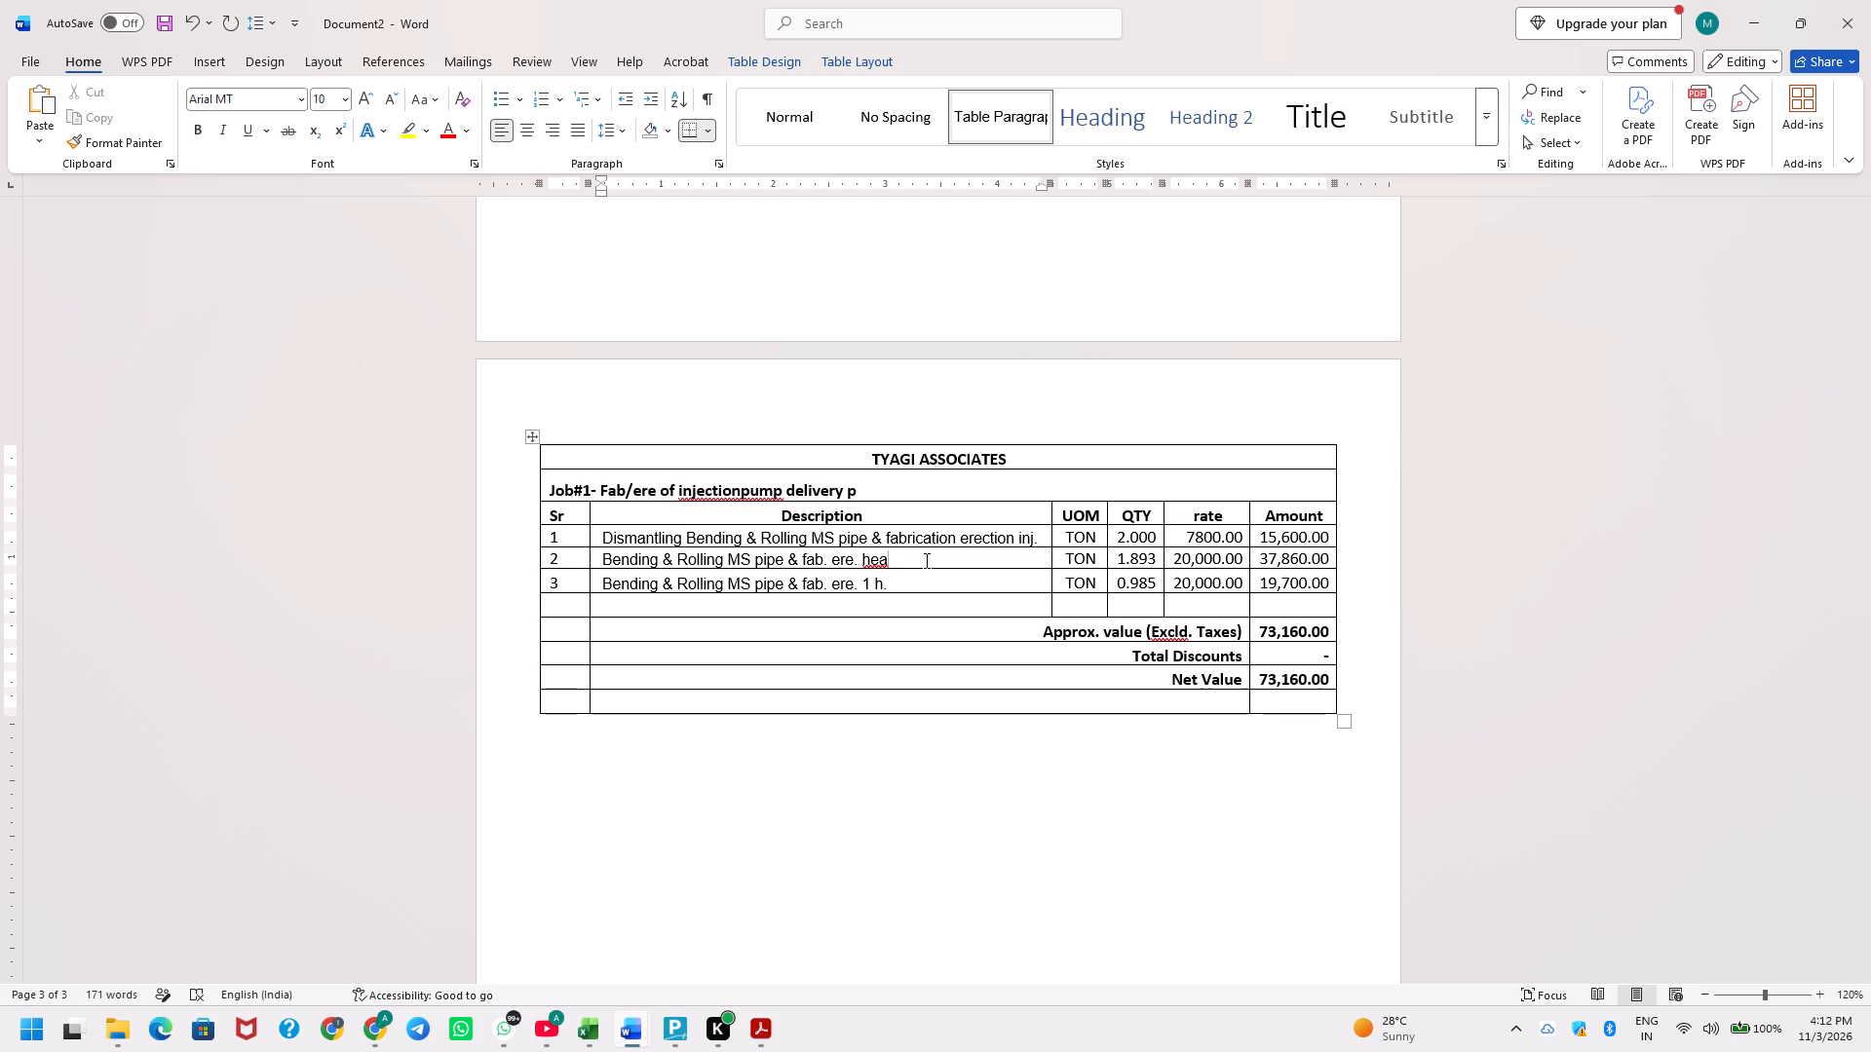
Set the item 1 quantity in the injection pump table to 1.774.
left_click(1123, 540)
key("Left")
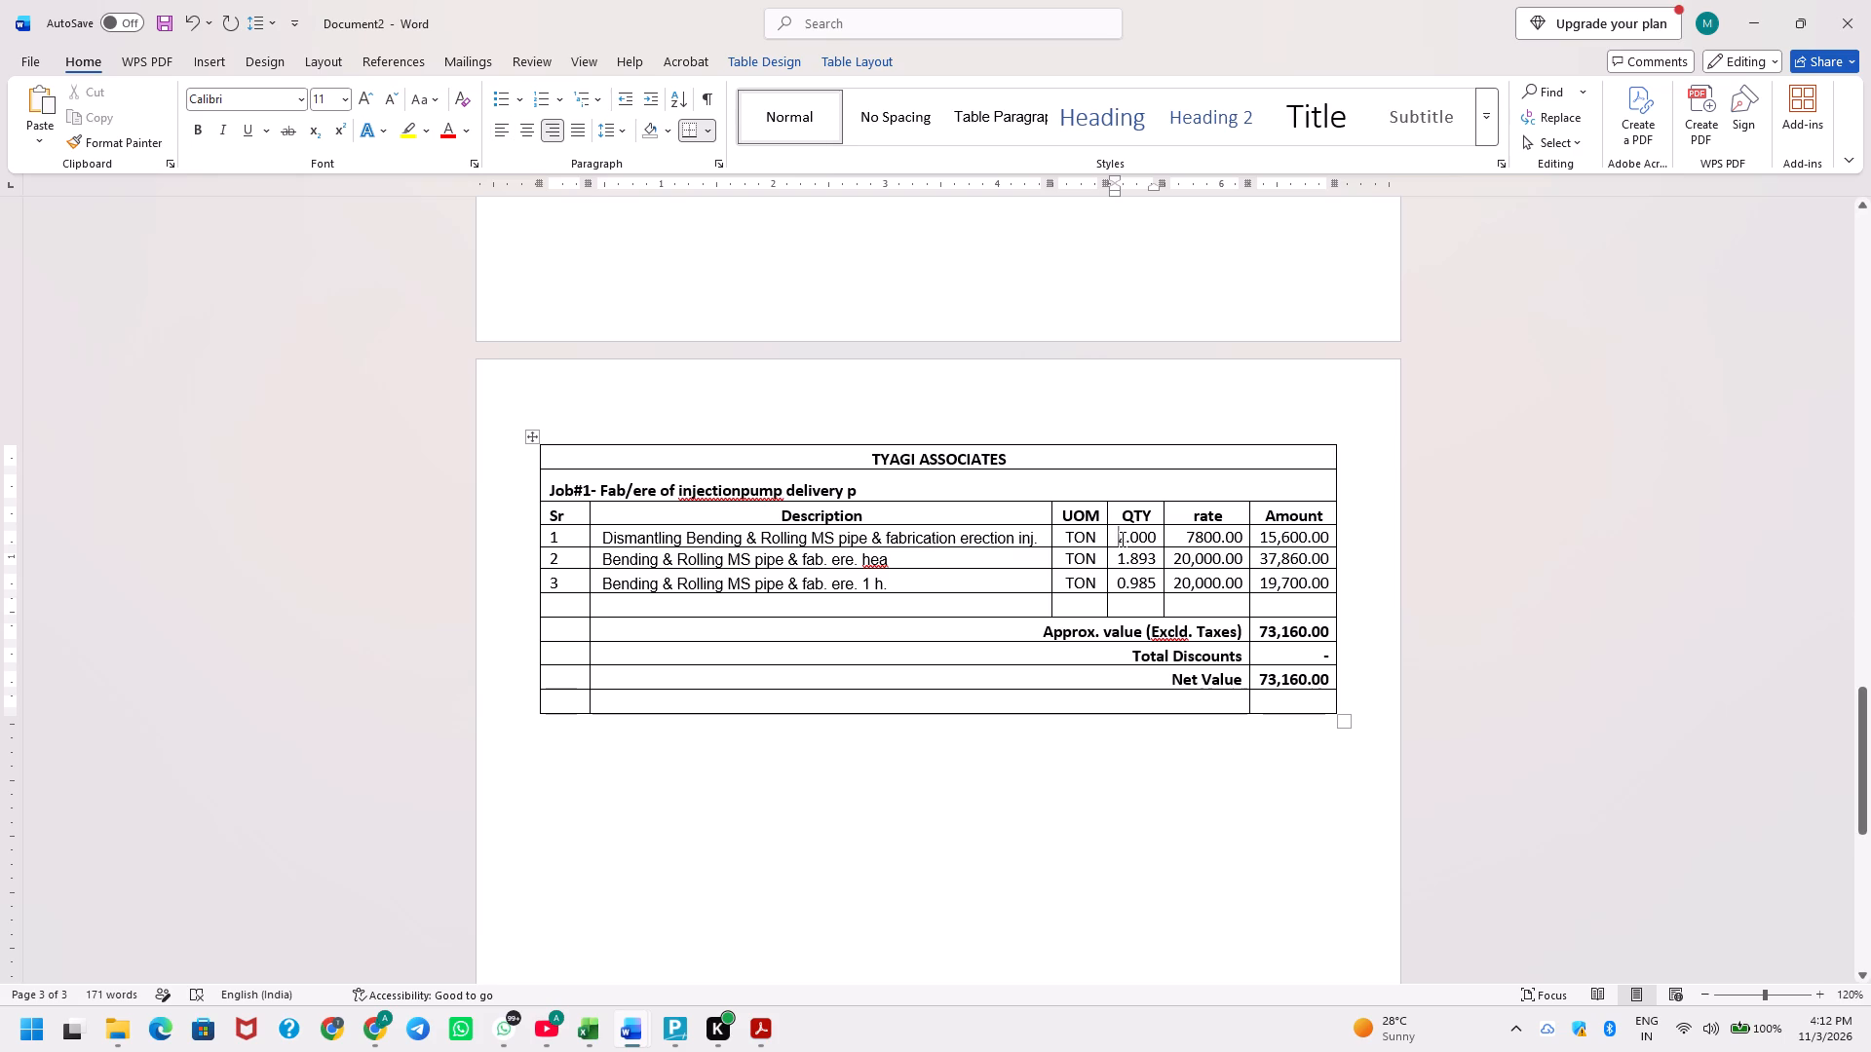
key("shift+Left")
key("Right")
key("Left")
key("Left")
key("Left")
key("ctrl+Left")
key("Left")
key("Left")
key("ctrl+shift+Right")
key("ctrl+shift+Right")
key("ctrl+shift+Right")
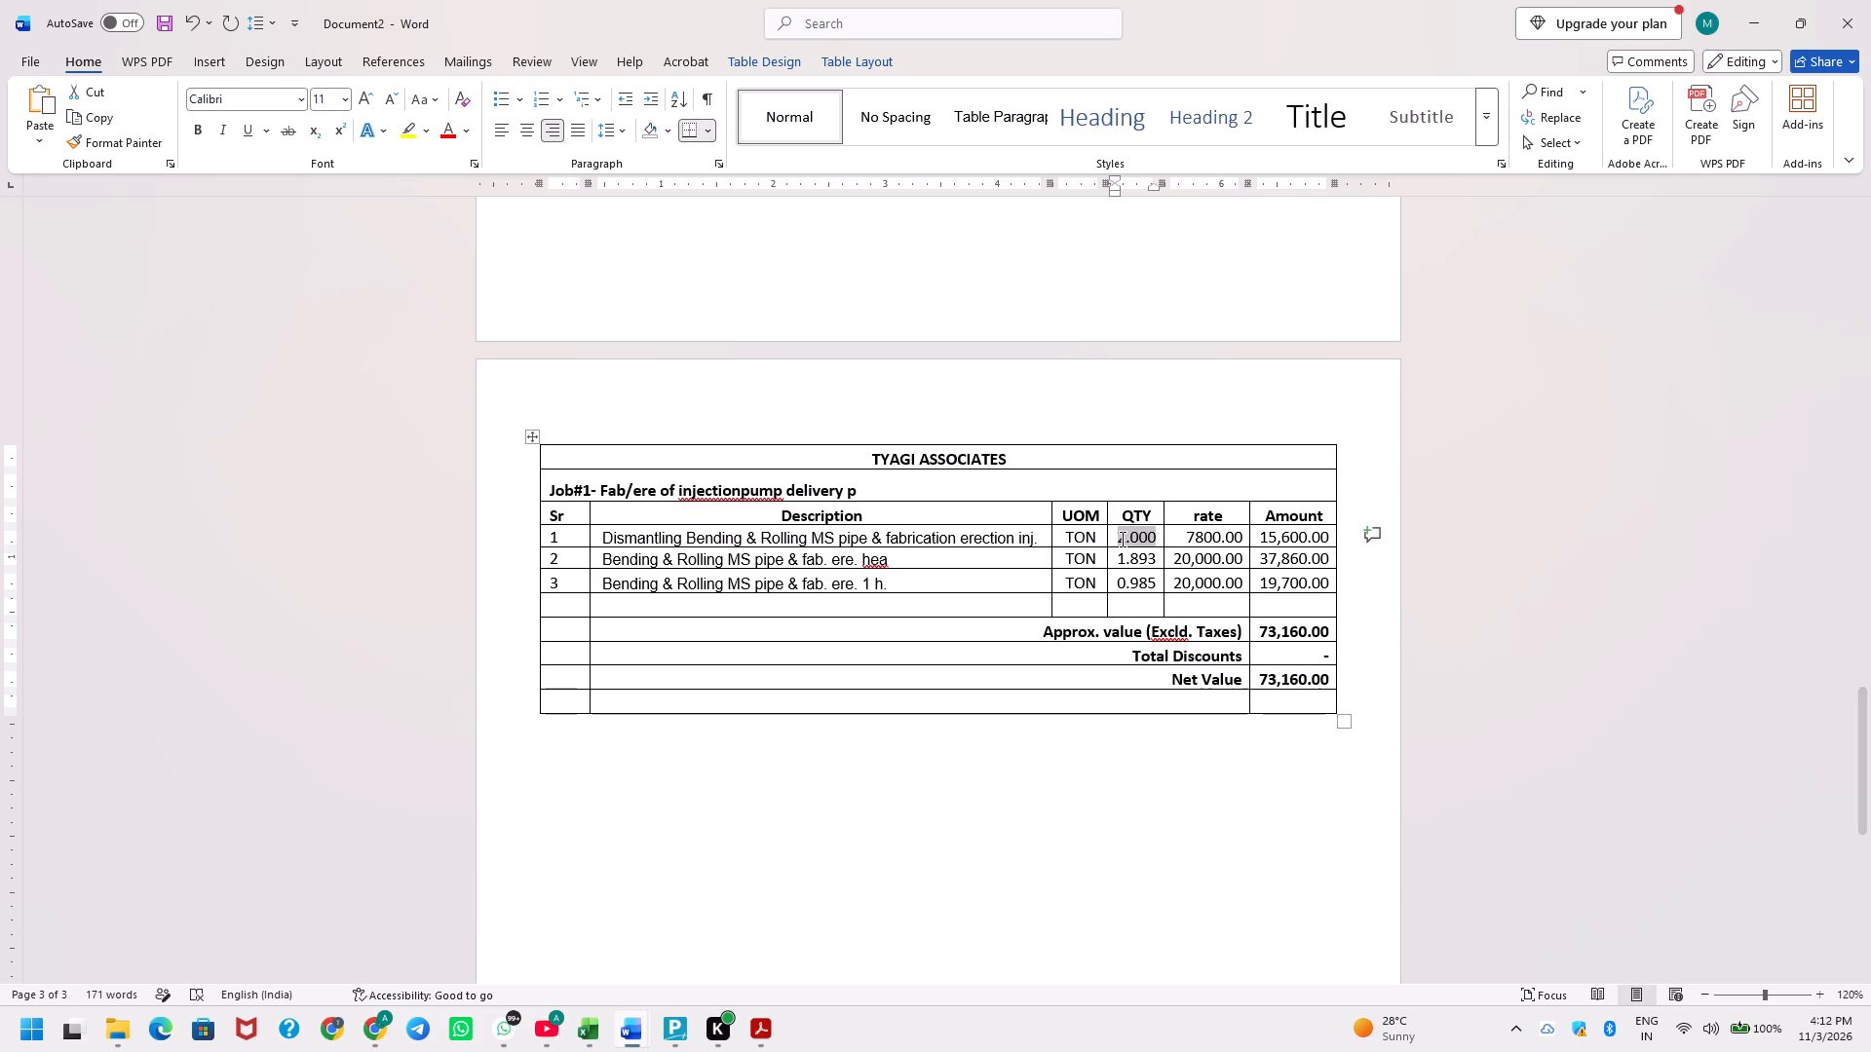
type("1.")
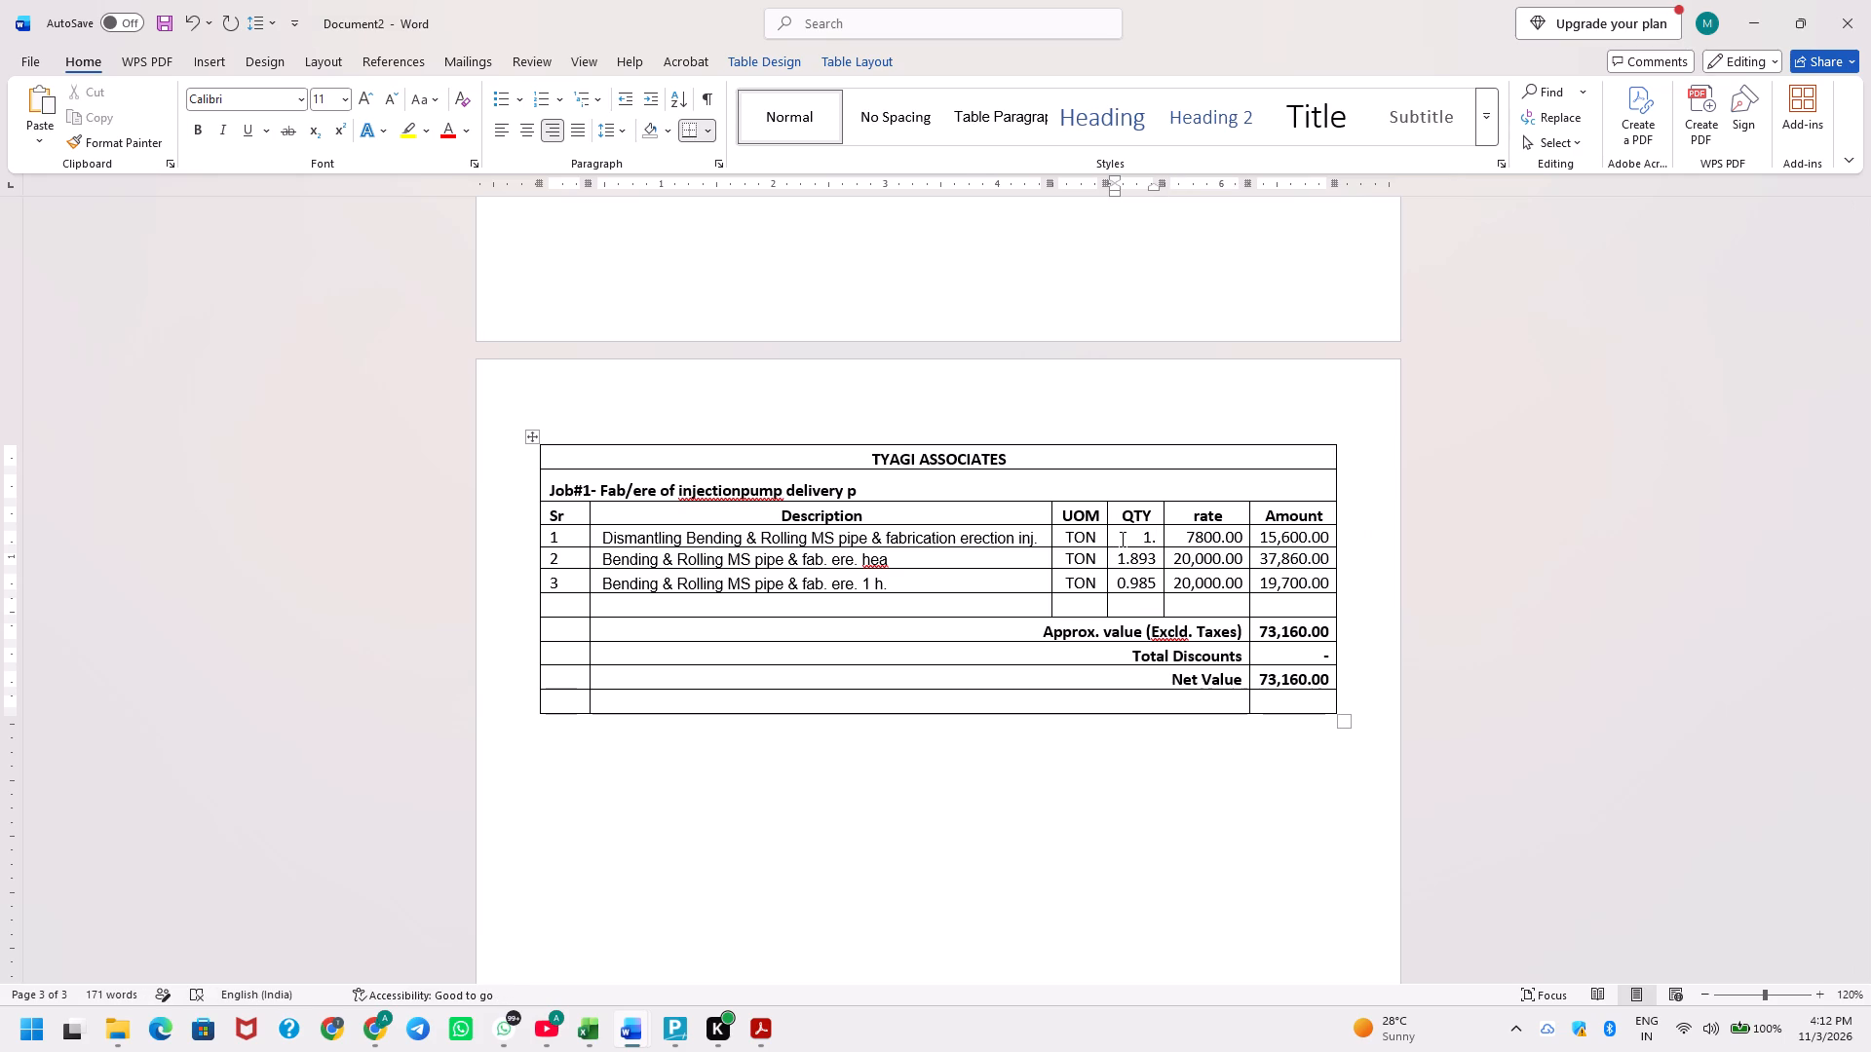
type("774")
Set the quantities of items 2 and 3 in the injection pump table to 1.000 each.
key("Down")
key("ctrl+shift+Left")
type("000")
key("Down")
key("ctrl+shift+Left")
key("ctrl+shift+Left")
key("ctrl+shift+Left")
type("1.000")
Set the item 3 rate in the injection pump table to 7800.00.
key("Right")
key("shift+Right")
key("shift+Right")
key("shift+Right")
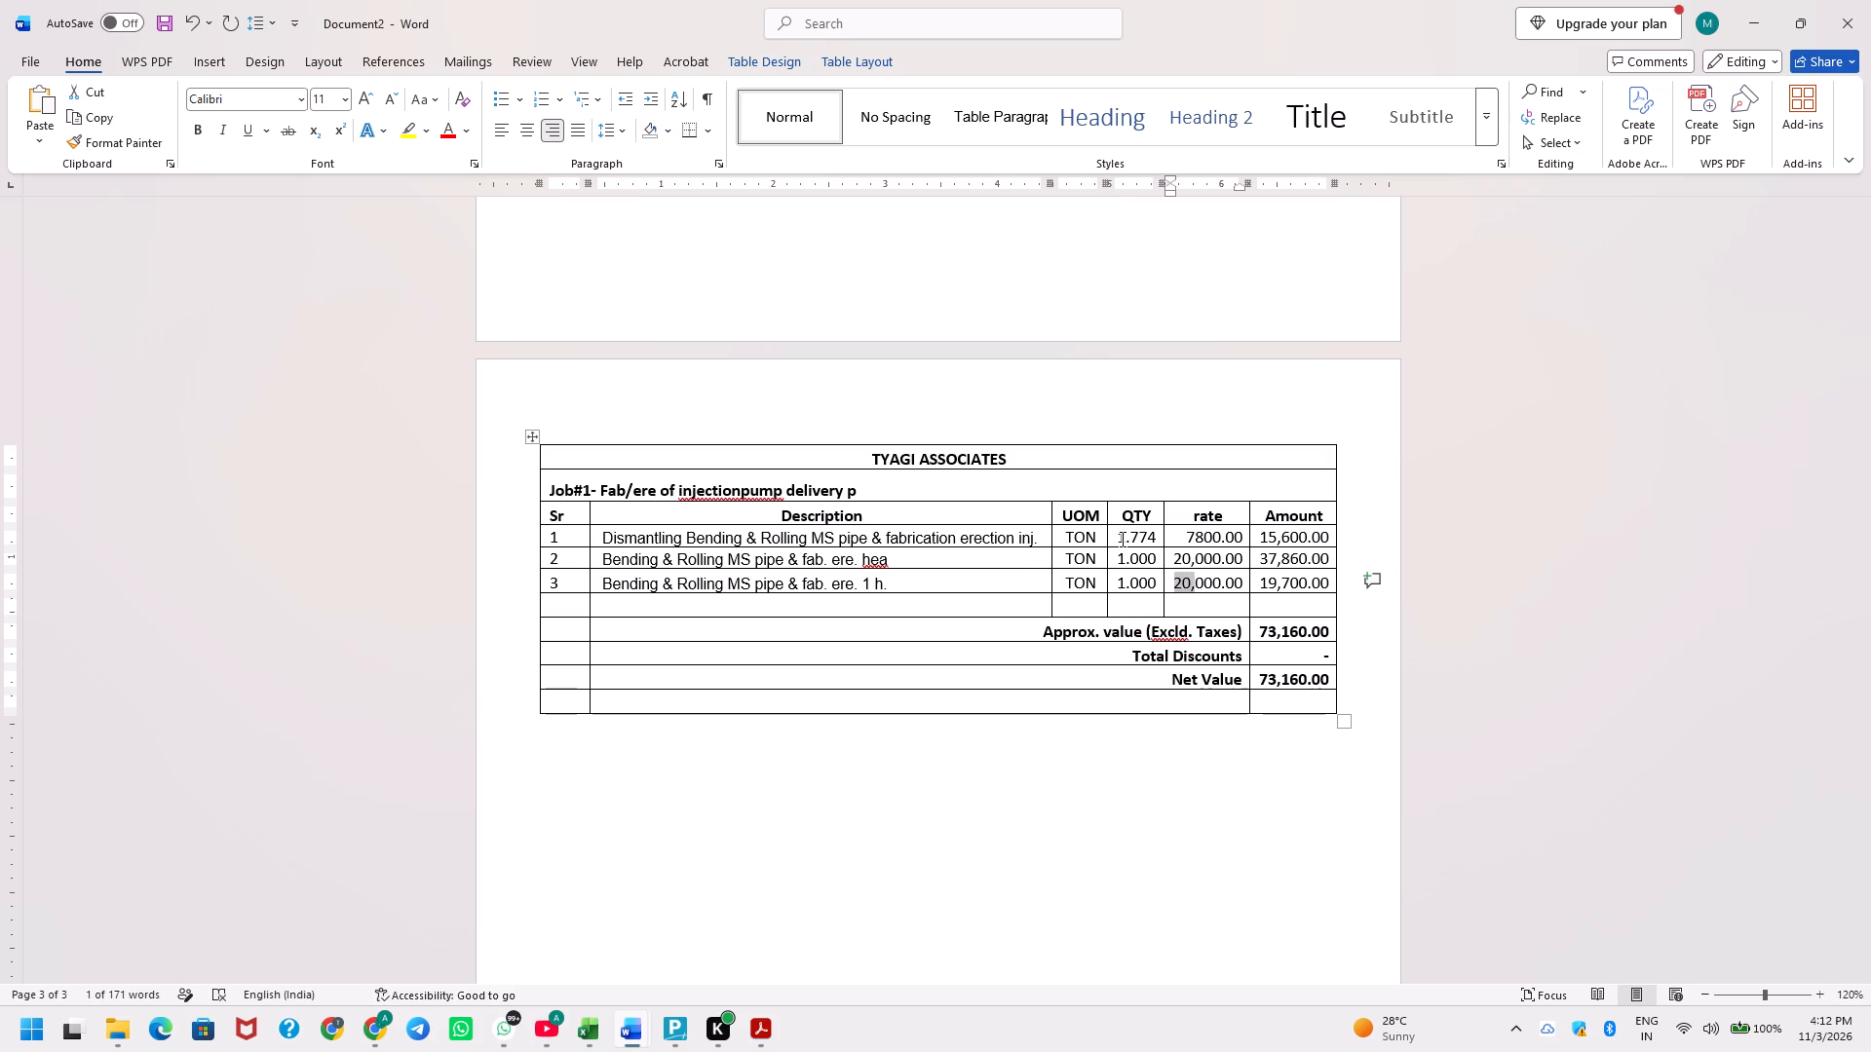
key("shift+Right")
type("78")
Set the item 1 rate in the injection pump table to 20,000.00.
key("Up")
key("Left")
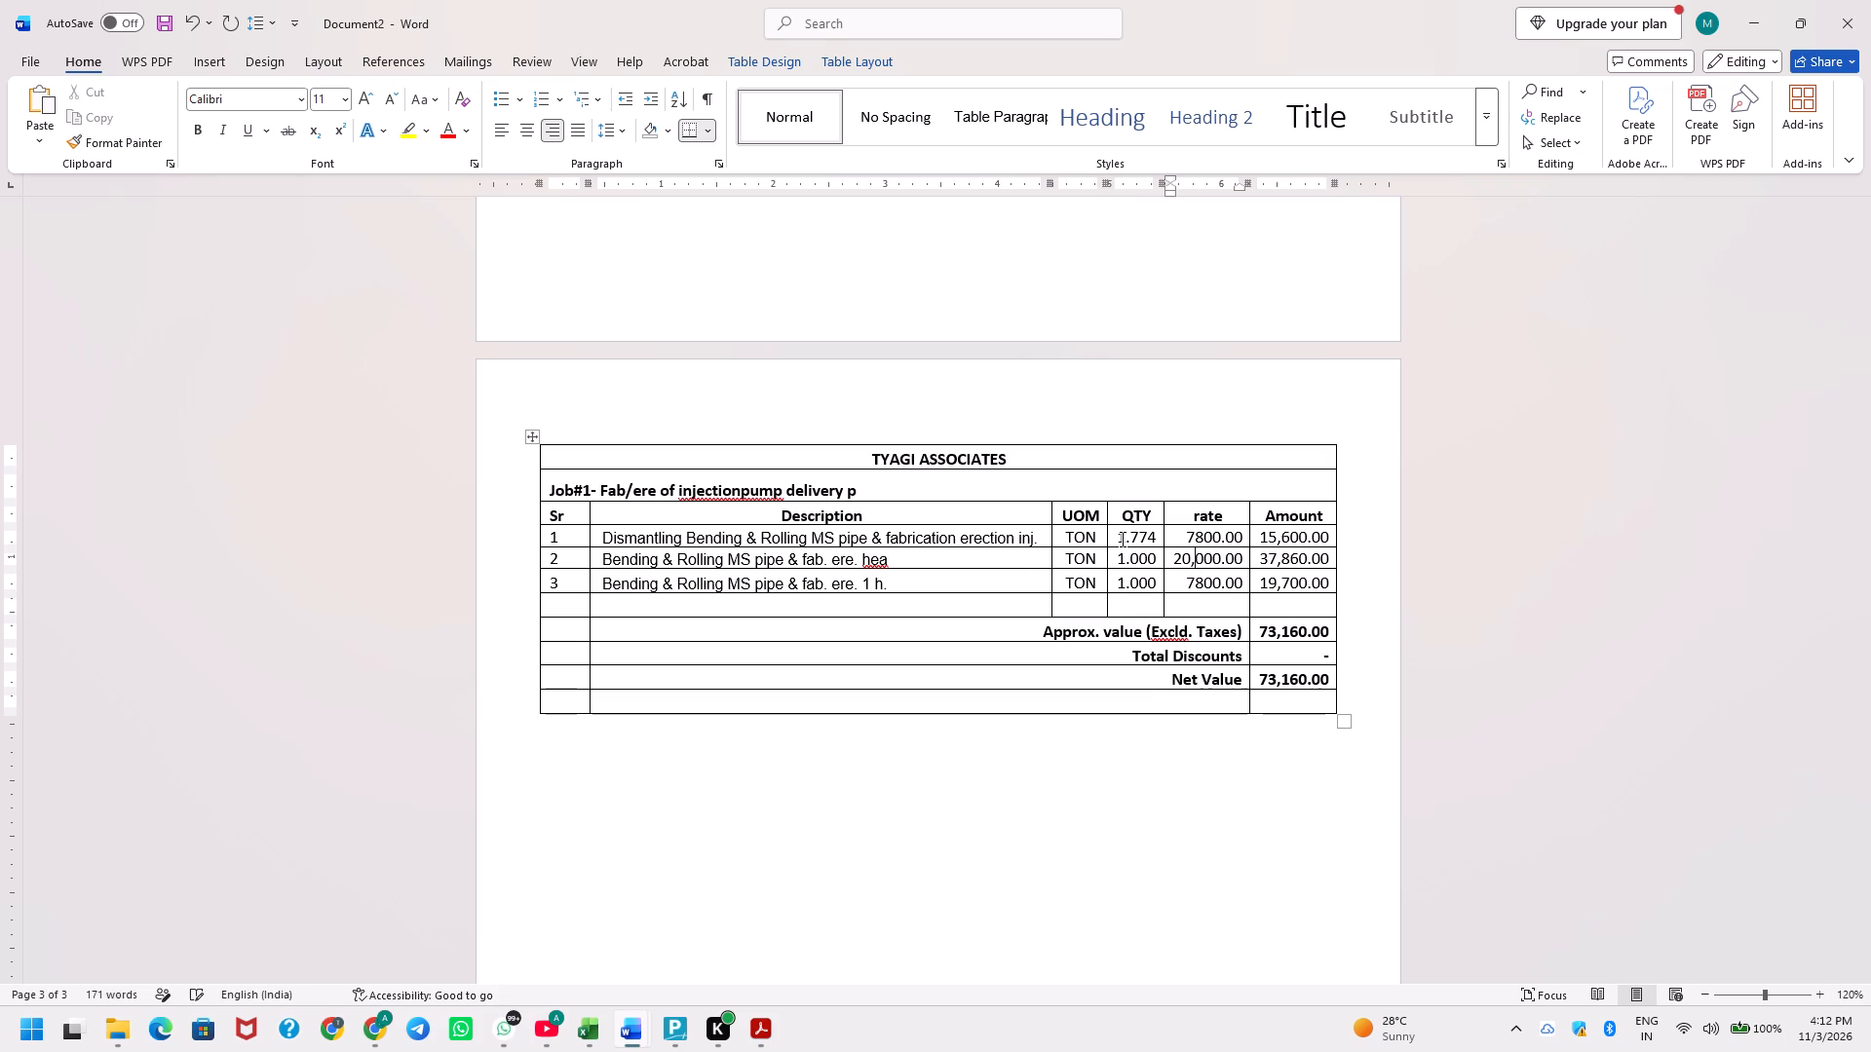
key("Up")
key("Right")
key("shift+Left")
key("shift+Left")
type("20,0")
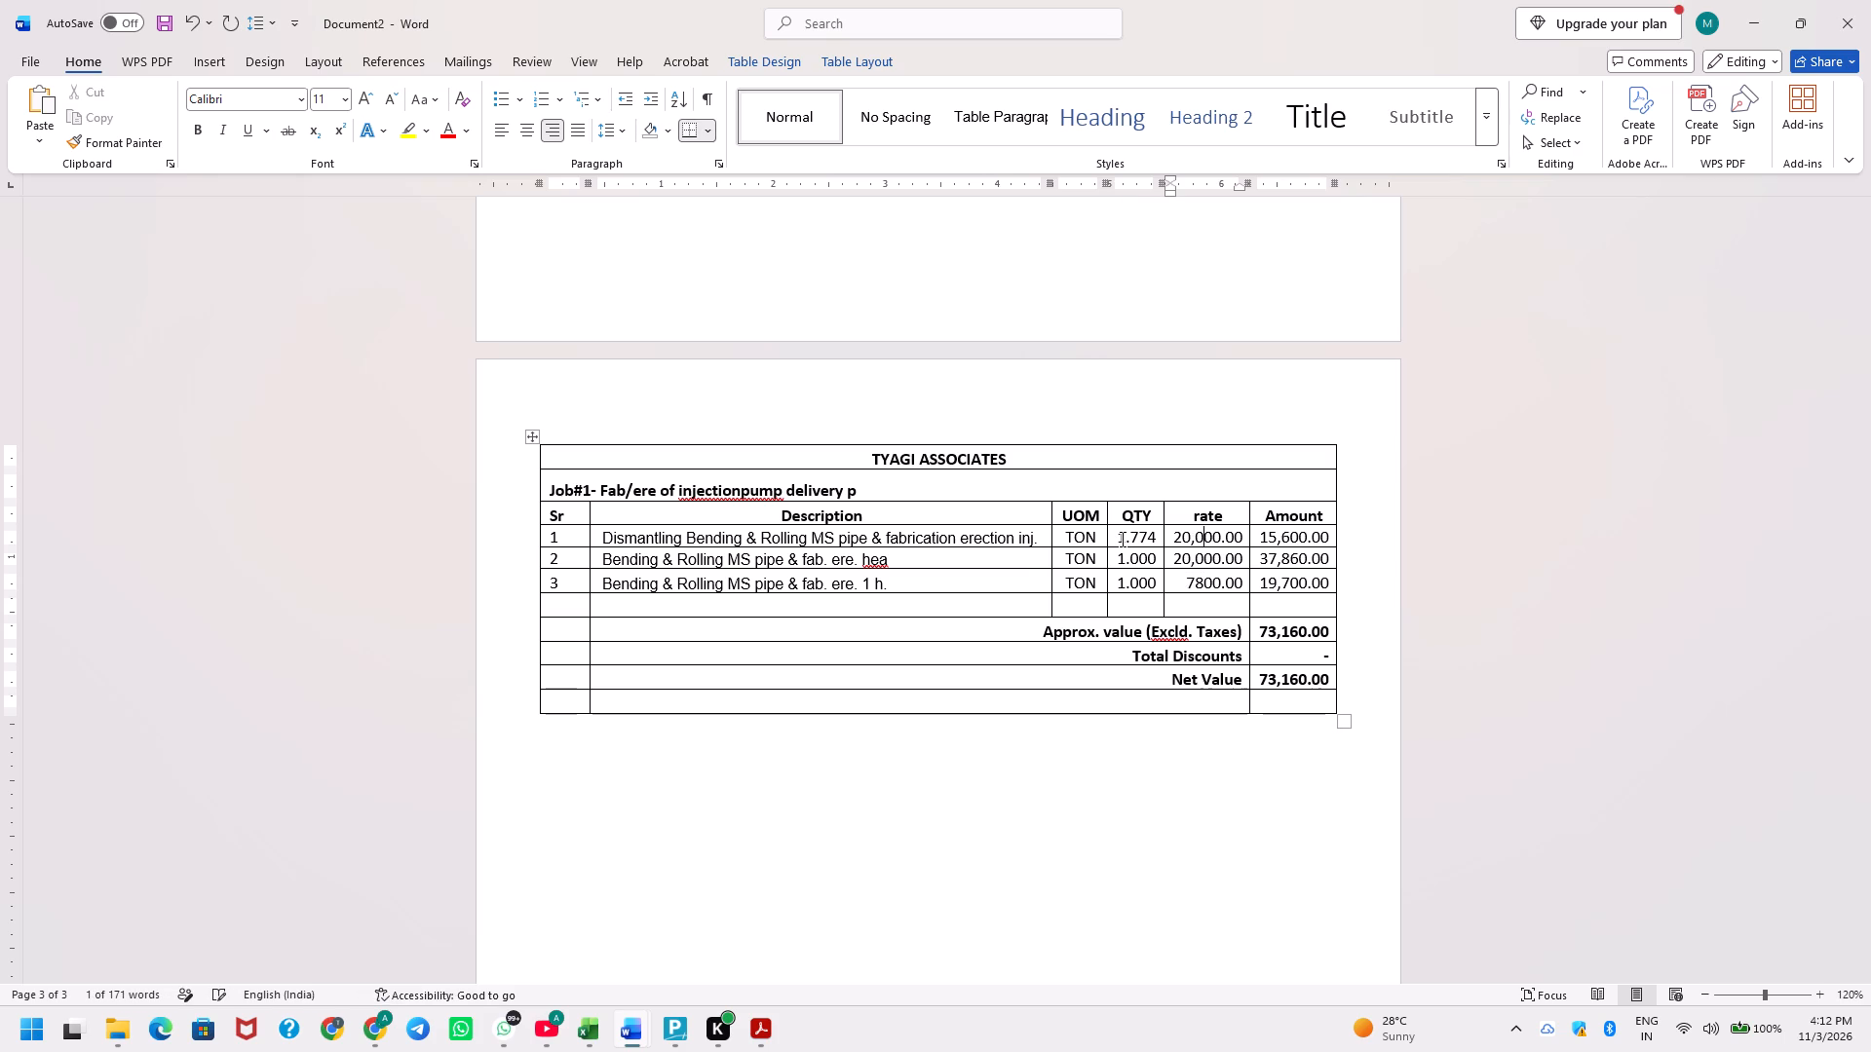
key("ctrl+s")
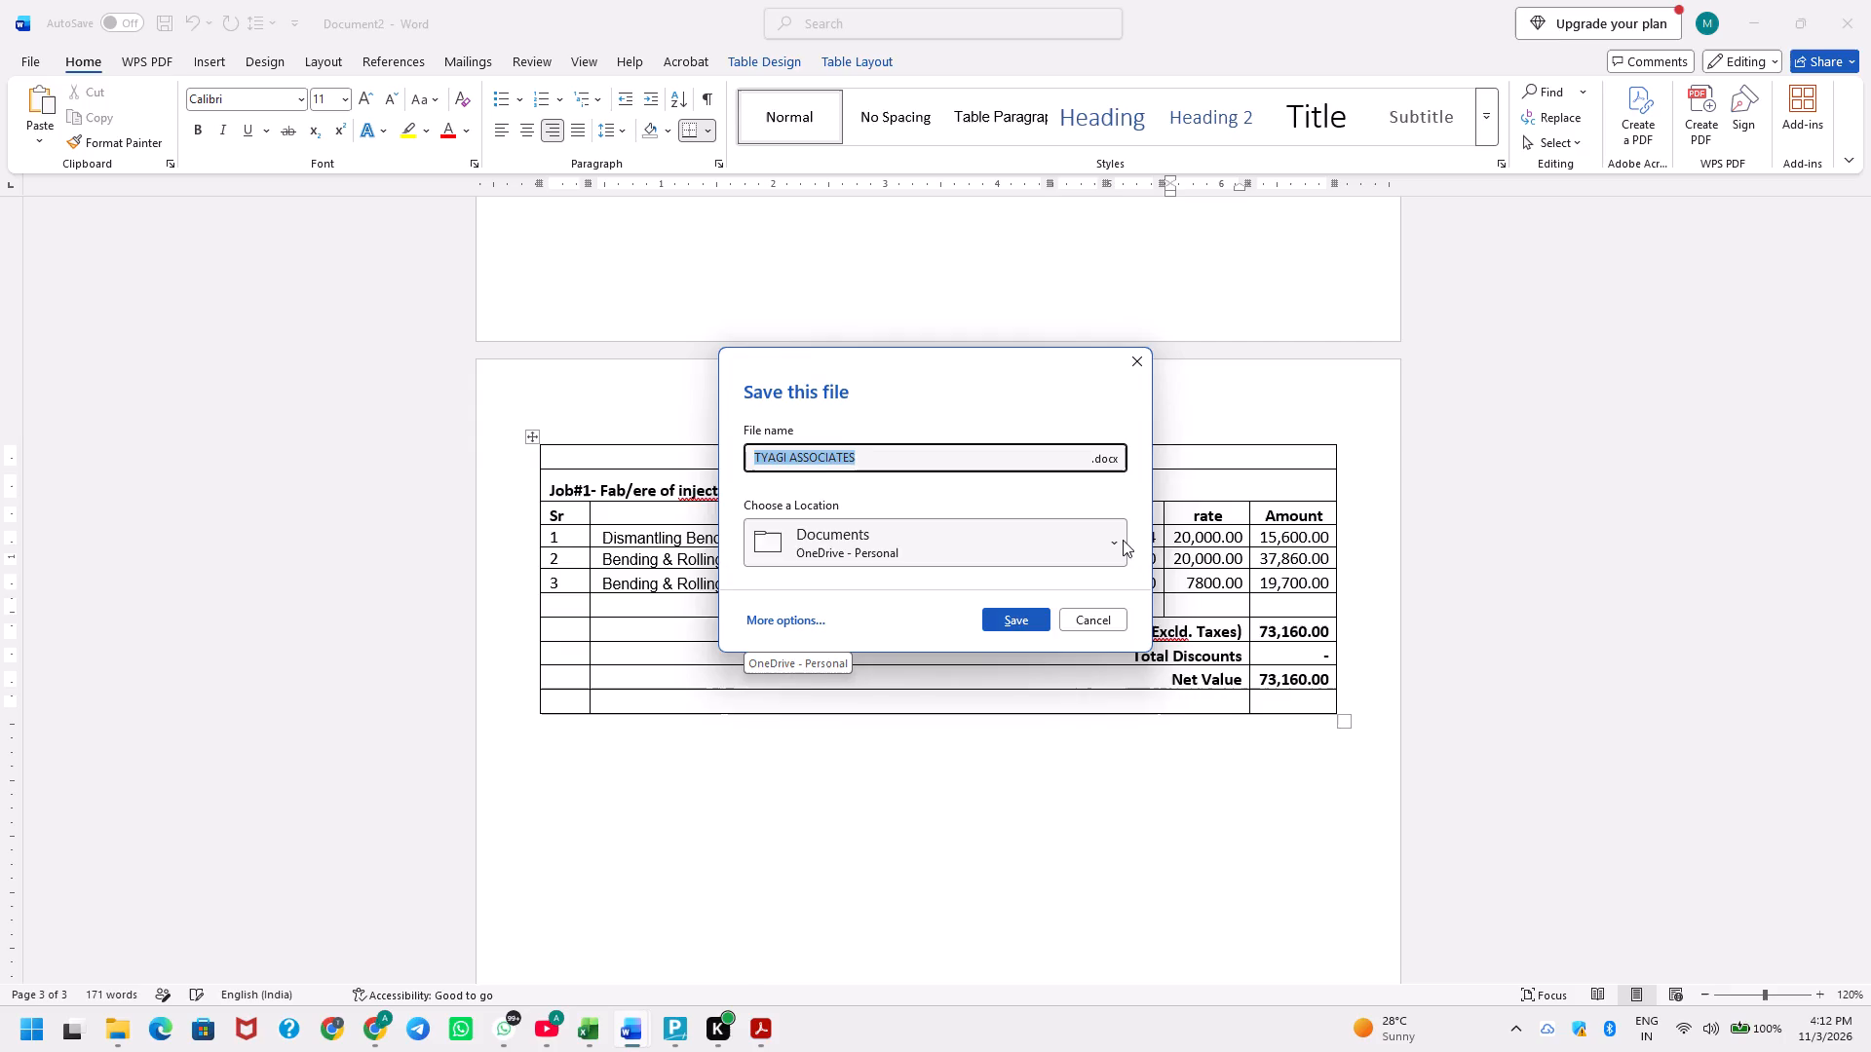
key("Escape")
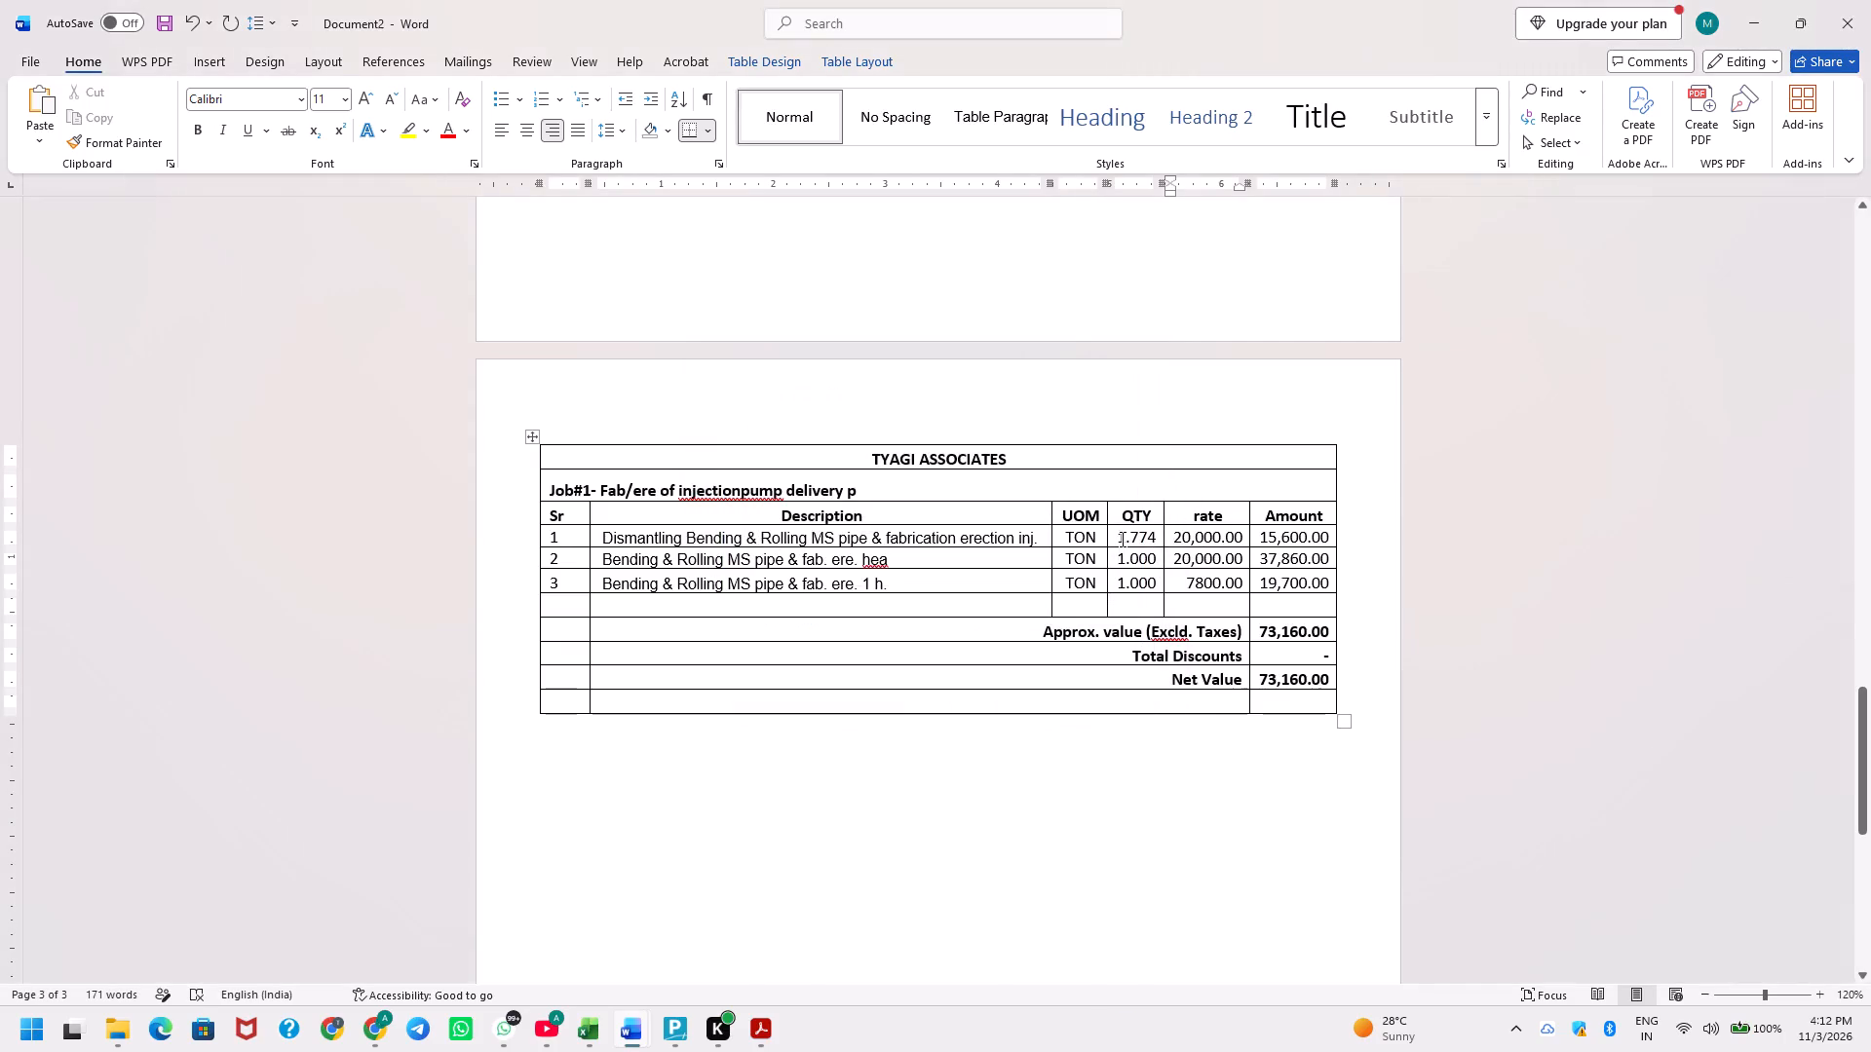
Save the document as Balrampur Supporting Doc in the Supporting Doc folder on the Desktop.
key("ctrl+s")
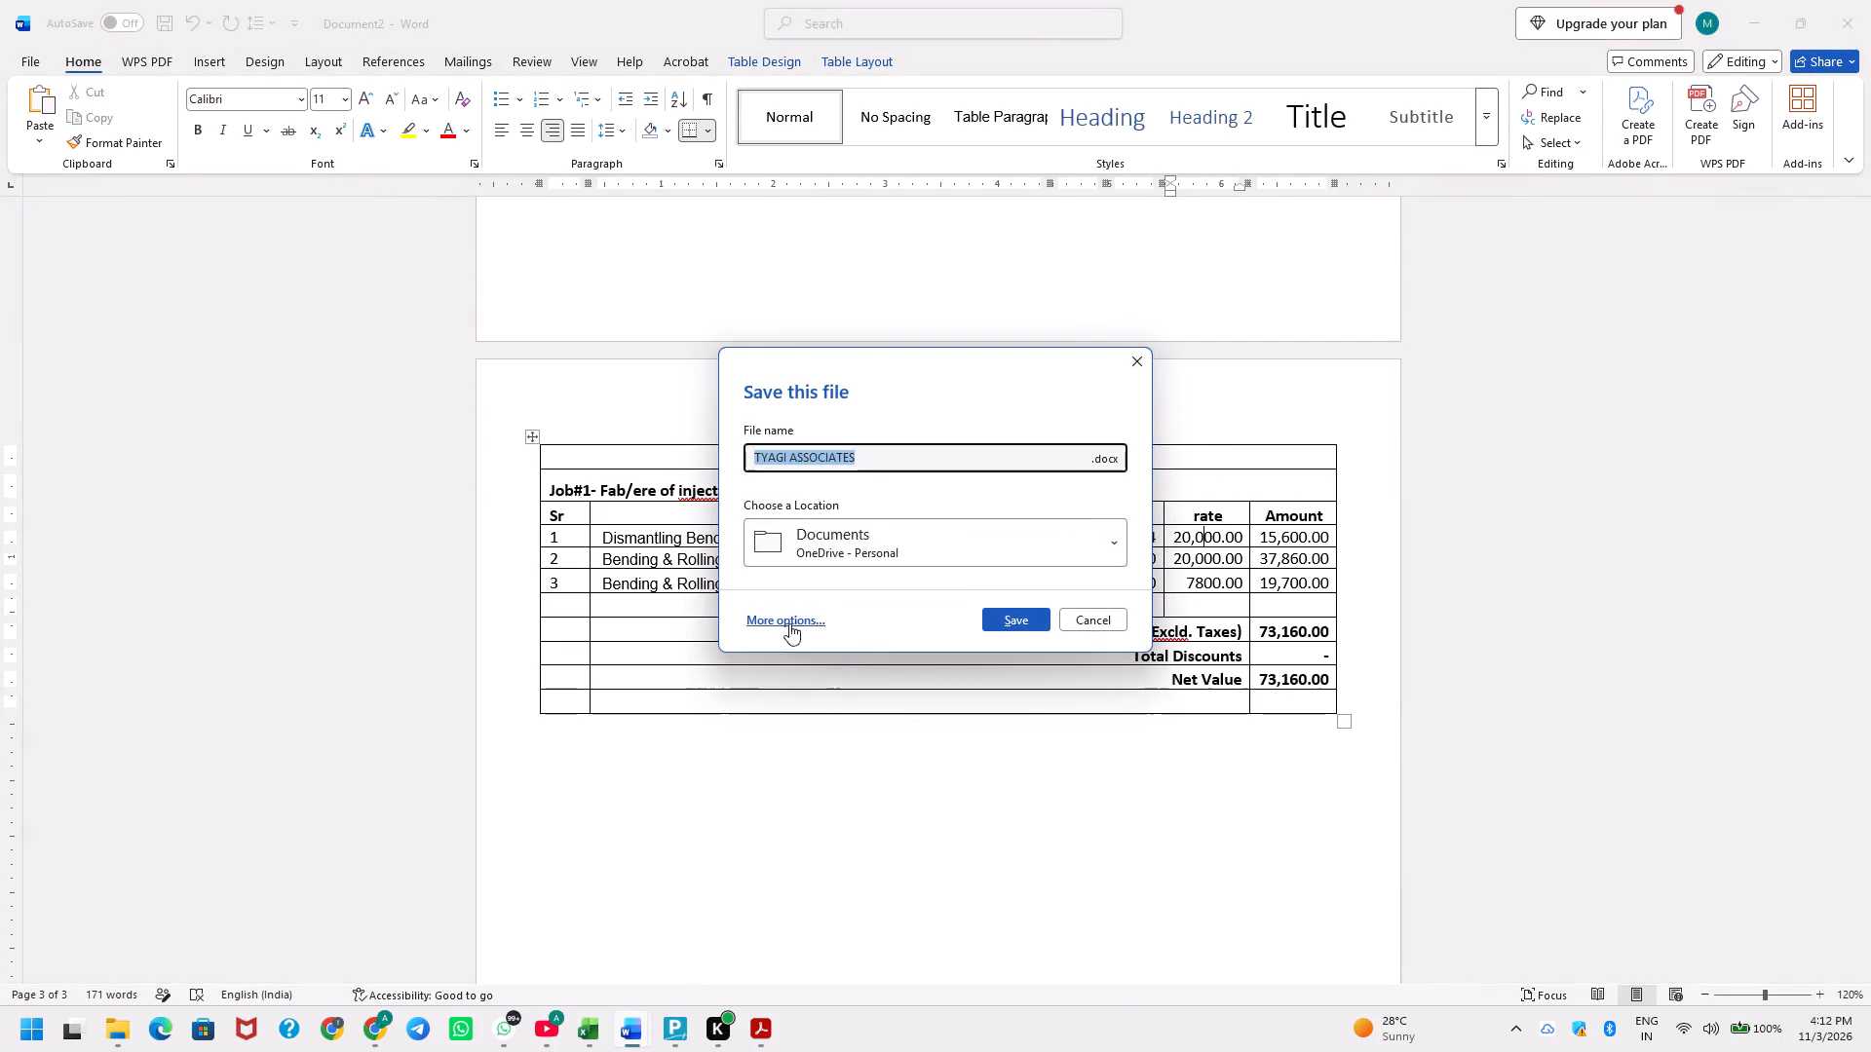
left_click(789, 623)
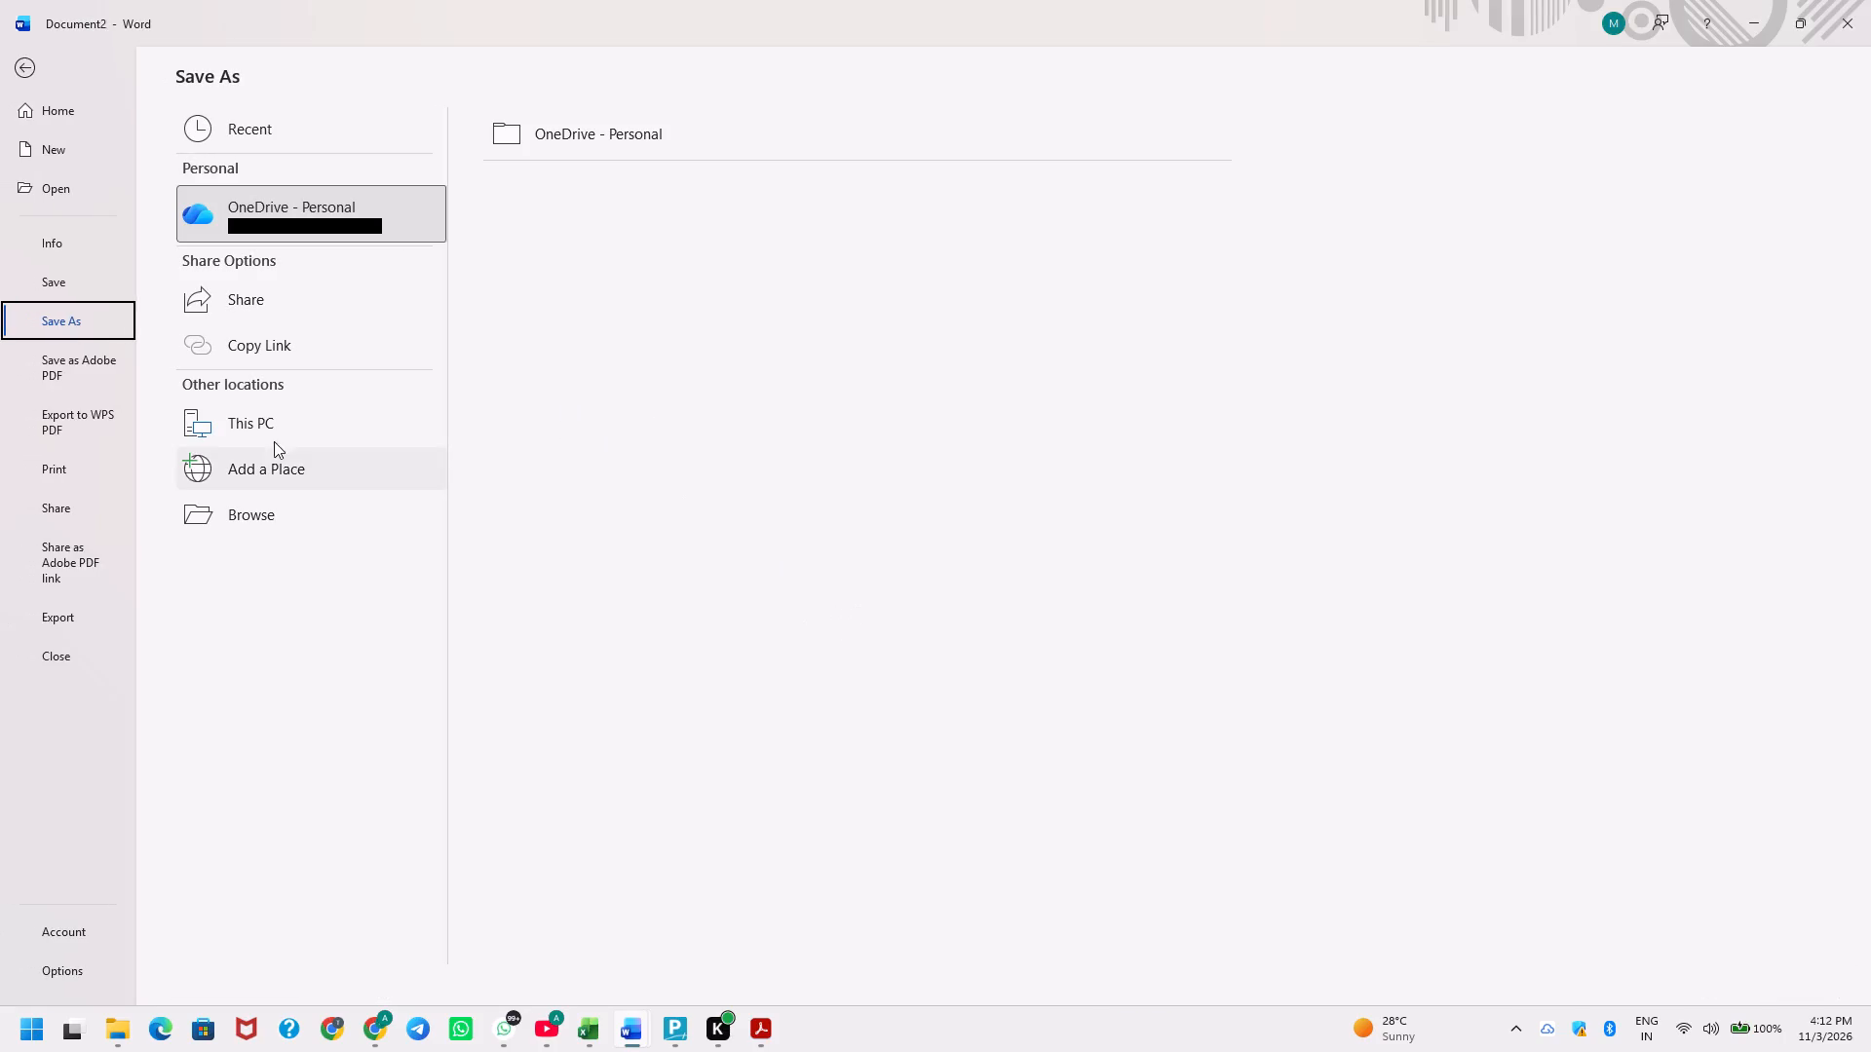
double_click(291, 427)
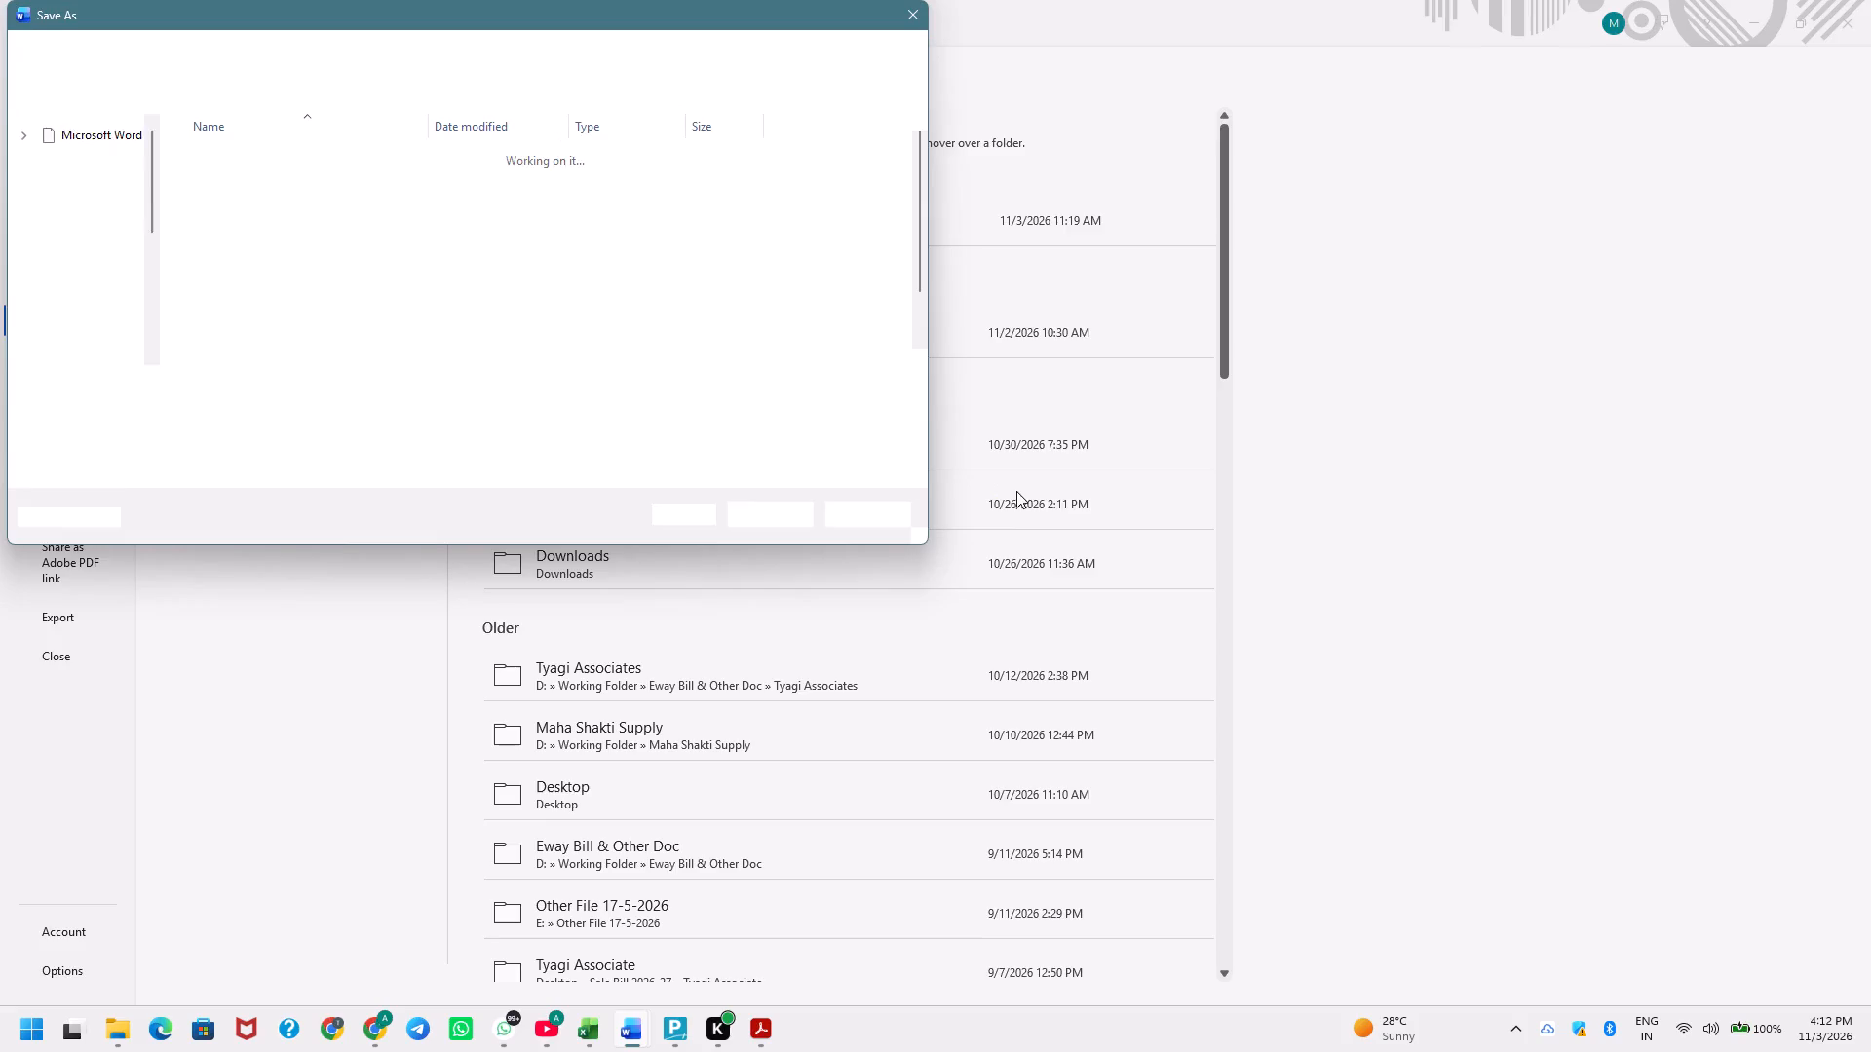
left_click(70, 236)
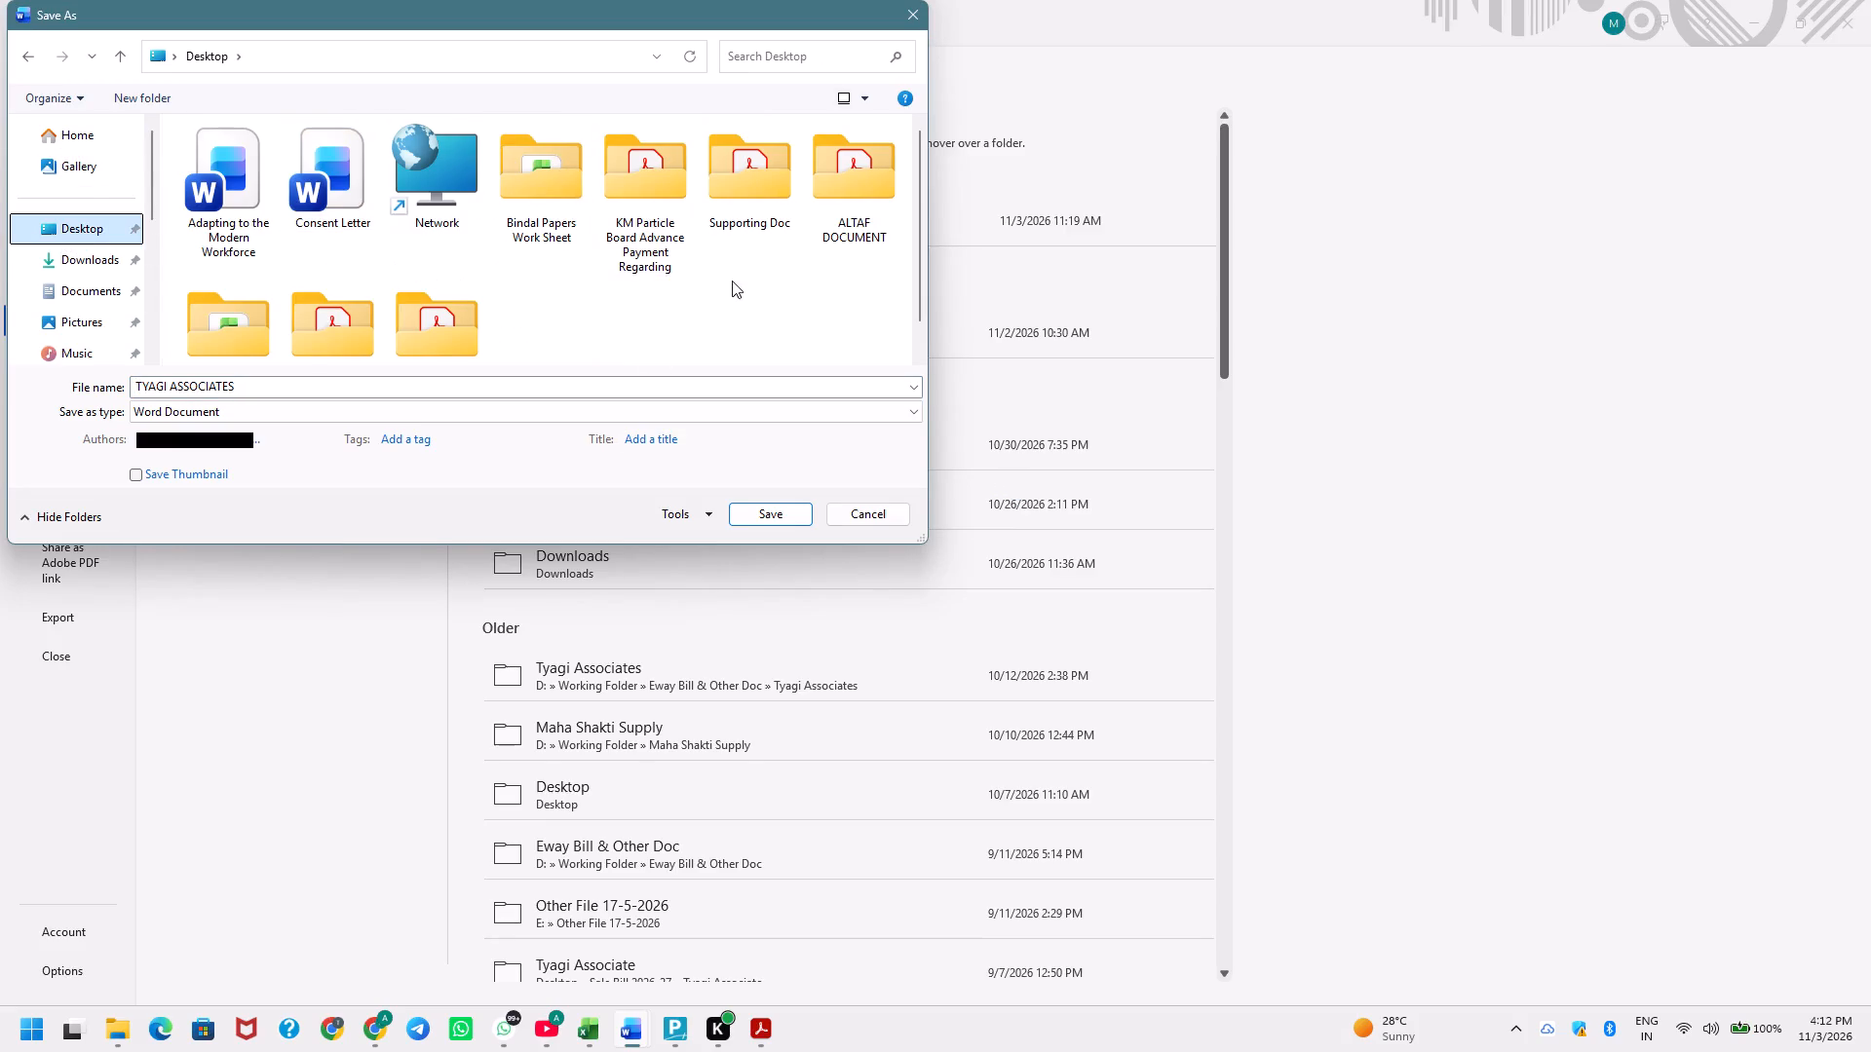
left_click(761, 198)
key("Return")
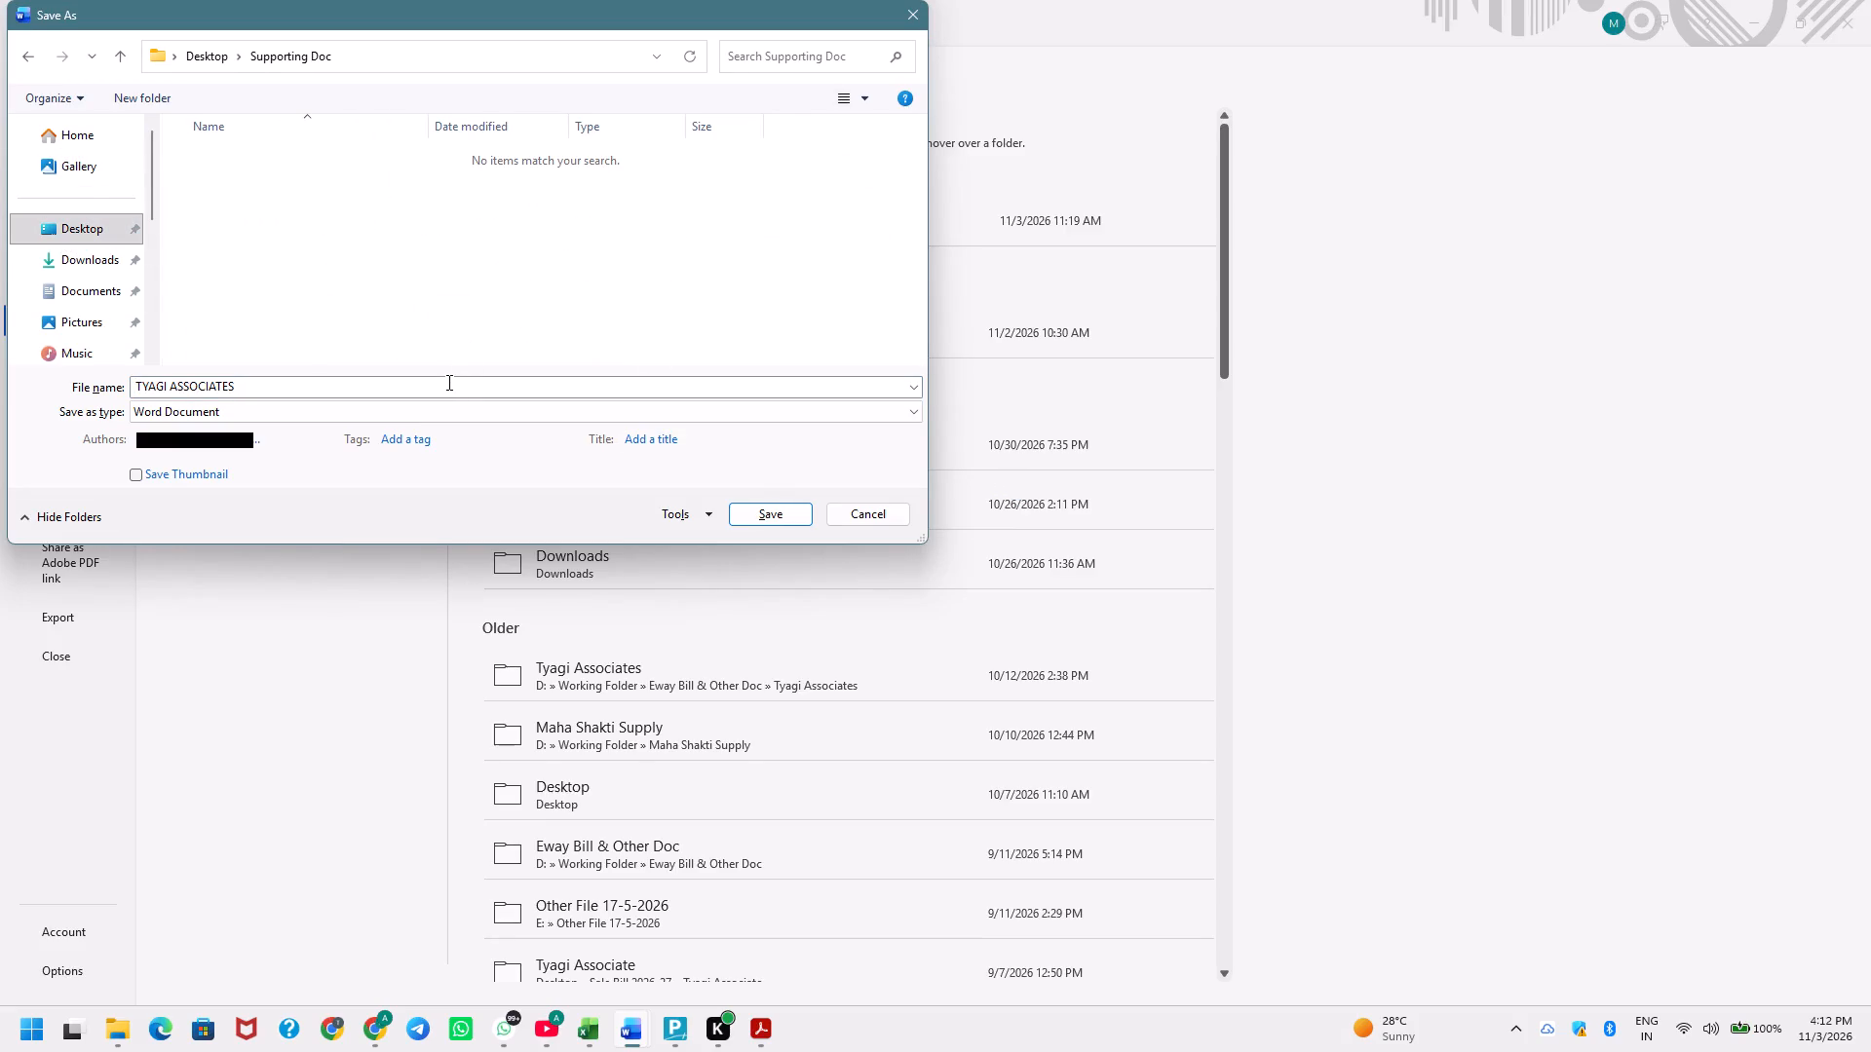
left_click(449, 383)
type("Bal")
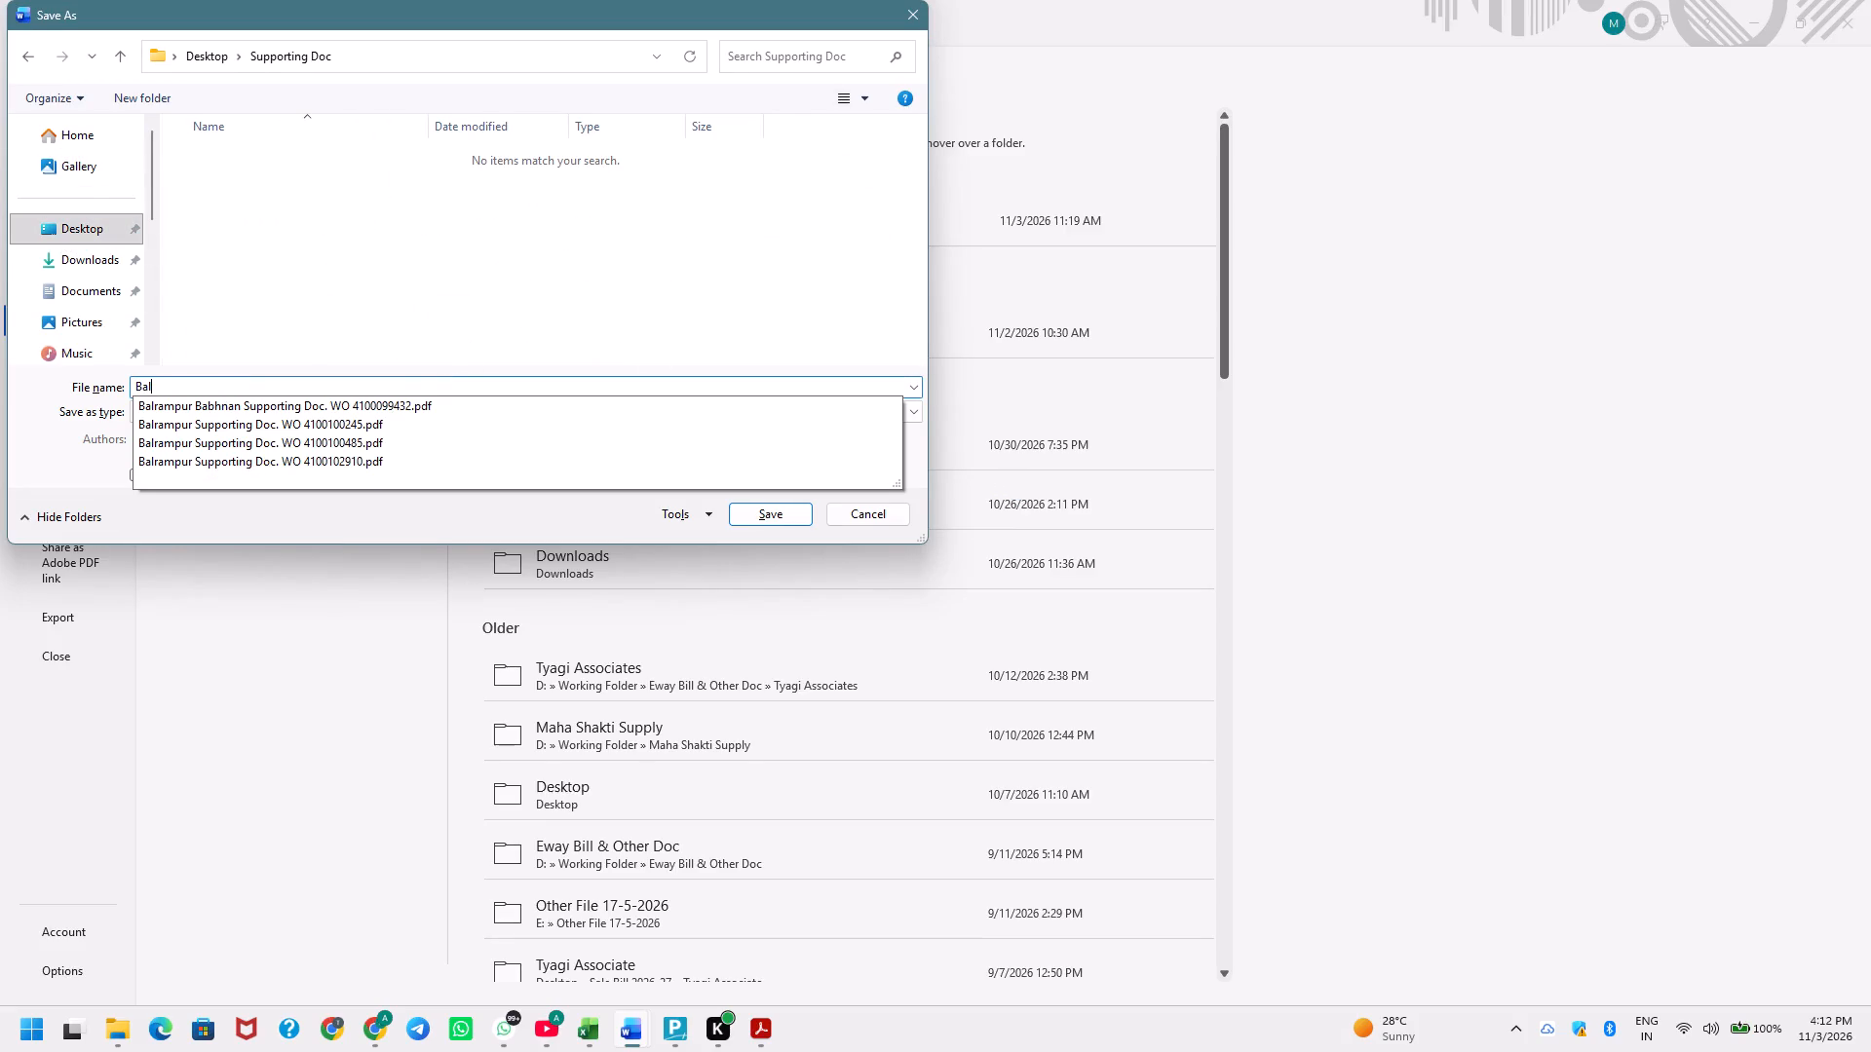
type("rampur")
key("space")
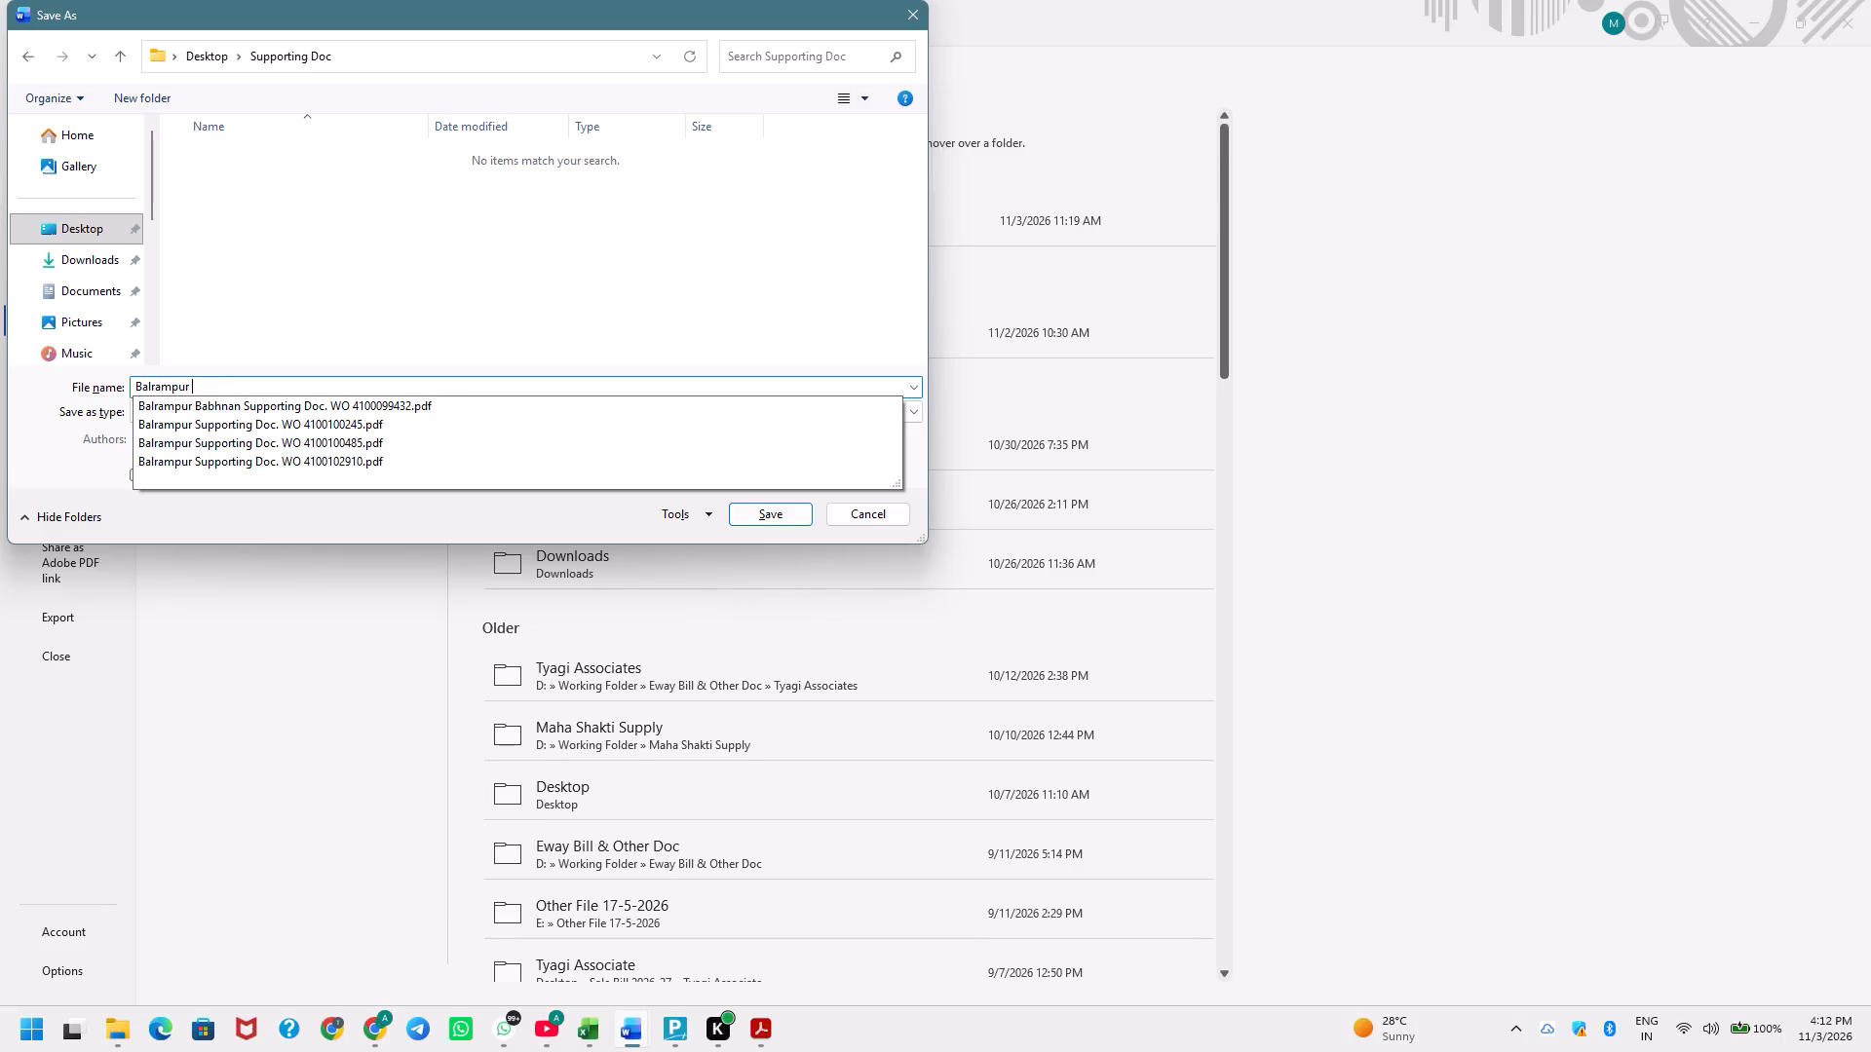
type("Supporting S")
key("BackSpace")
key("shift+d")
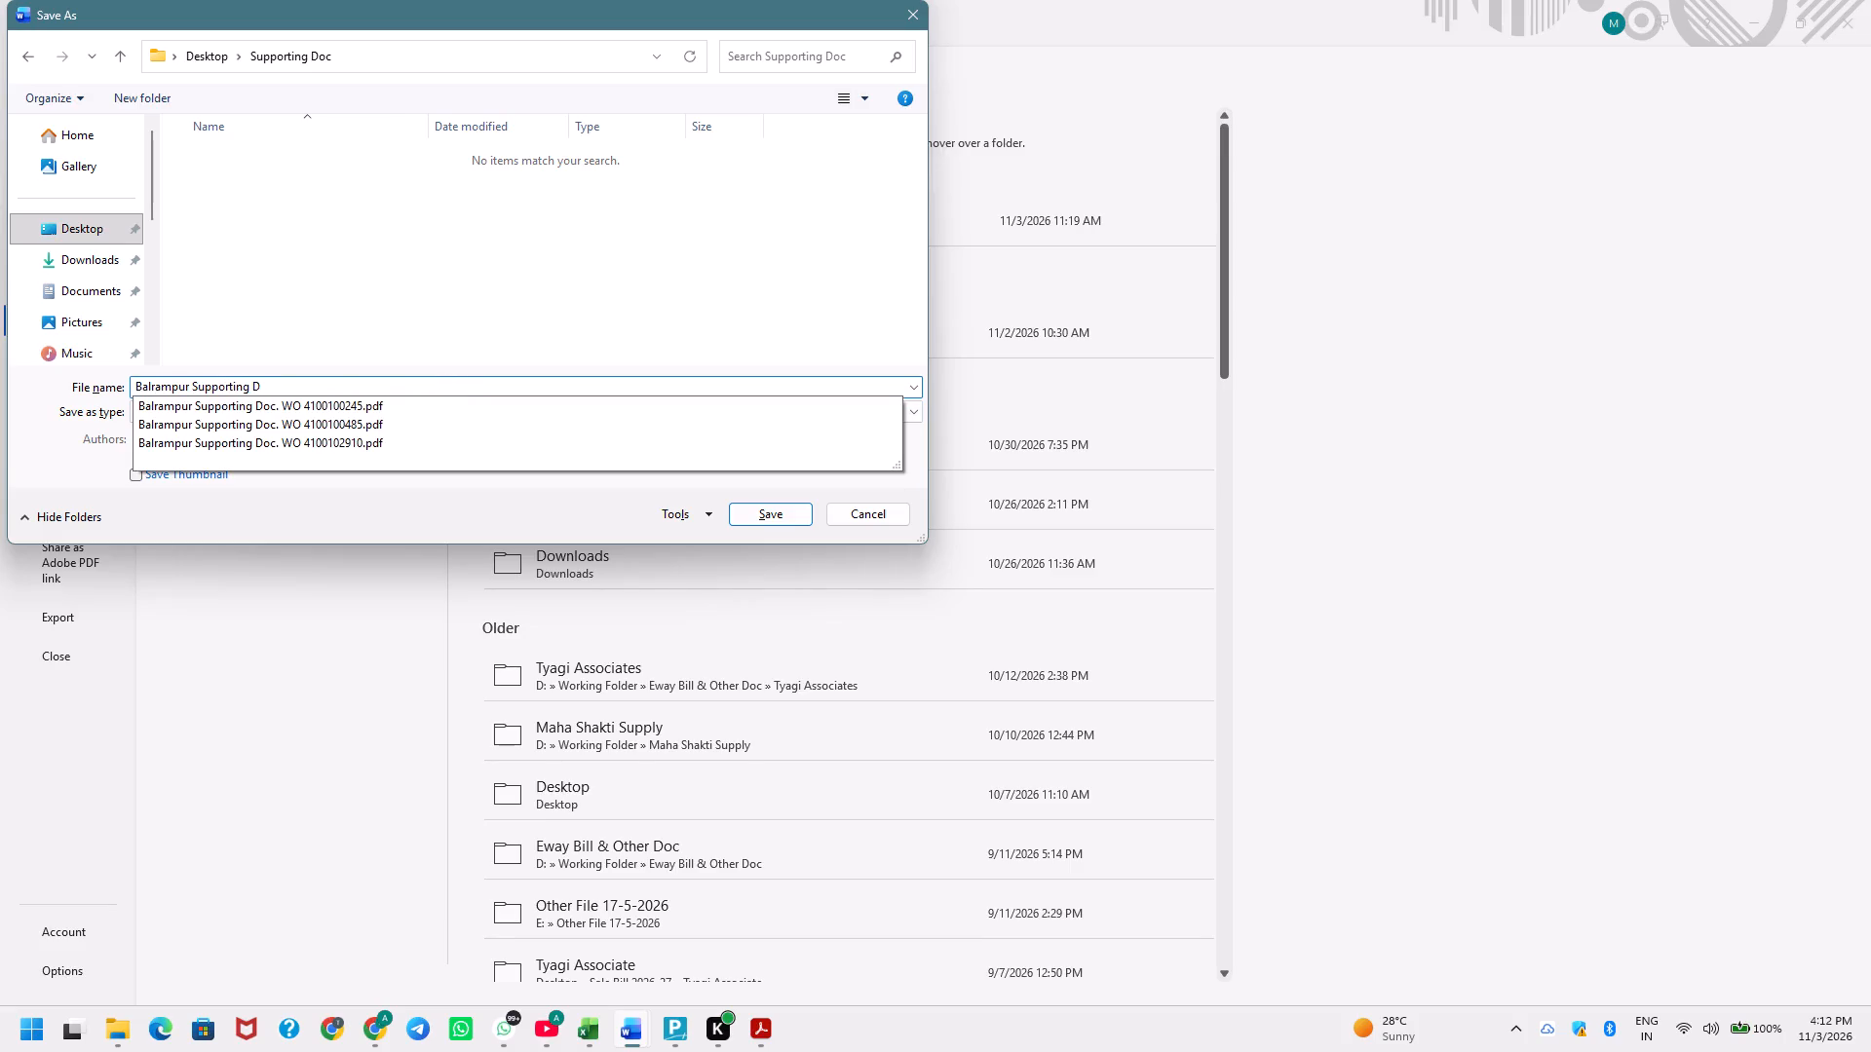
type("oc.")
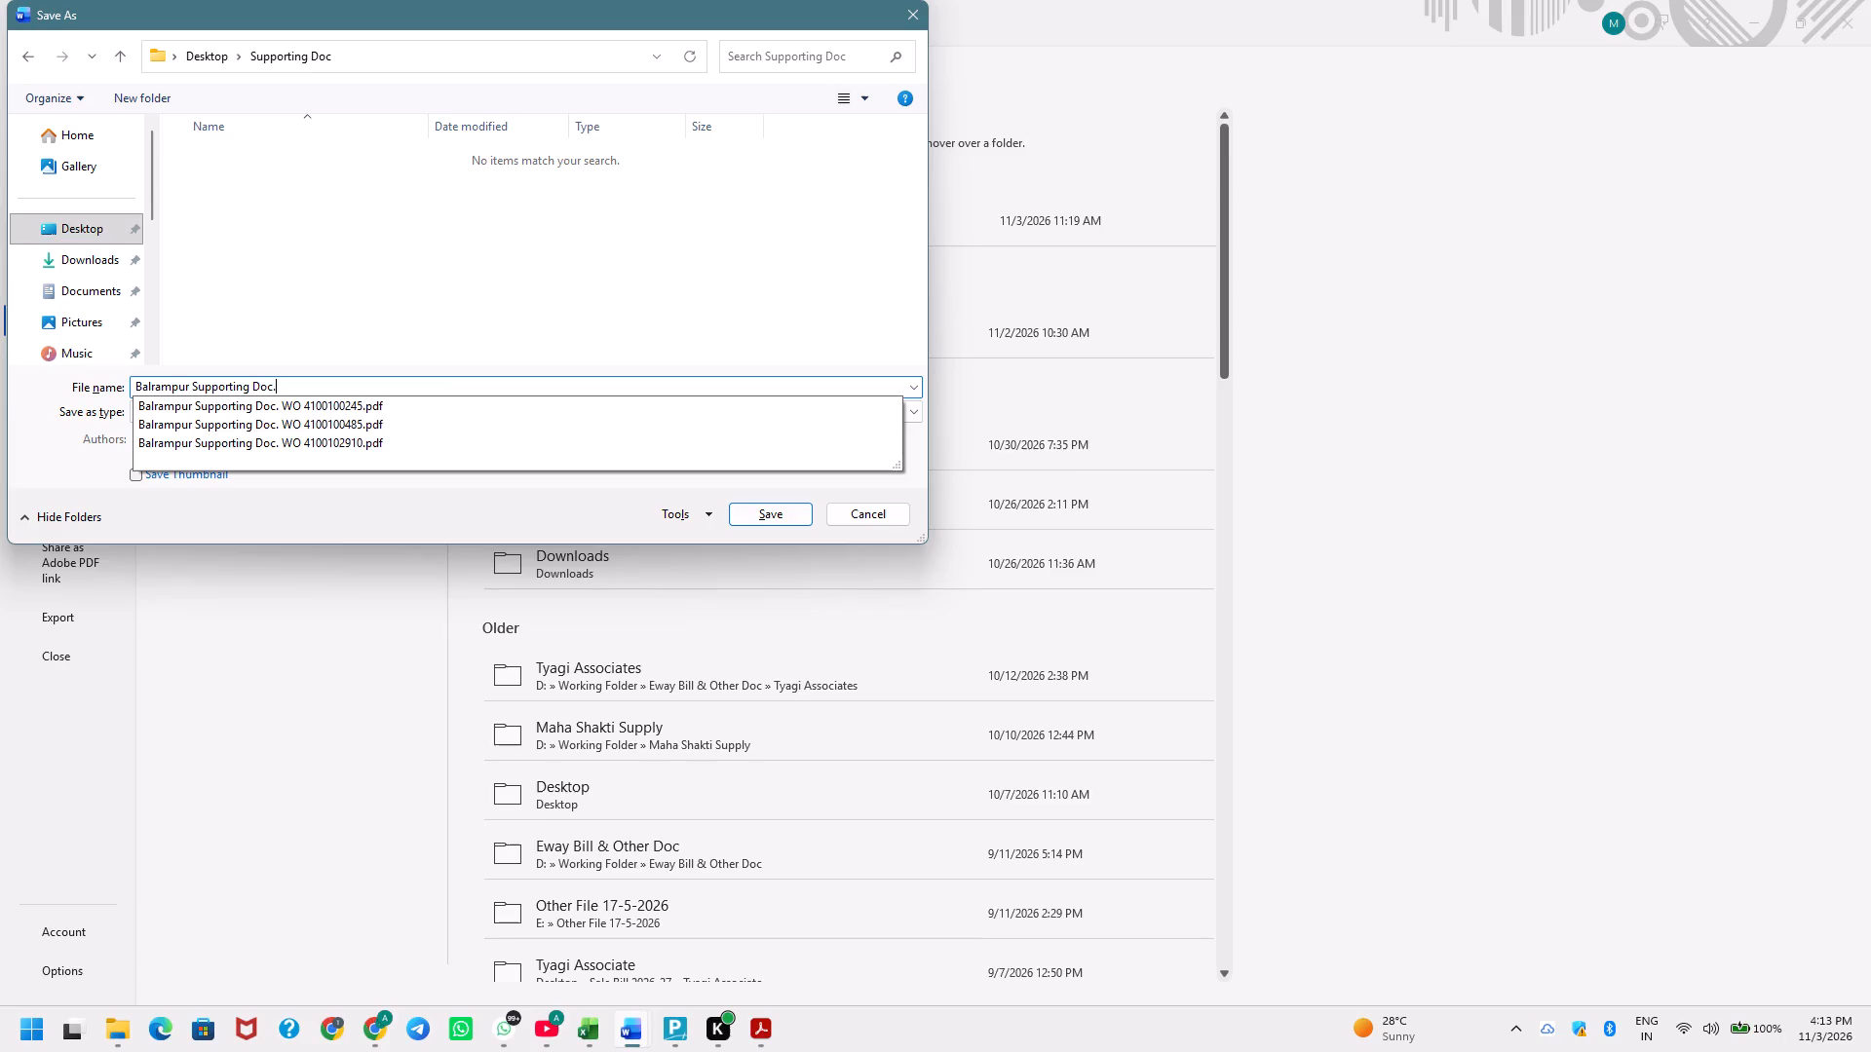
key("BackSpace")
key("Return")
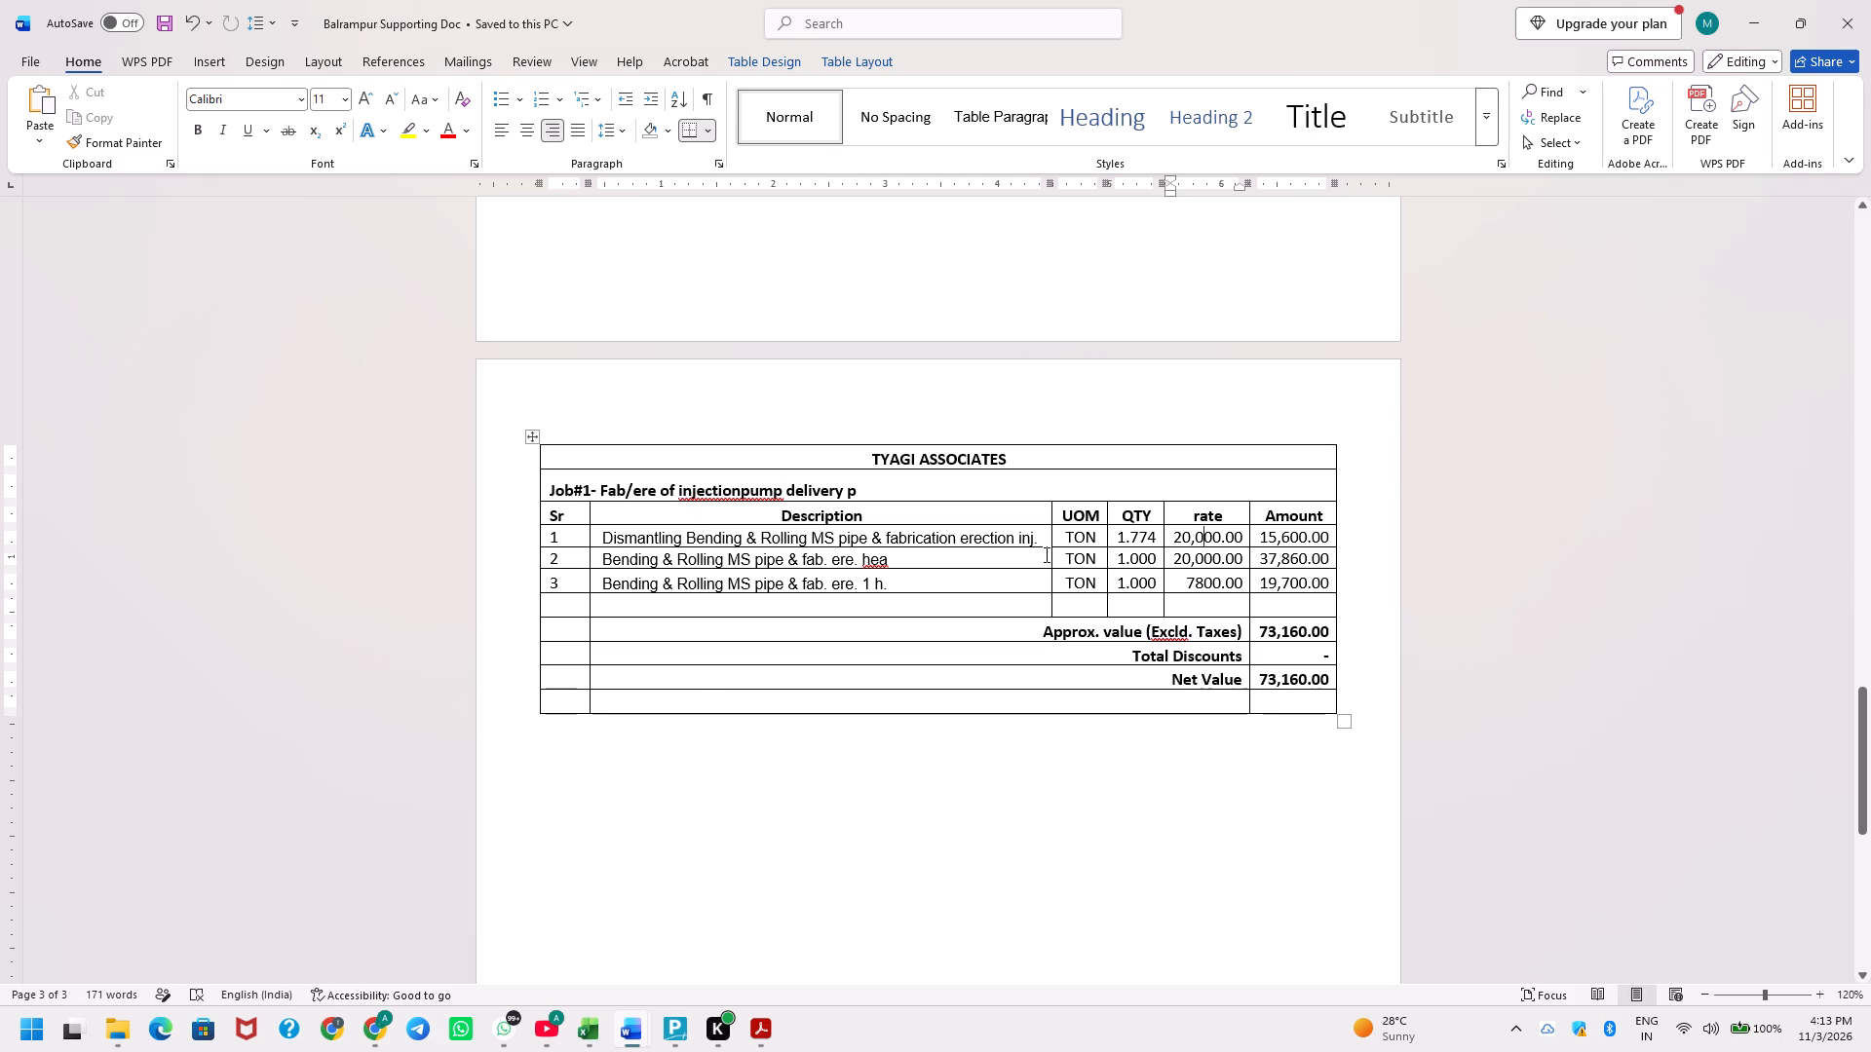
key("ctrl+s")
Set the item 1 amount in the injection pump table to 35,480.00.
left_click(1254, 535)
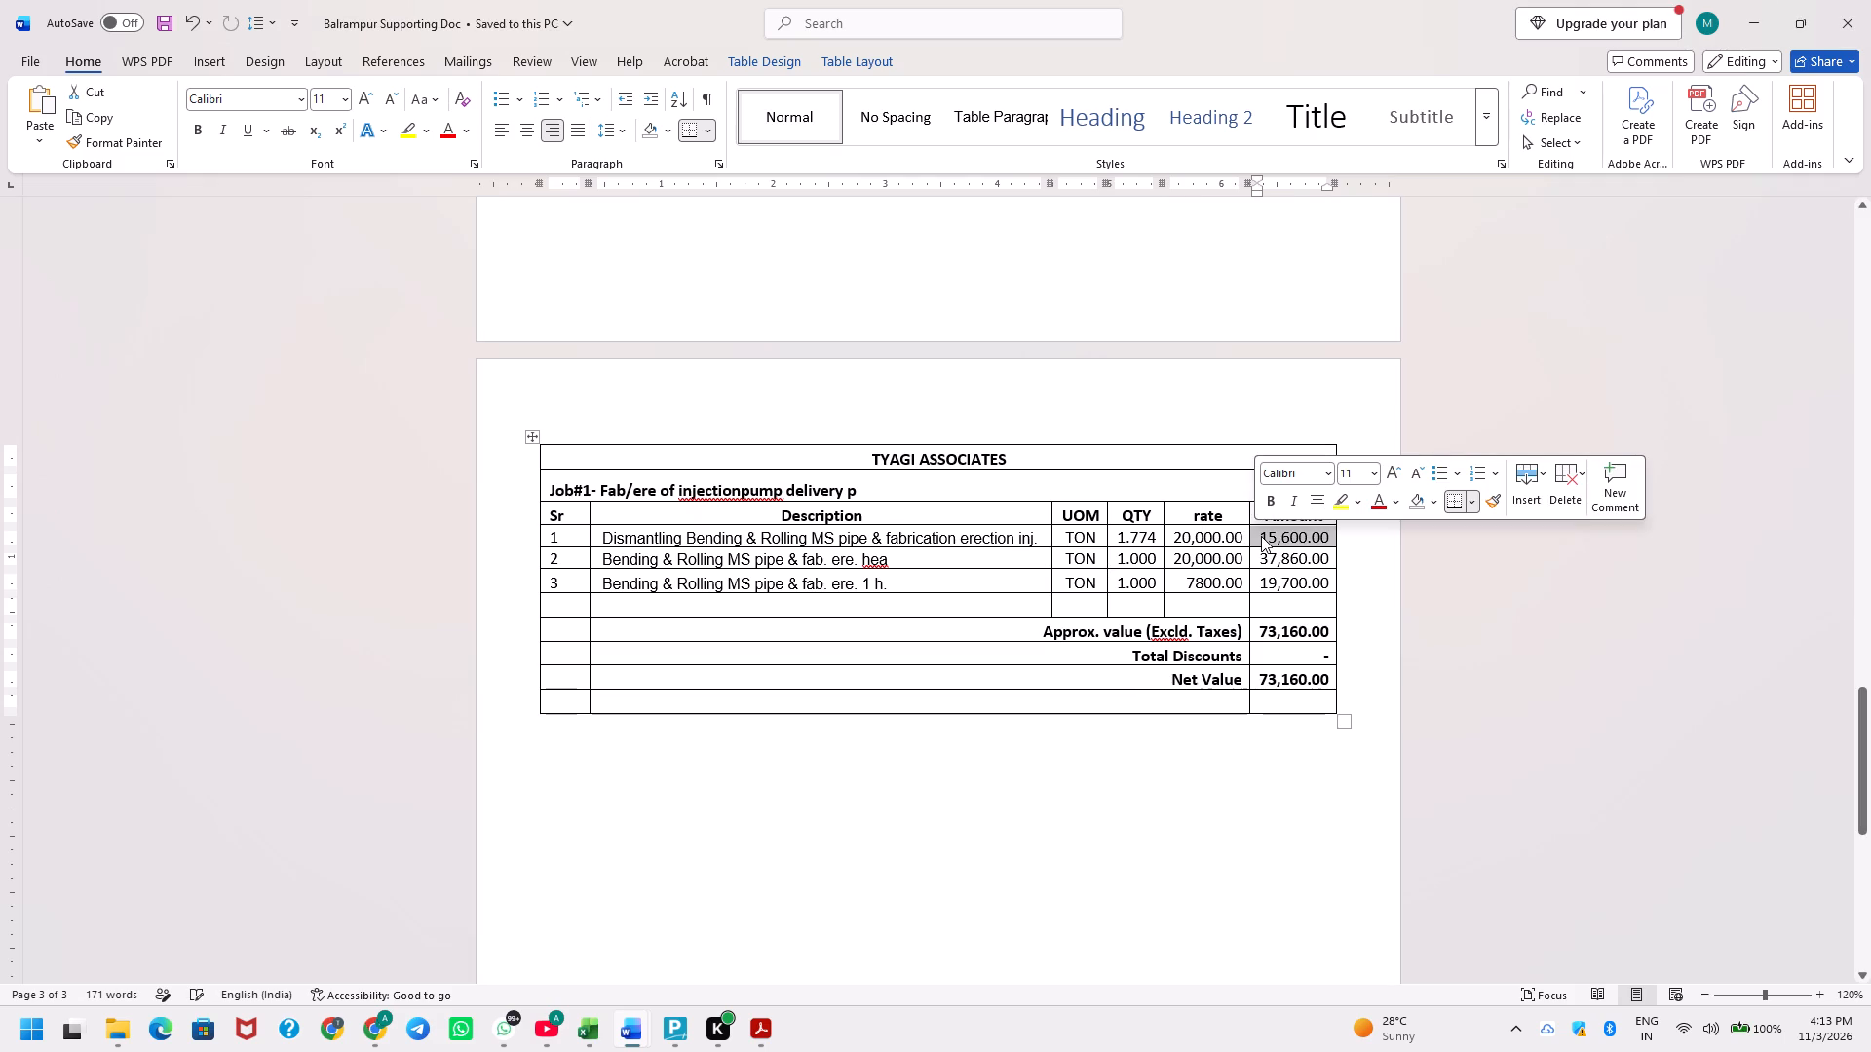
key("Left")
key("Right")
key("Left")
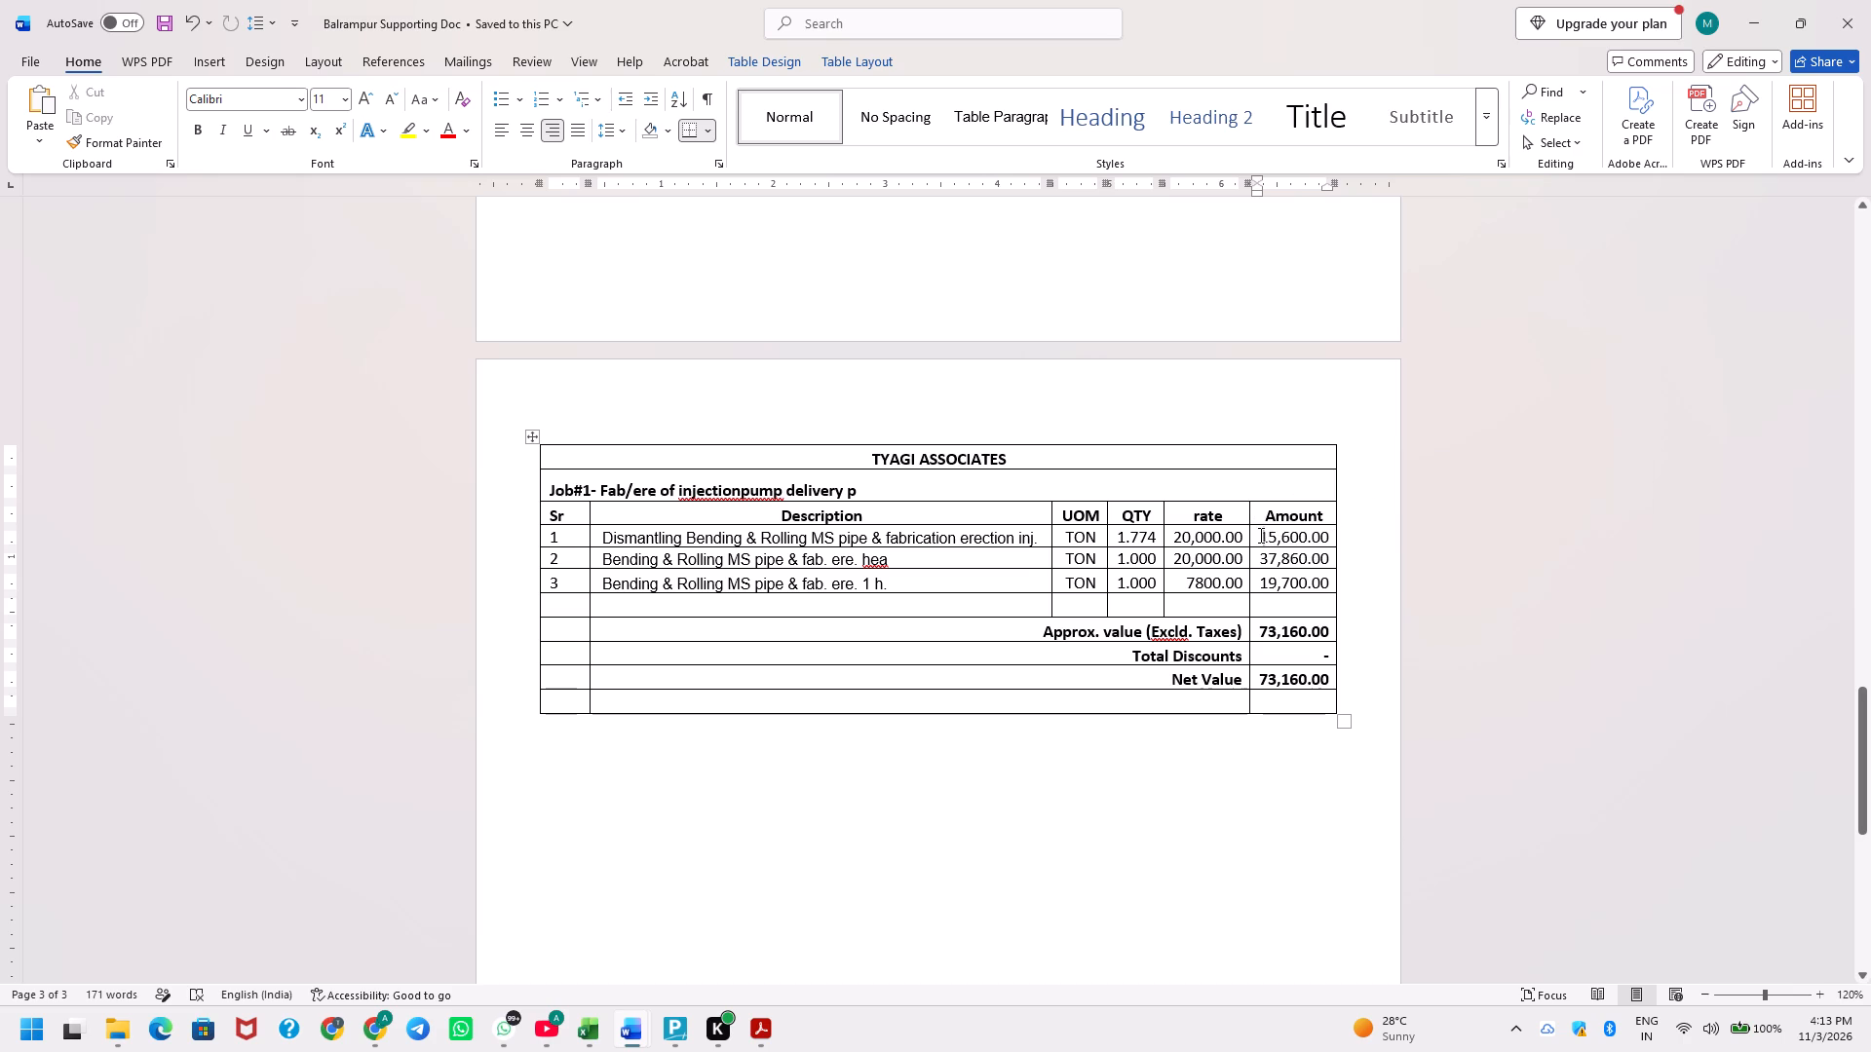
key("shift+Right")
key("shift+Right")
key("3")
key("5")
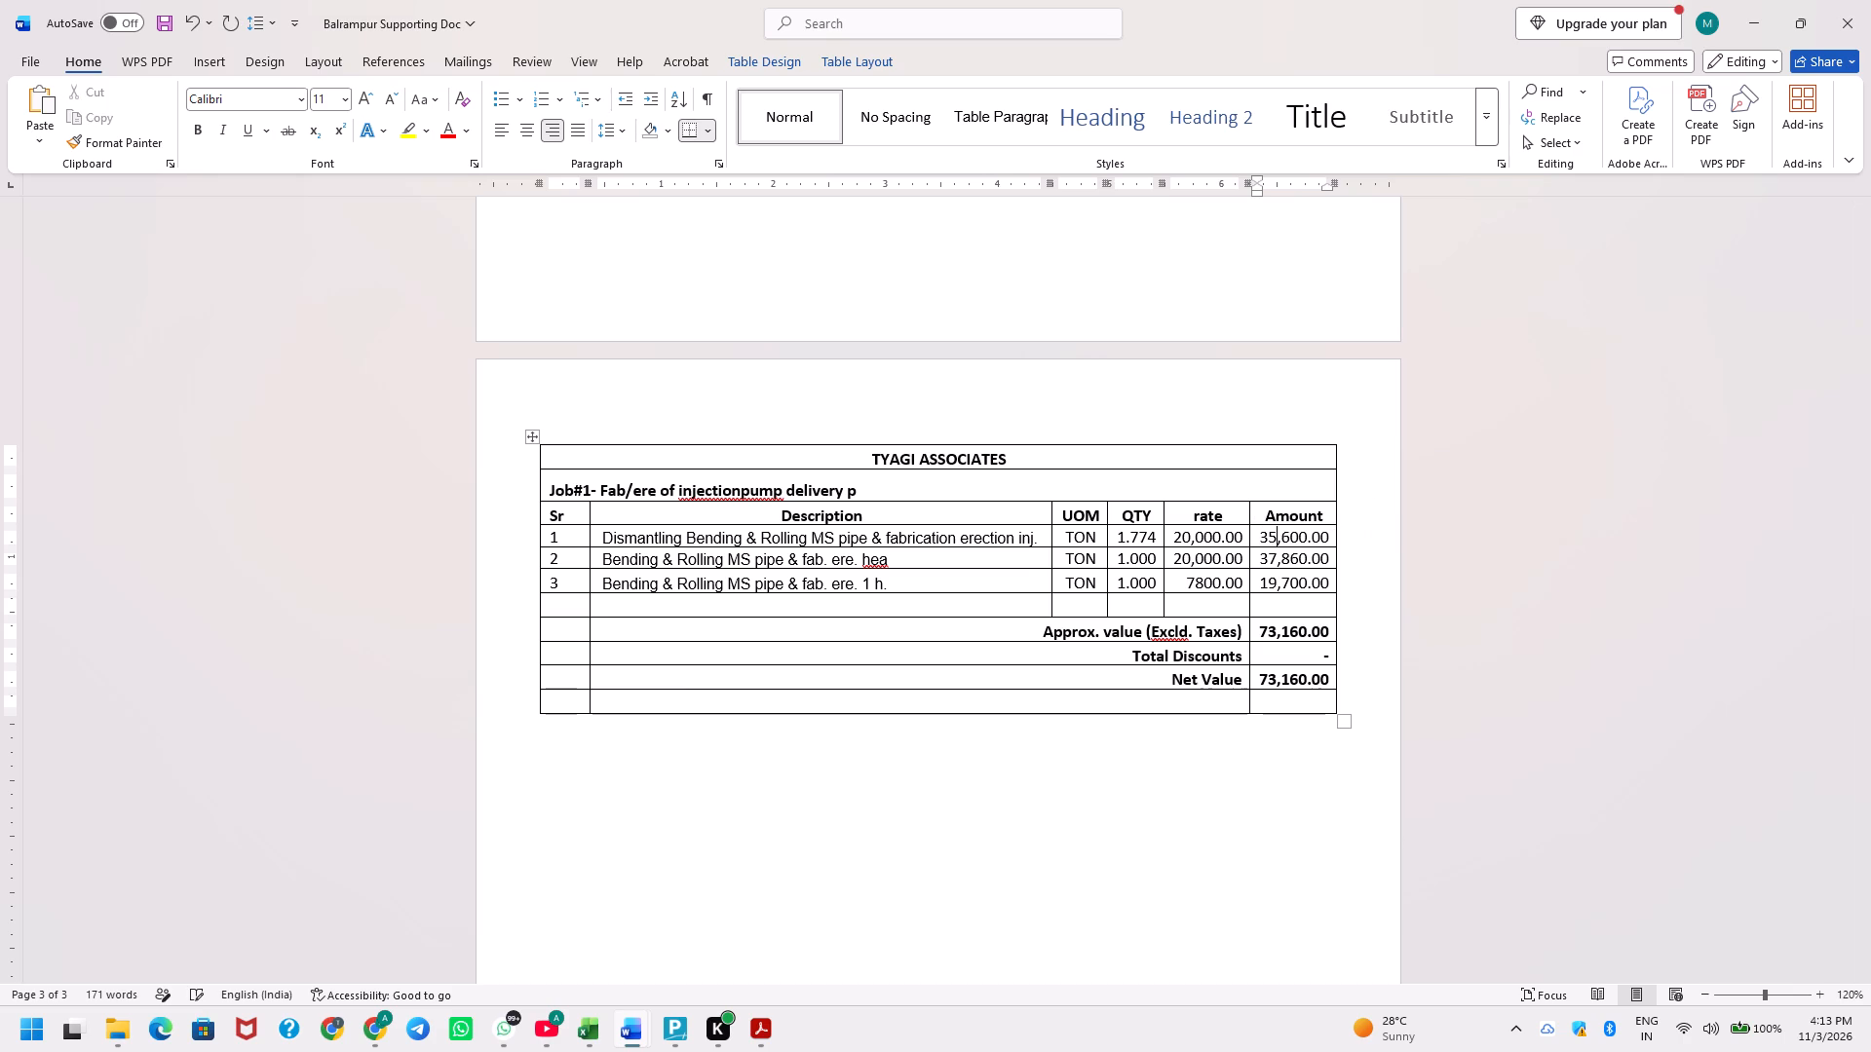
key("Right")
key("shift+Right")
key("shift+Right")
key("shift+Right")
type("480")
Set the item 2 amount in the injection pump table to 20,000.00 and the item 3 amount to 7800.00.
key("Down")
key("ctrl+shift+Left")
key("ctrl+shift+Left")
key("ctrl+shift+Left")
type("20,000")
key("Down")
key("ctrl+shift+Left")
key("ctrl+shift+Left")
key("ctrl+shift+Left")
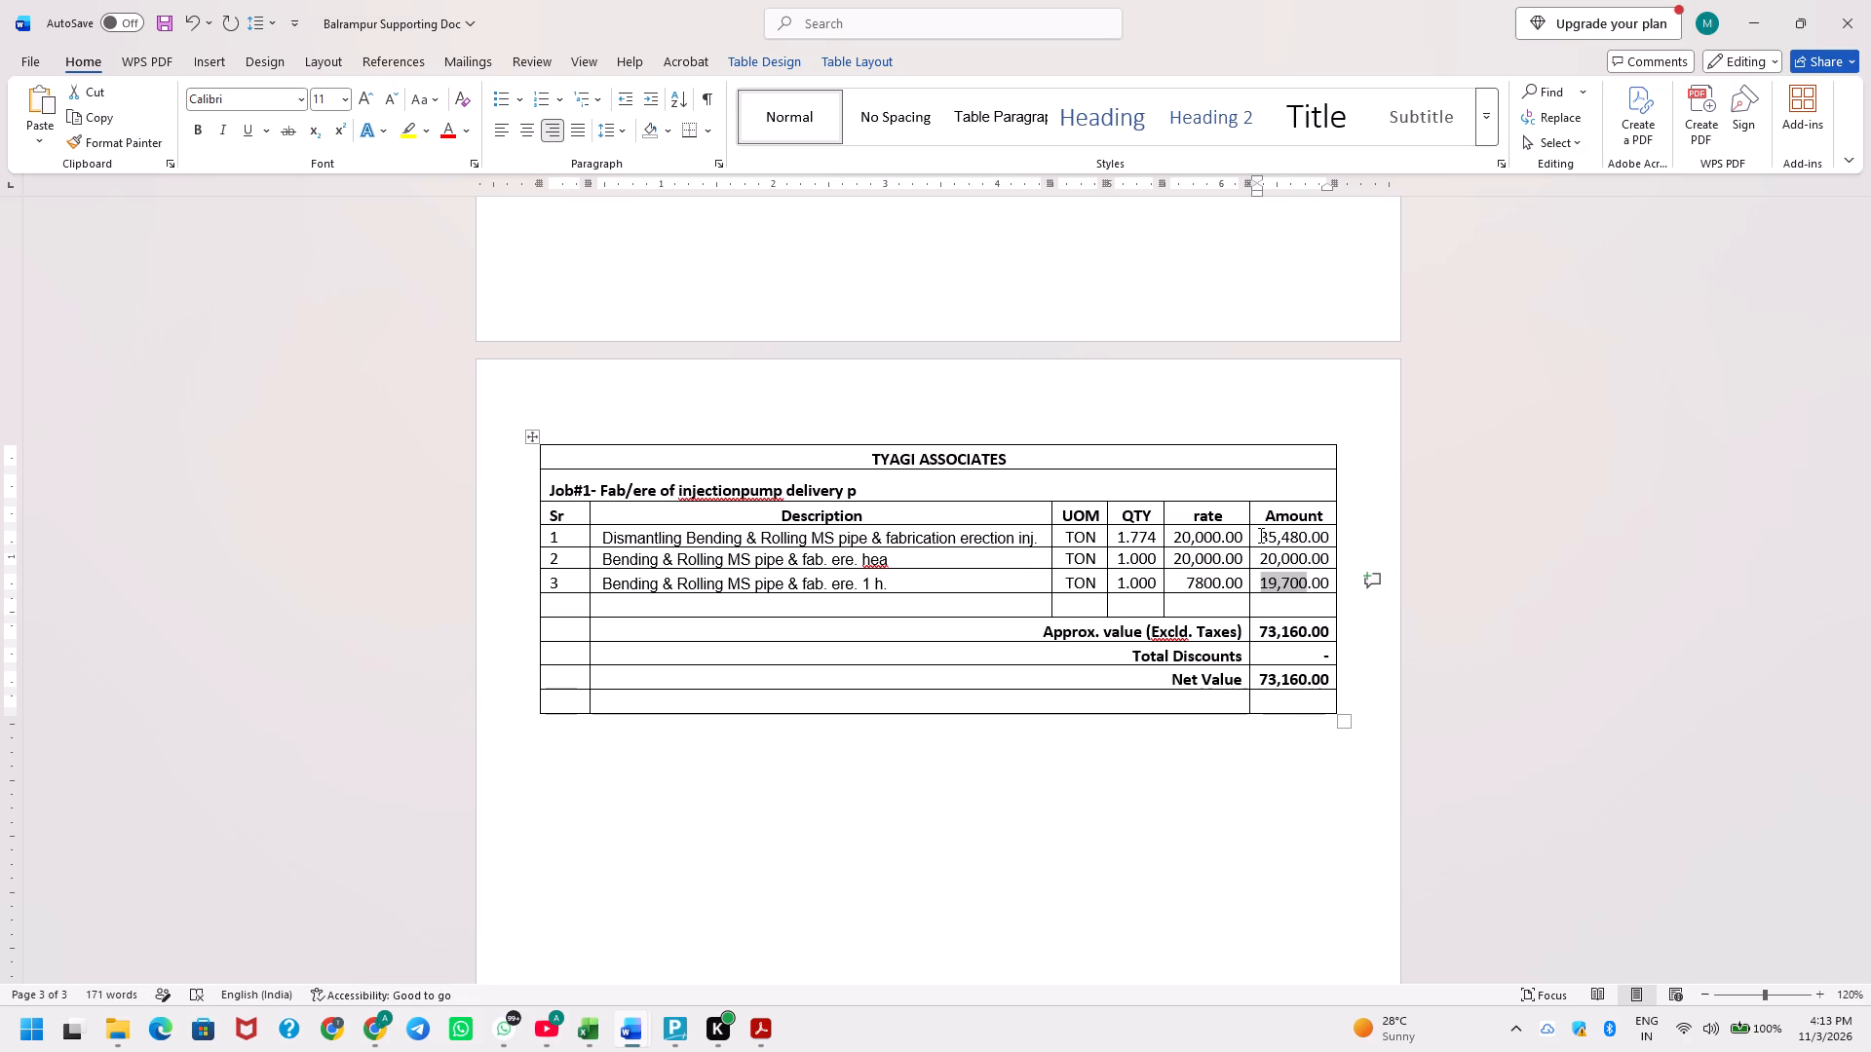
type("78")
type("00")
Set both the approximate value and the net value of the injection pump table to 63,280.00 and save the document.
key("Down")
key("Down")
key("ctrl+shift+Left")
key("ctrl+shift+Left")
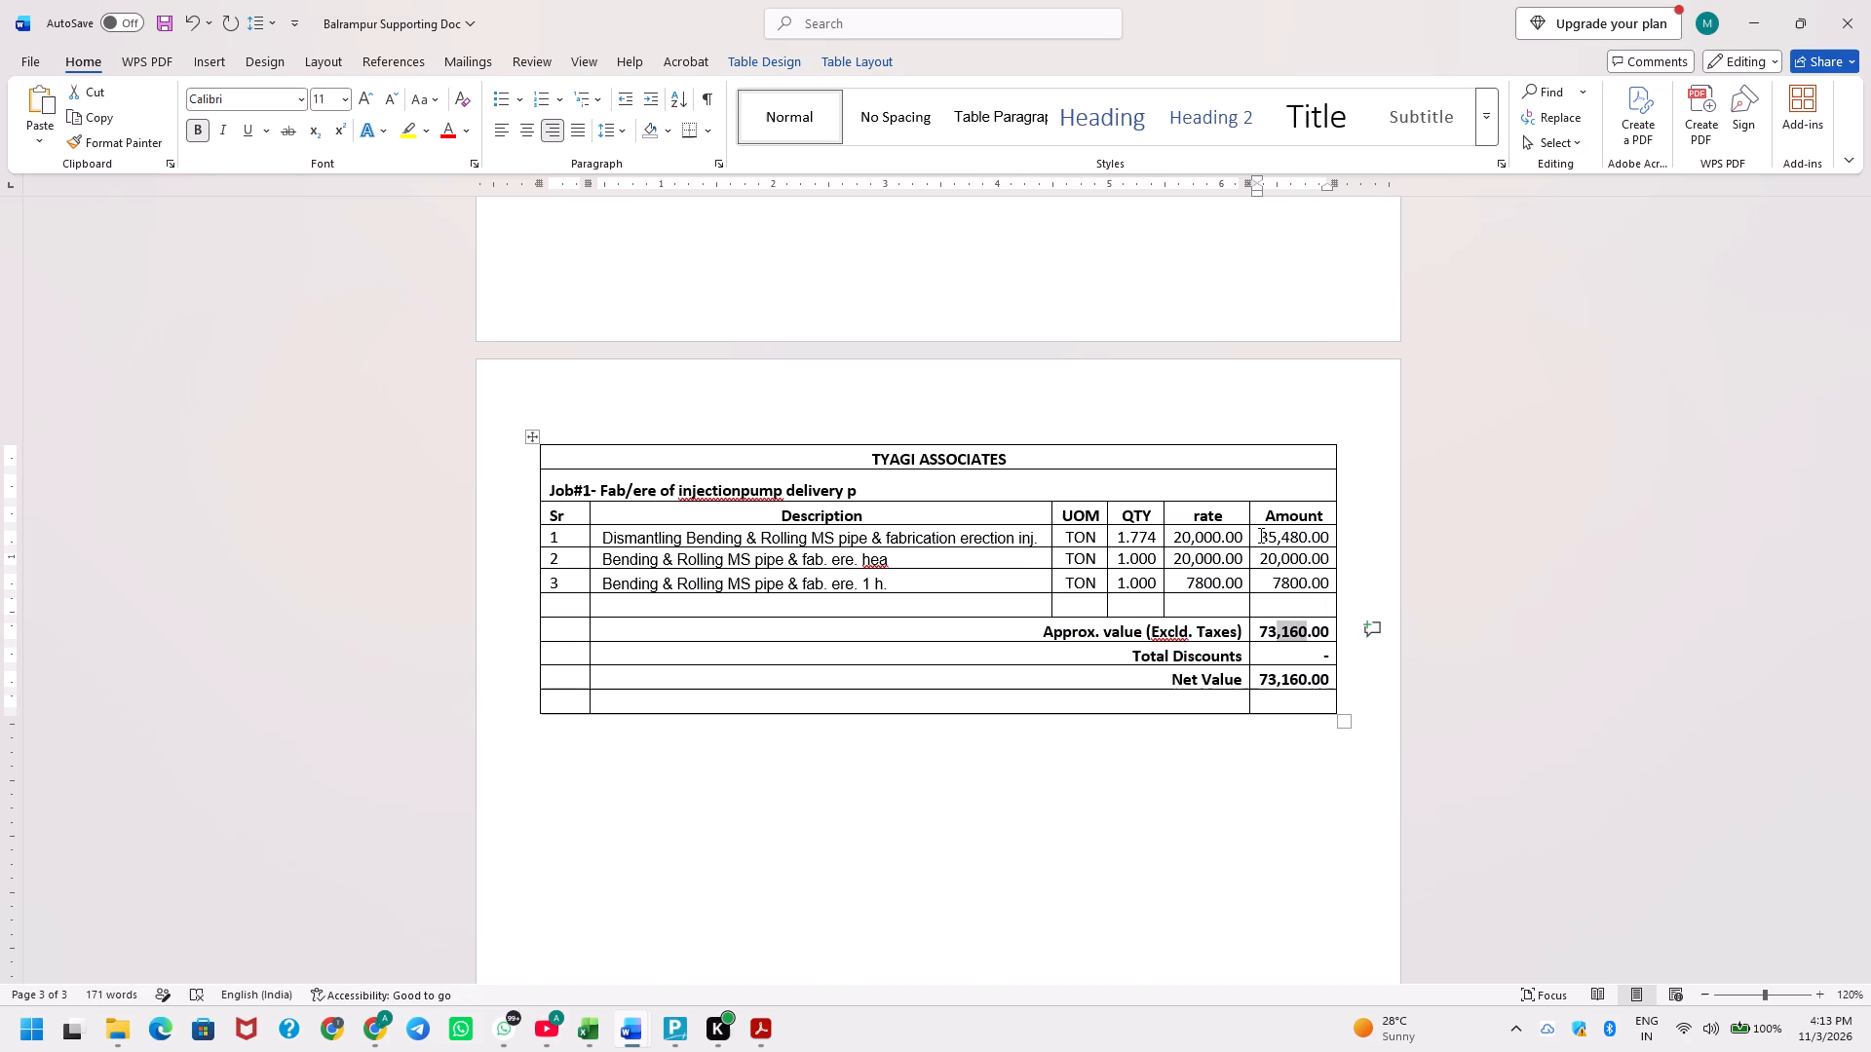
key("ctrl+shift+Left")
type("63")
type(",25")
key("BackSpace")
type("80")
key("Down")
key("Down")
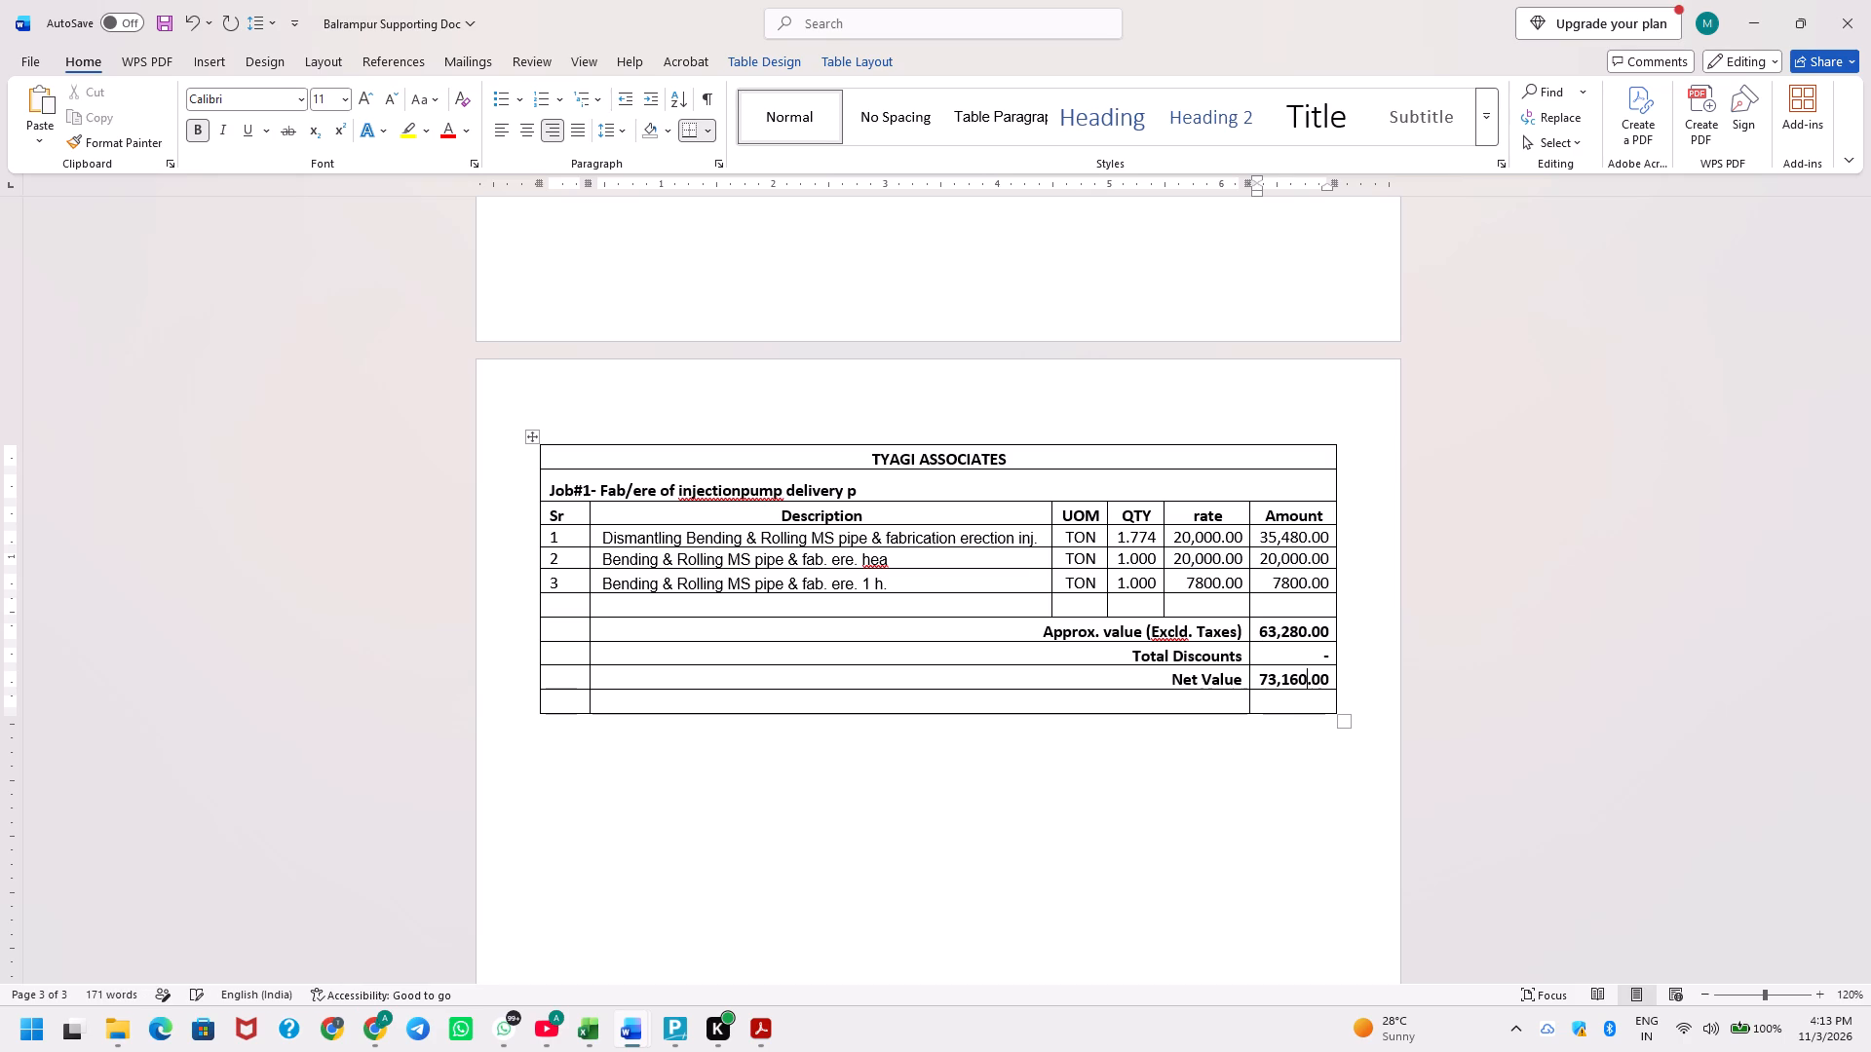
key("ctrl+shift+Left")
key("ctrl+shift+Left")
key("ctrl+shift+Left")
type("63,280")
key("ctrl+s")
Copy the item 2 description, "Bending & Rolling MS Bend & Valve fabrication erection.", from invoice 85 in the TAS Tax Invoice Balrampur document.
left_click(895, 570)
left_click(899, 562)
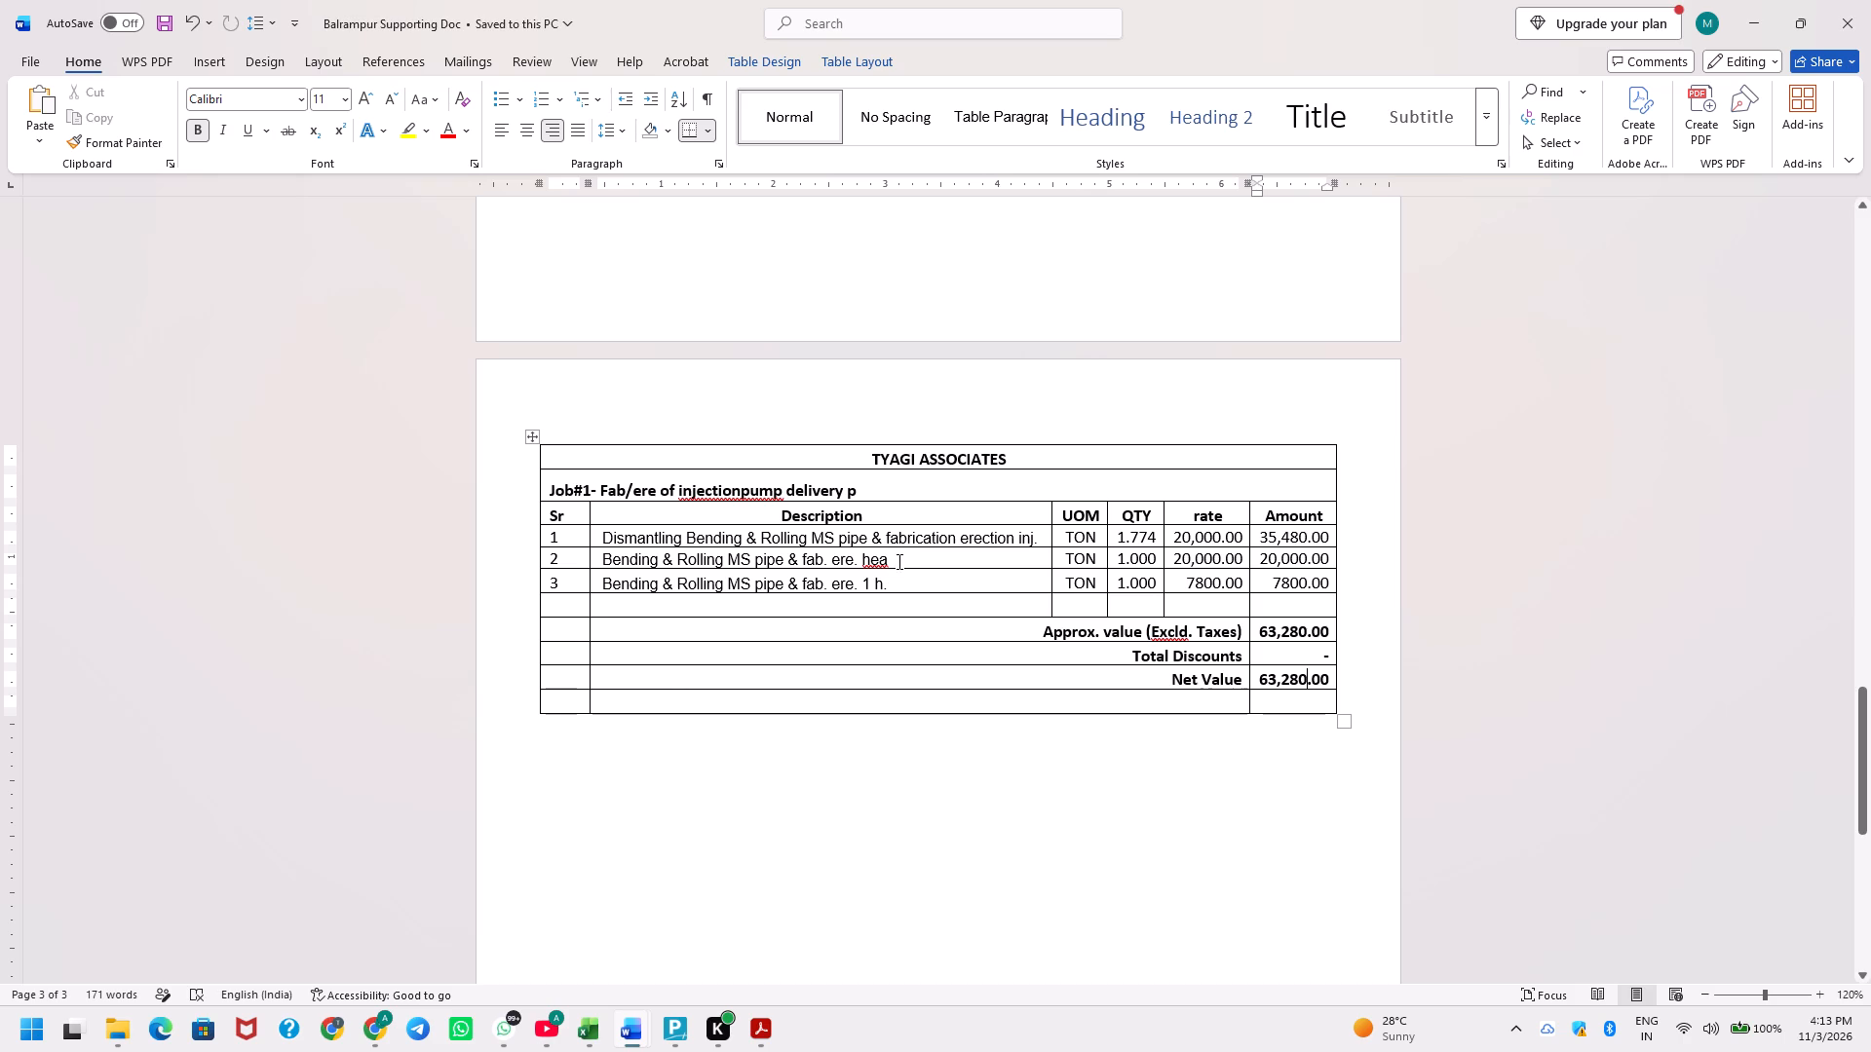
key("alt+Tab")
key("Down")
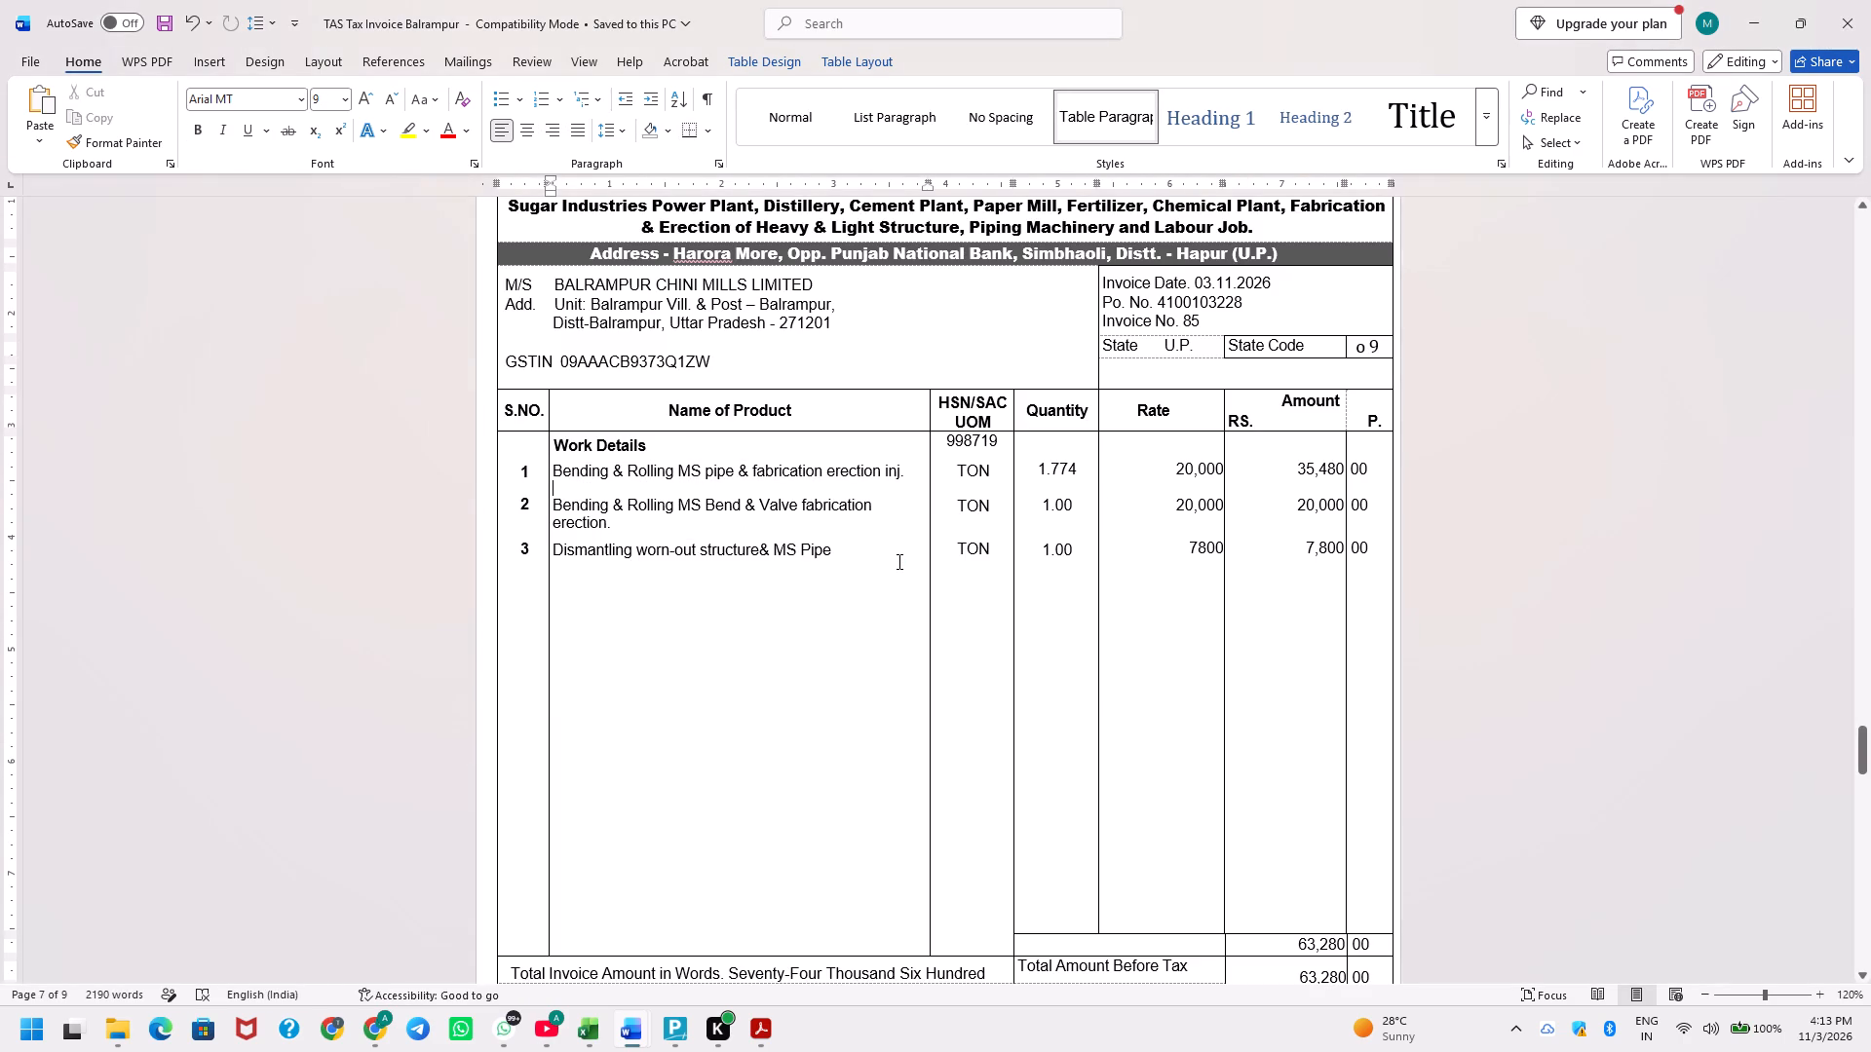
key("Down")
key("Down")
key("ctrl+shift+Up")
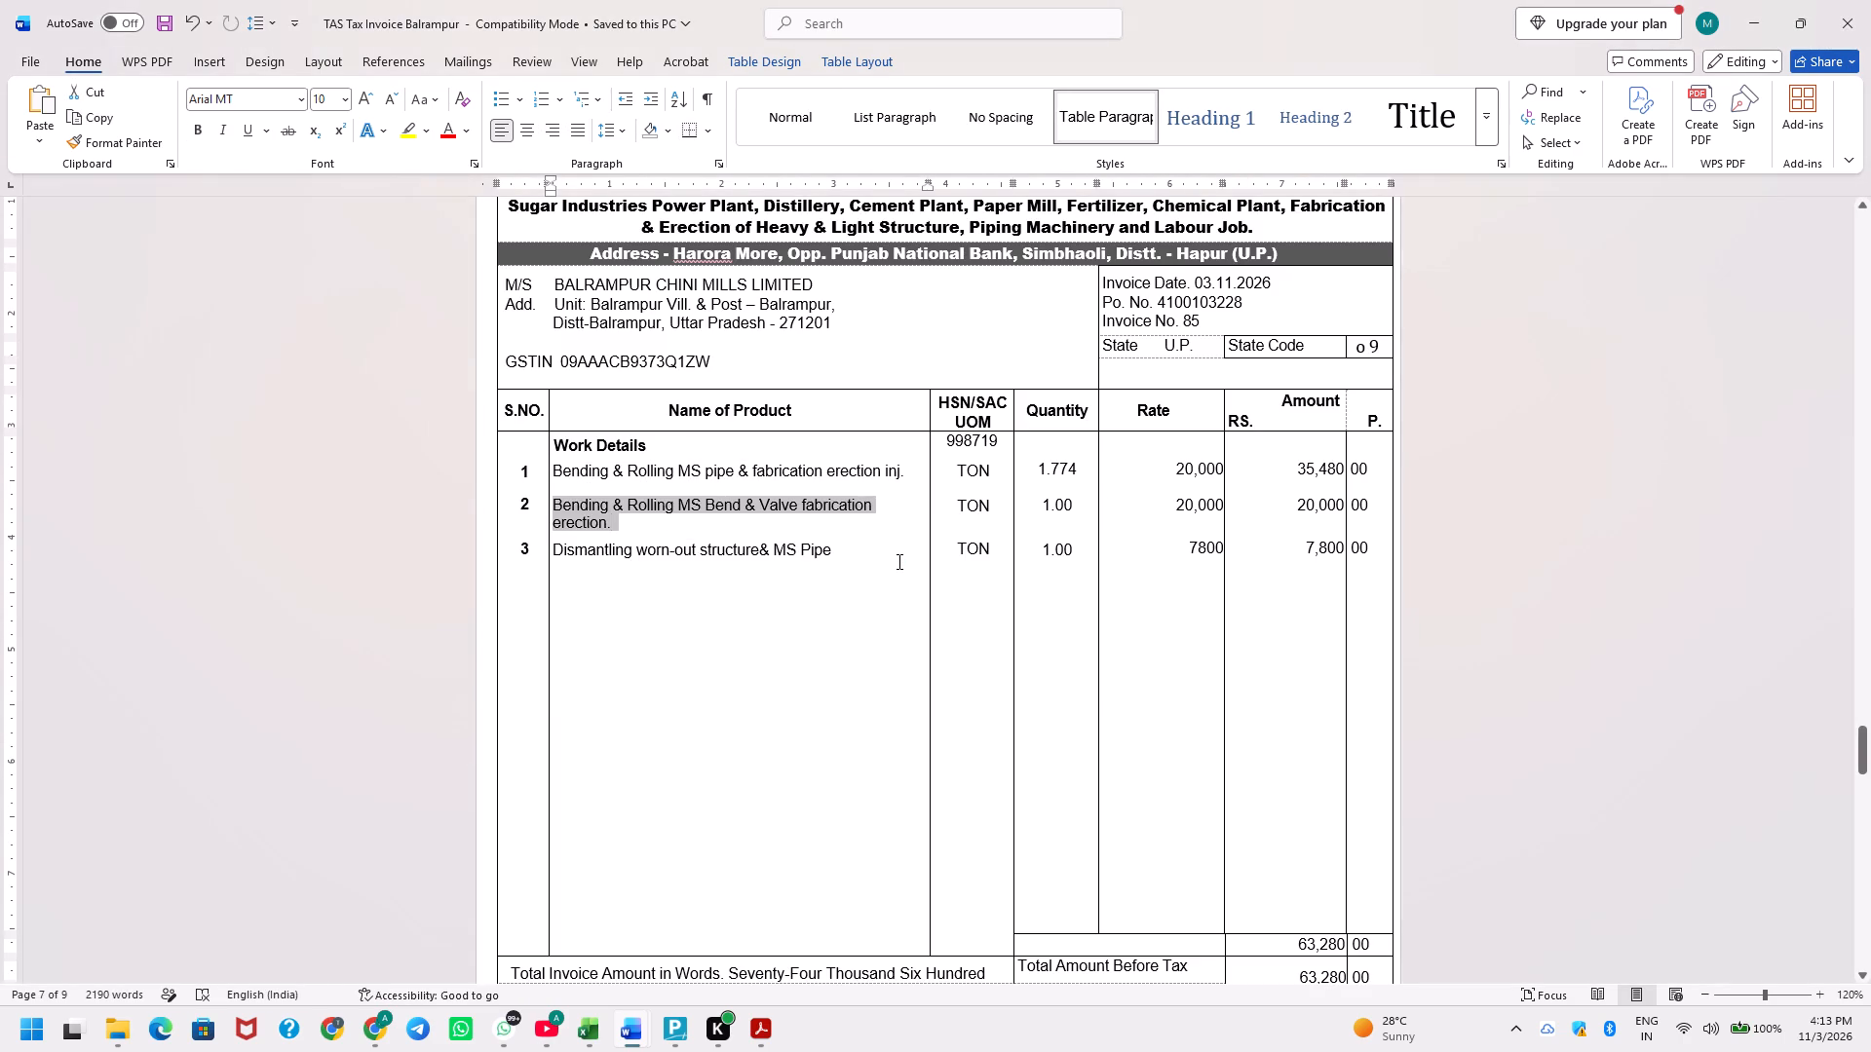
key("ctrl+c")
Paste the copied invoice text over the item 2 description in the injection pump table and remove the extra line break.
key("alt+Tab")
key("ctrl+shift+Left")
key("ctrl+shift+Left")
key("ctrl+shift+Left")
key("ctrl+shift+Left")
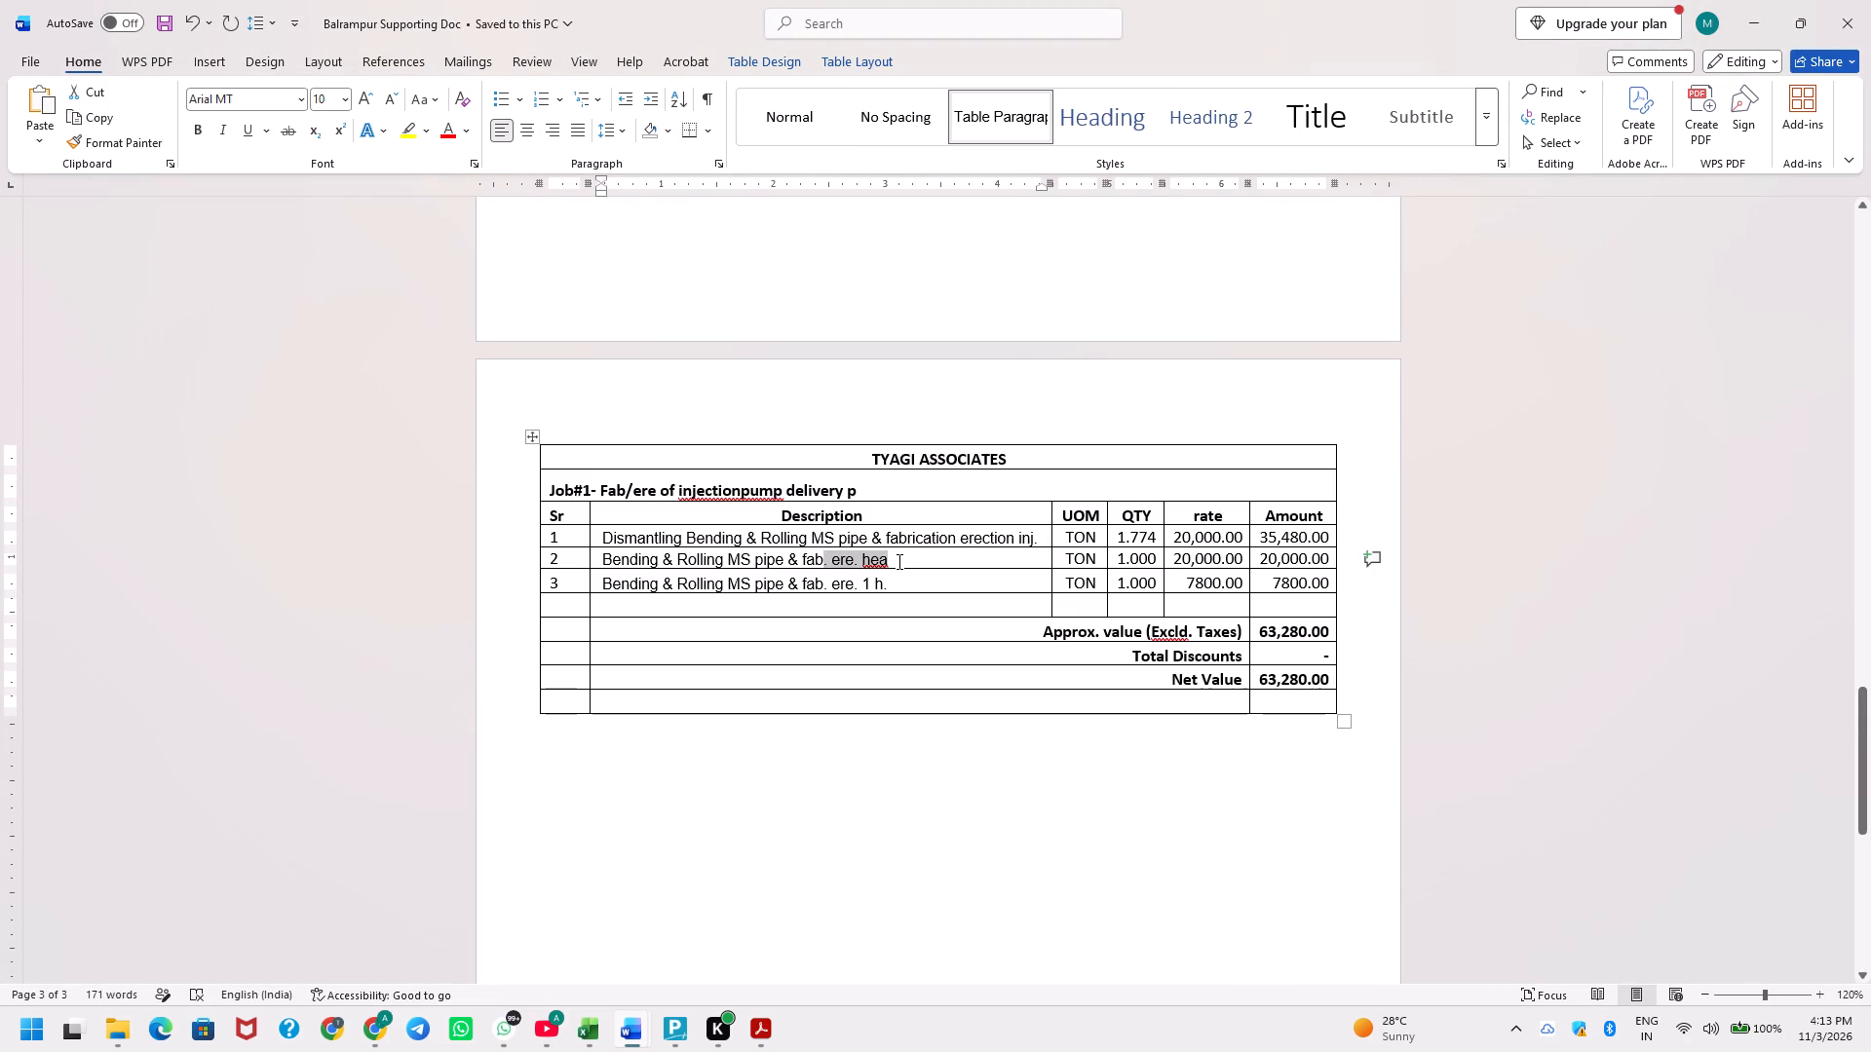
key("ctrl+shift+Left")
key("ctrl+shift+Left")
key("ctrl+shift+Left")
key("ctrl+shift+Left")
key("ctrl+shift+Left")
key("ctrl+shift+Left")
key("ctrl+shift+Left")
key("ctrl+shift+Left")
key("ctrl+shift+Right")
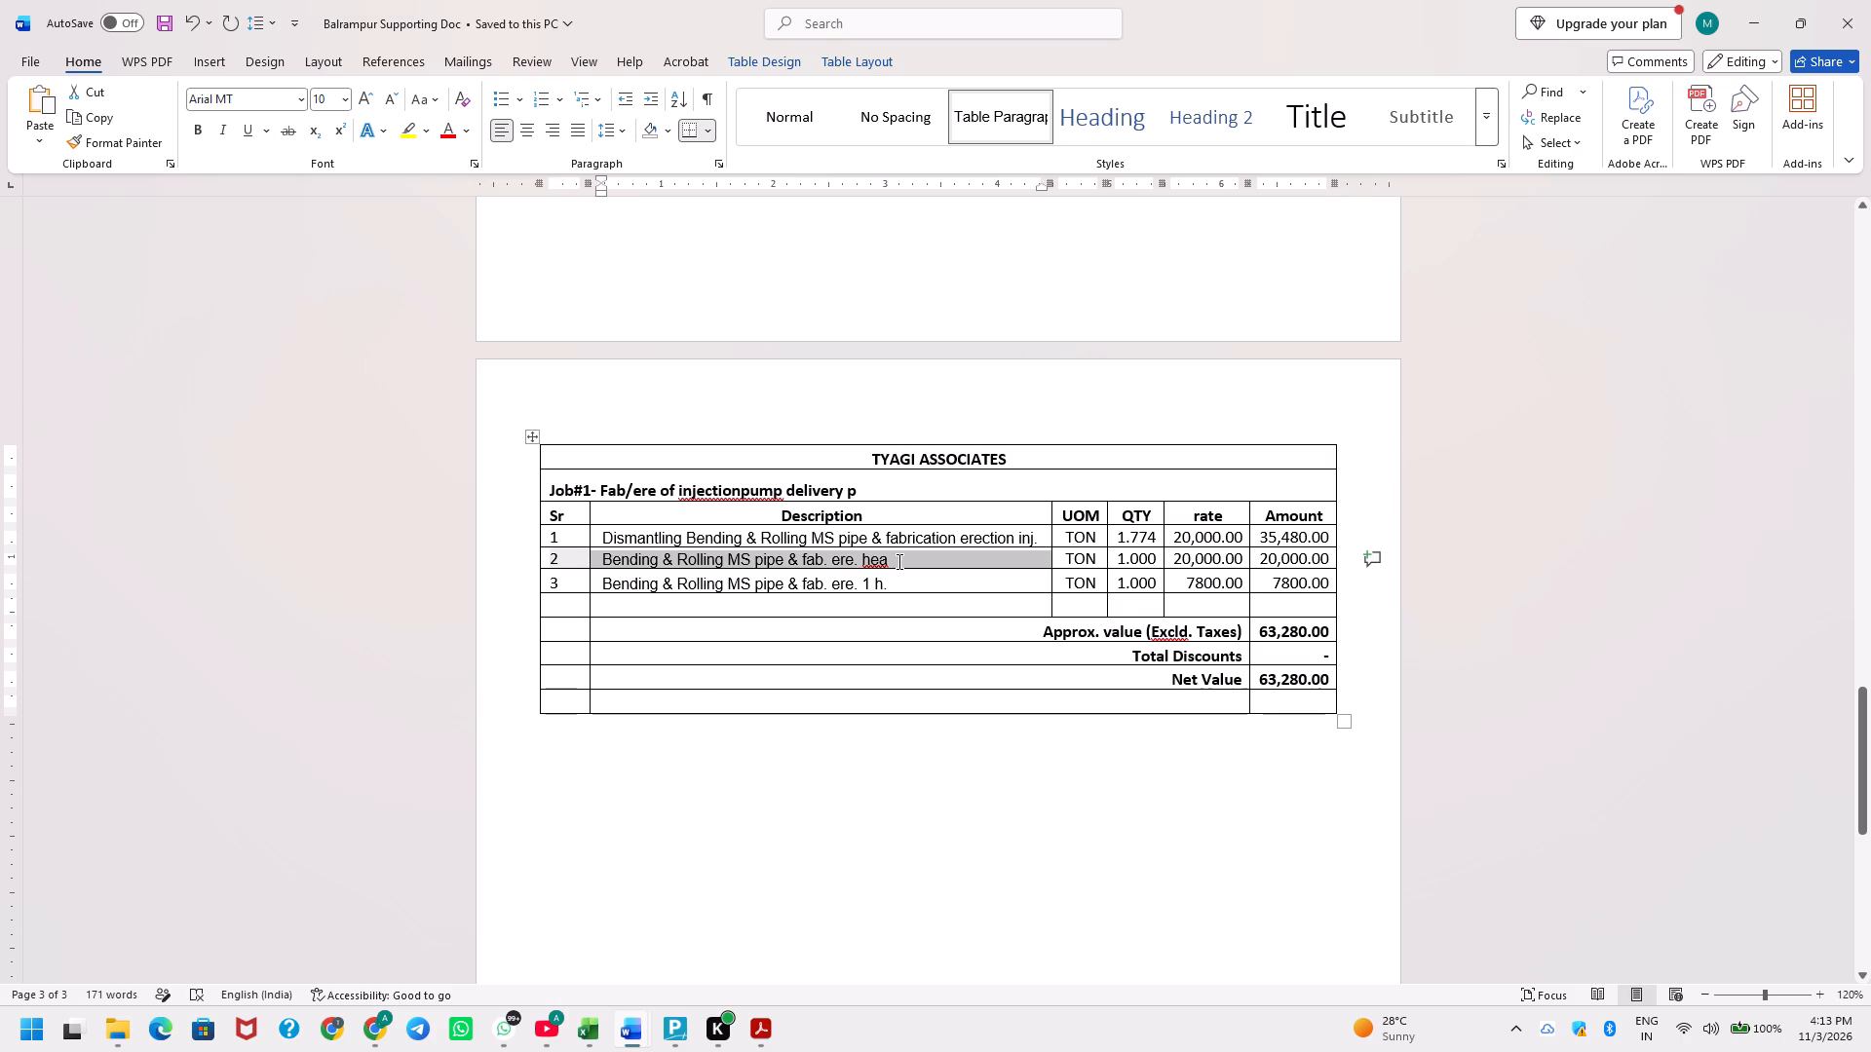
key("ctrl+v")
key("BackSpace")
Copy the item 3 description, "Dismantling worn-out structure& MS Pipe", from invoice 85 in the tax invoice document.
key("alt+Tab")
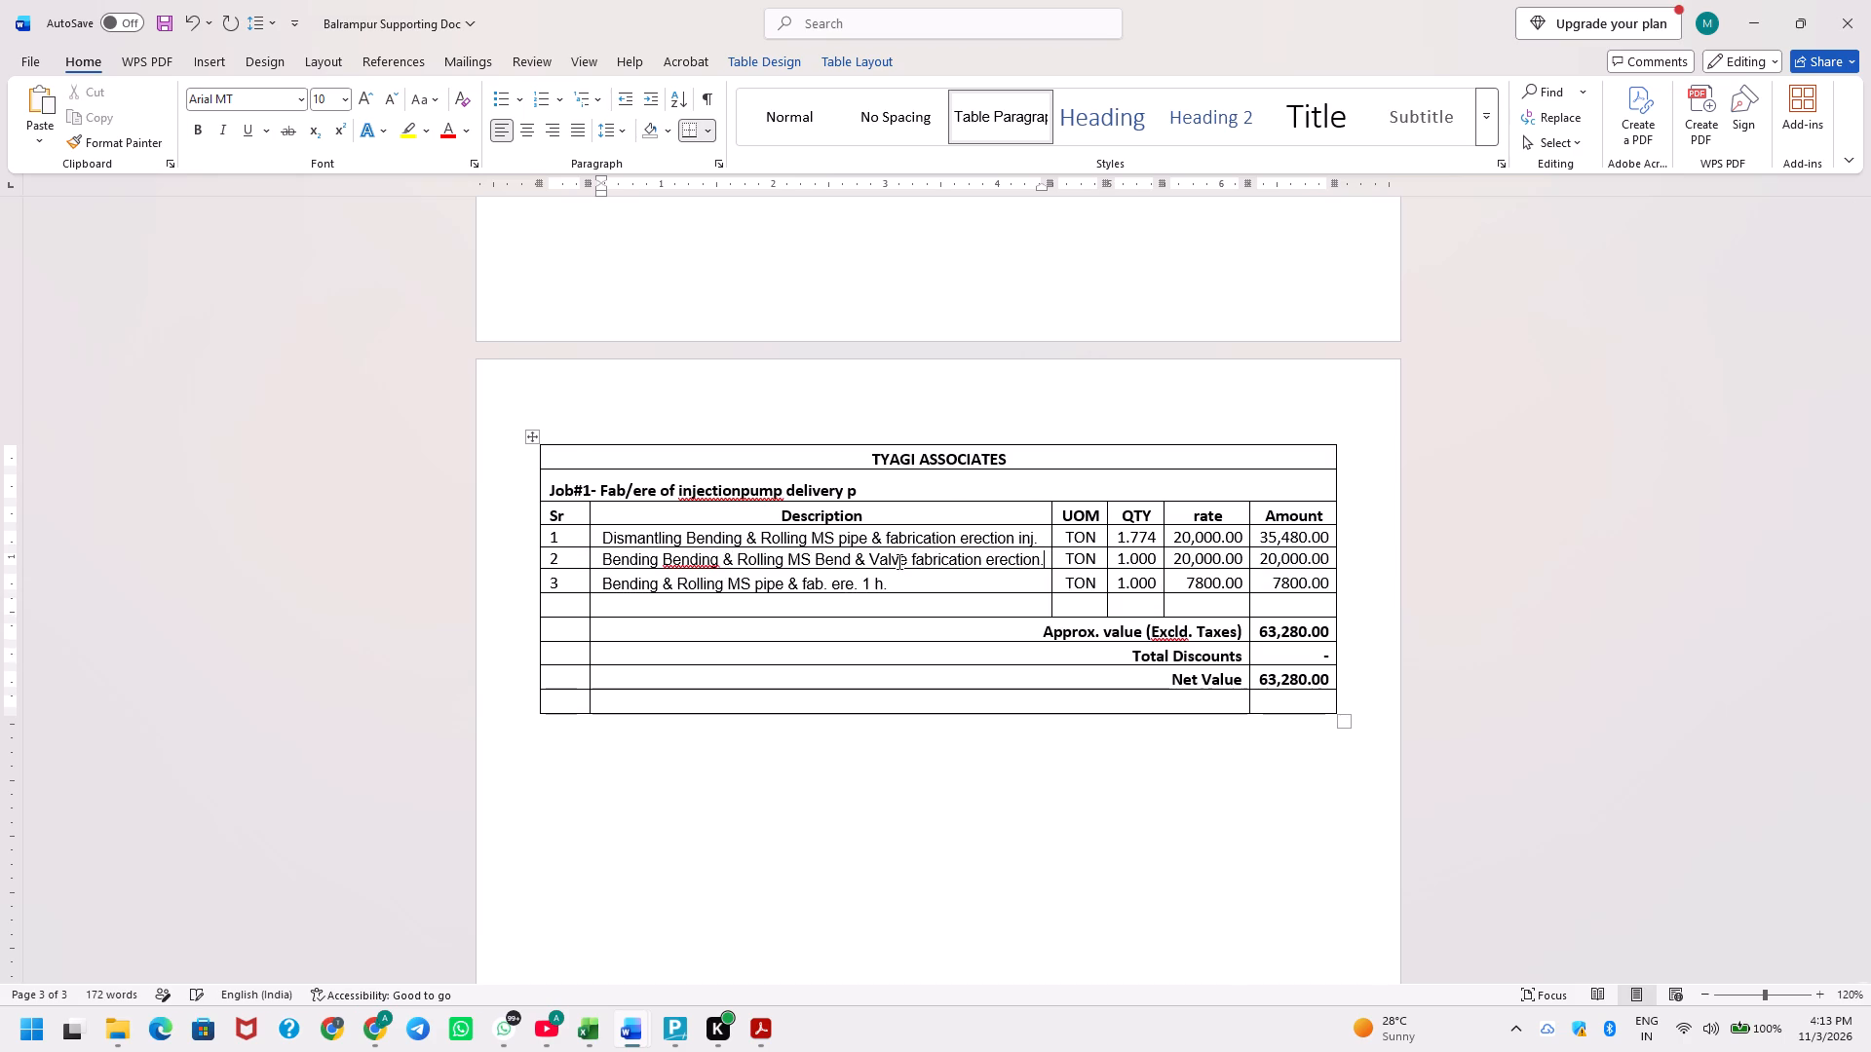
key("Down")
key("Down")
key("Left")
key("ctrl+Left")
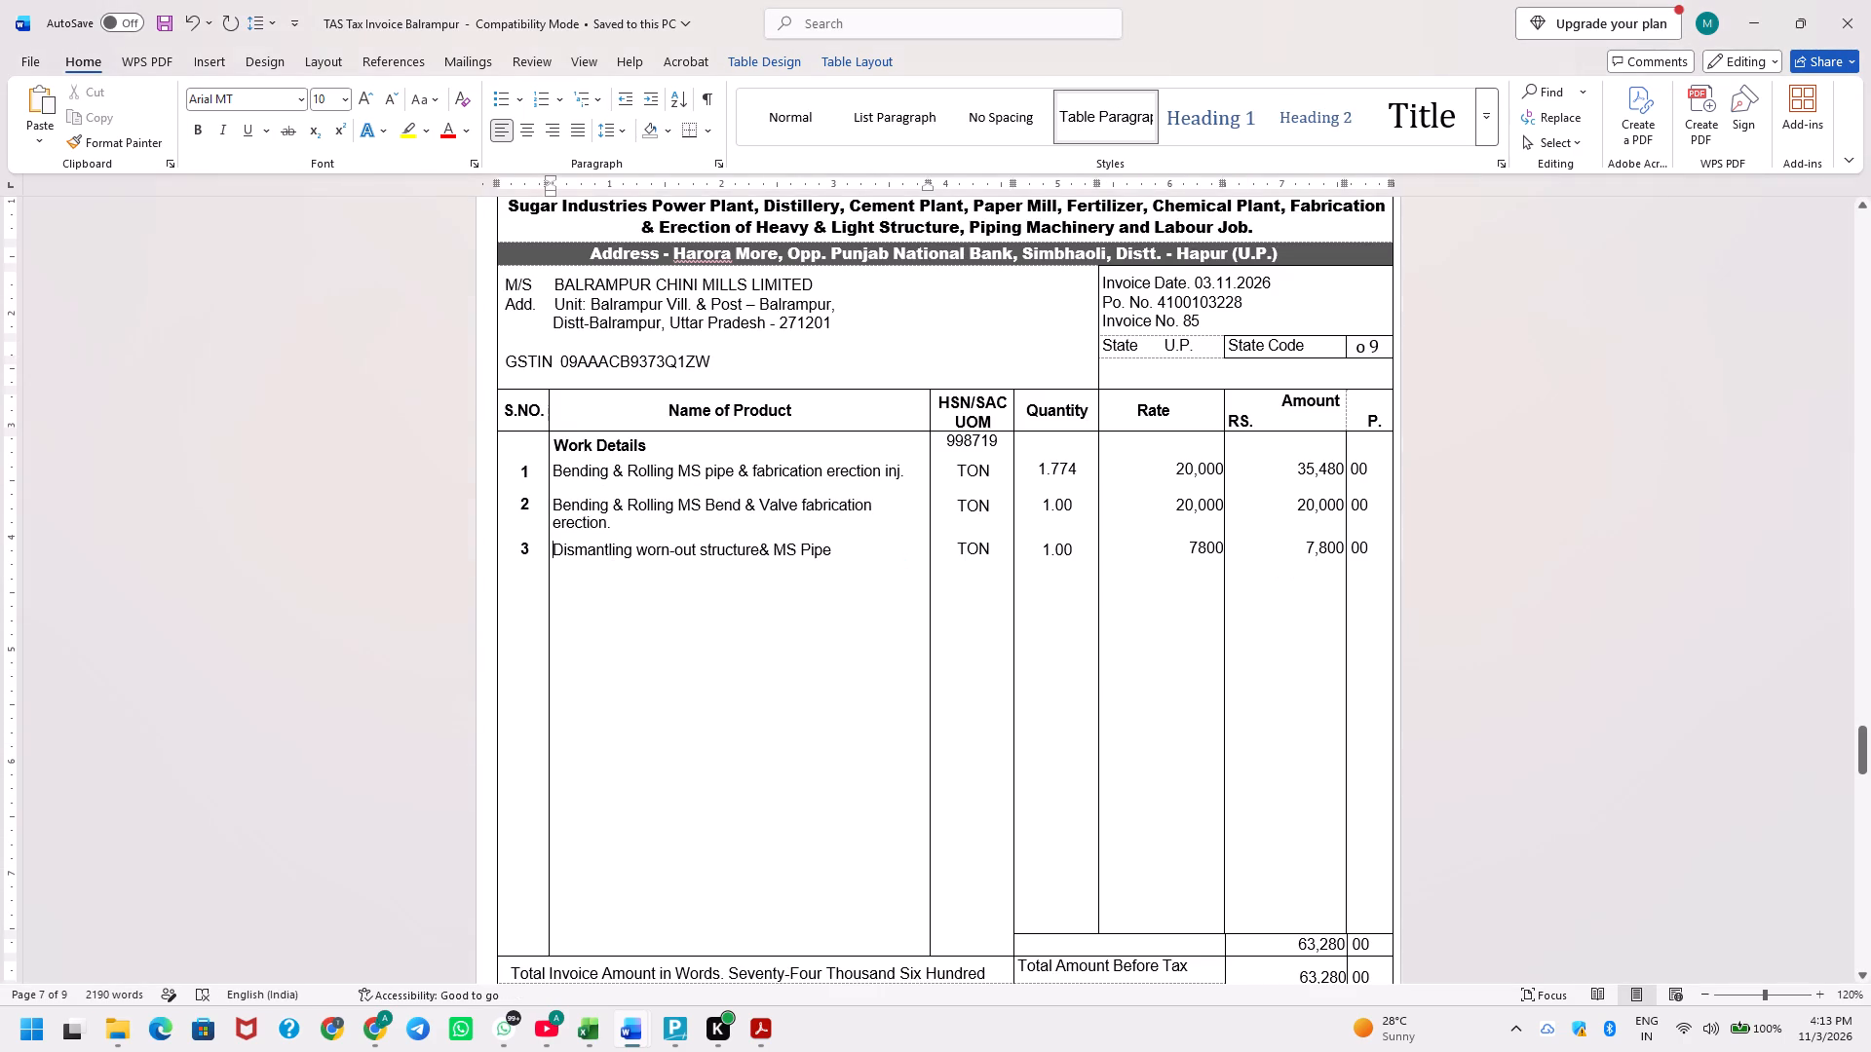
key("ctrl+shift+Down")
key("shift+Up")
key("shift+Down")
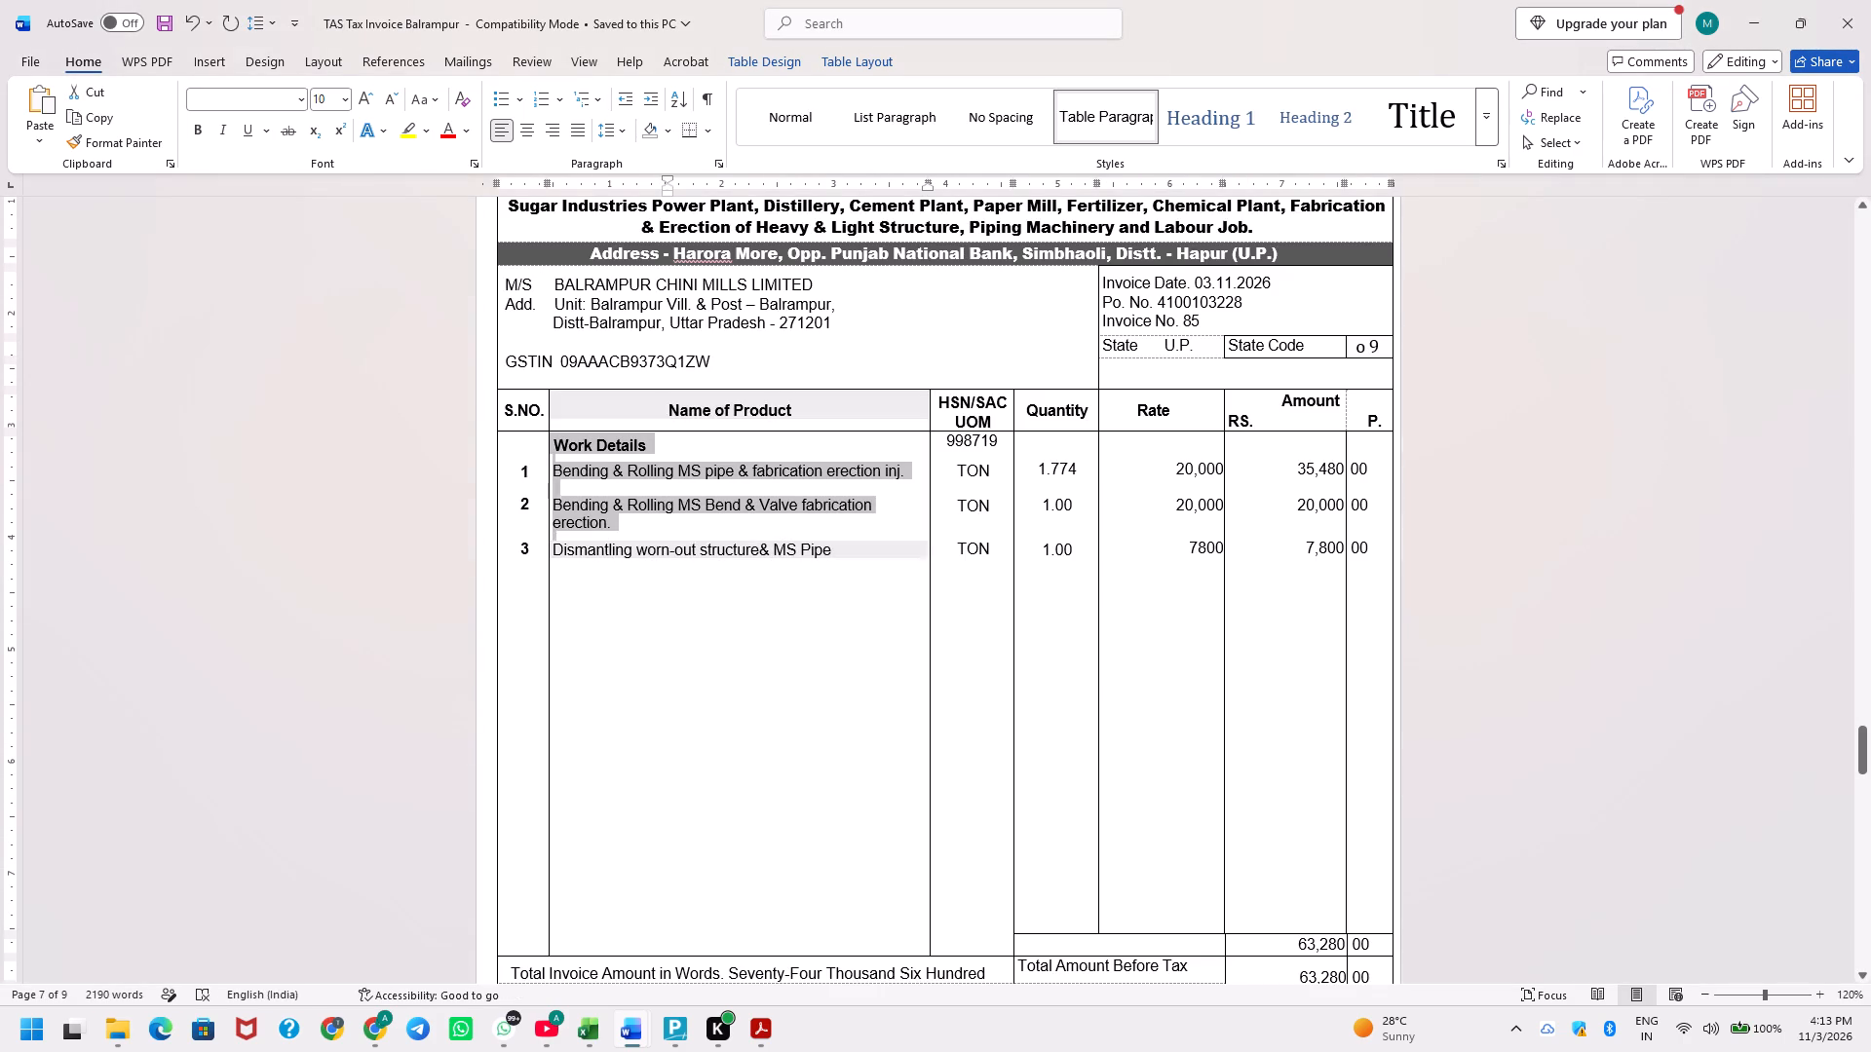
key("Down")
key("Down")
key("Up")
key("shift+Right")
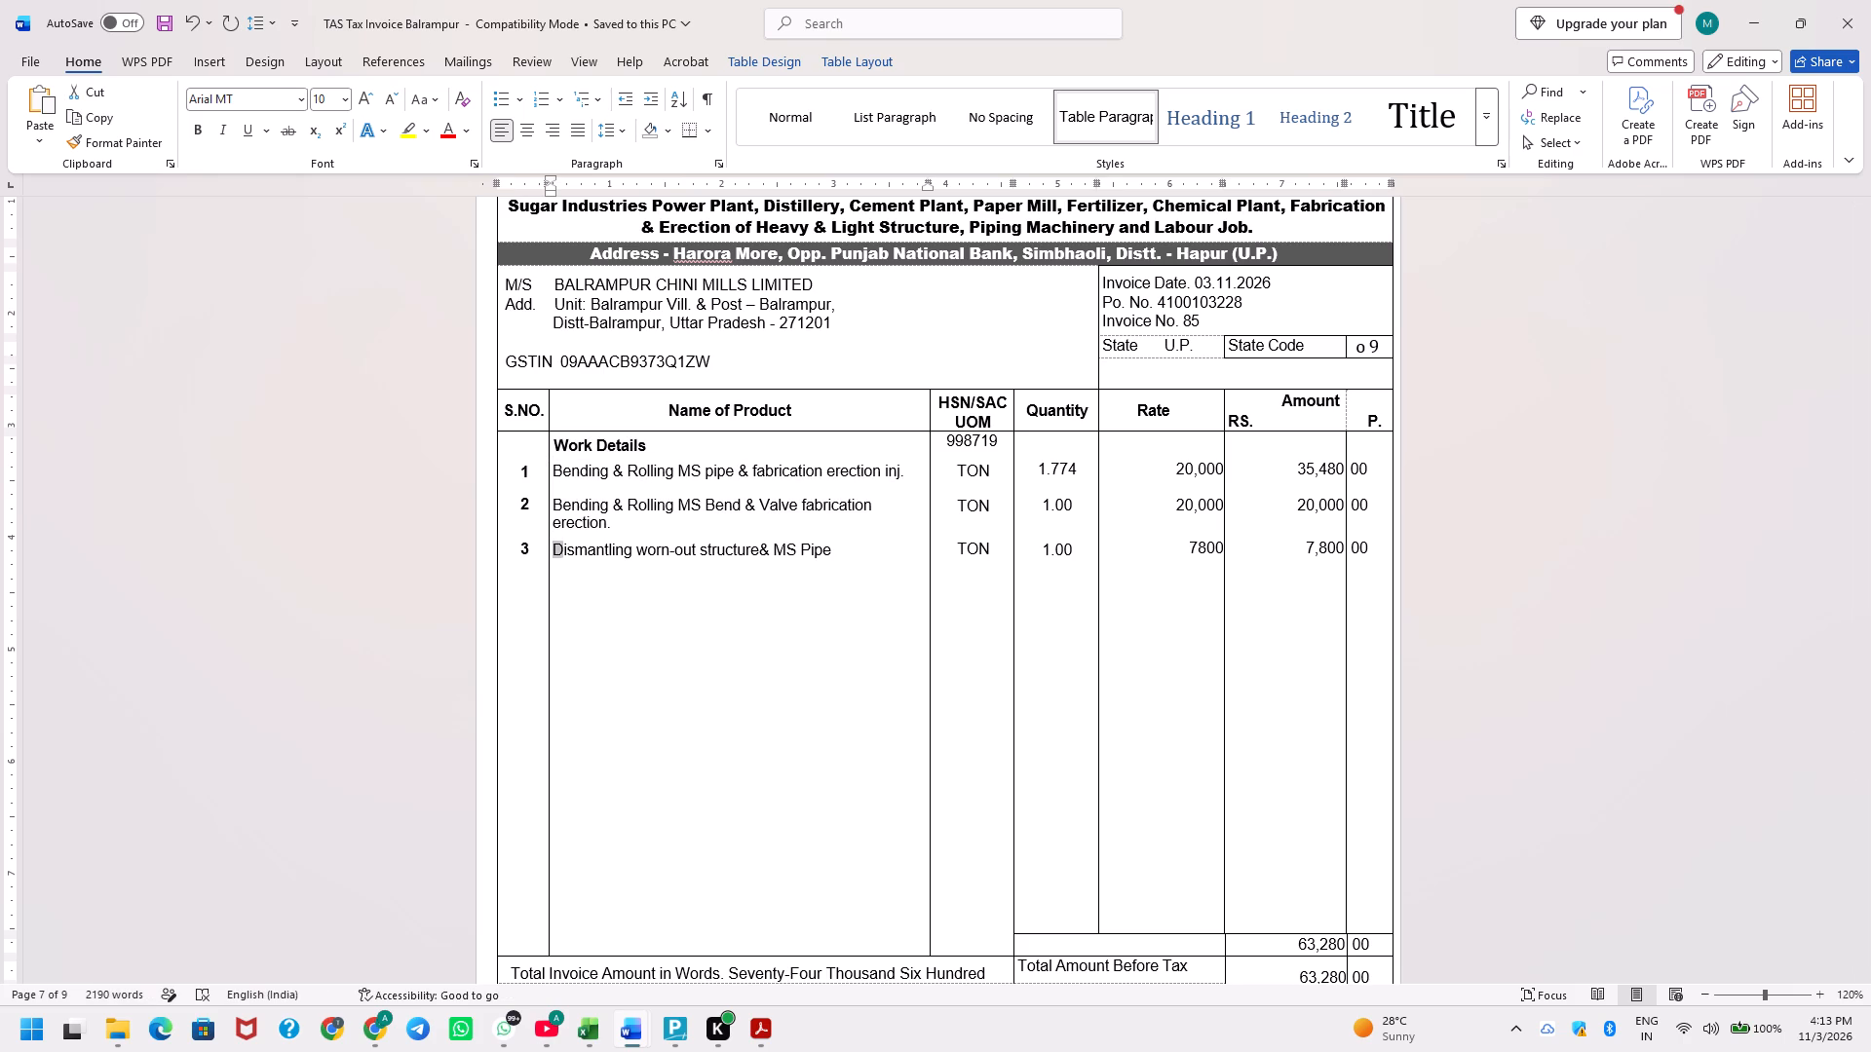
key("ctrl+shift+Right")
key("ctrl+shift+Right")
key("ctrl+shift+Right")
key("ctrl+shift+Right")
key("ctrl+shift+Right")
key("ctrl+shift+Right")
key("ctrl+shift+Right")
key("ctrl+shift+Right")
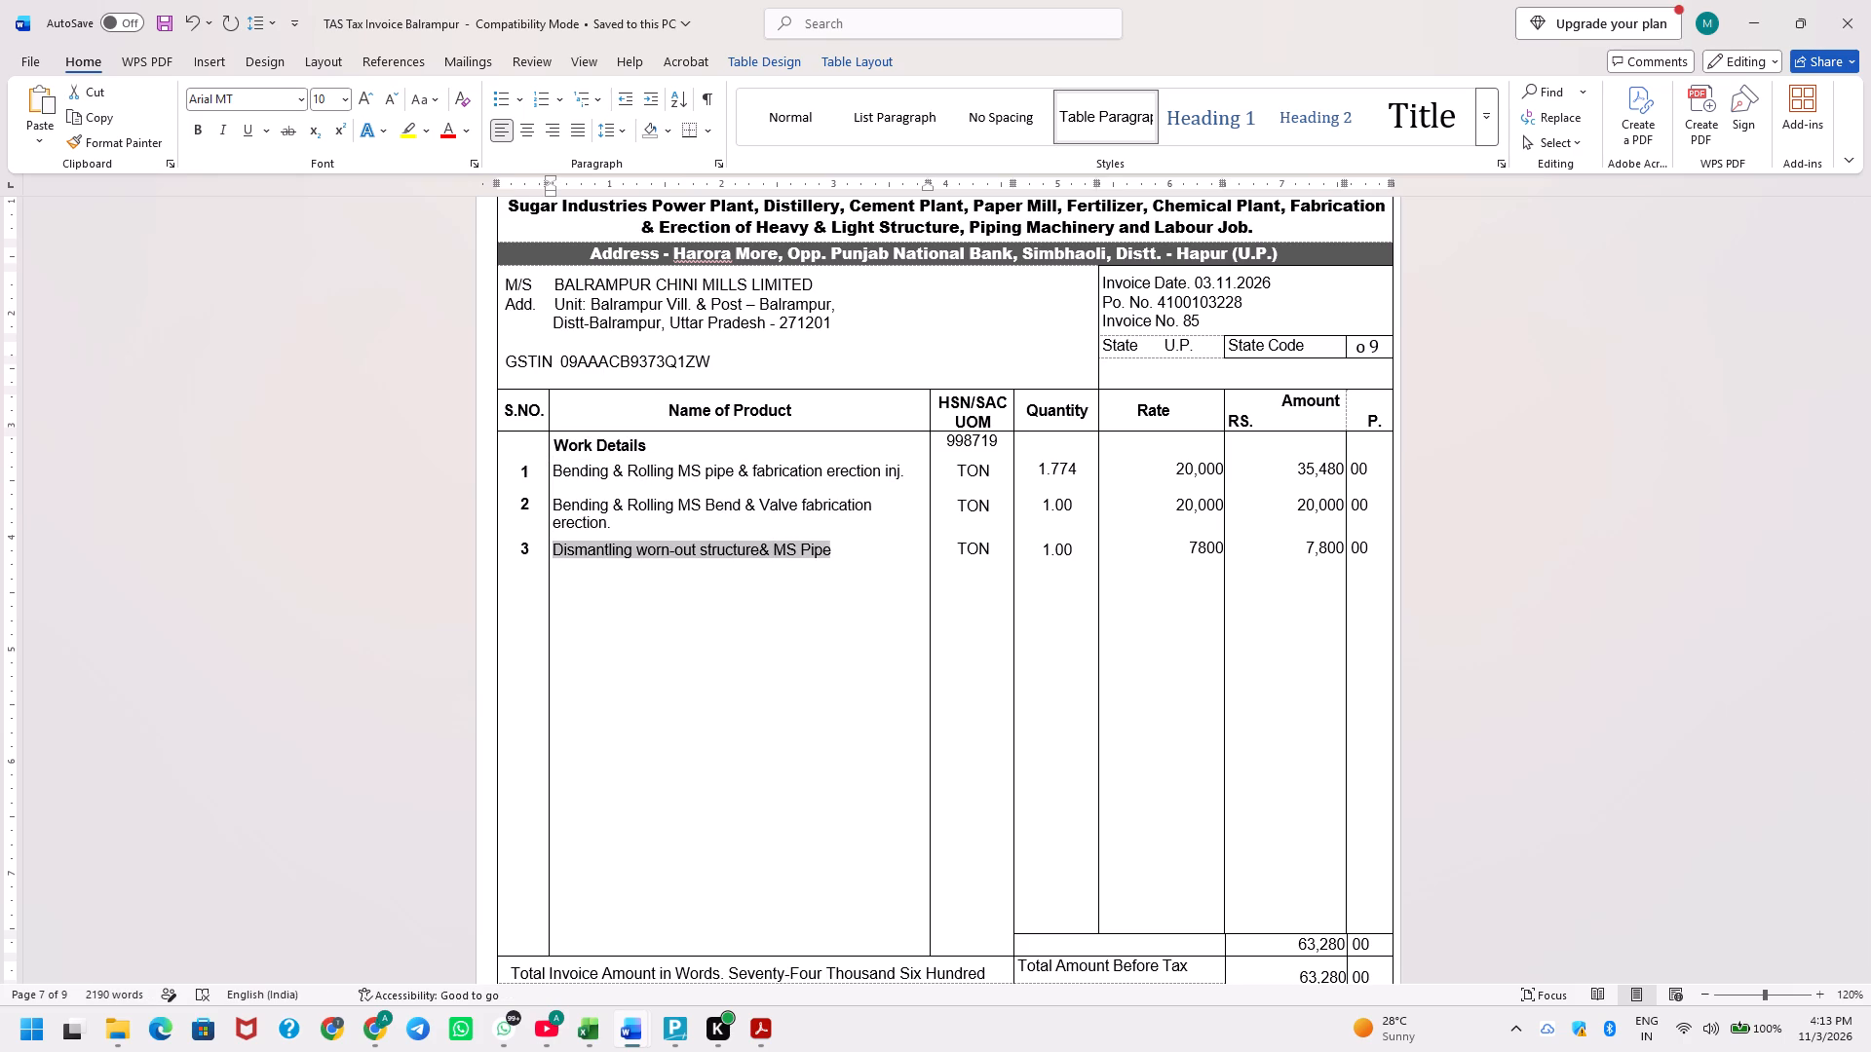
key("ctrl+c")
Replace the item 3 description in the injection pump table with the copied invoice text and save the document.
key("alt+Tab")
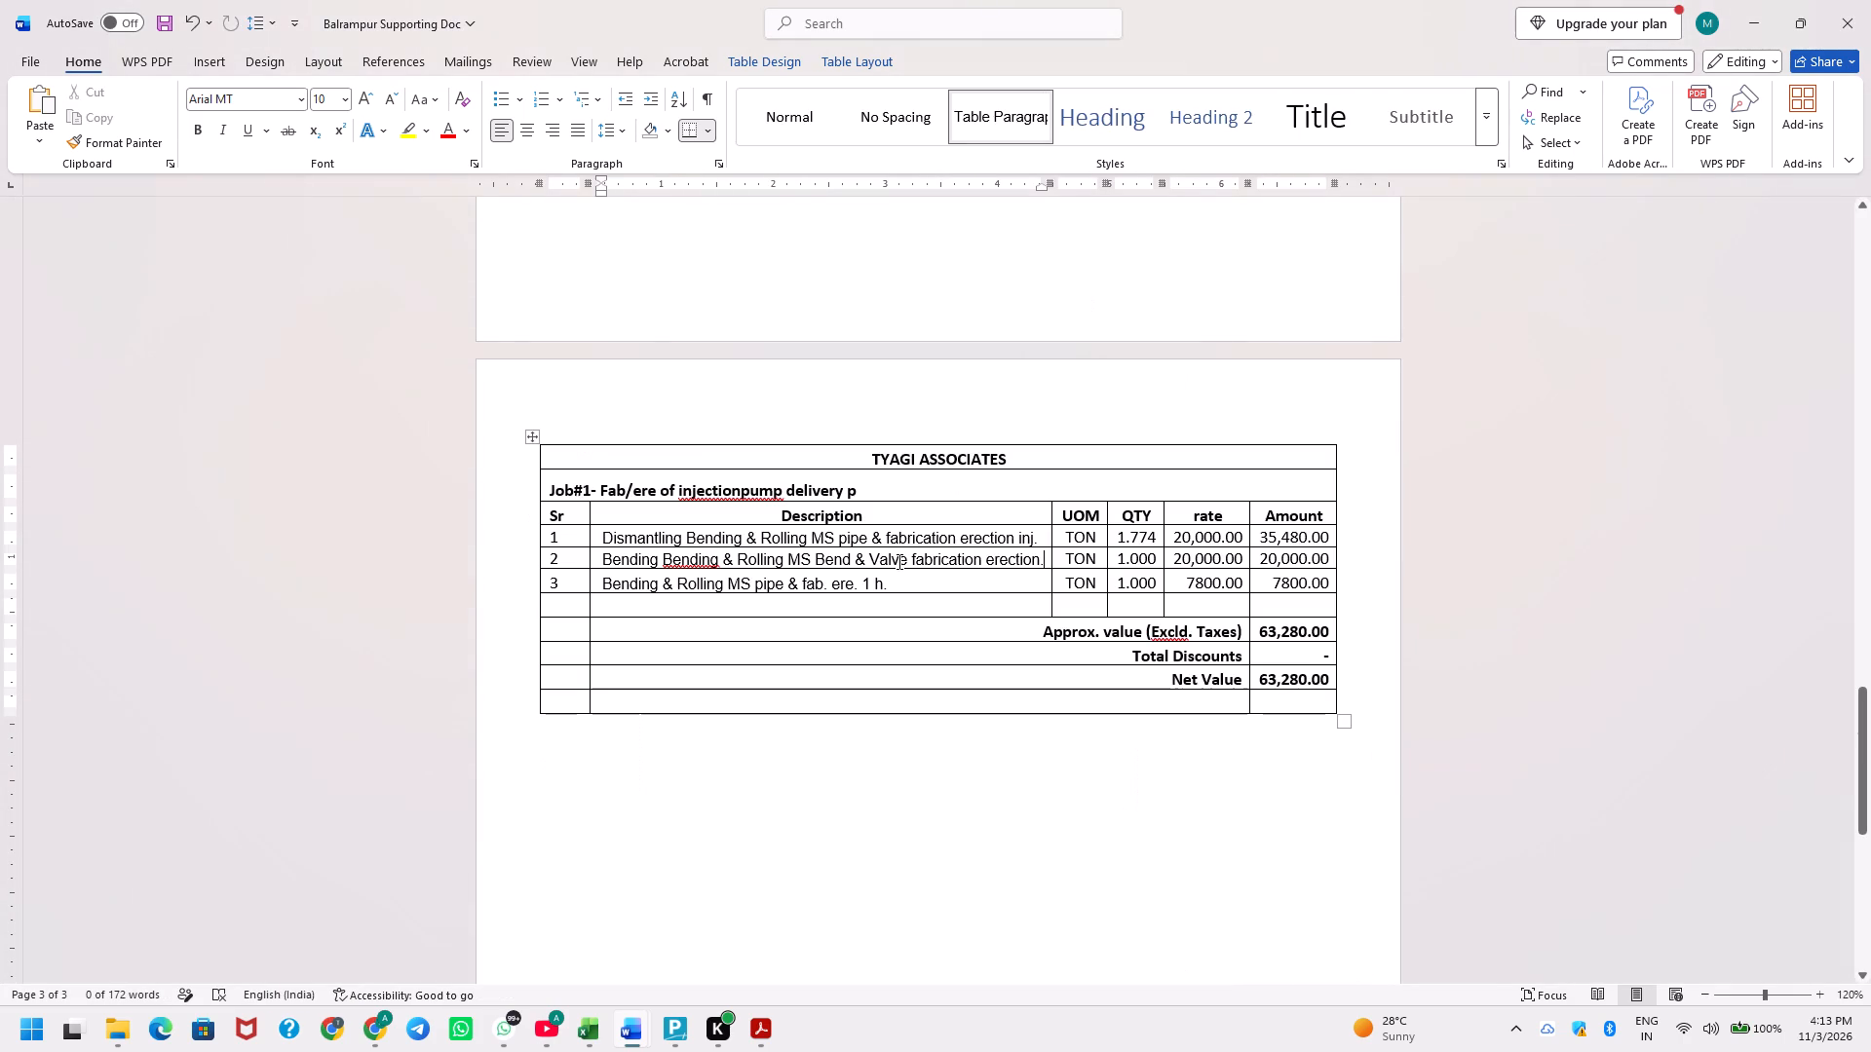
key("Down")
key("ctrl+shift+Left")
key("ctrl+shift+Left")
key("ctrl+shift+Left")
key("ctrl+shift+Left")
key("ctrl+shift+Left")
key("ctrl+shift+Left")
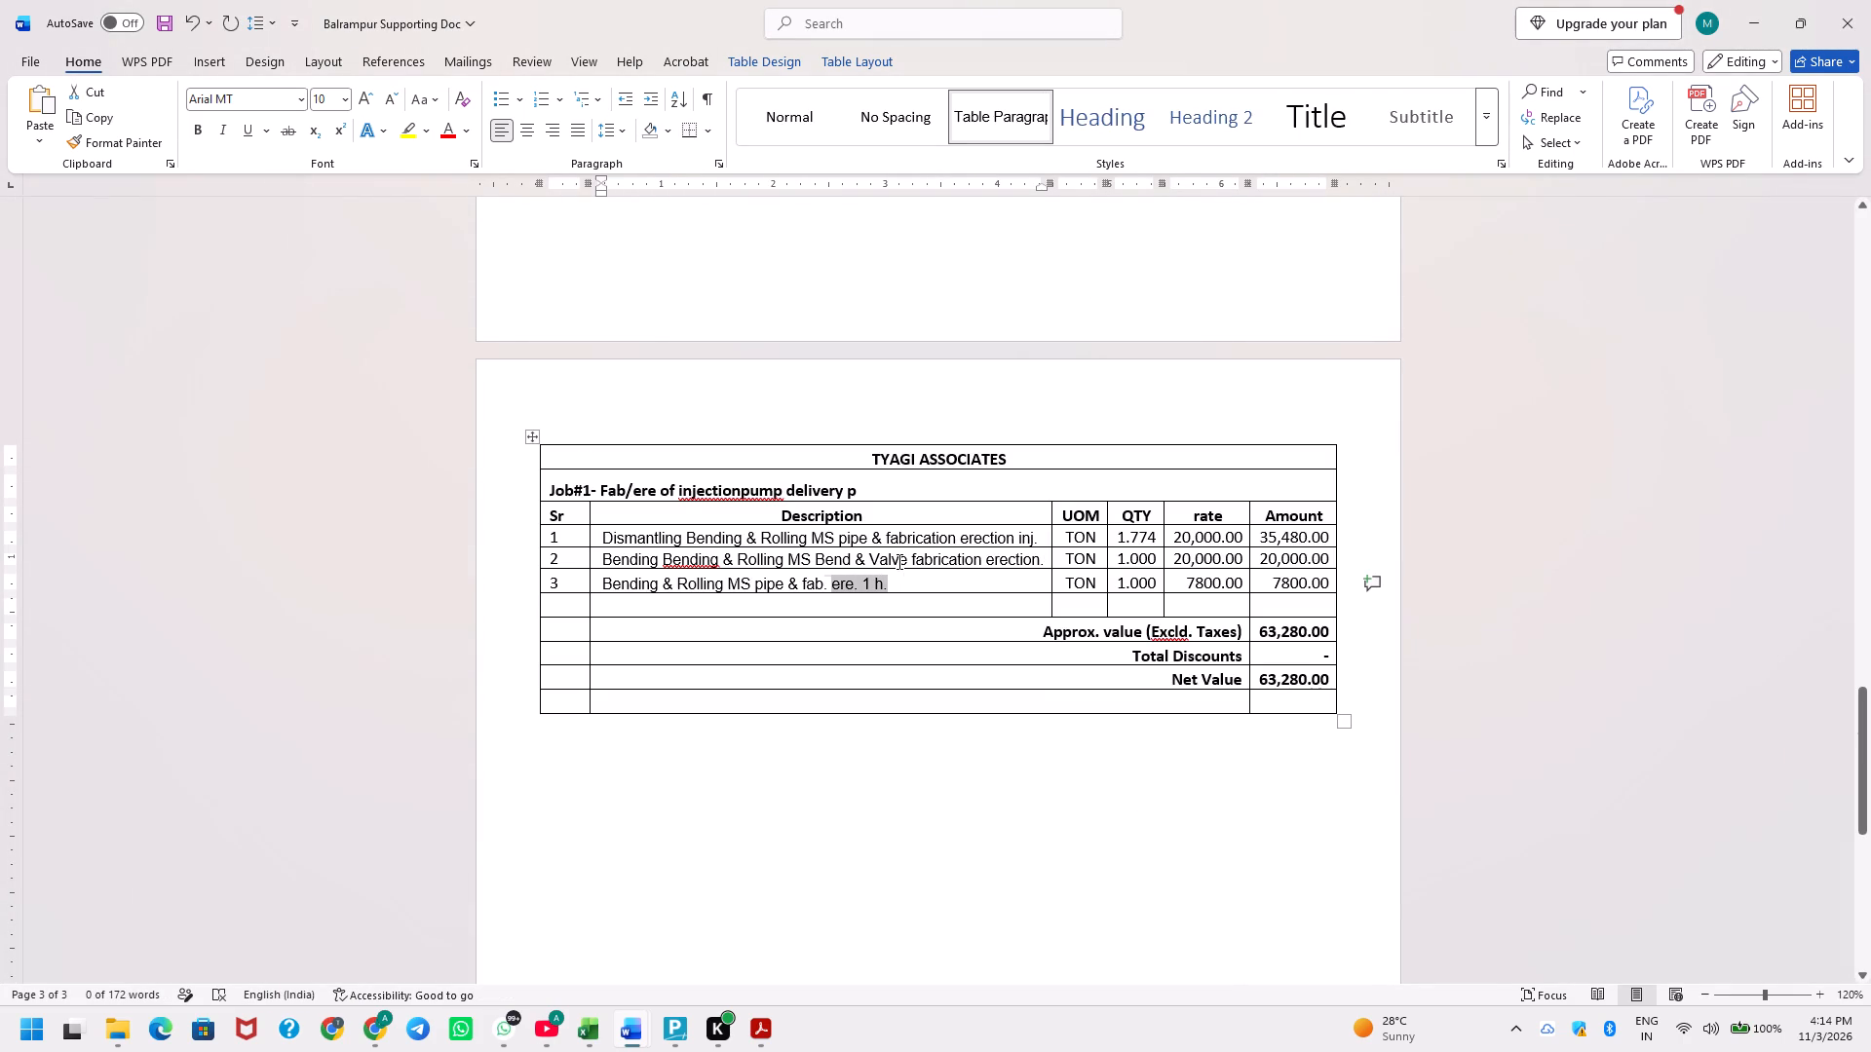
key("ctrl+shift+Left")
key("ctrl+shift+Left")
key("ctrl+shift+Left")
key("ctrl+shift+Left")
key("ctrl+shift+Left")
key("ctrl+shift+Left")
key("ctrl+shift+Left")
key("ctrl+v")
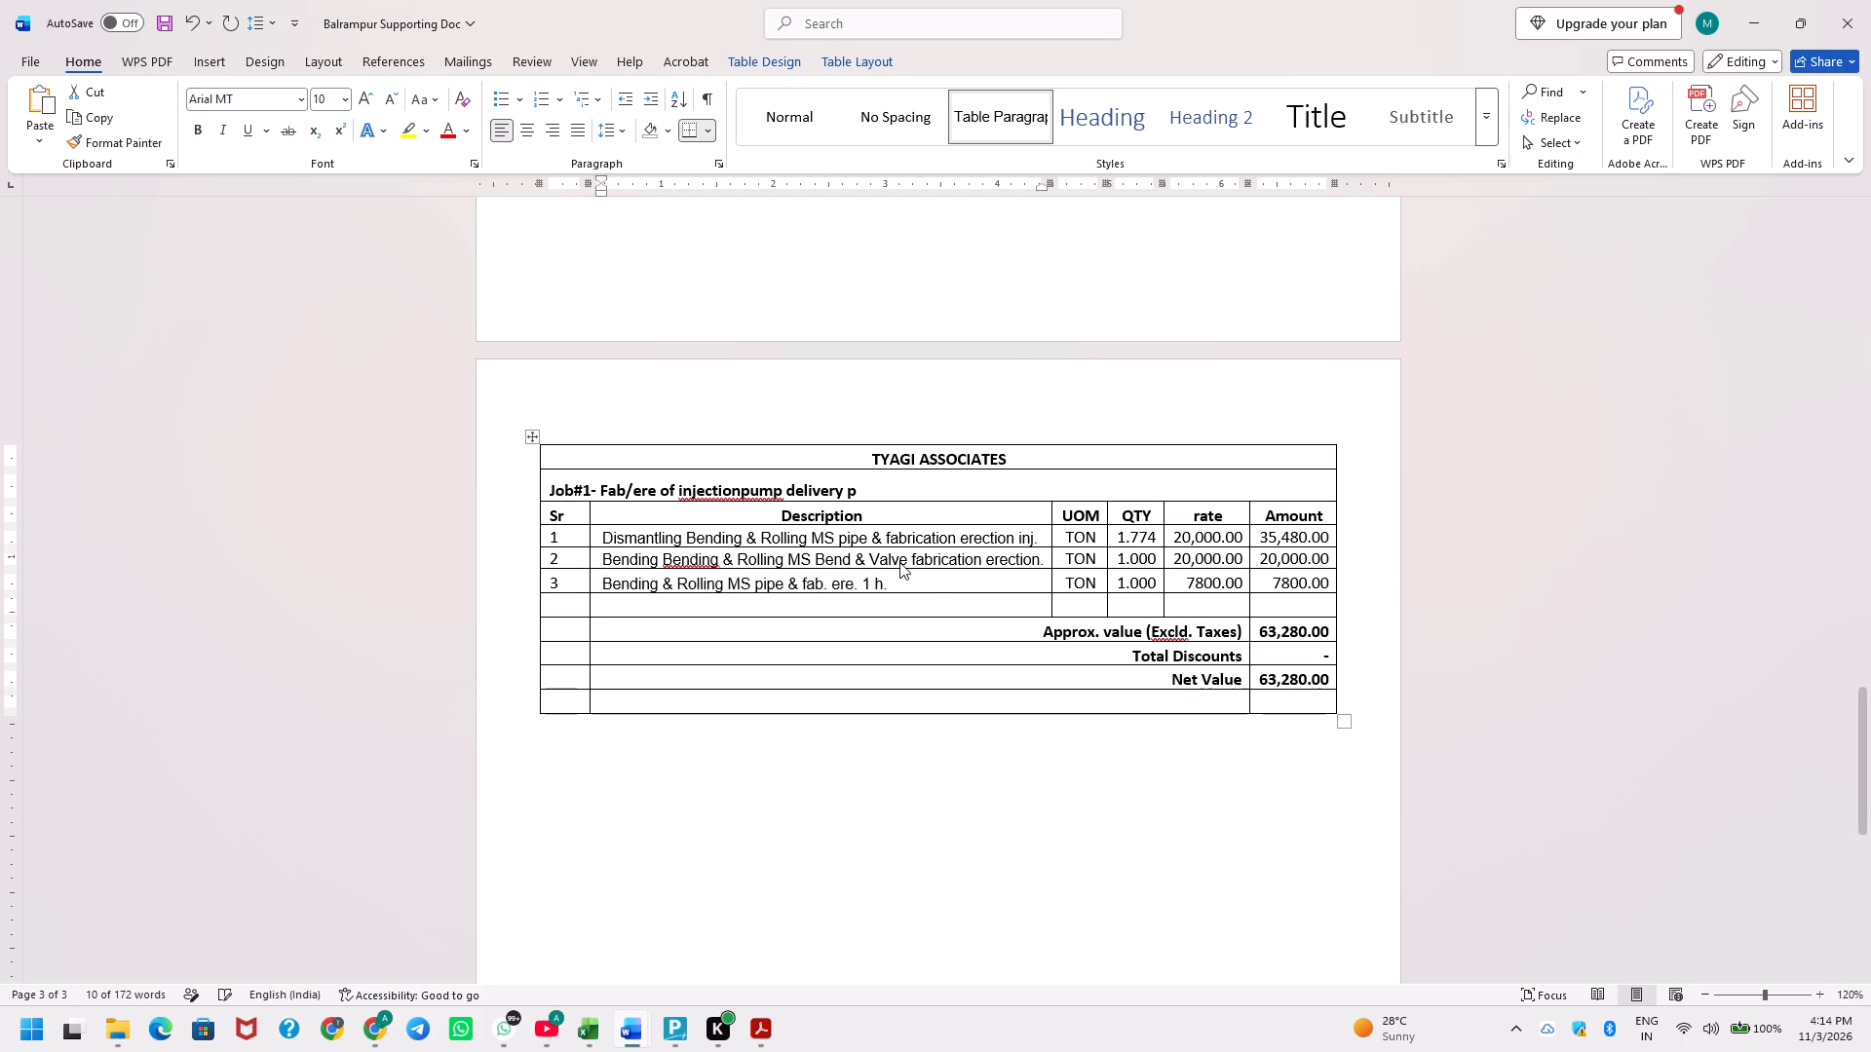
key("ctrl+s")
key("ctrl+s")
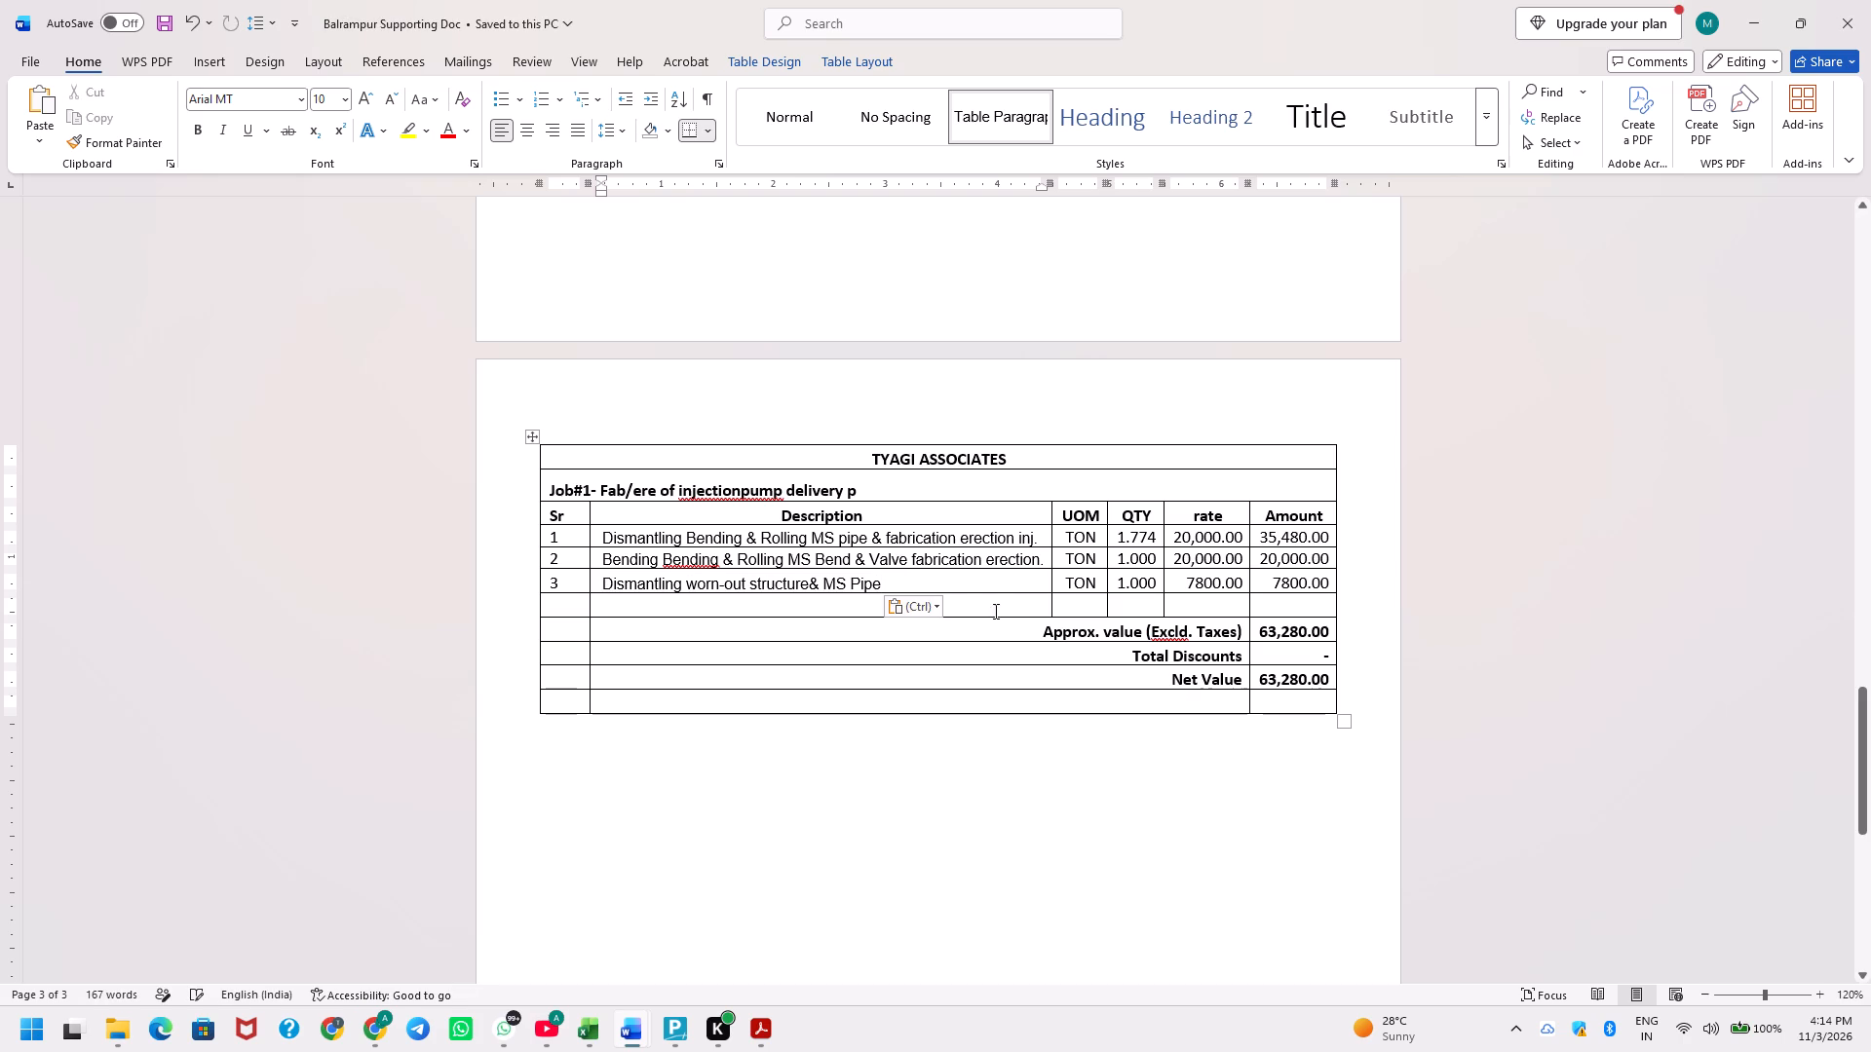
Underline the job title "Job#1- Fab/ere of injectionpump delivery p" in the injection pump table and save the document.
left_click(916, 484)
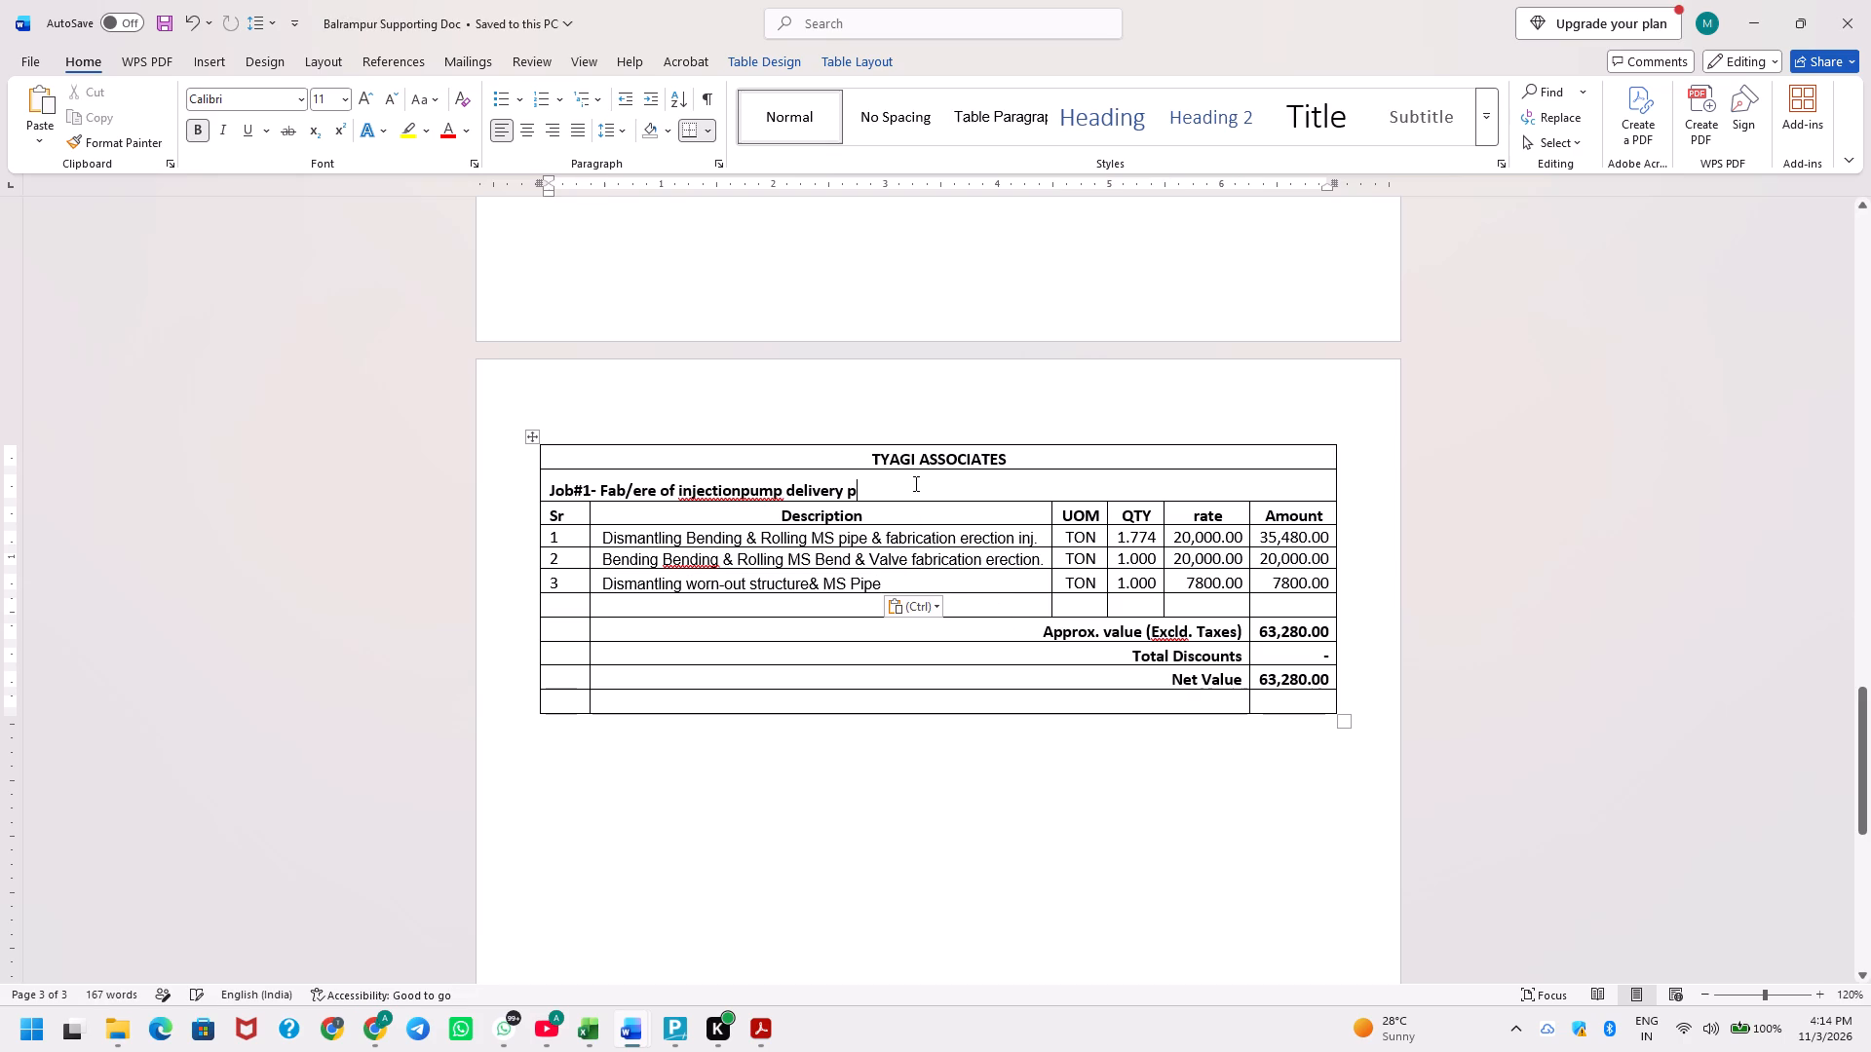
key("ctrl+s")
key("ctrl+shift+Left")
key("ctrl+shift+Left")
key("ctrl+shift+Left")
key("ctrl+shift+Left")
key("ctrl+shift+Left")
key("ctrl+shift+Left")
key("ctrl+shift+Left")
key("ctrl+shift+Left")
key("ctrl+shift+Left")
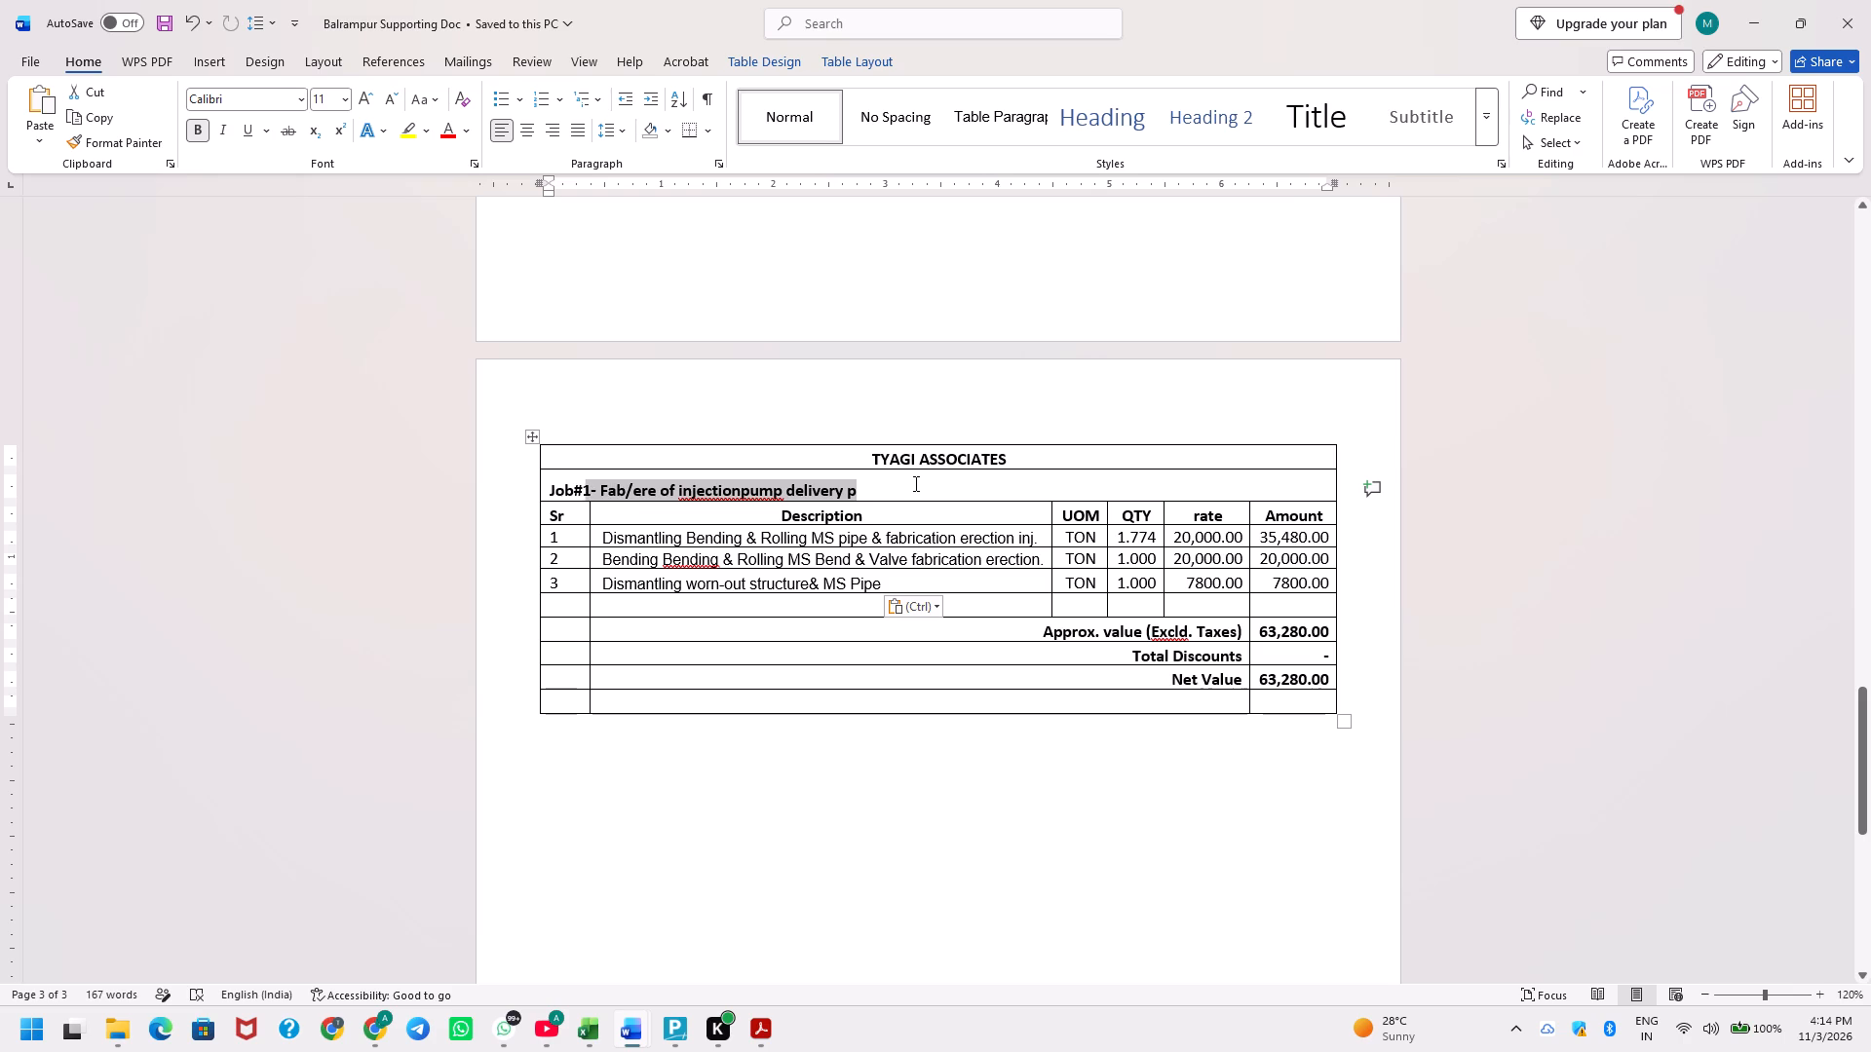
key("ctrl+shift+Left")
key("ctrl+shift+Left")
key("ctrl+u")
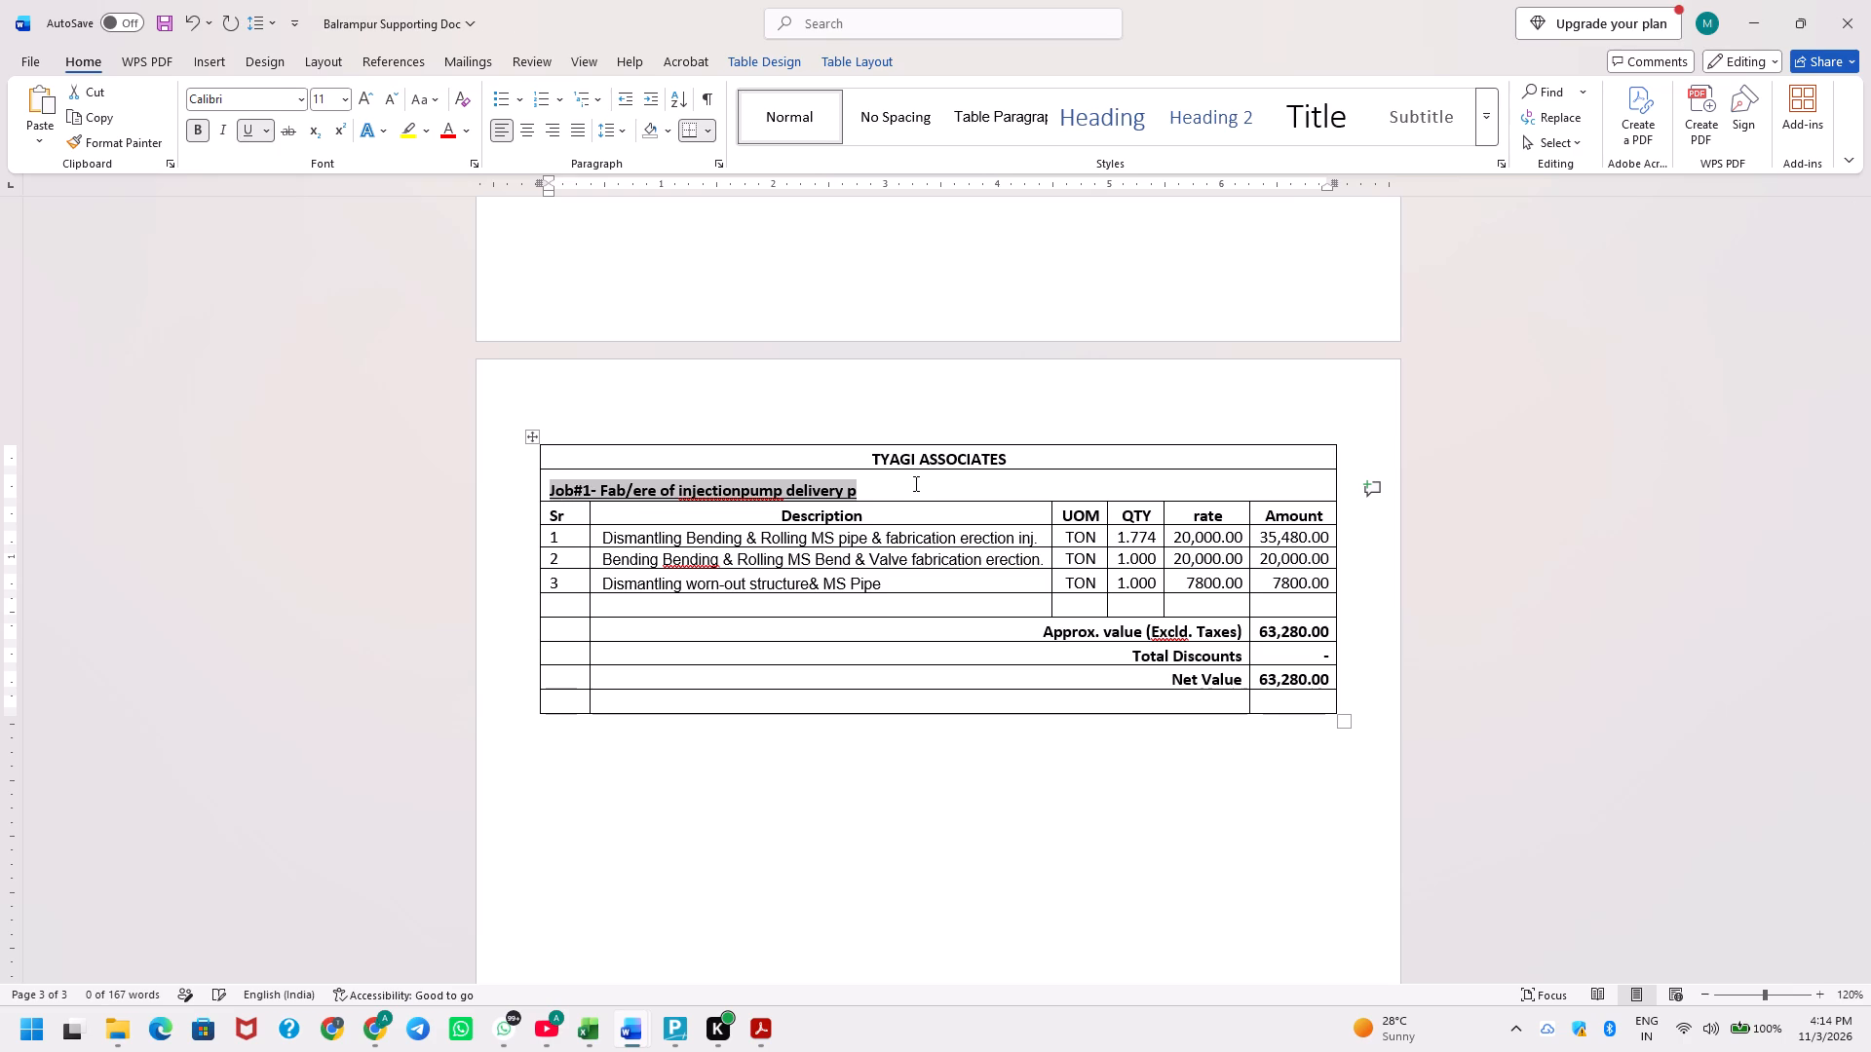
left_click(1058, 537)
key("ctrl+s")
Underline the job title "Job#1- Fab/ere ms pipe 1200 di header" in the second page's table.
scroll(963, 438, "up", 4)
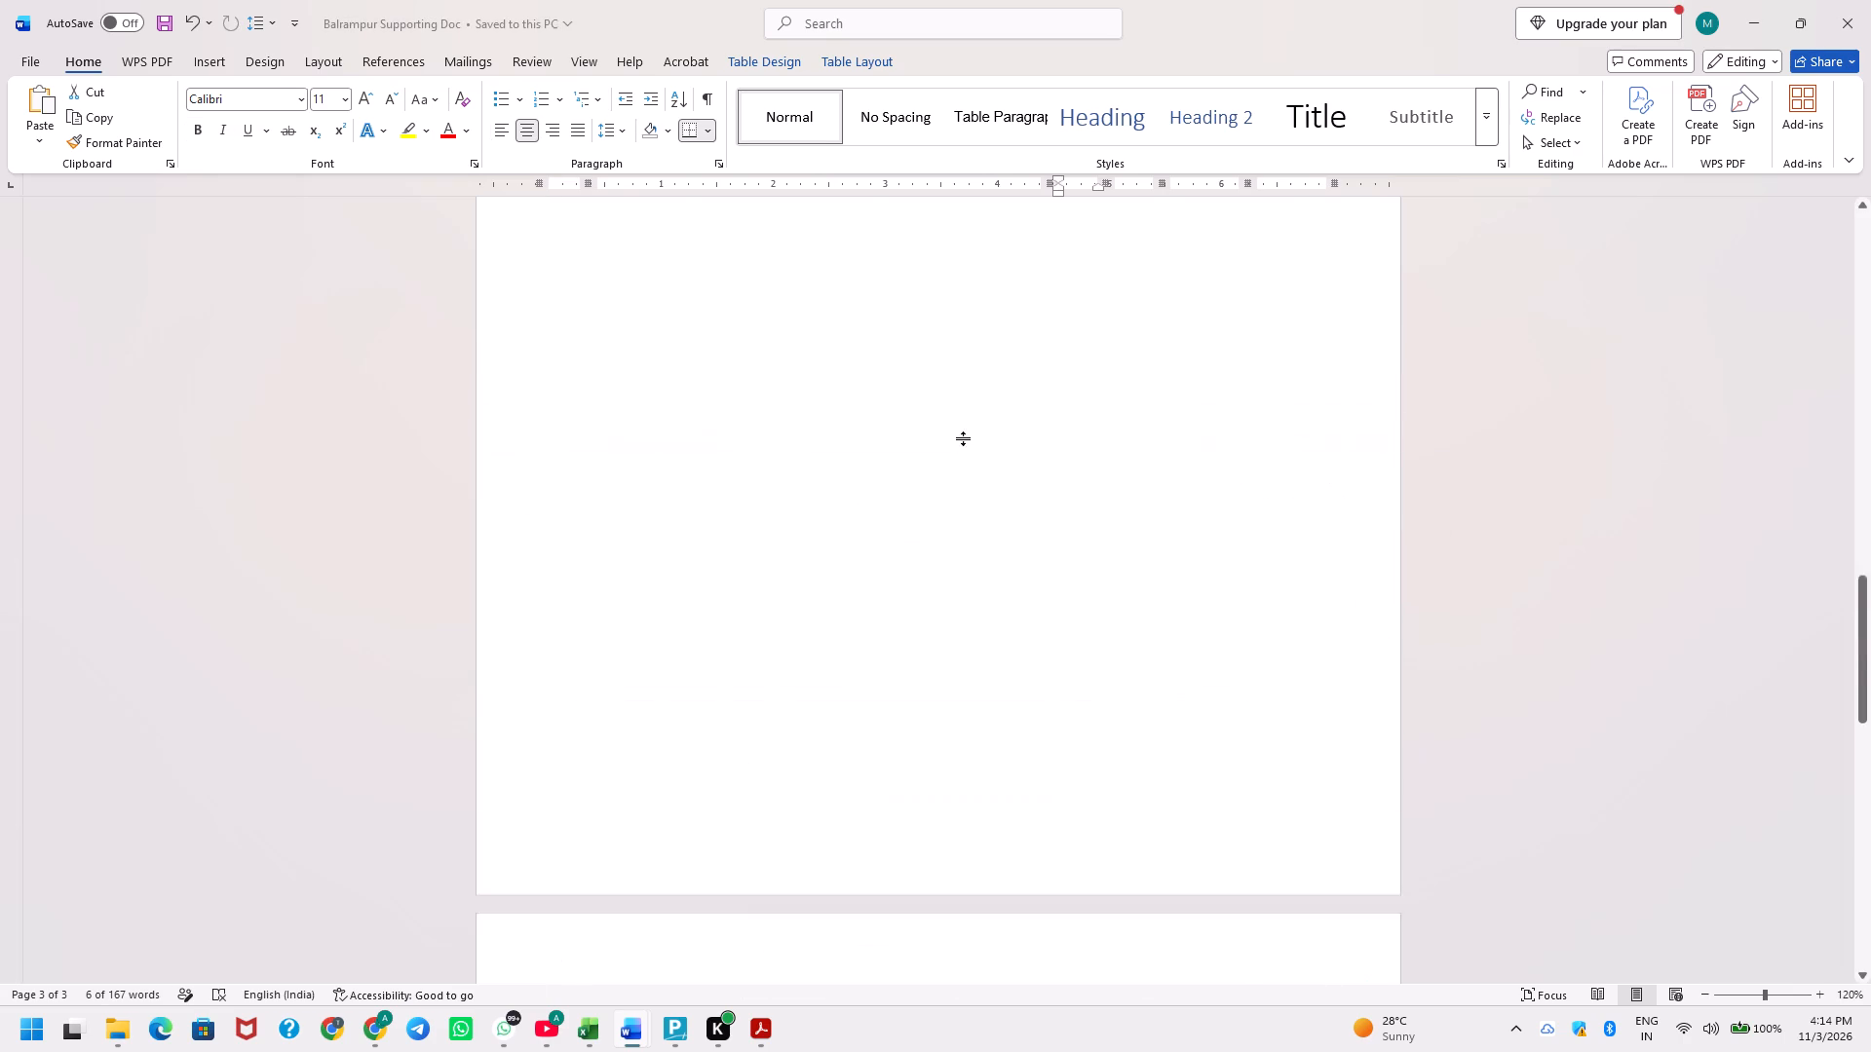
scroll(963, 438, "down", 1)
left_click(890, 809)
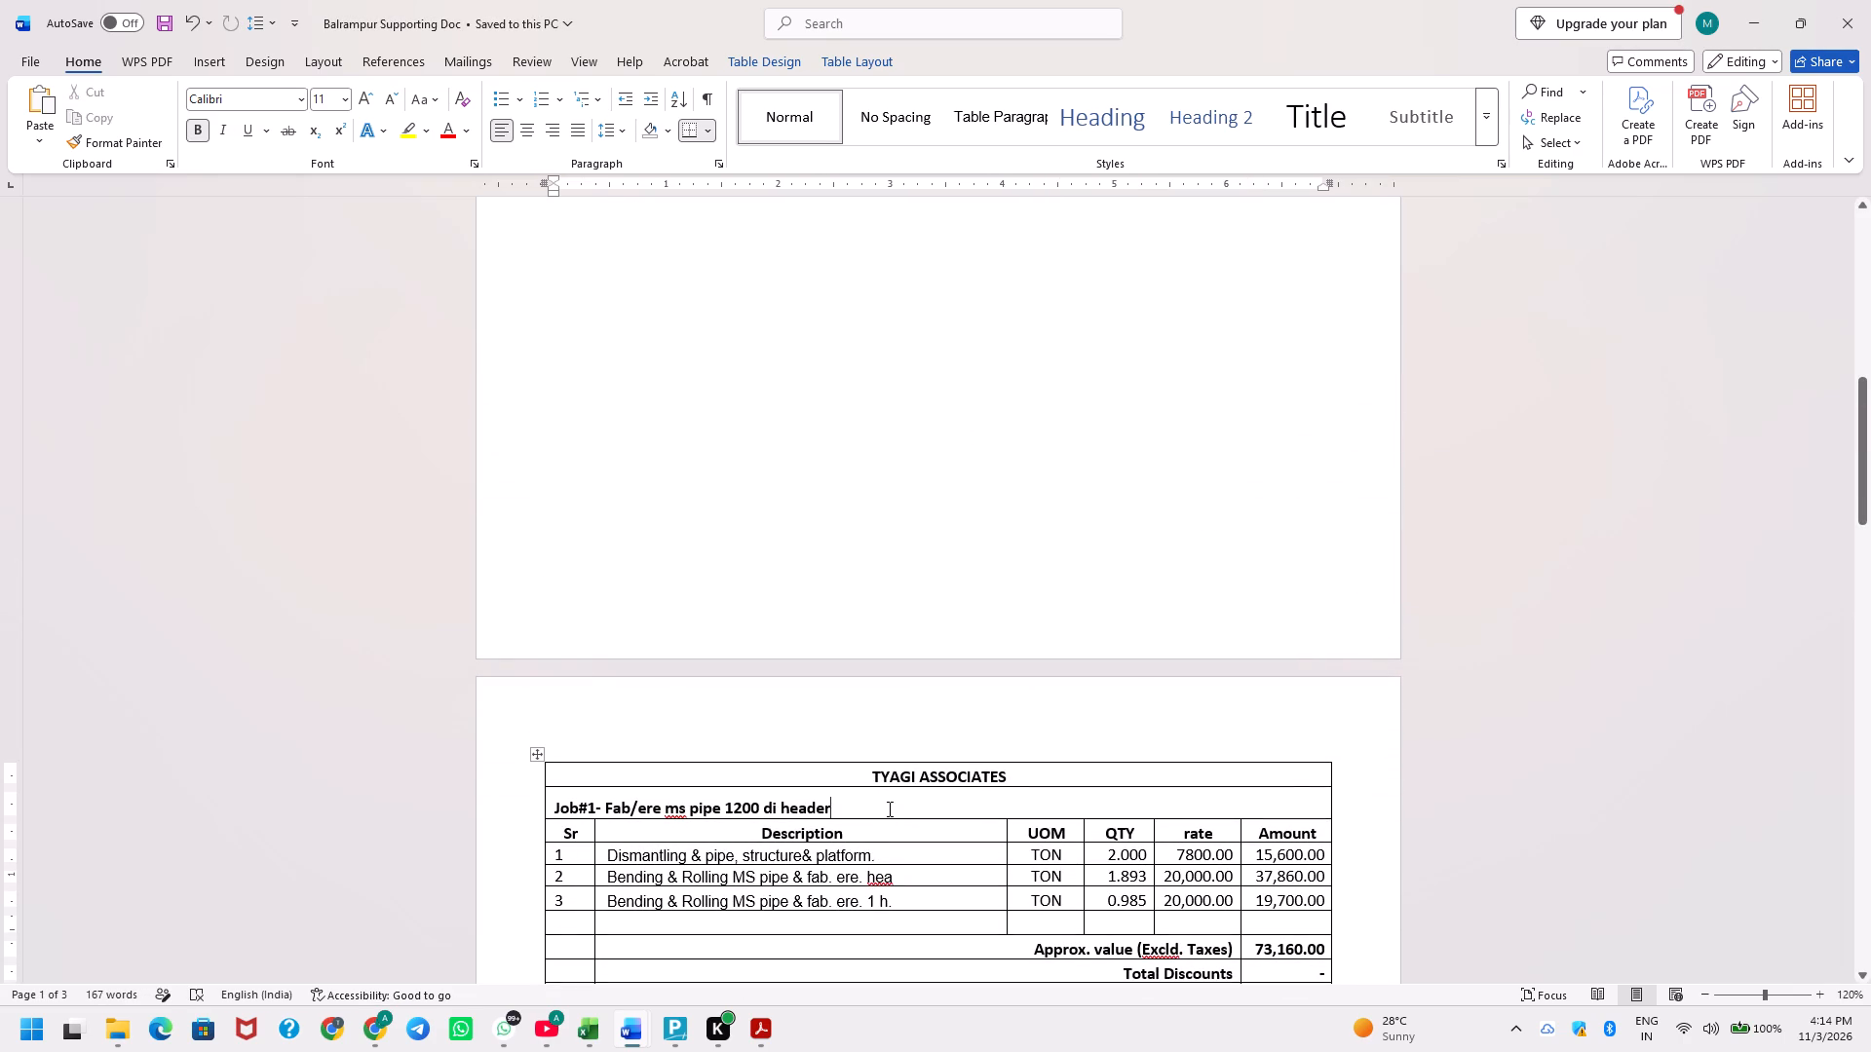
key("ctrl+shift+Left")
key("ctrl+shift+Left")
key("ctrl+shift+Left")
key("ctrl+shift+Left")
key("ctrl+shift+Left")
key("ctrl+shift+Left")
key("ctrl+shift+Left")
key("ctrl+shift+Left")
key("ctrl+shift+Left")
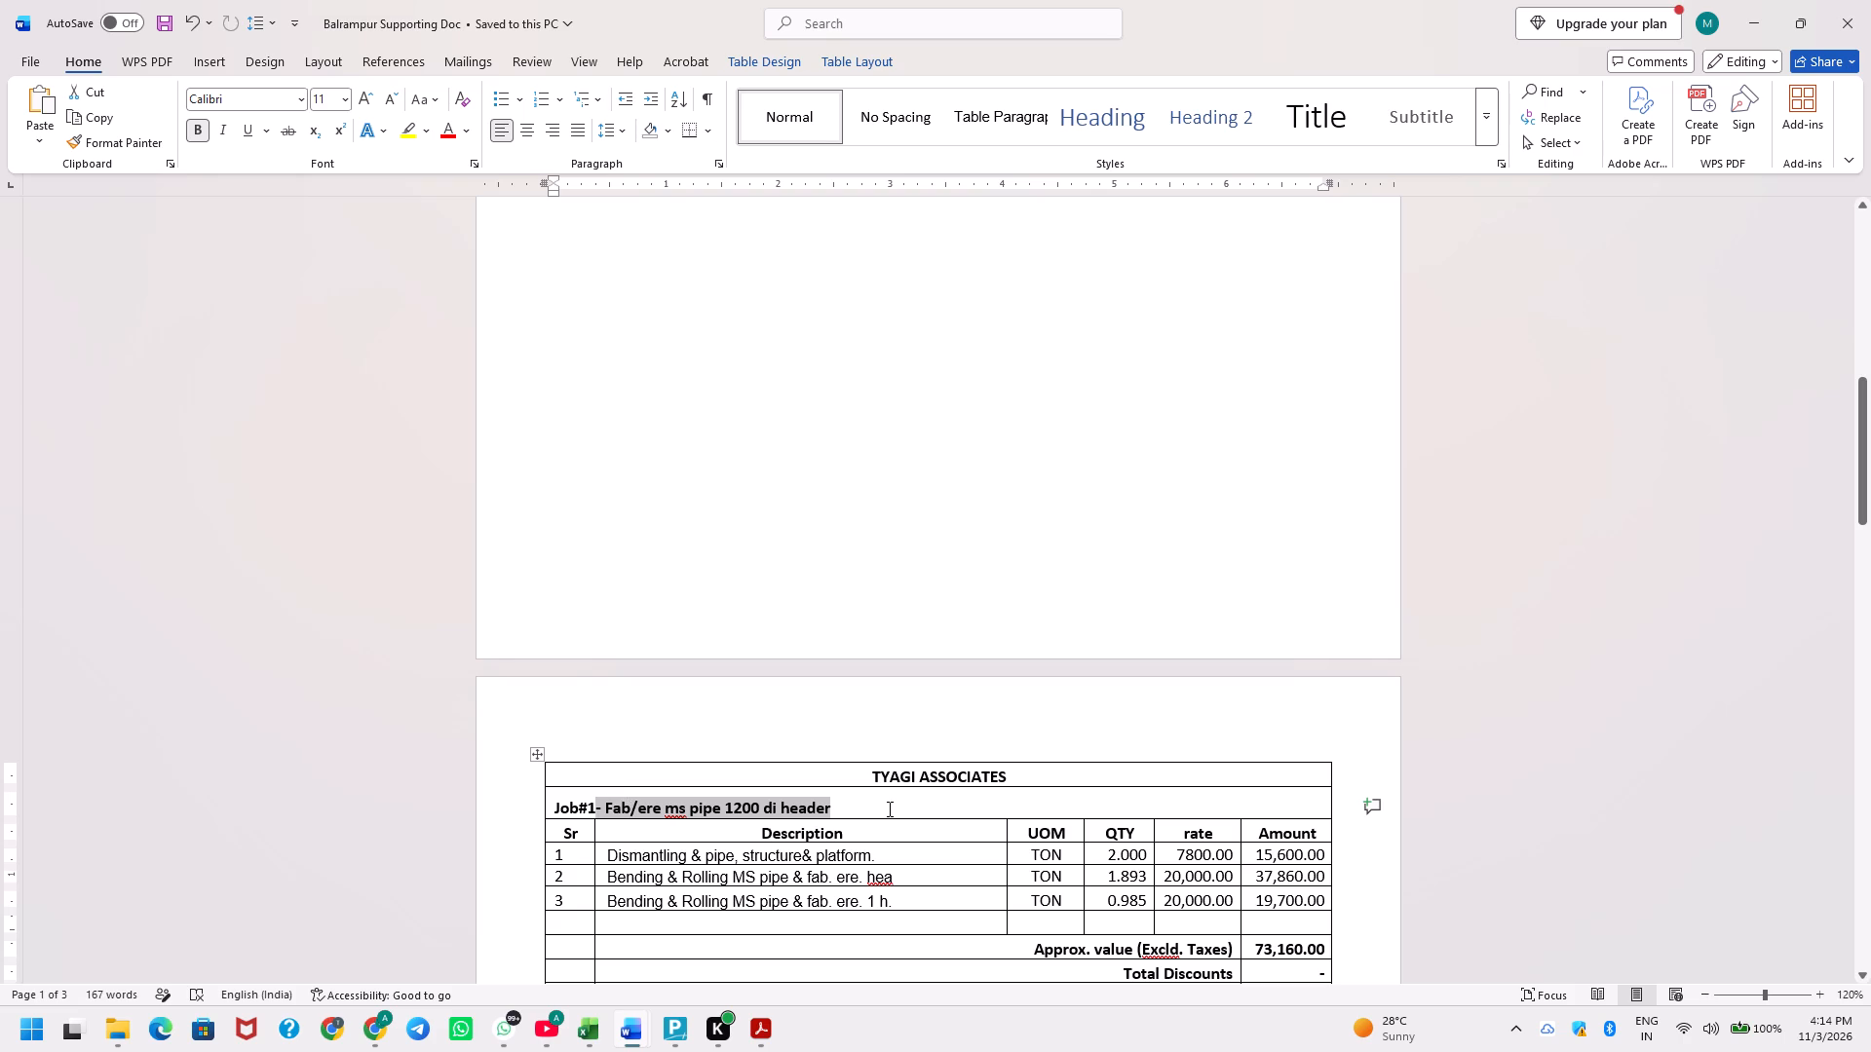
key("ctrl+shift+Left")
key("ctrl+shift+Left")
key("ctrl+shift+Left")
key("ctrl+u")
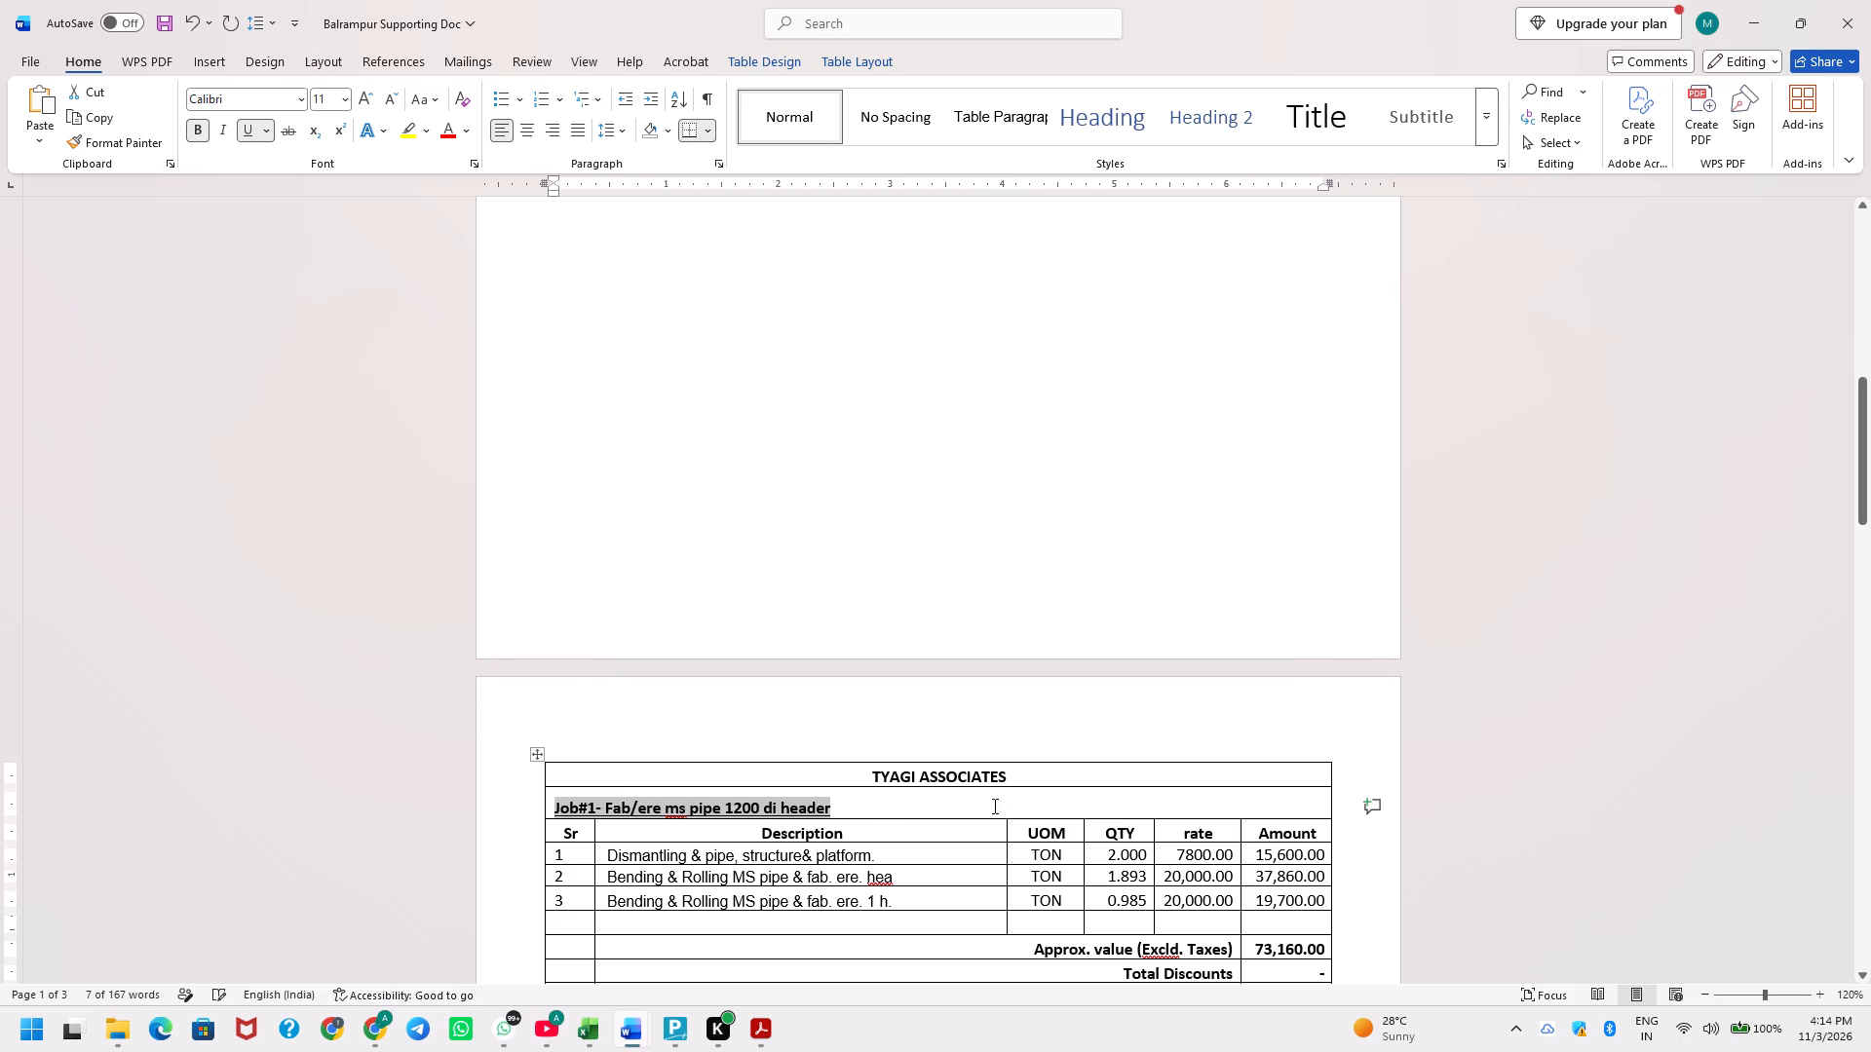
Underline the job title "Job#1- Fab/ere of new rake drag conveyor" in the first page's table.
scroll(1041, 809, "up", 5)
left_click(915, 334)
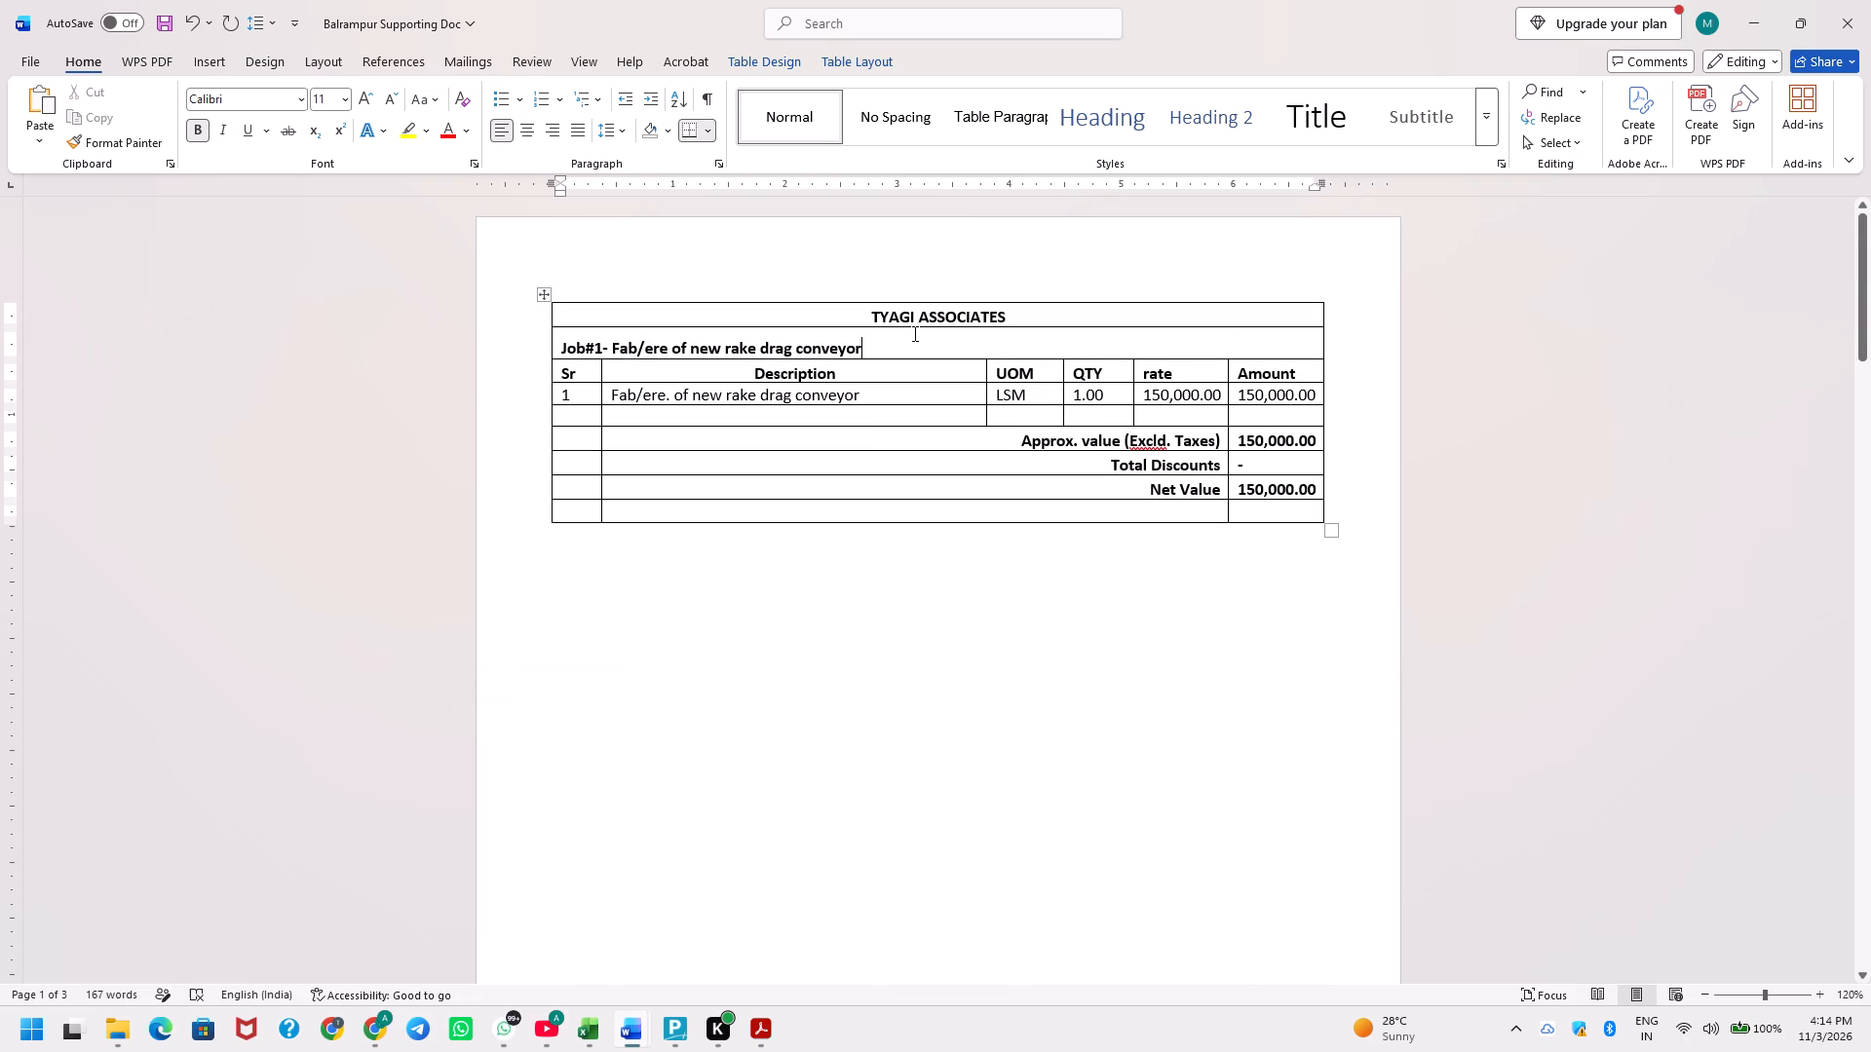
key("ctrl+shift+Left")
key("ctrl+shift+Left")
key("ctrl+shift+Left")
key("ctrl+shift+Left")
key("ctrl+shift+Left")
key("ctrl+shift+Left")
key("ctrl+shift+Left")
key("ctrl+shift+Left")
key("ctrl+shift+Left")
key("ctrl+shift+Left")
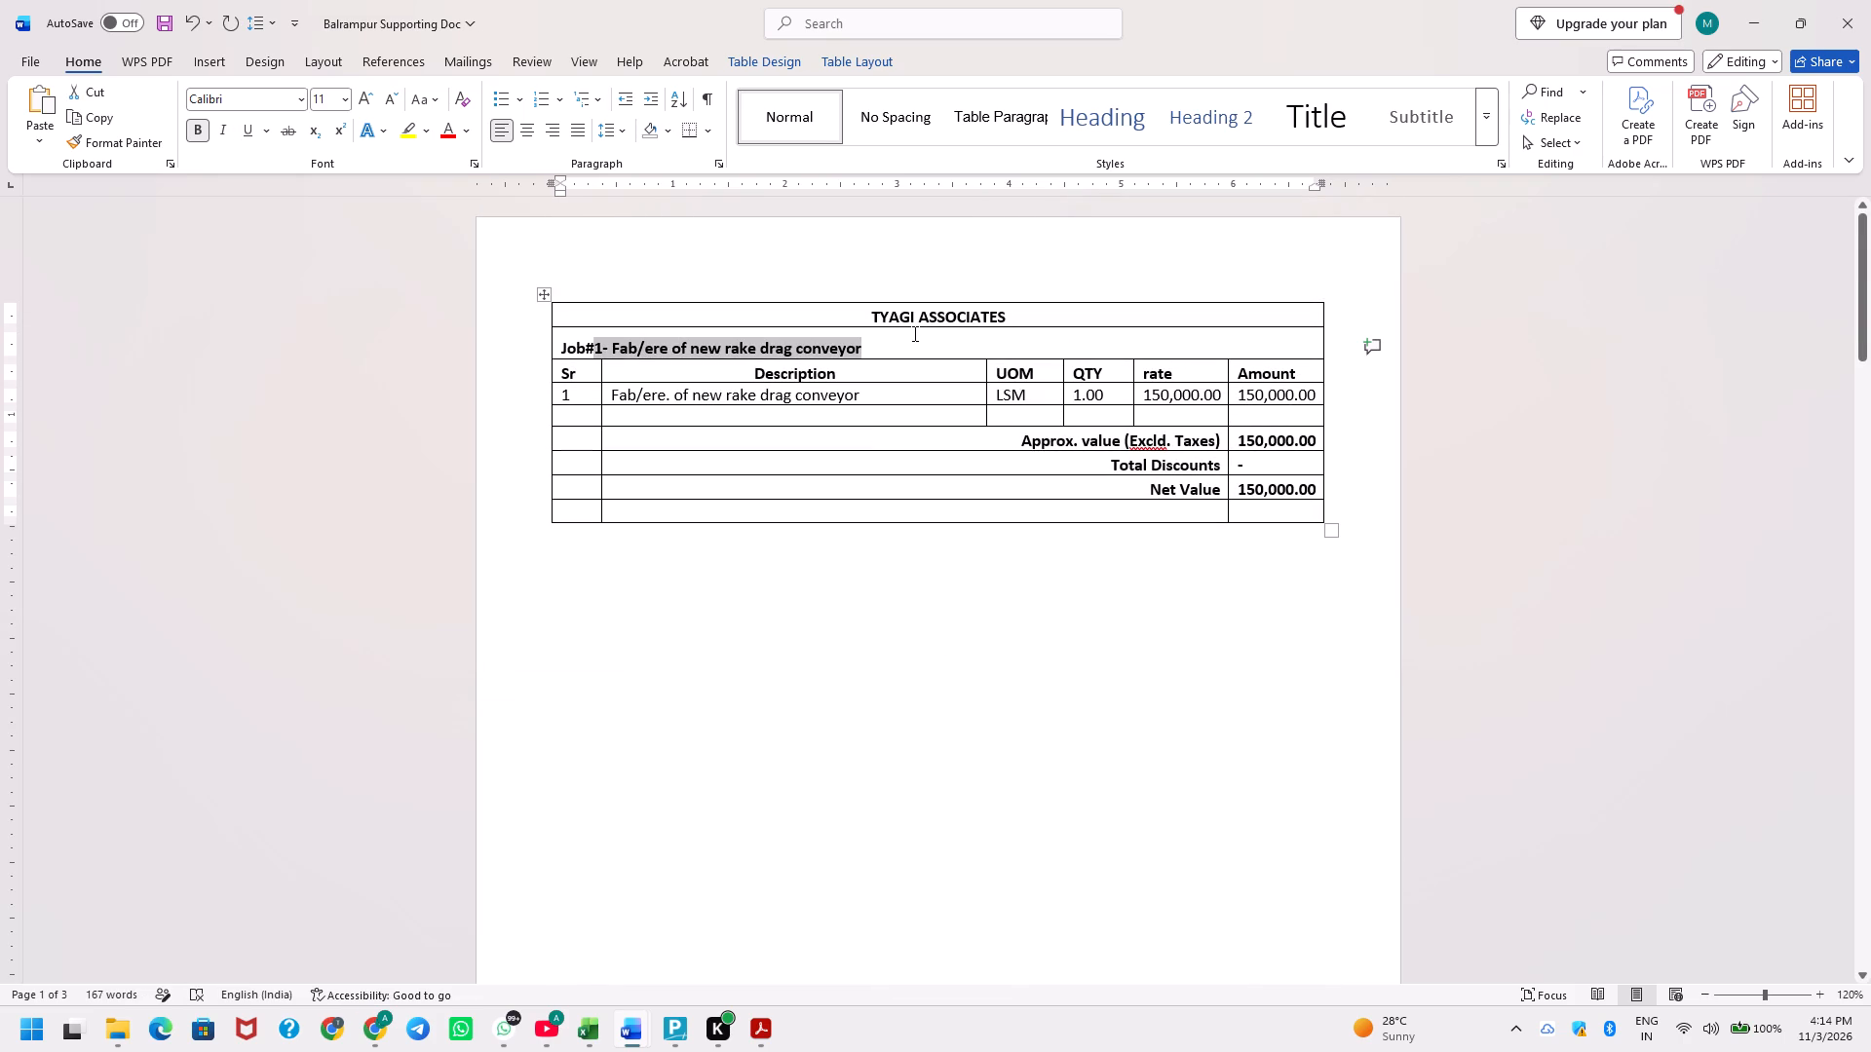
key("ctrl+shift+Left")
key("ctrl+shift+Left")
key("ctrl+shift+Left")
key("ctrl+shift+Right")
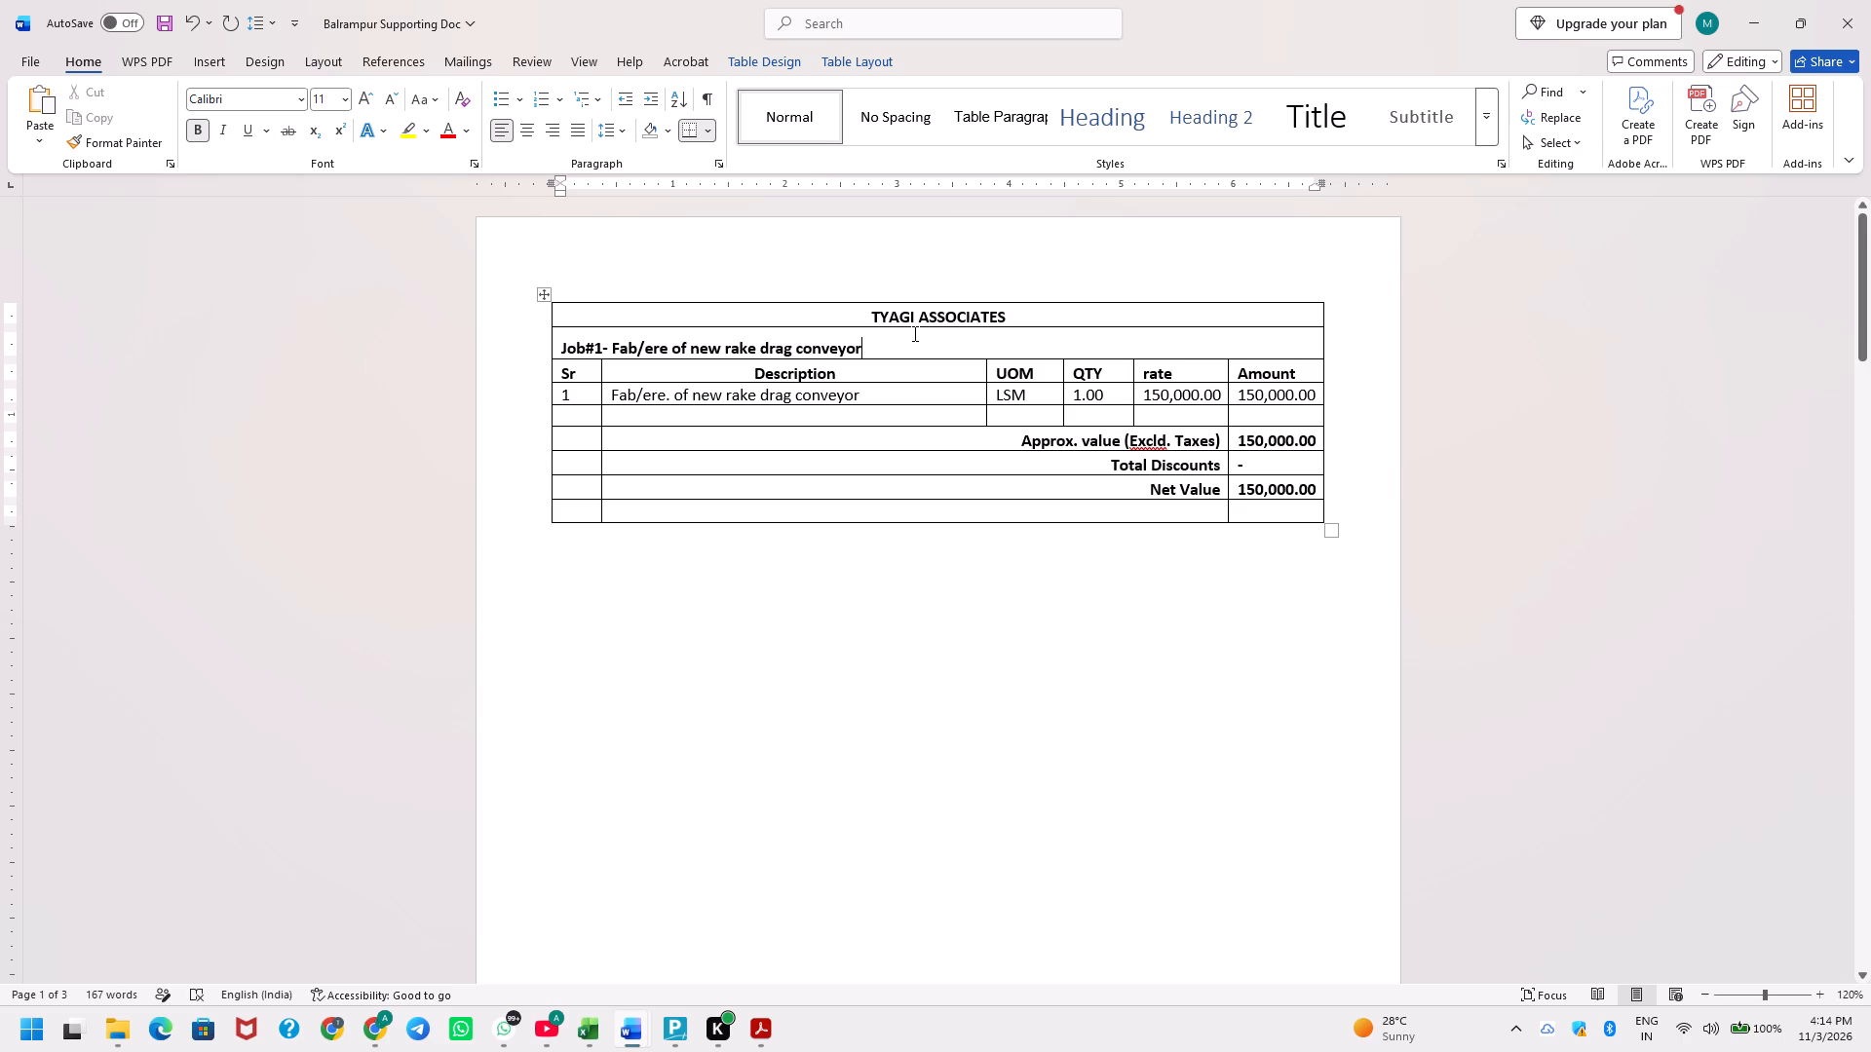
key("ctrl+shift+Left")
key("ctrl+shift+Left")
key("ctrl+shift+Left")
key("ctrl+shift+Up")
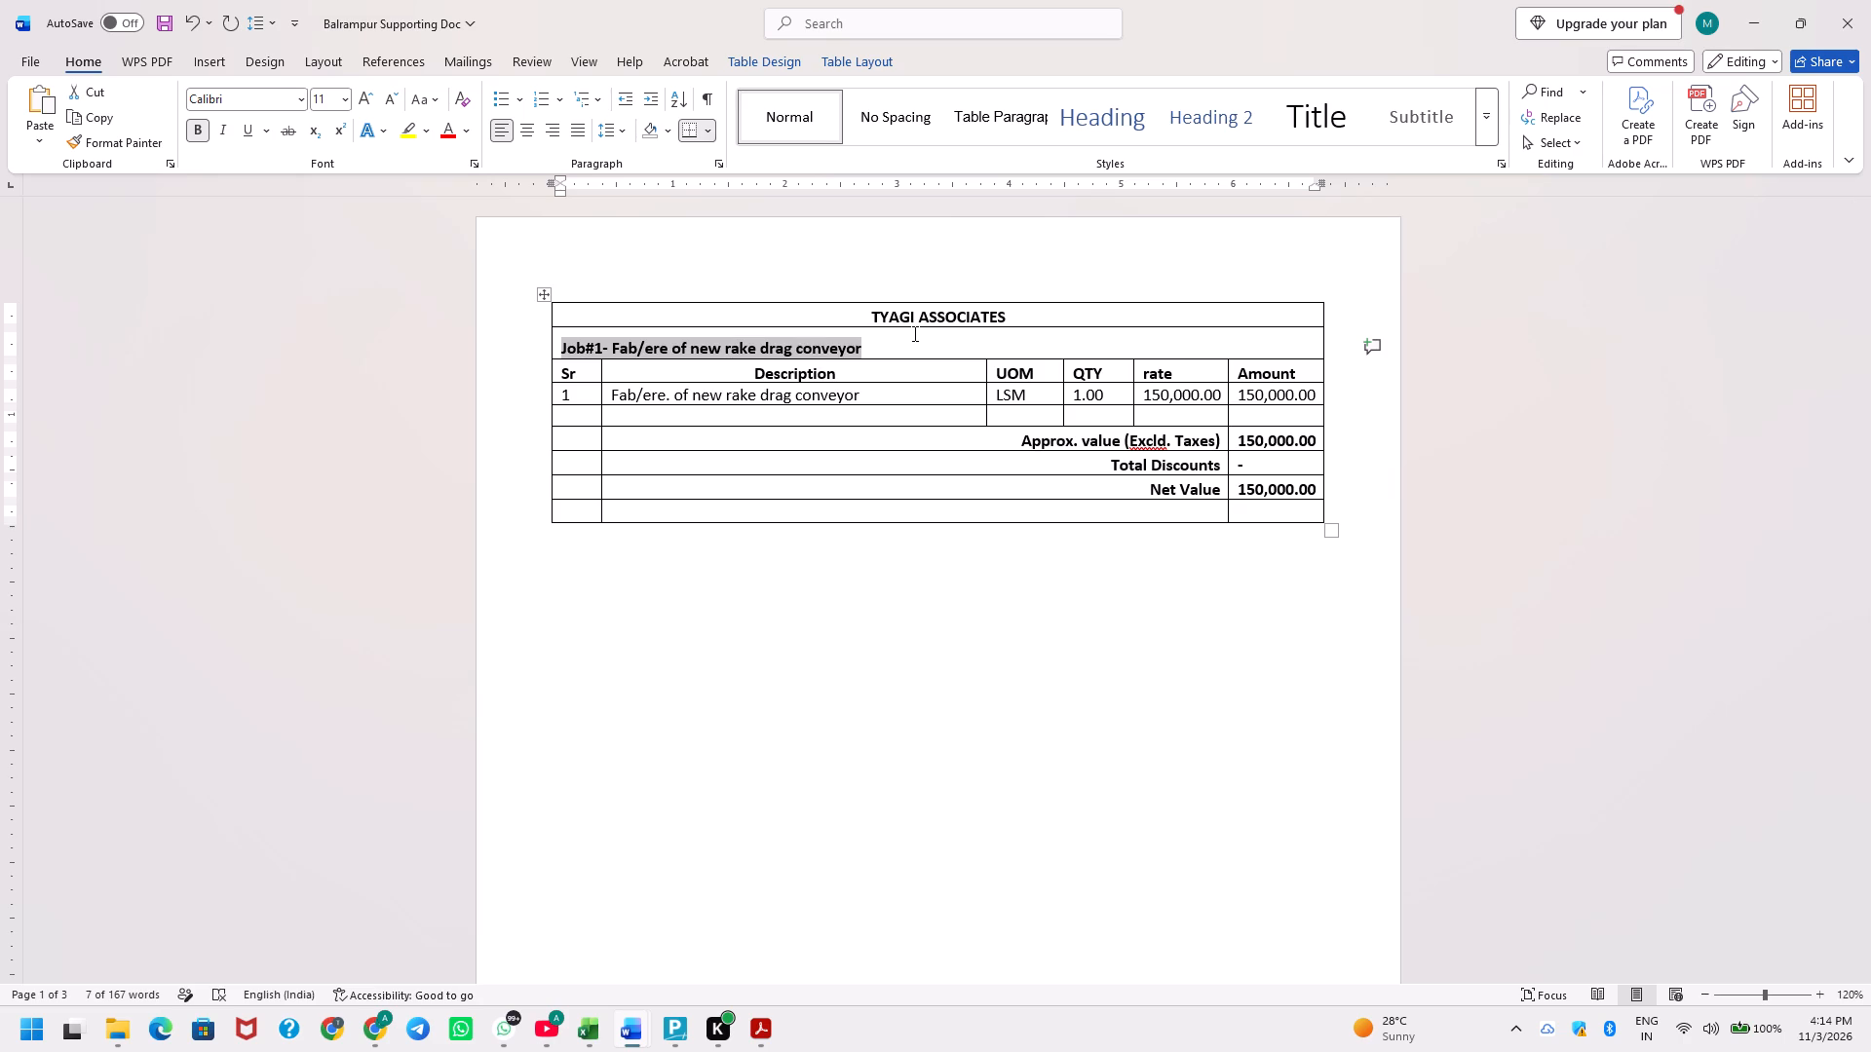
key("ctrl+u")
key("Down")
key("Down")
Left-align the Sr column heading in the ms pipe 1200 di header table and save the document.
scroll(915, 334, "down", 3)
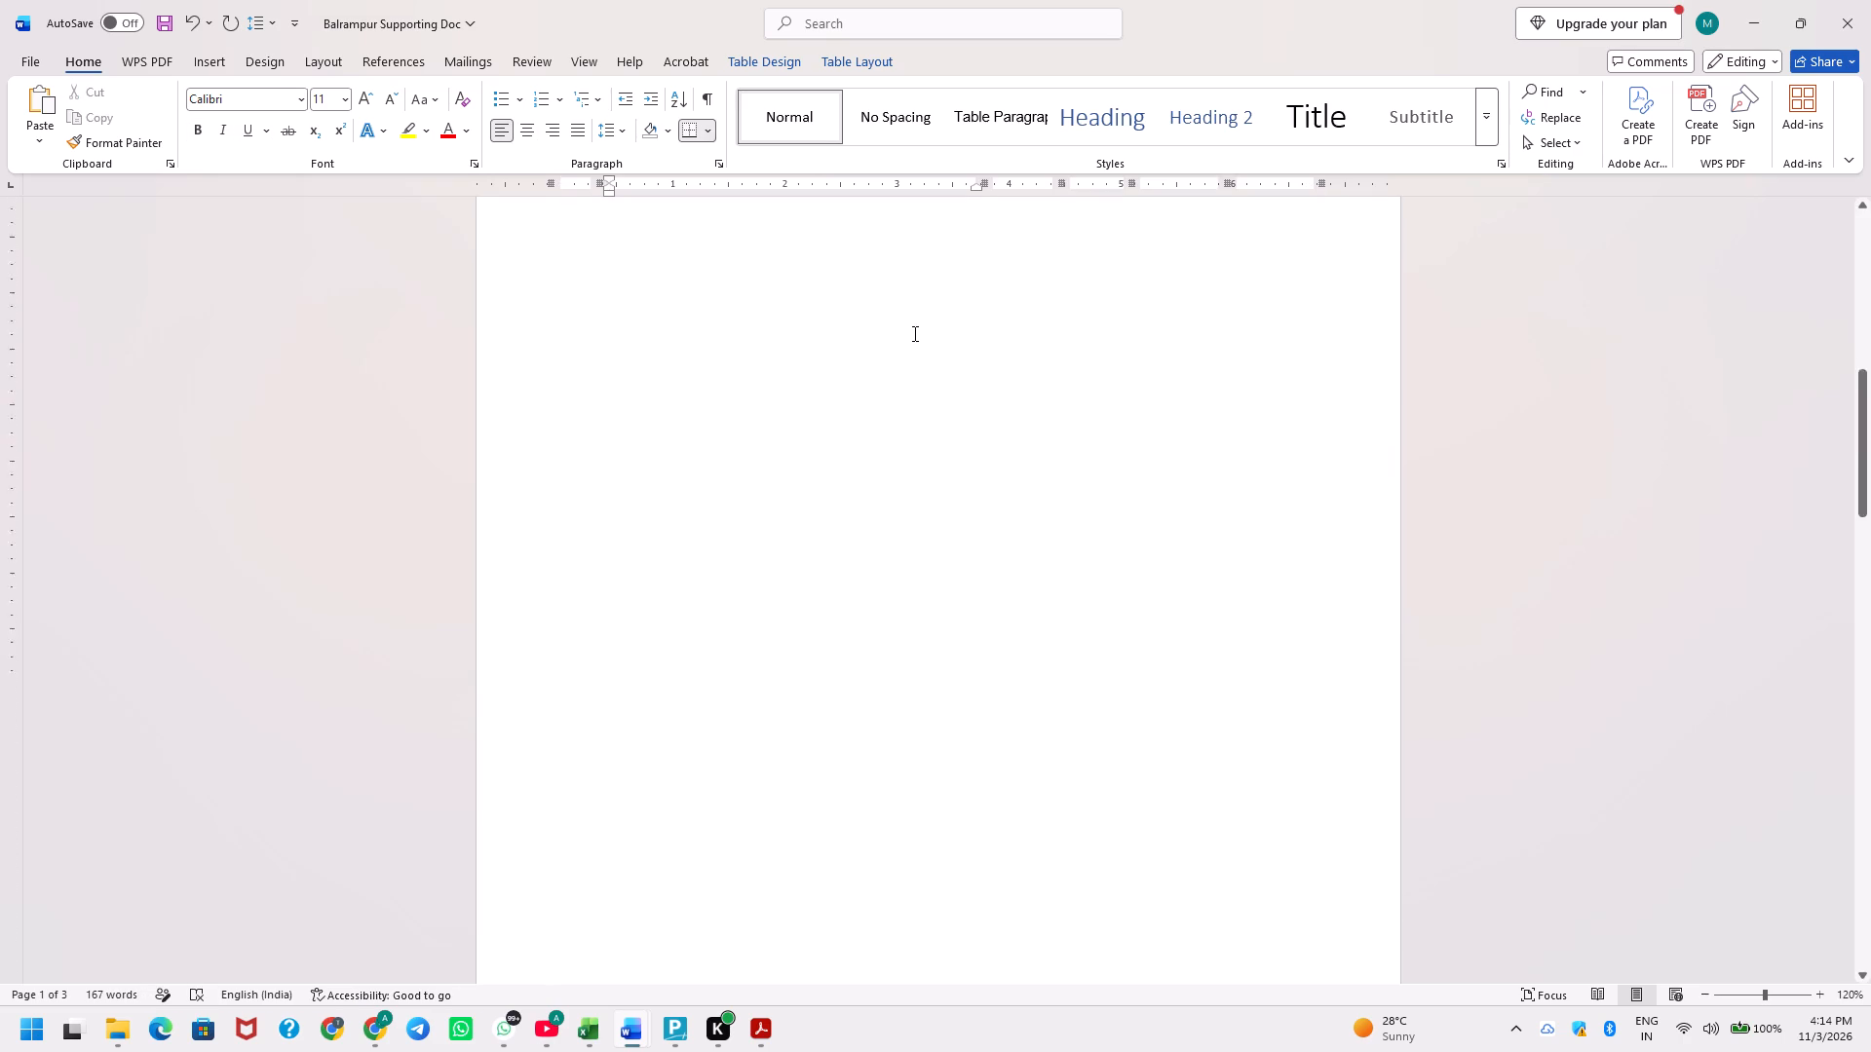
scroll(915, 334, "down", 1)
left_click(580, 439)
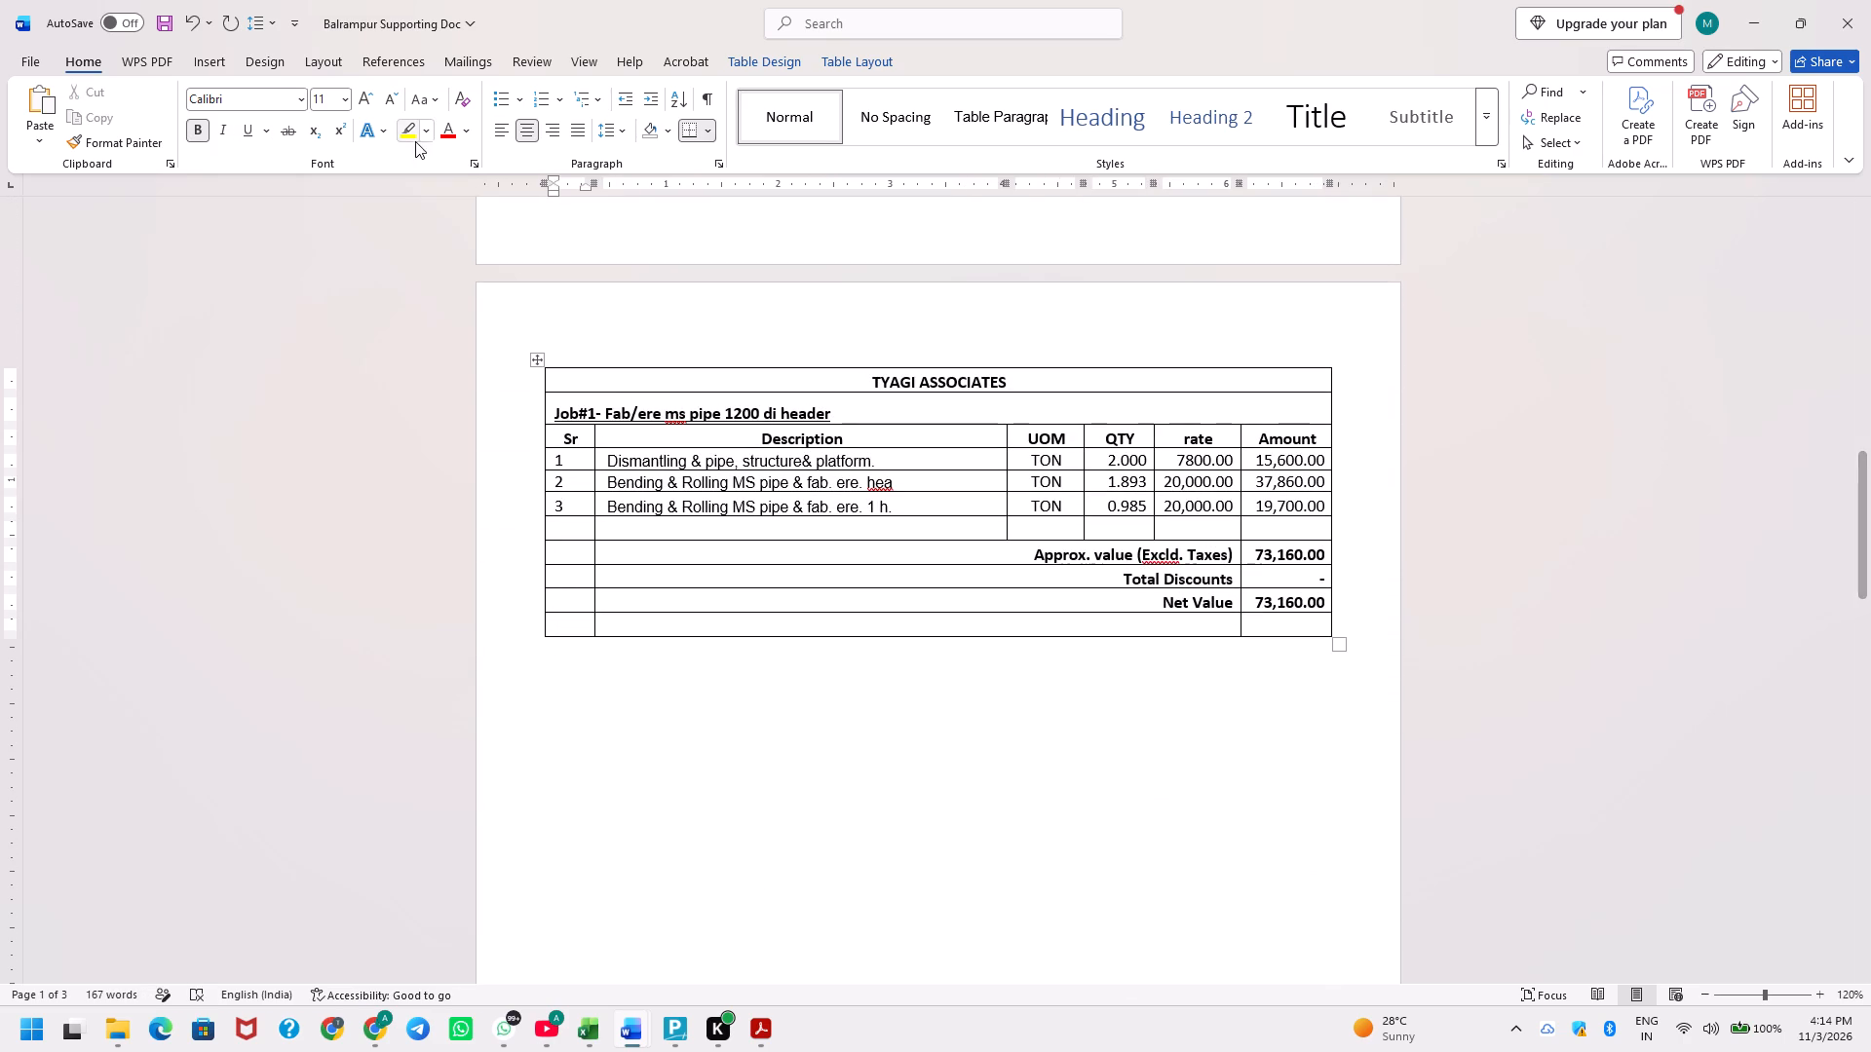
left_click(497, 130)
scroll(561, 459, "down", 5)
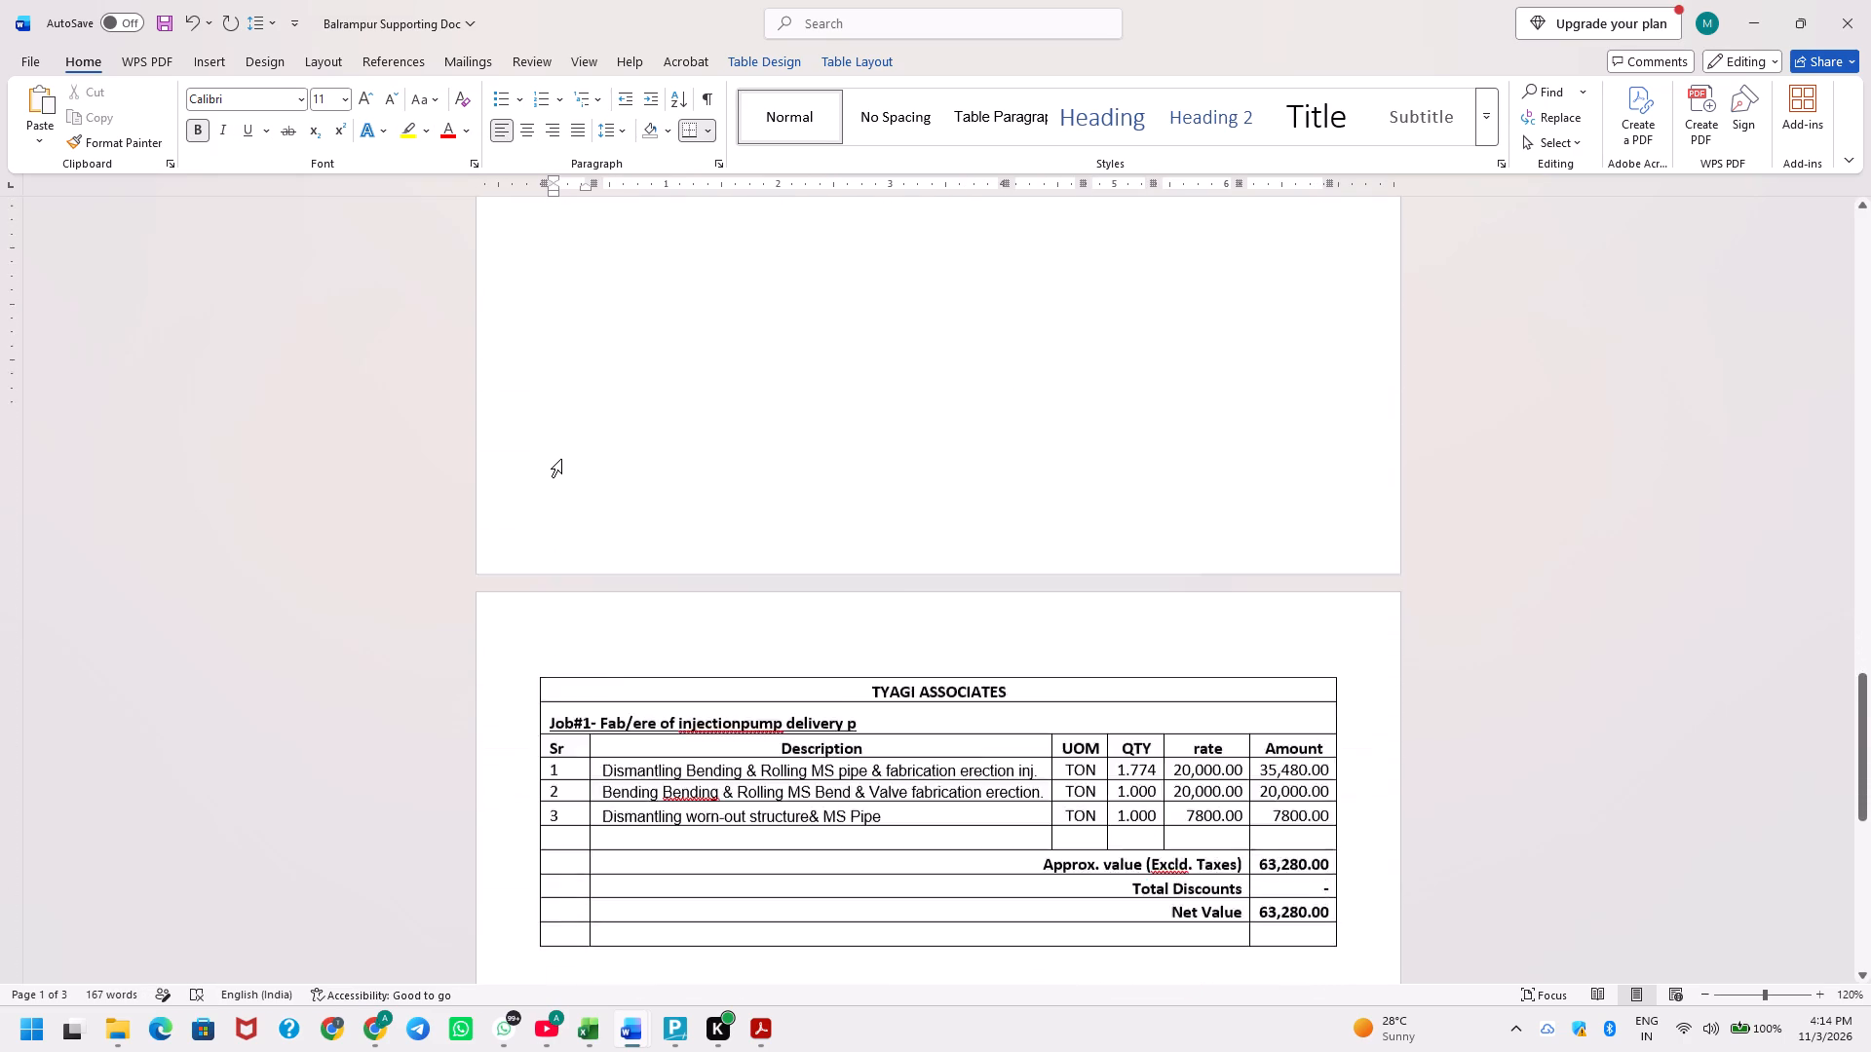
scroll(561, 459, "down", 1)
key("ctrl+s")
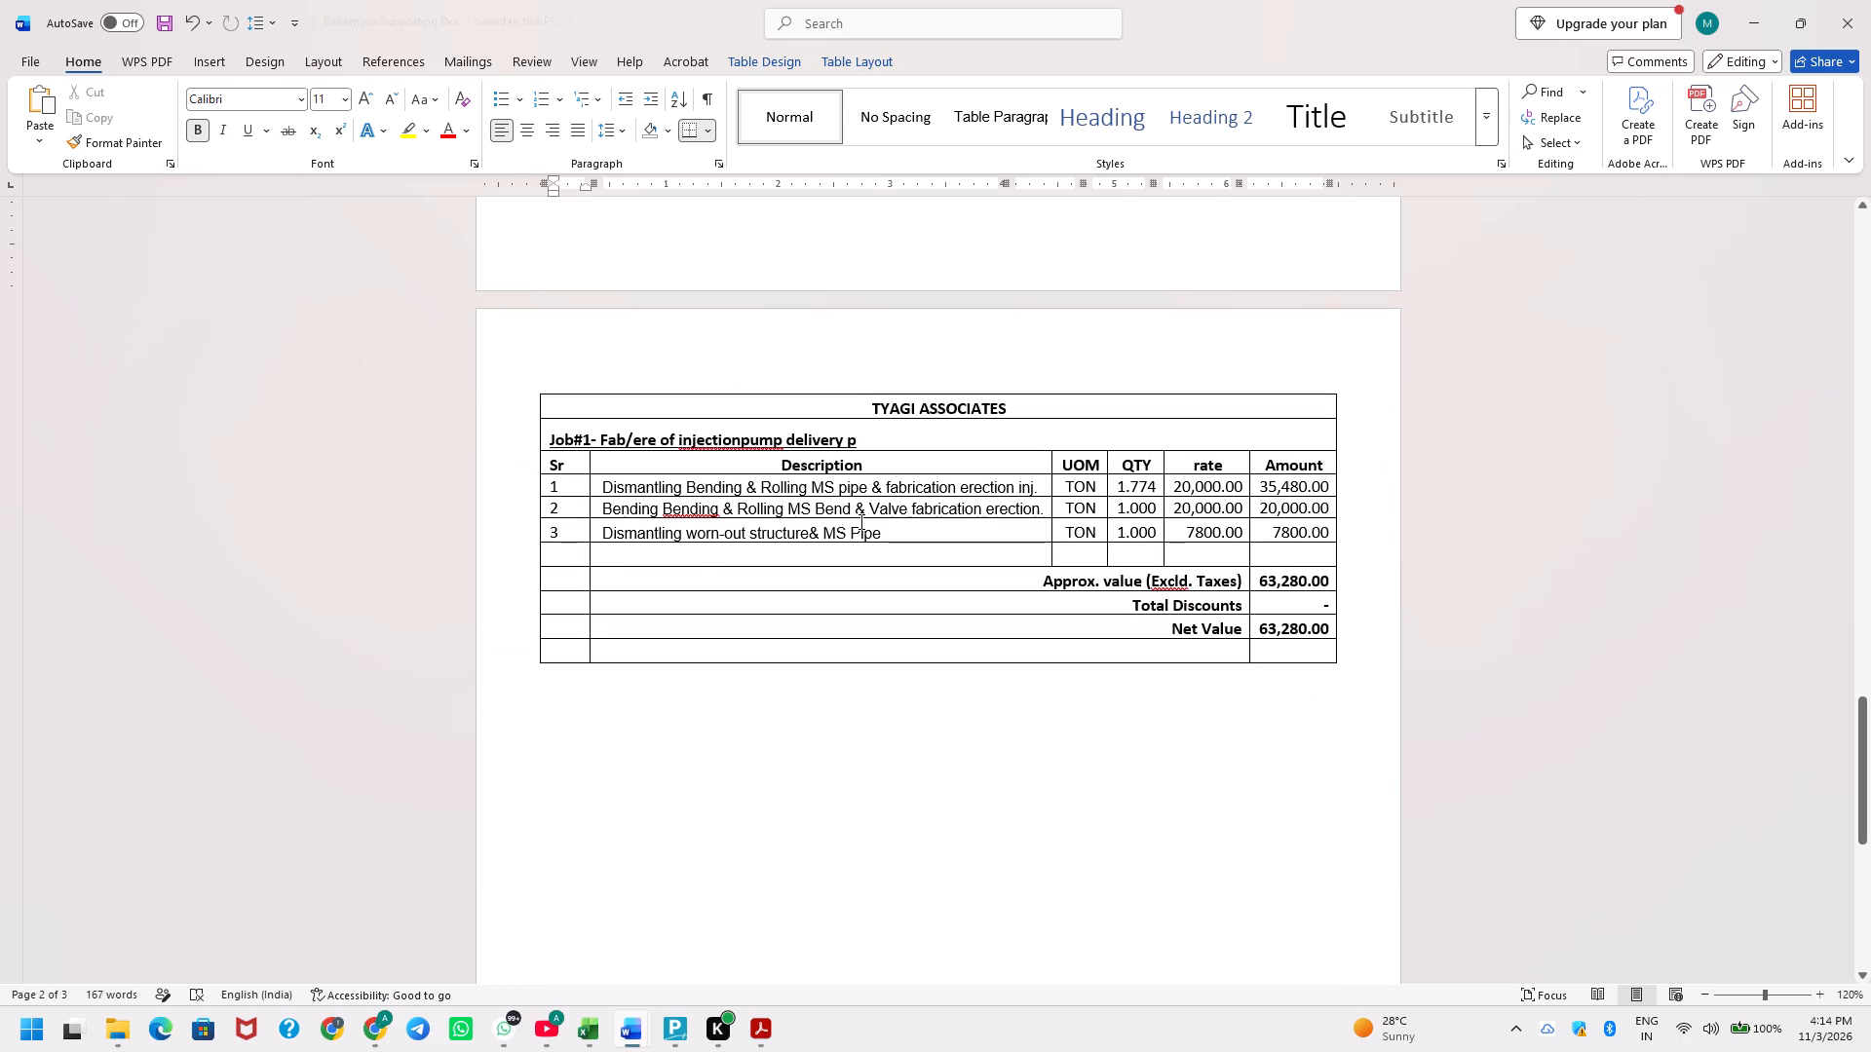
Preview all pages, print the whole document with Microsoft Print to PDF, and choose the Supporting Doc folder on the Desktop as destination.
scroll(861, 522, "up", 10)
key("ctrl+p")
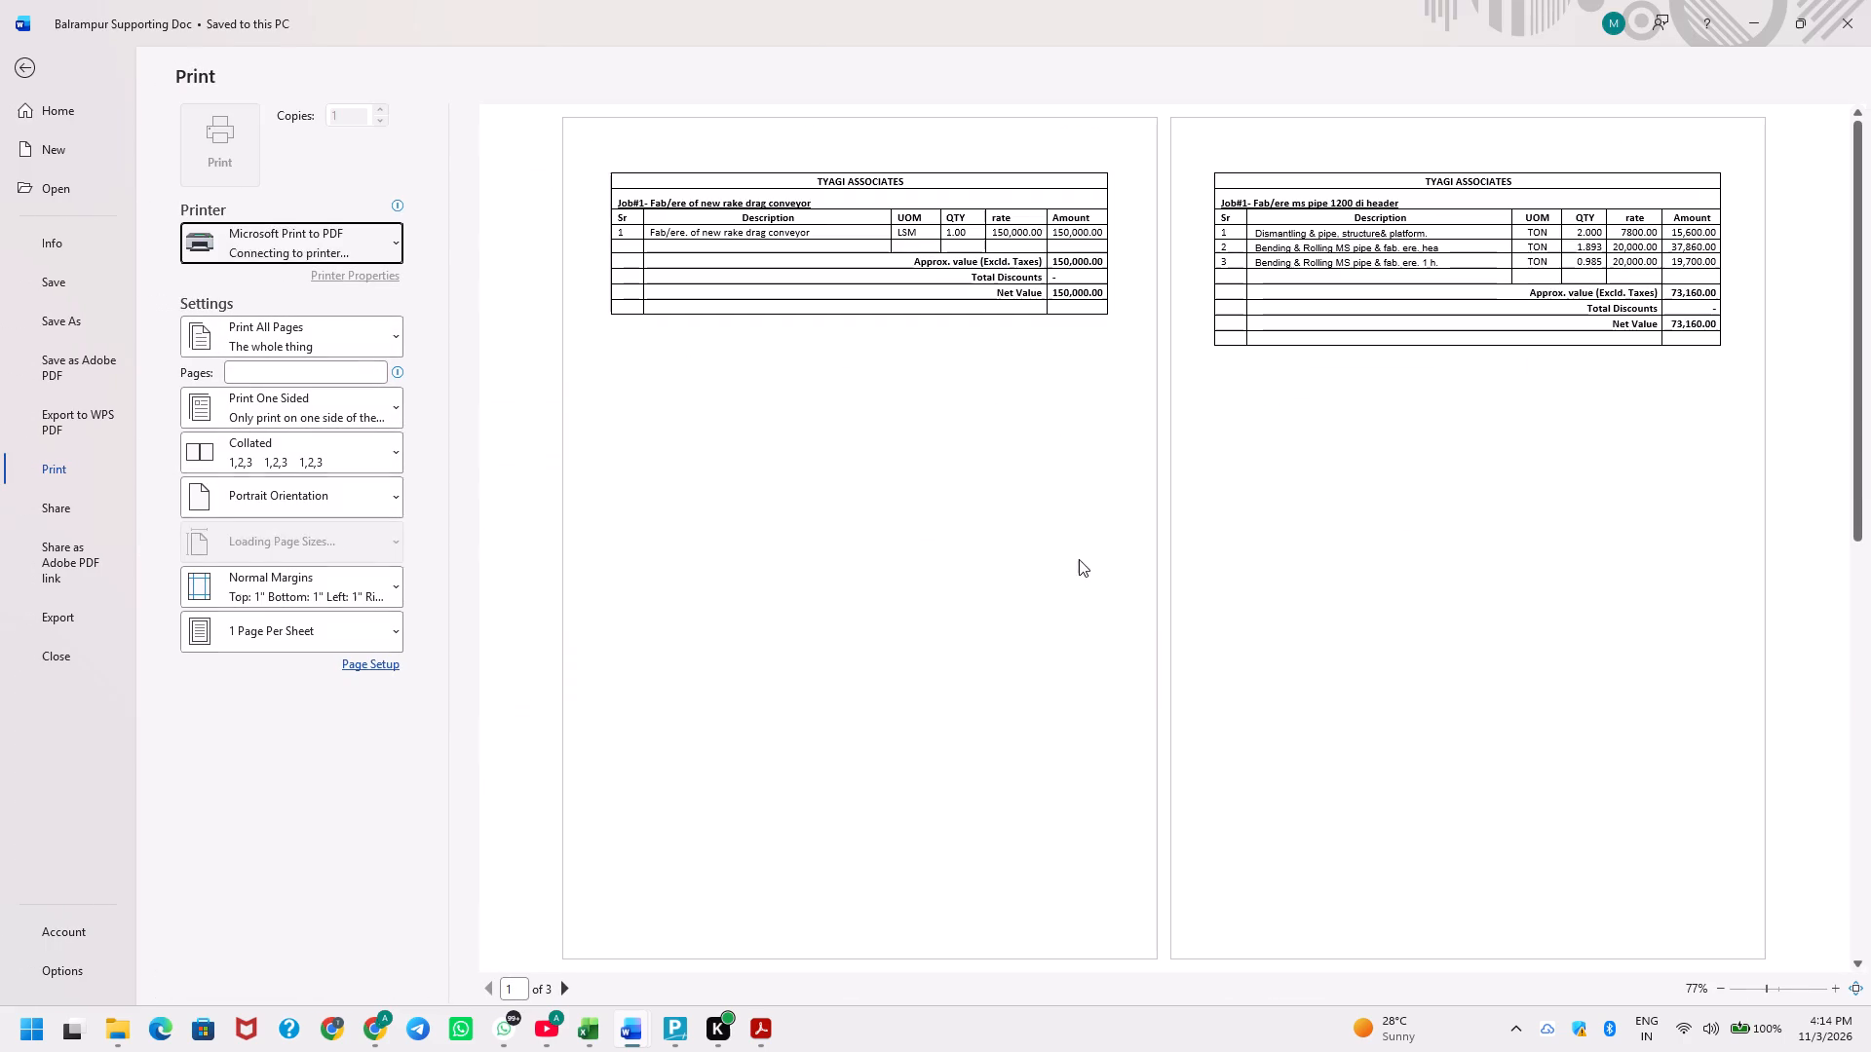
scroll(1259, 559, "down", 3)
scroll(1259, 559, "up", 1)
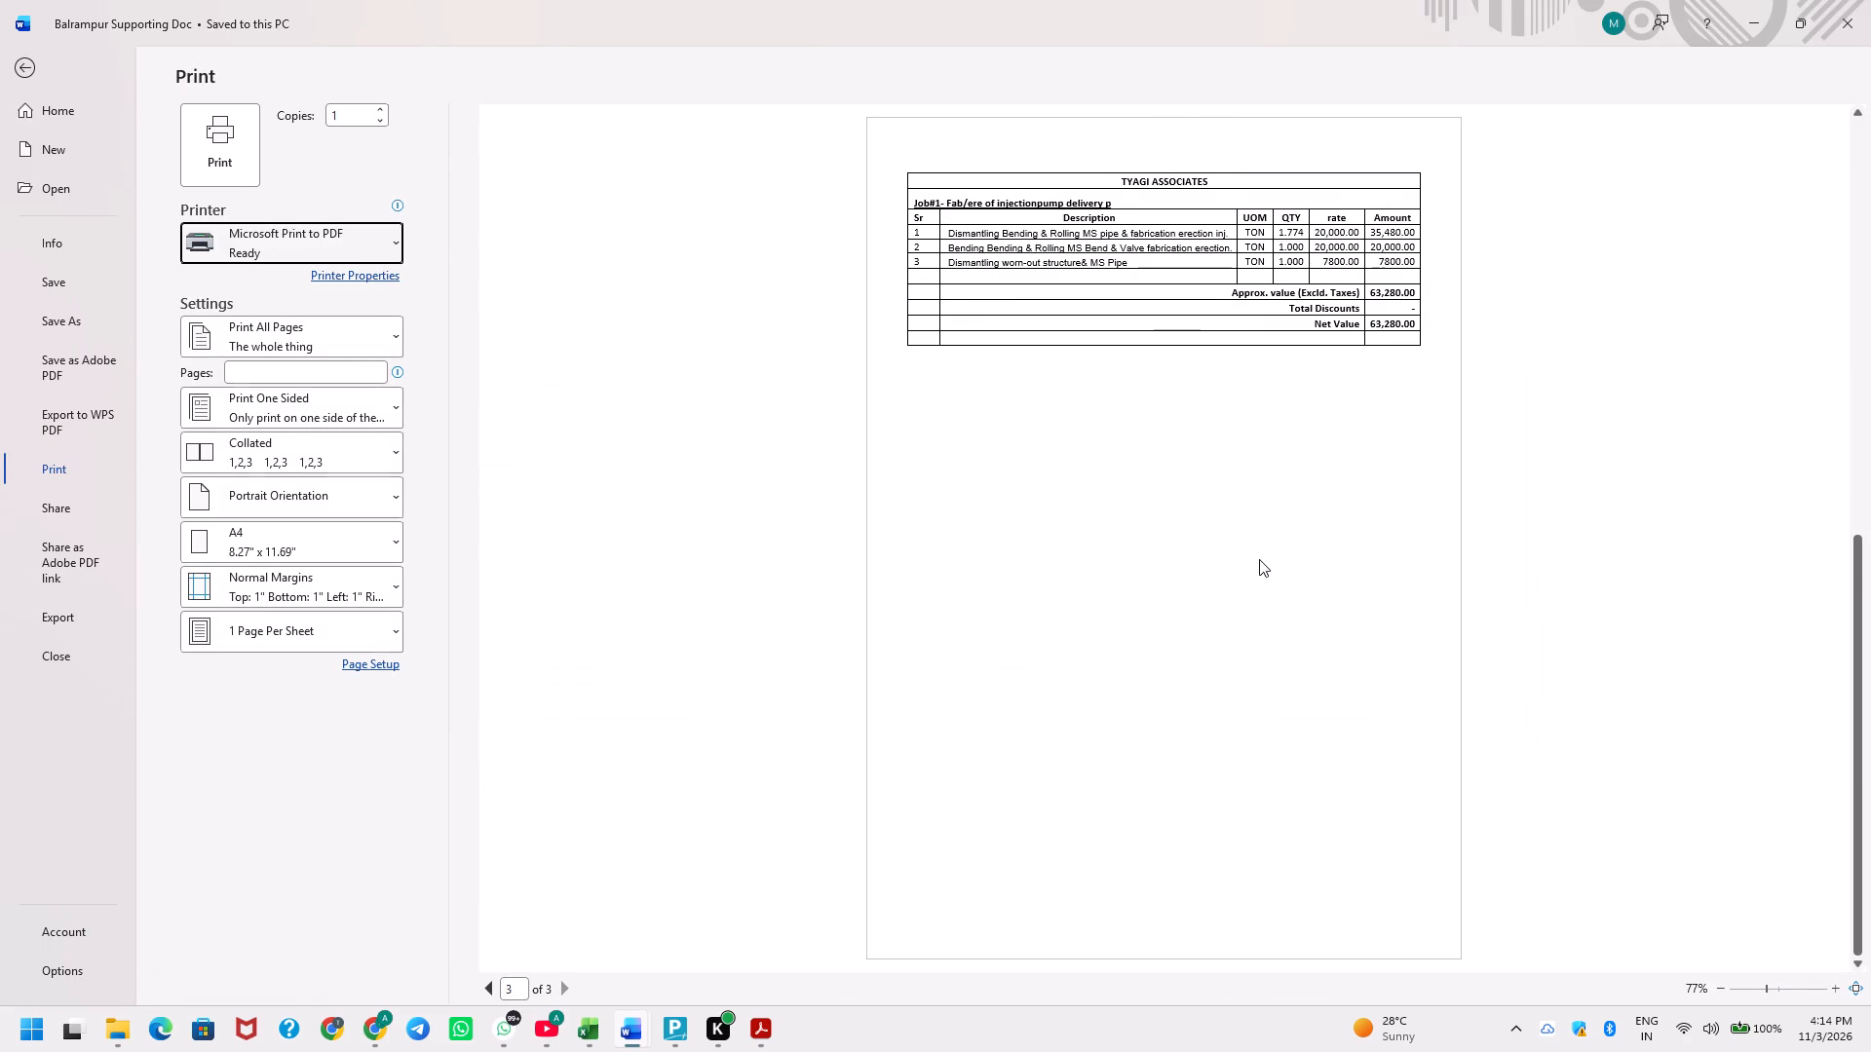
scroll(1259, 559, "up", 1)
scroll(1283, 464, "down", 2)
scroll(1283, 464, "up", 4)
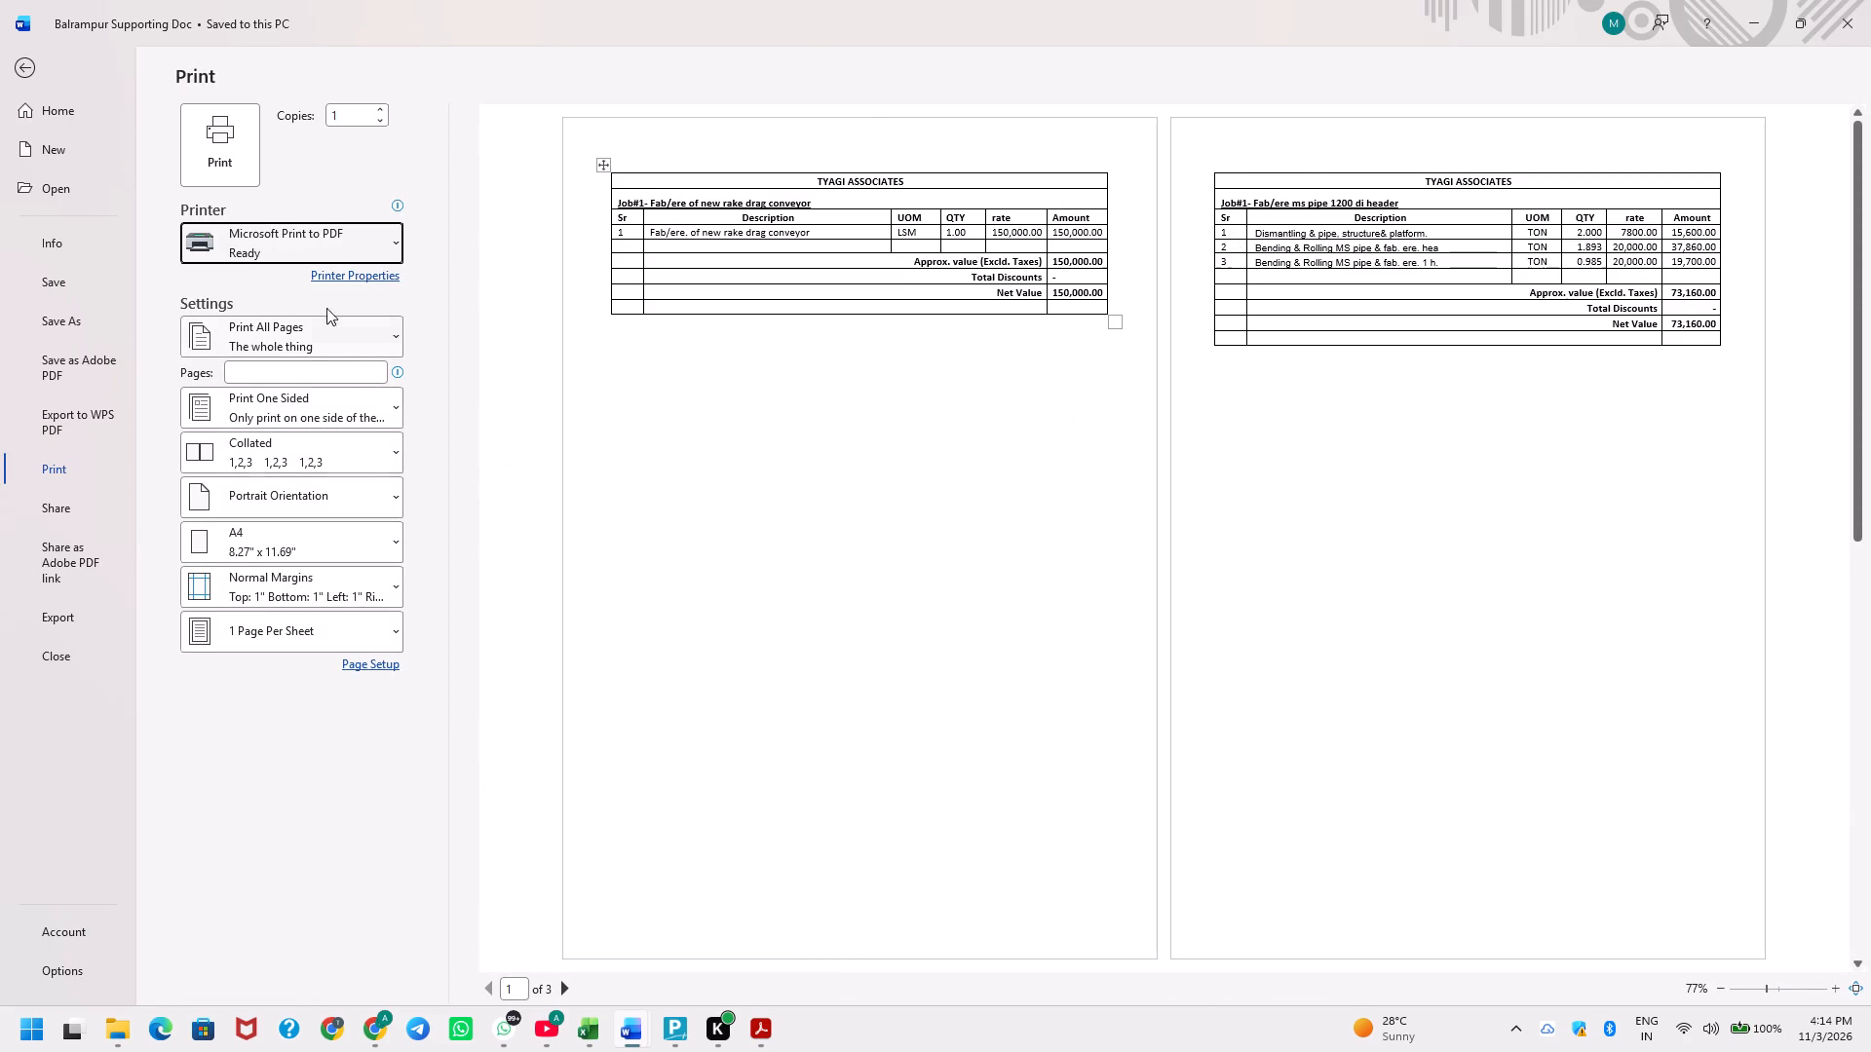
left_click(222, 129)
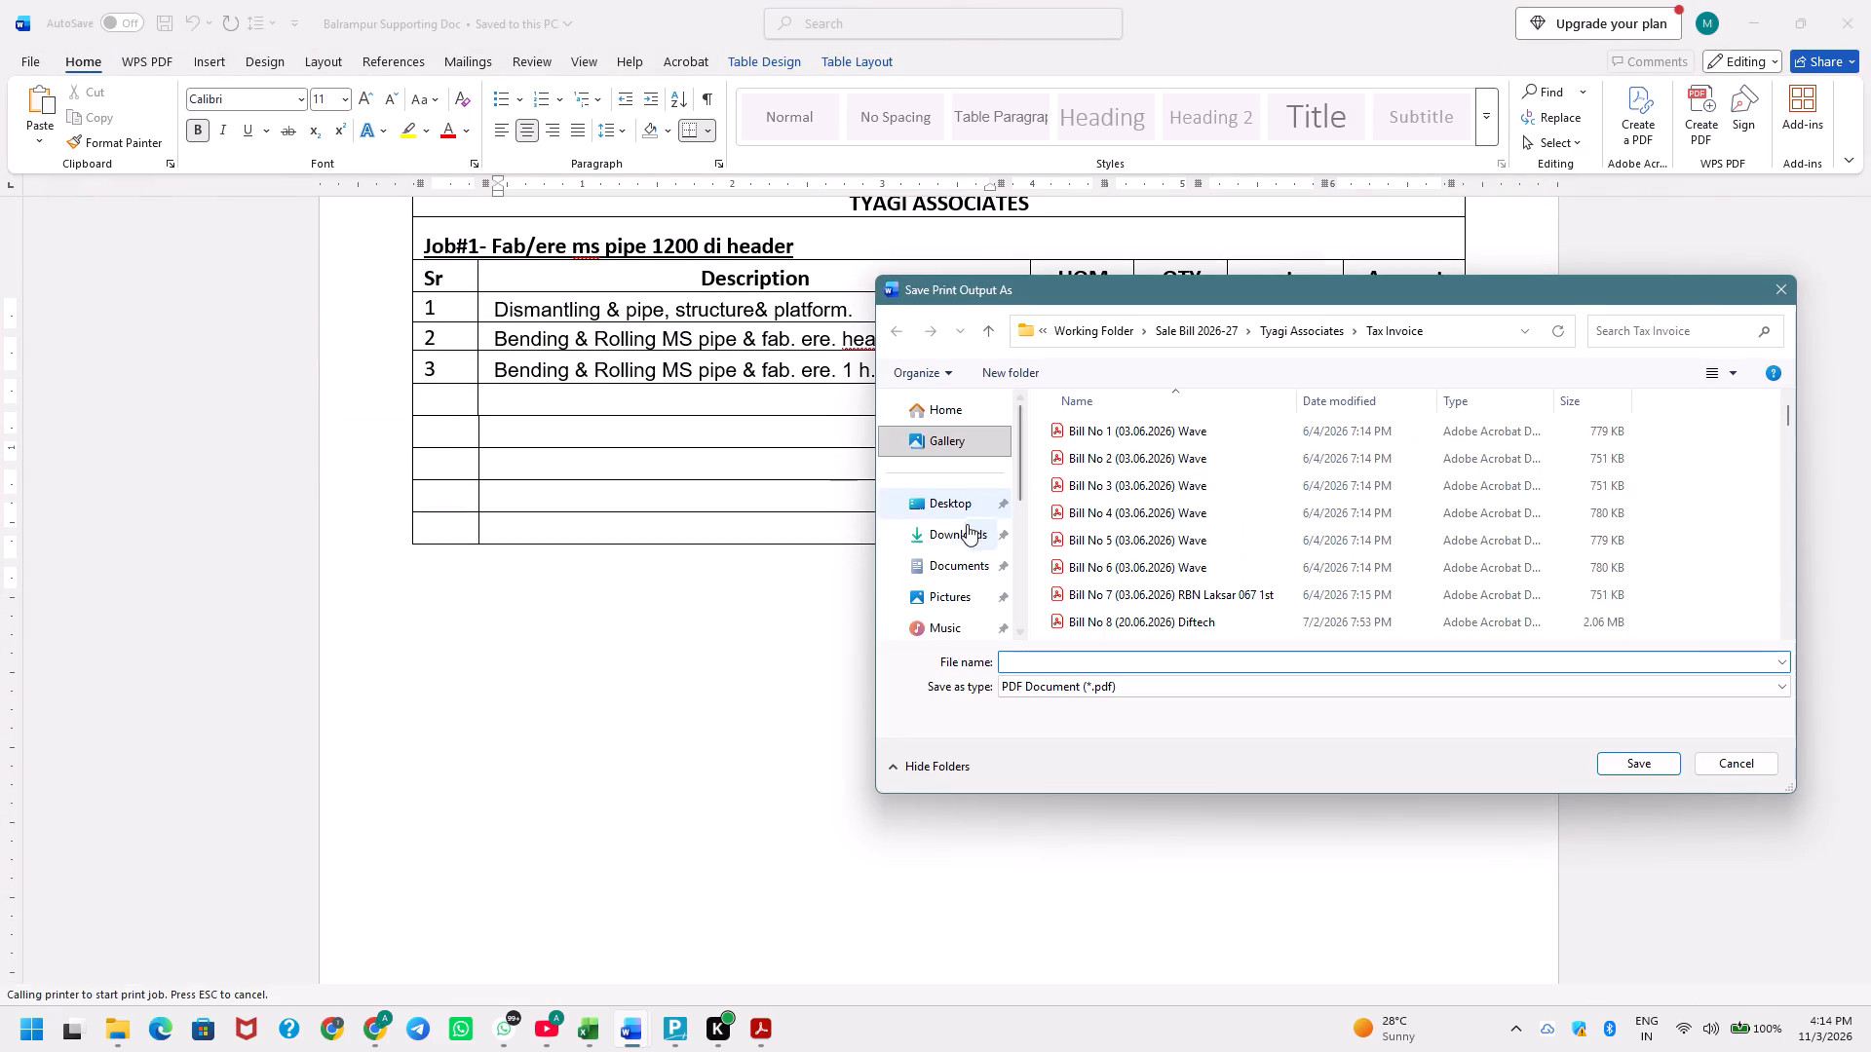
left_click(969, 511)
scroll(1397, 558, "down", 3)
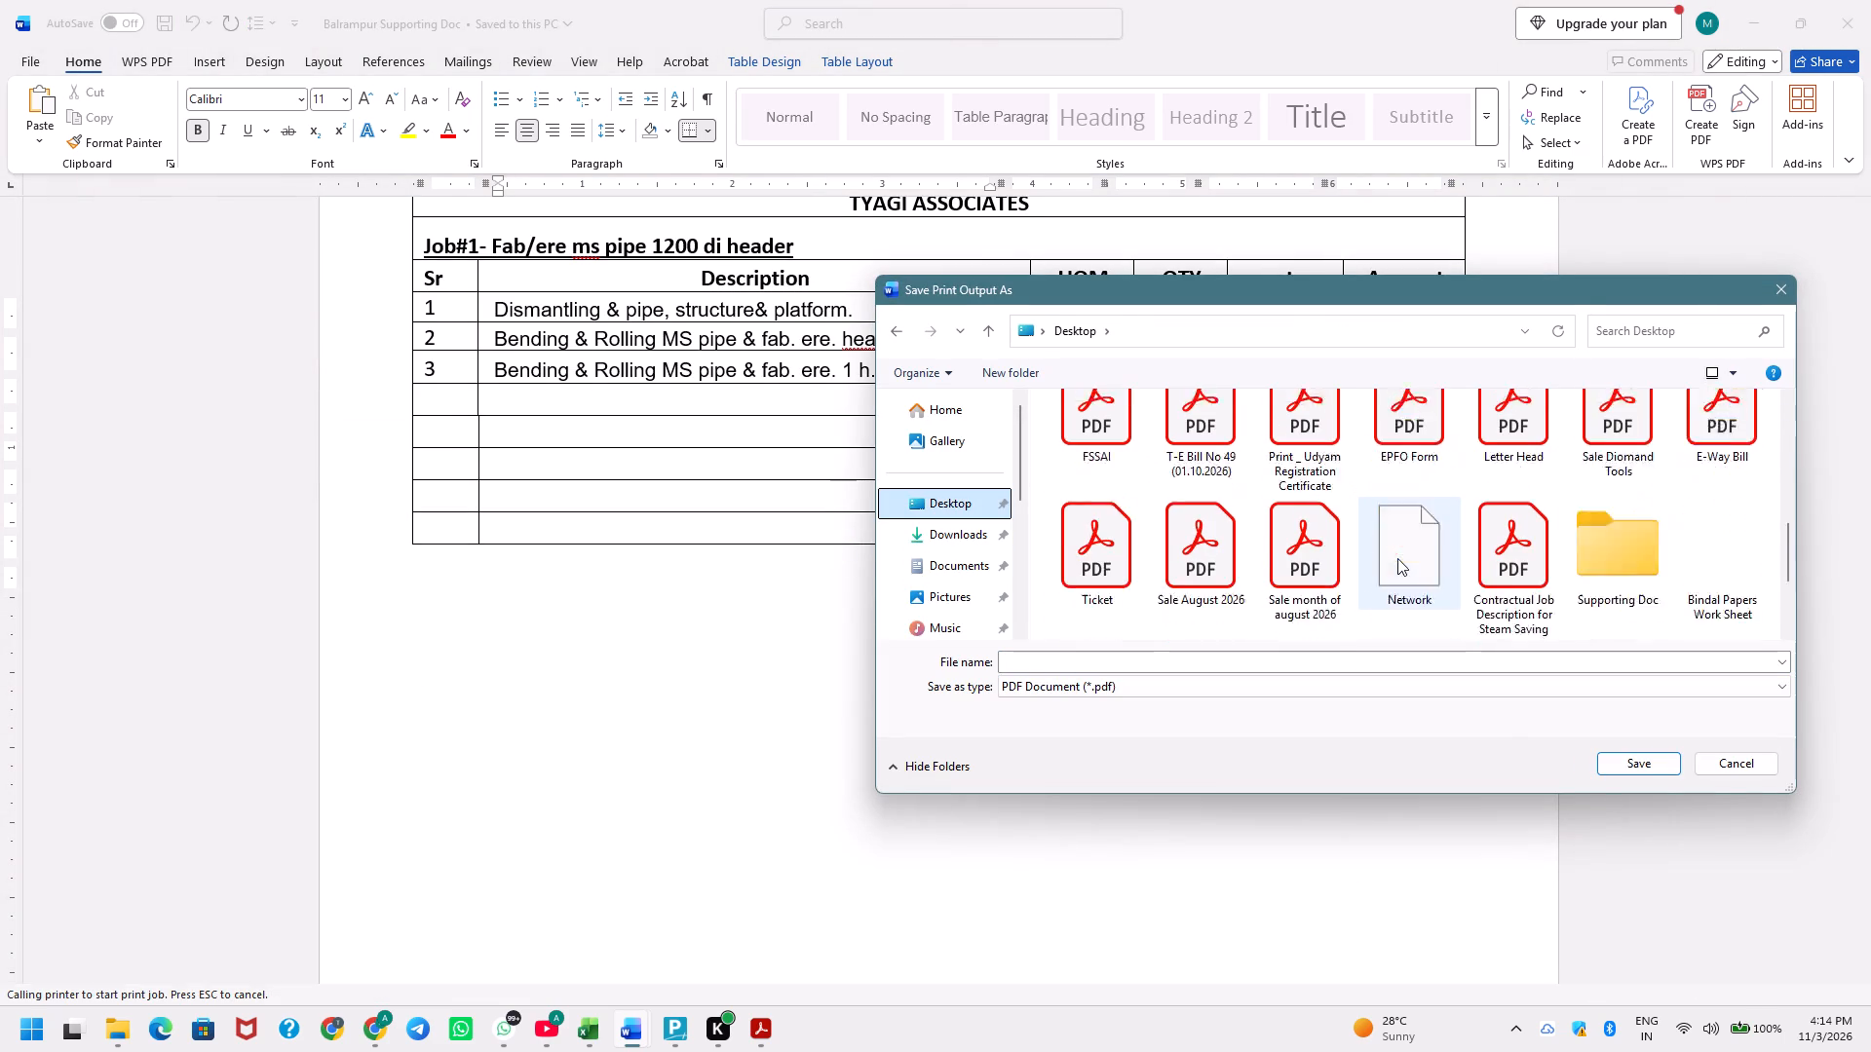
left_click(1621, 440)
key("Return")
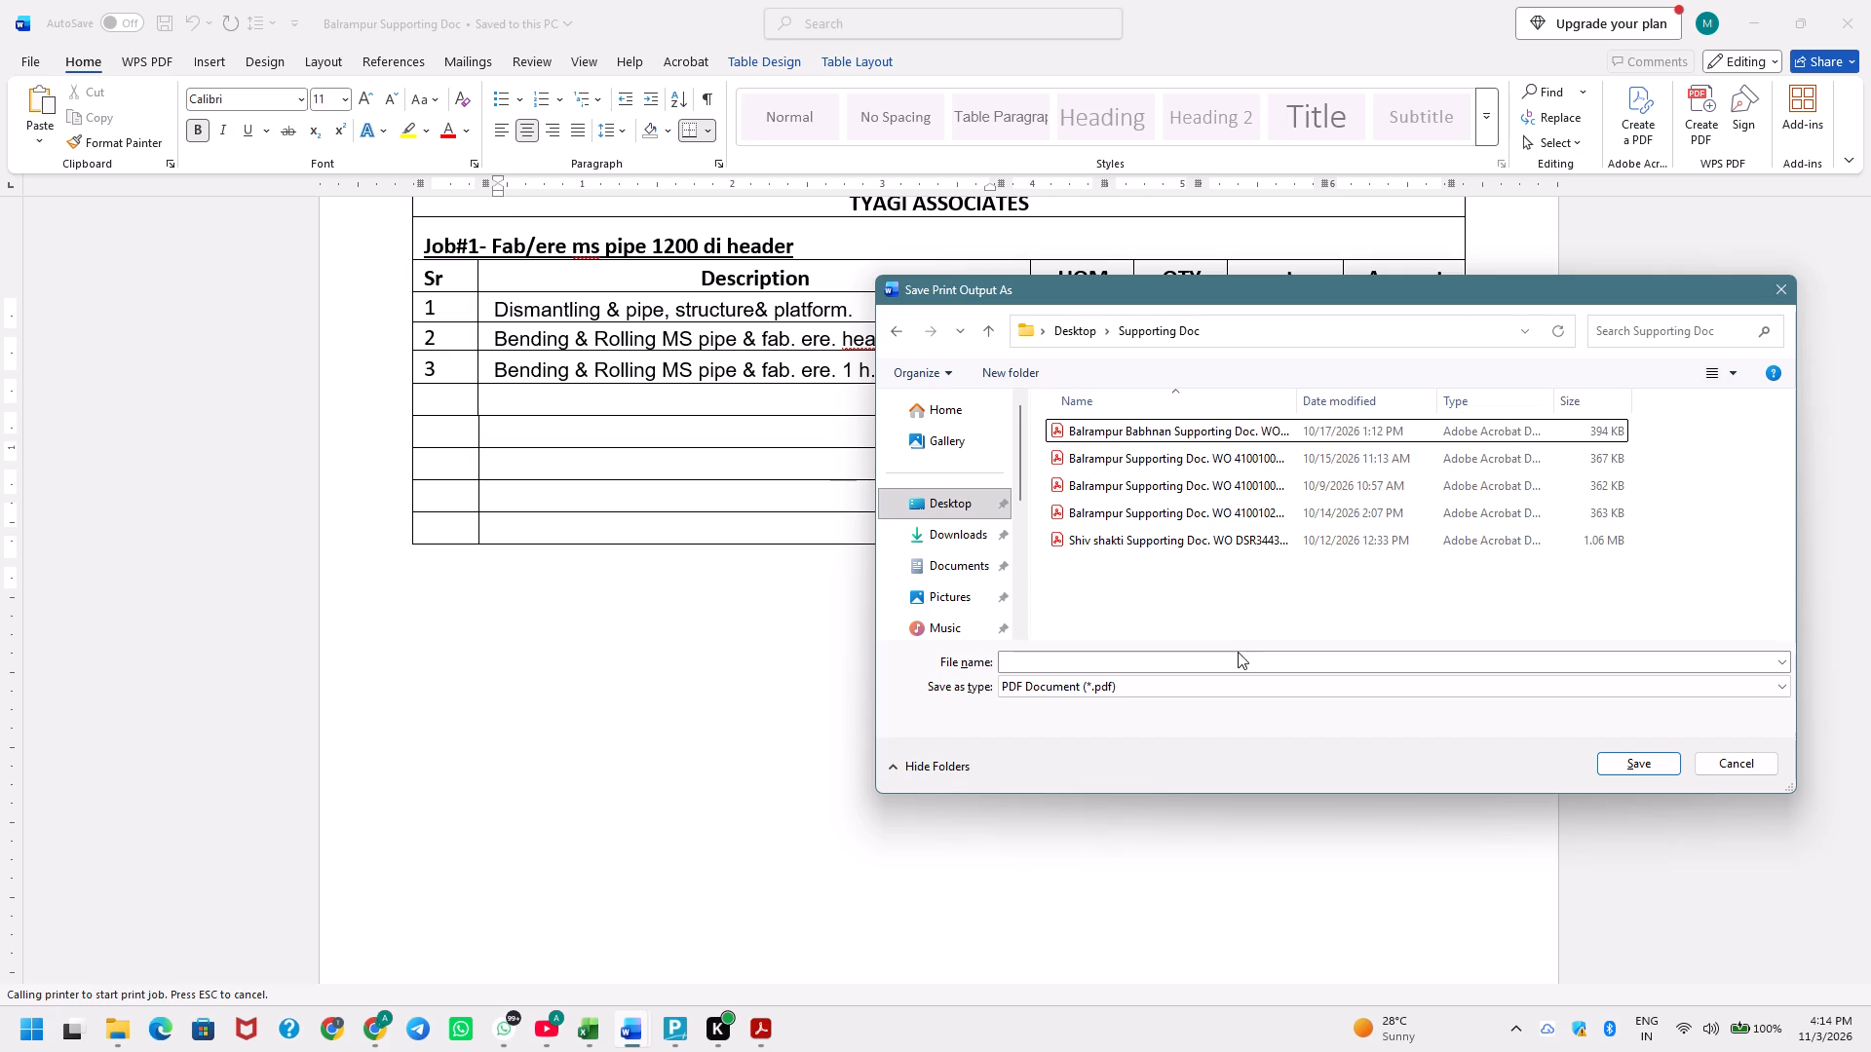
Save the PDF as "Balrampur Supporting Doc. WO 228, 224, 209 (03.11.2026)" and save the Word document.
left_click(1224, 664)
type("Balrapur")
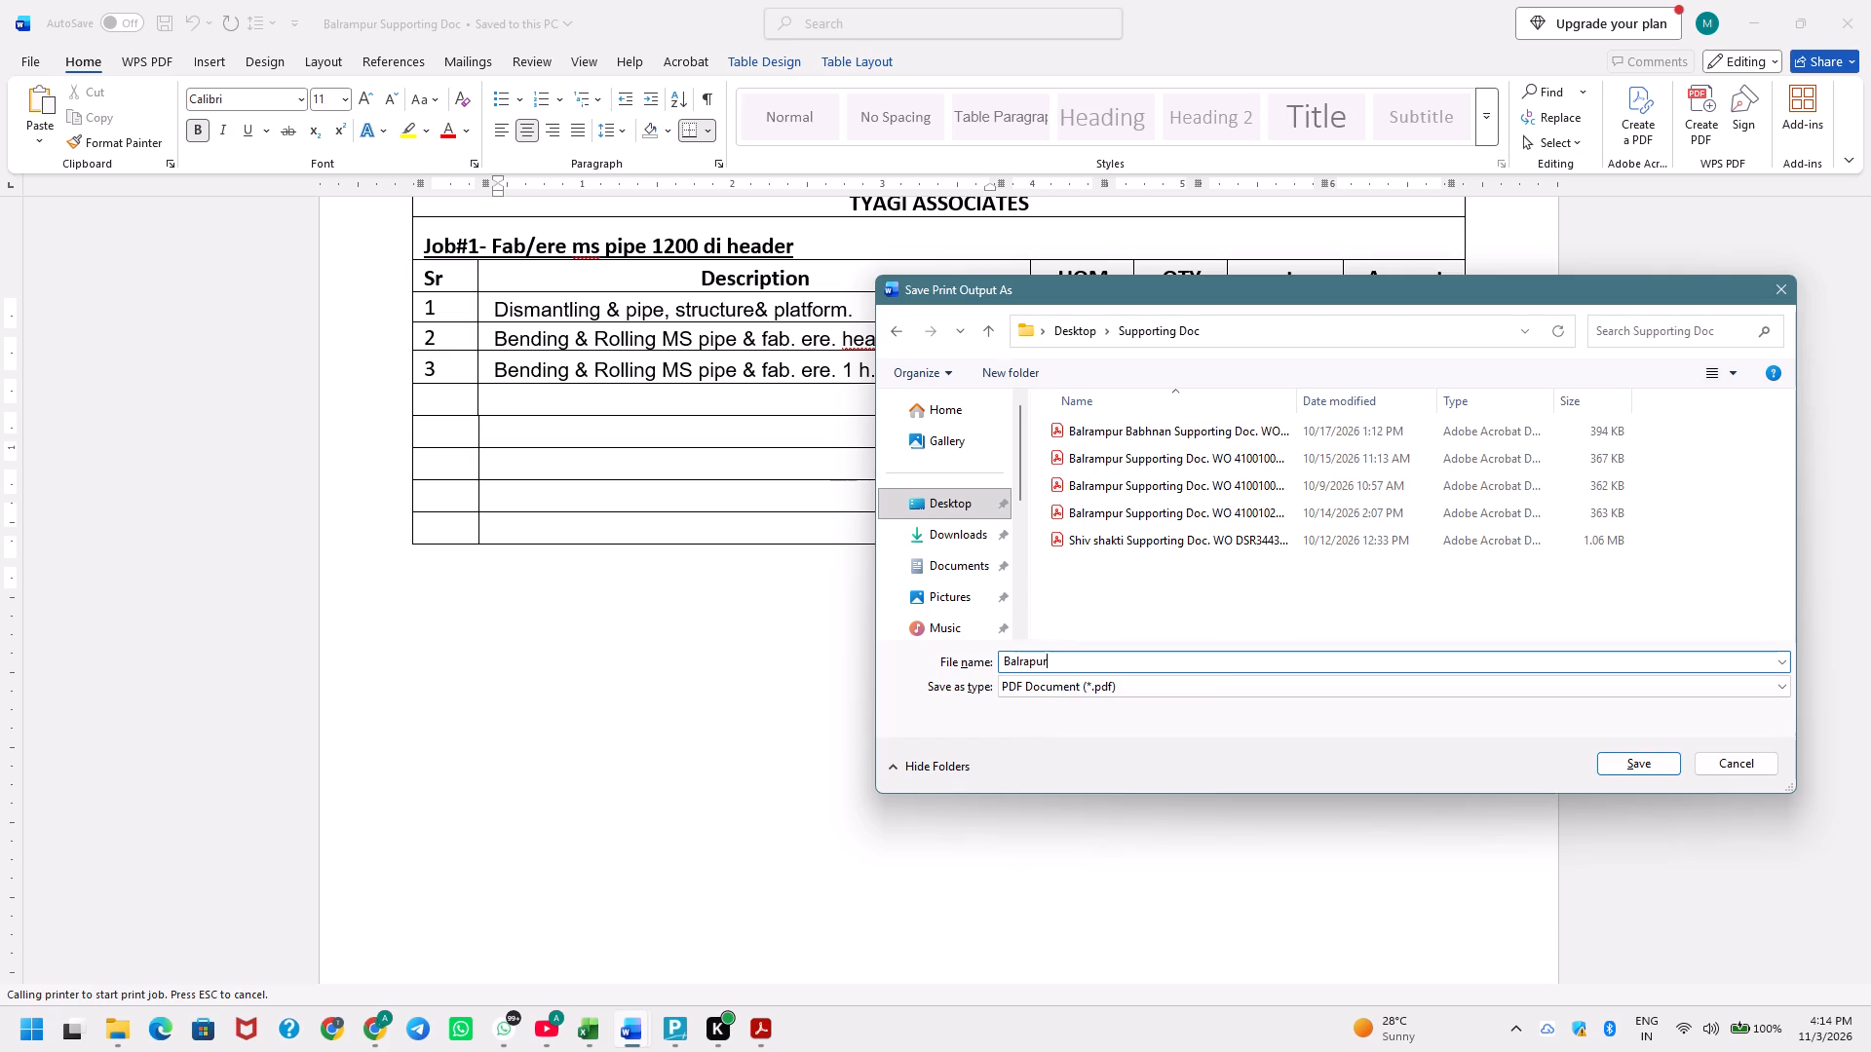
key("BackSpace")
key("BackSpace")
key("BackSpace")
type("mpur")
key("space")
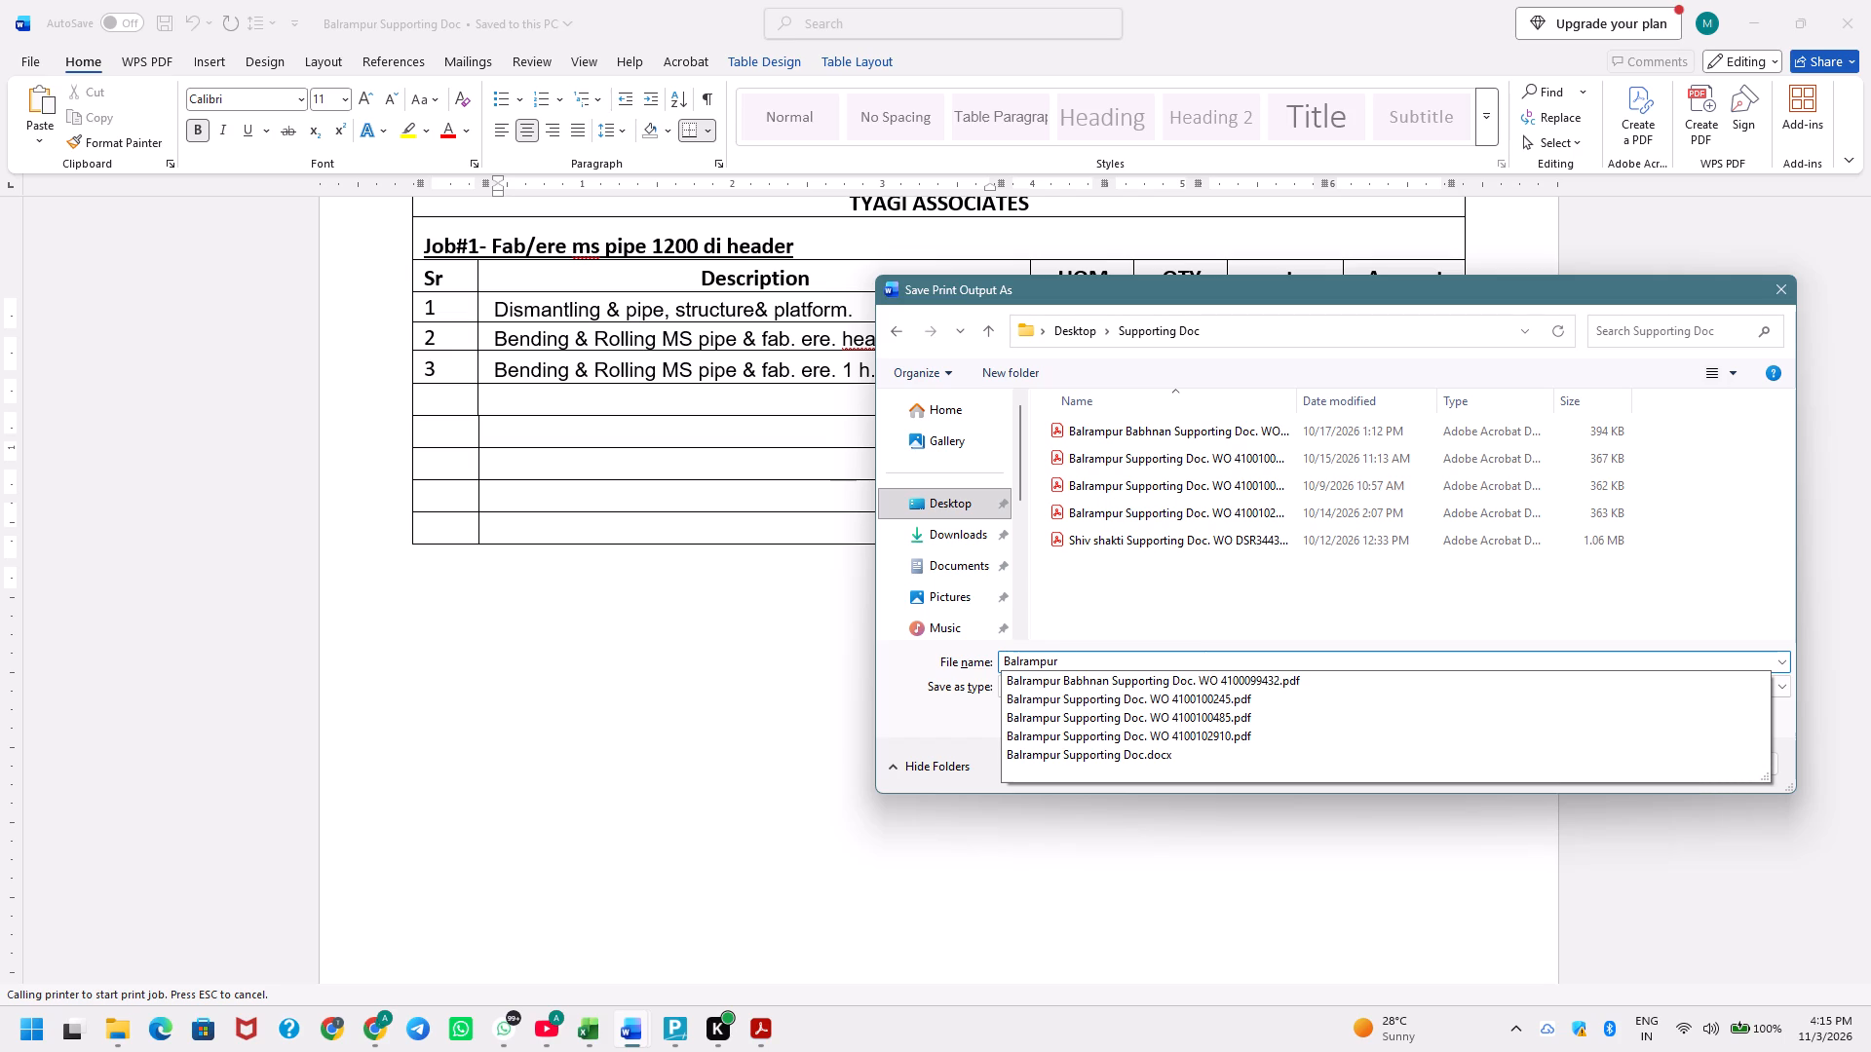
type("Su")
key("Down")
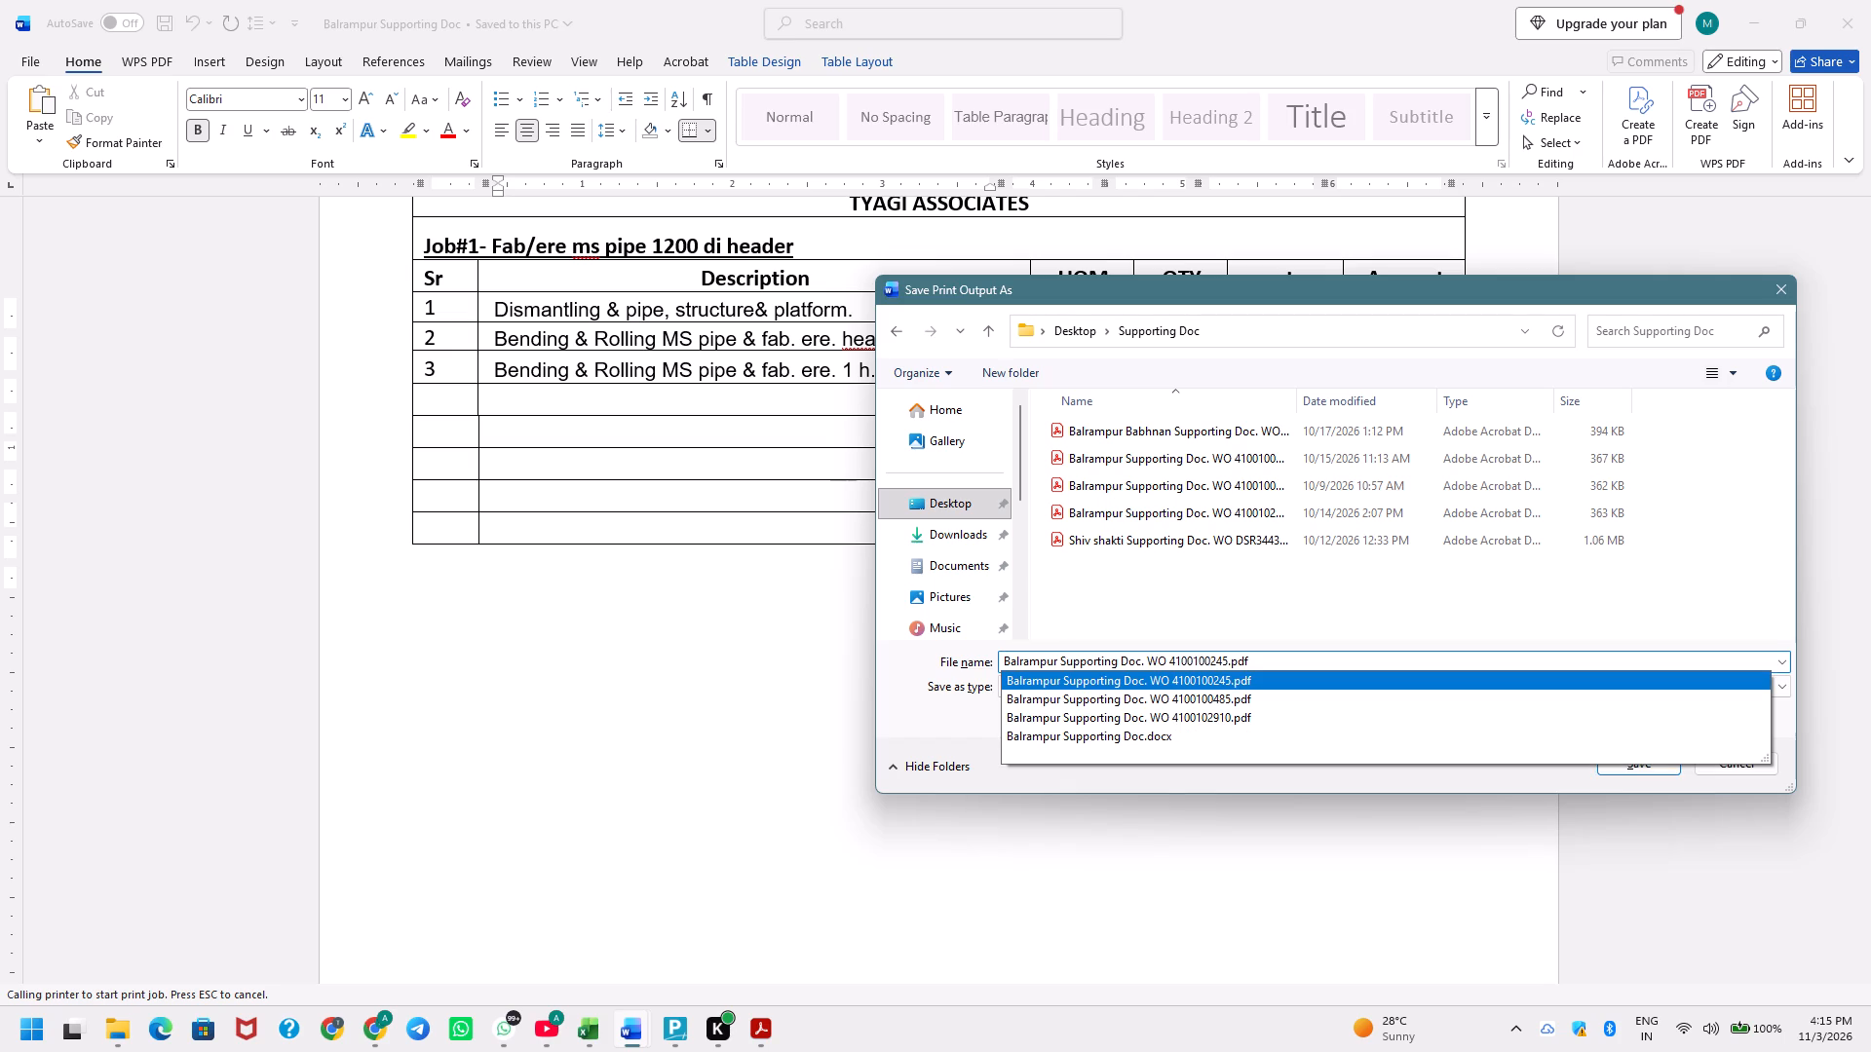
key("ctrl+shift+Left")
key("ctrl+shift+Left")
key("BackSpace")
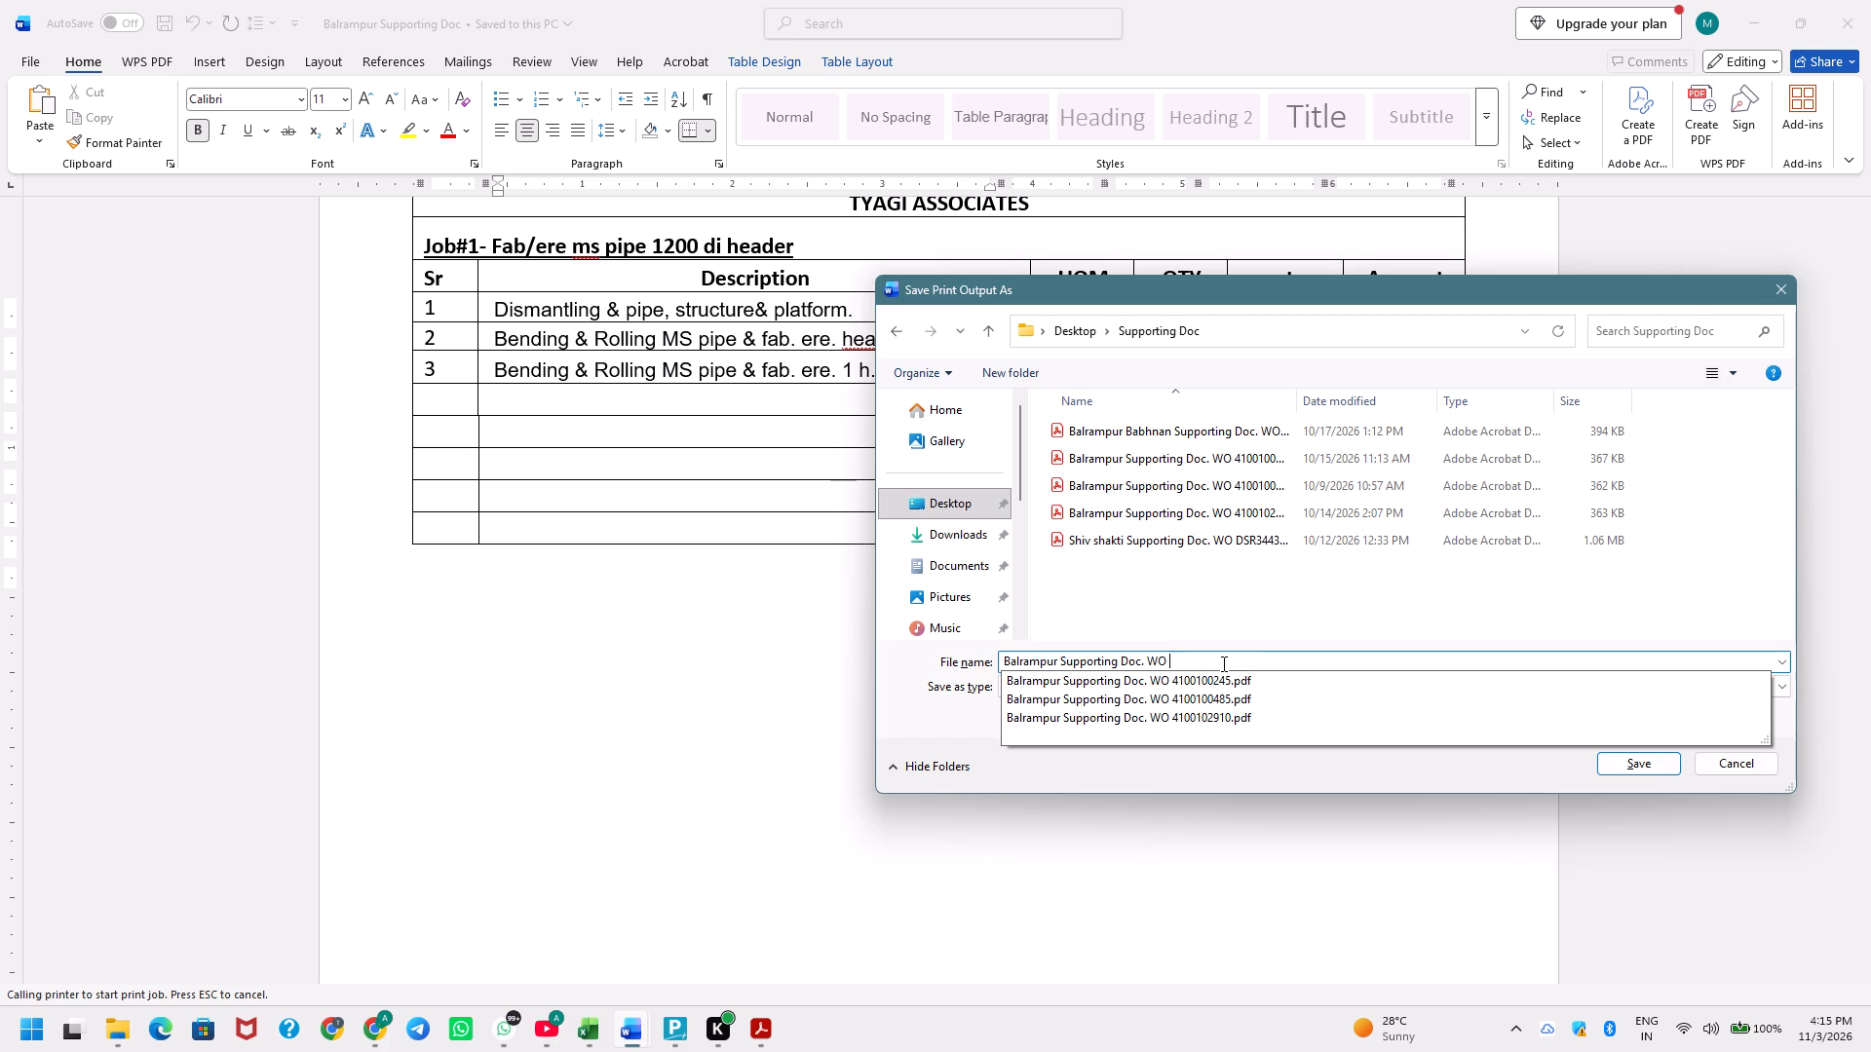
type("32")
key("BackSpace")
key("BackSpace")
type("25")
key("BackSpace")
type("28,")
key("space")
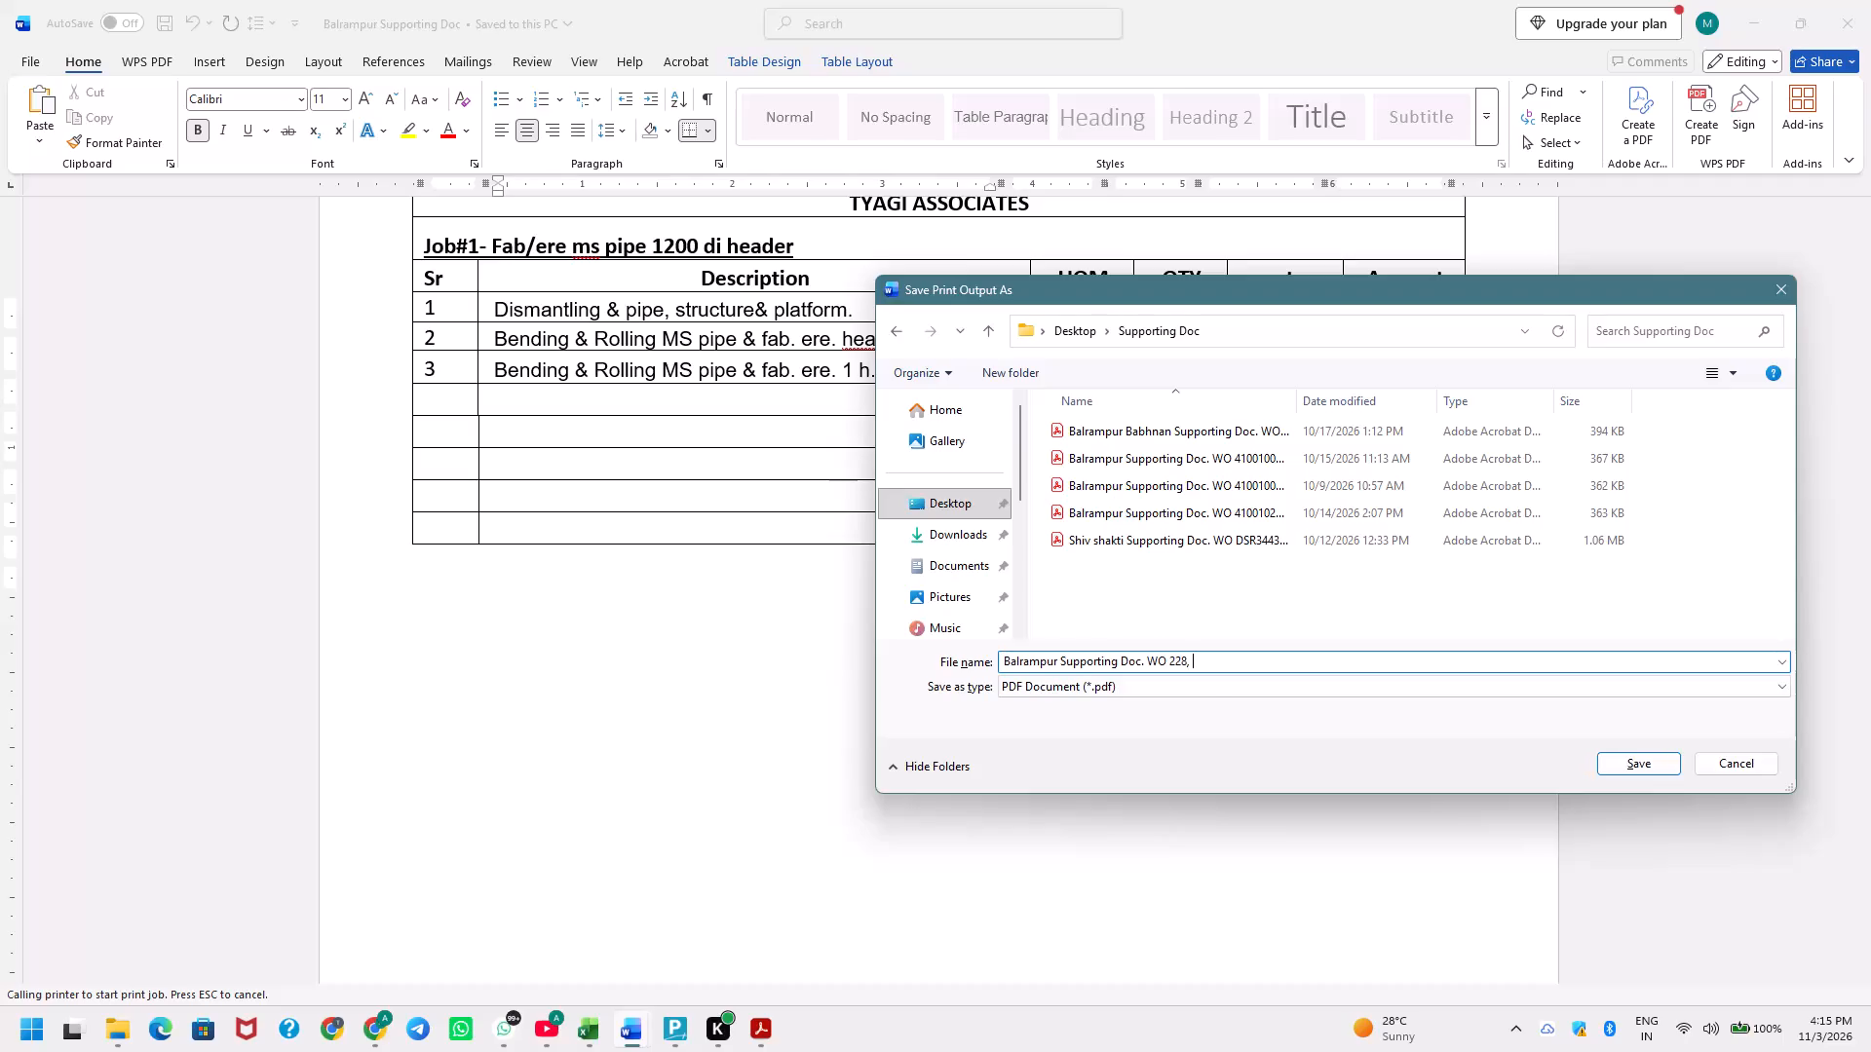
type("224")
key("comma")
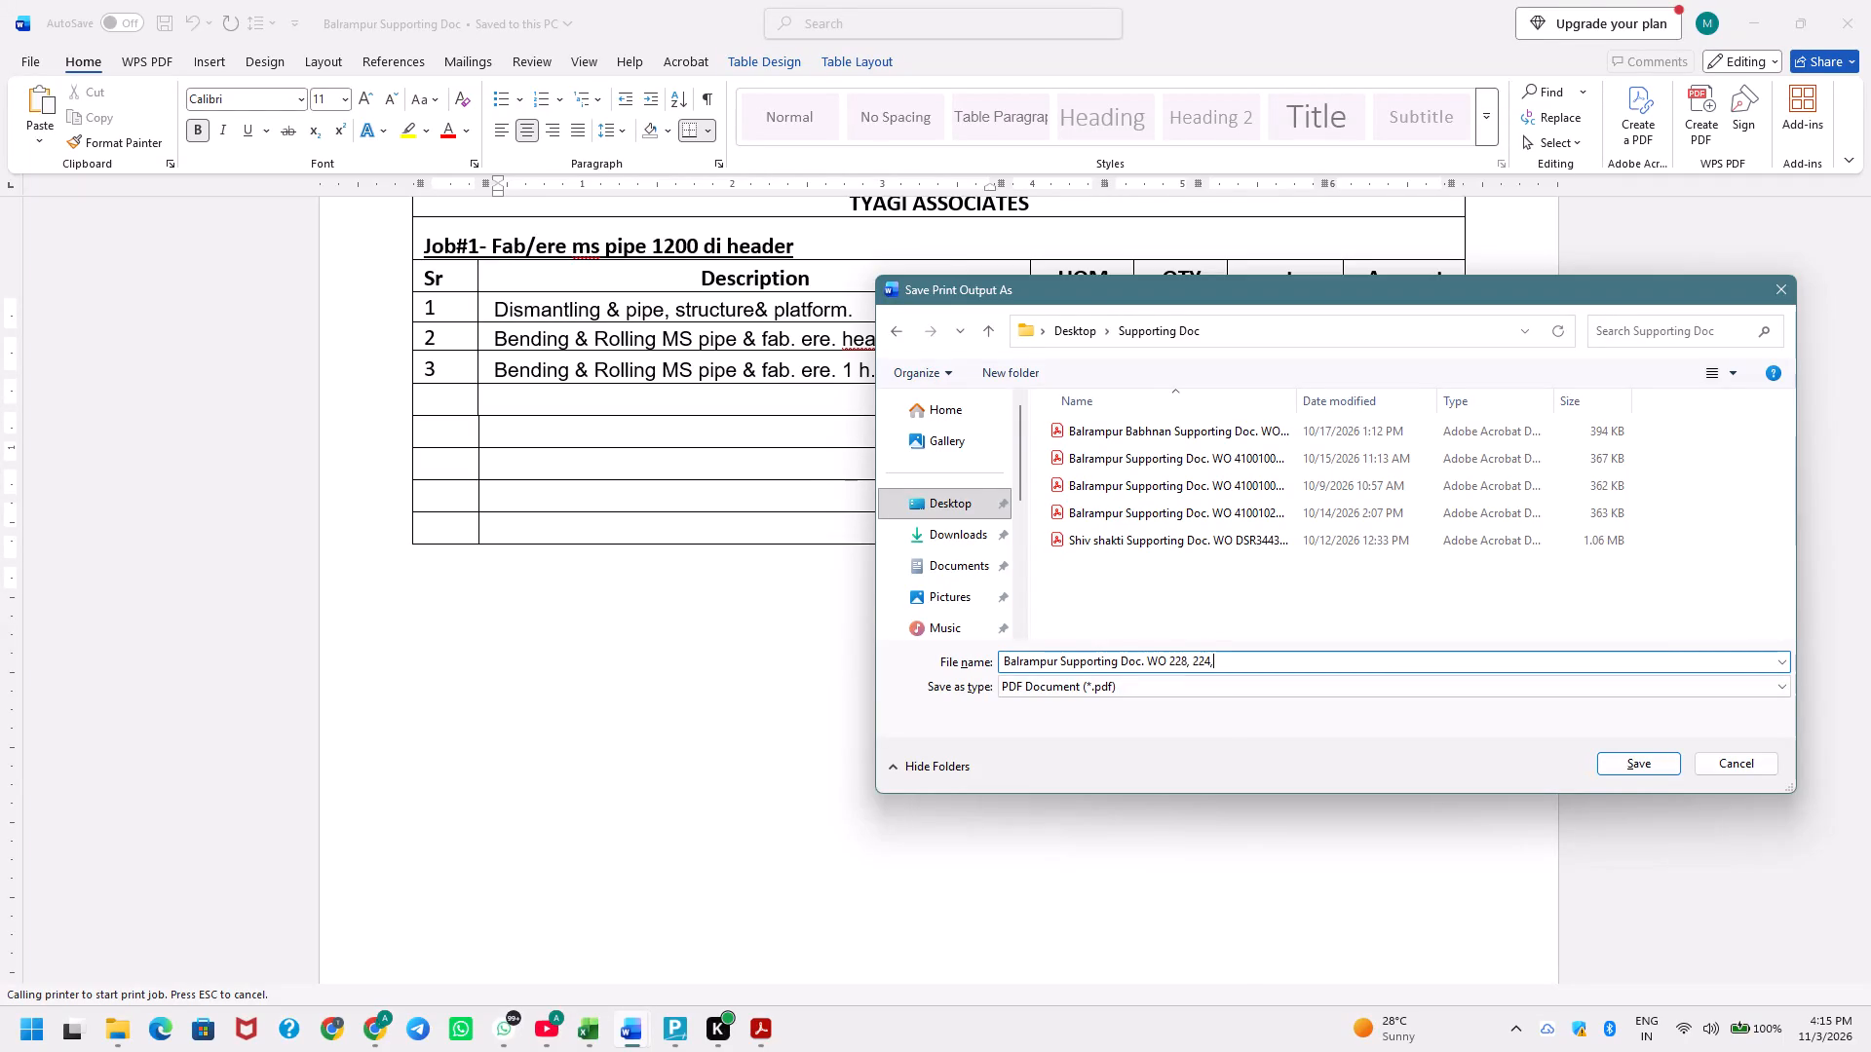
key("space")
type("209")
key("space")
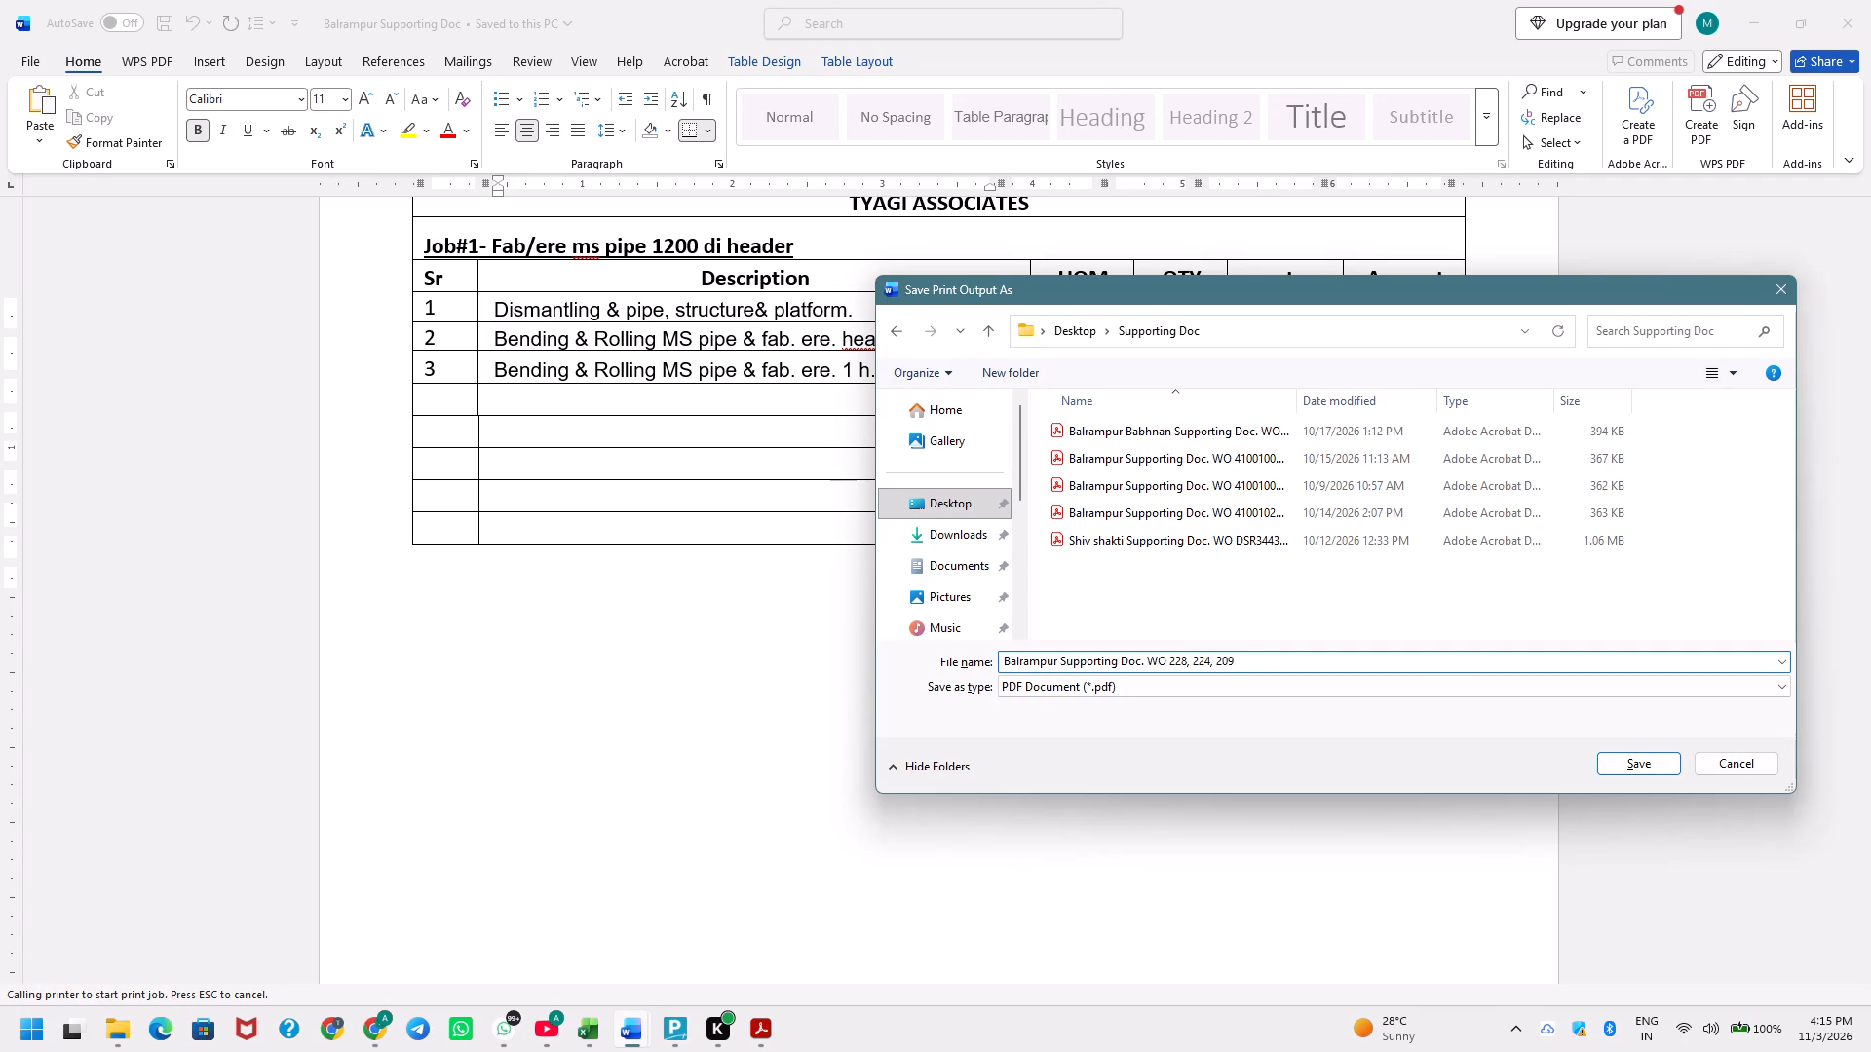
type("(03.11.2026(")
key("BackSpace")
key("shift+parenright")
key("Return")
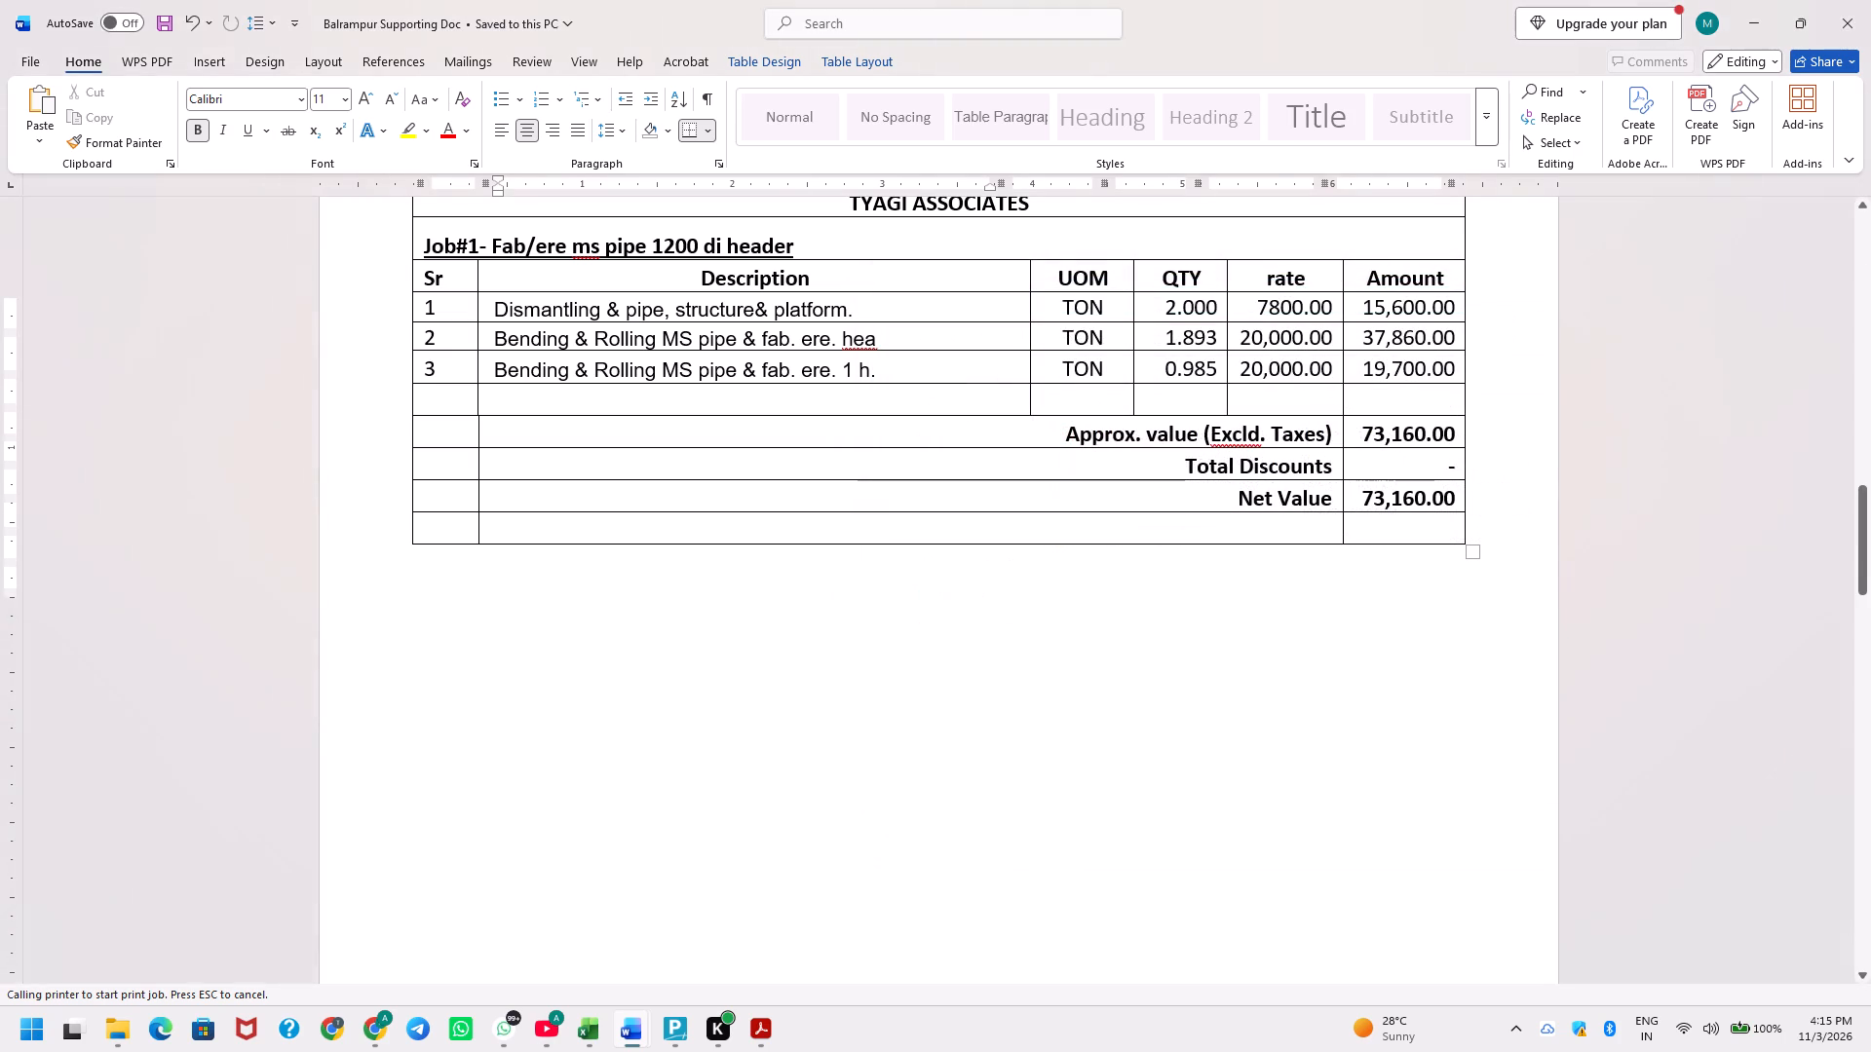
key("ctrl+s")
Show the desktop and go through the open windows to switch away from Balrampur Supporting Doc.
key("super+d")
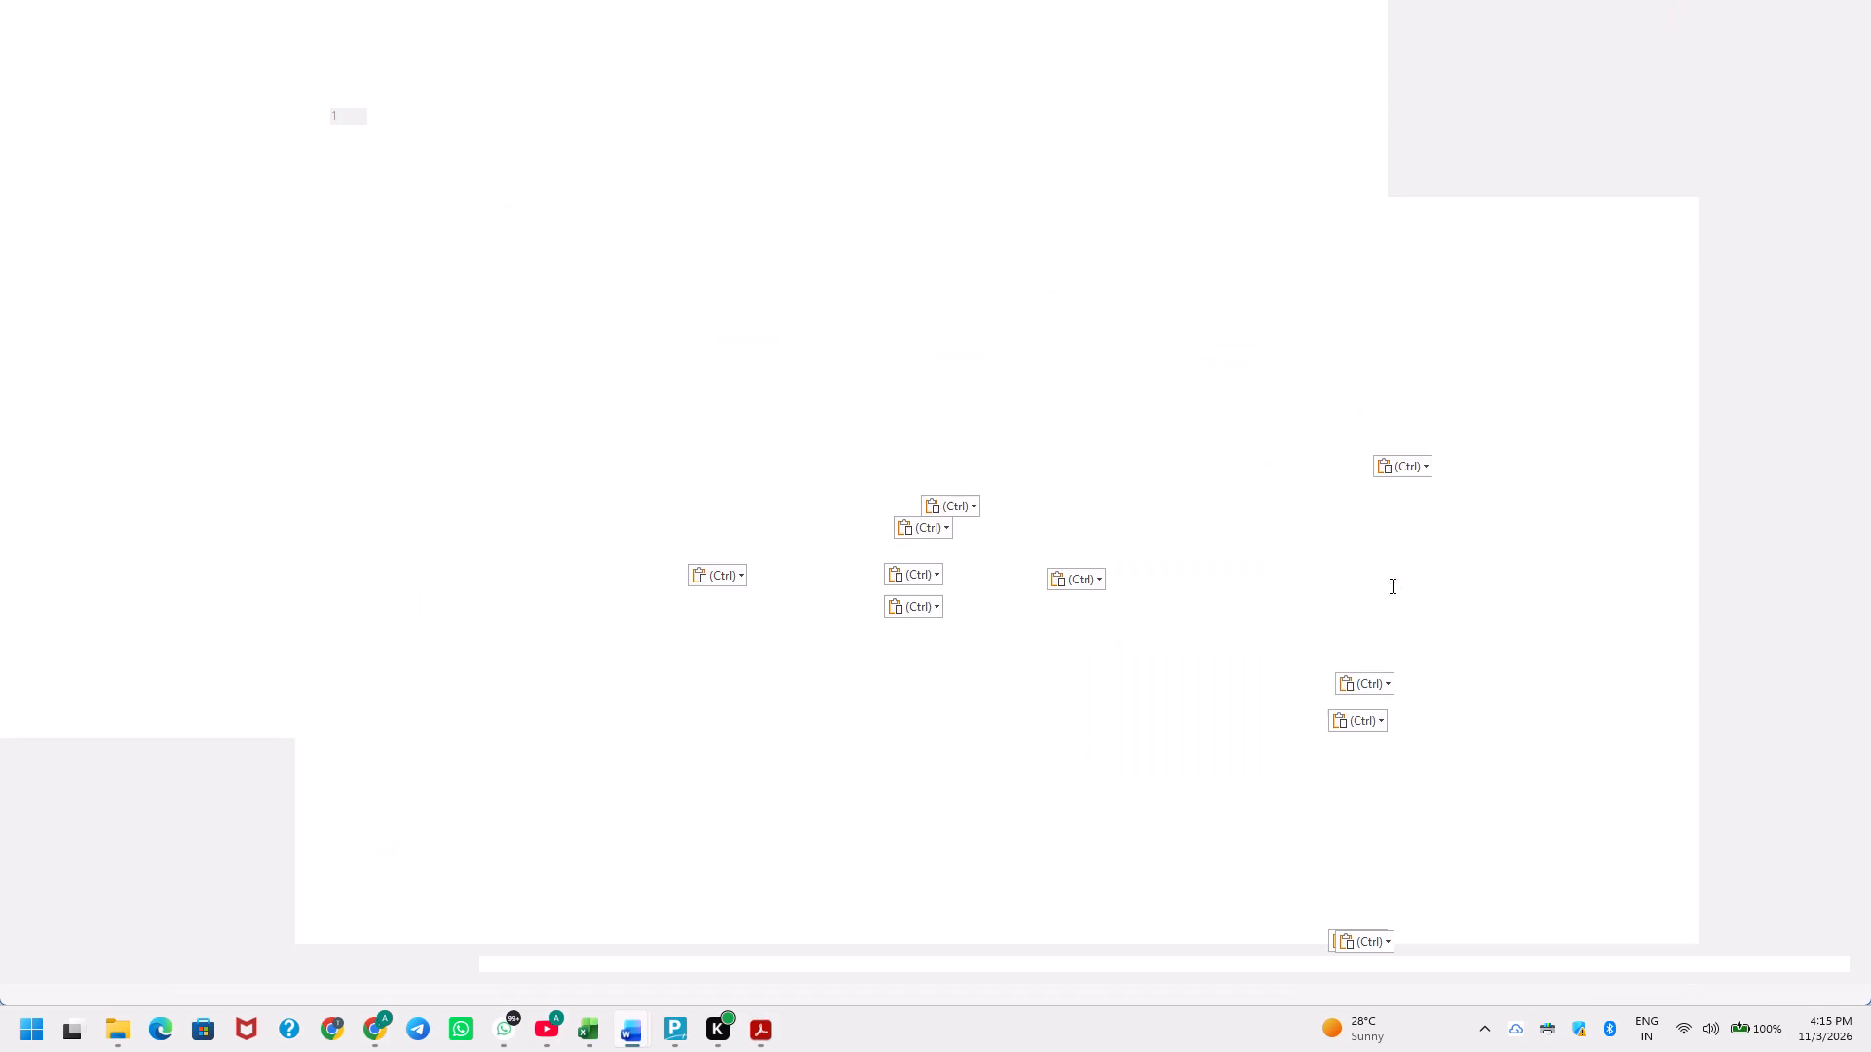
key("alt+Tab")
key("alt+Tab")
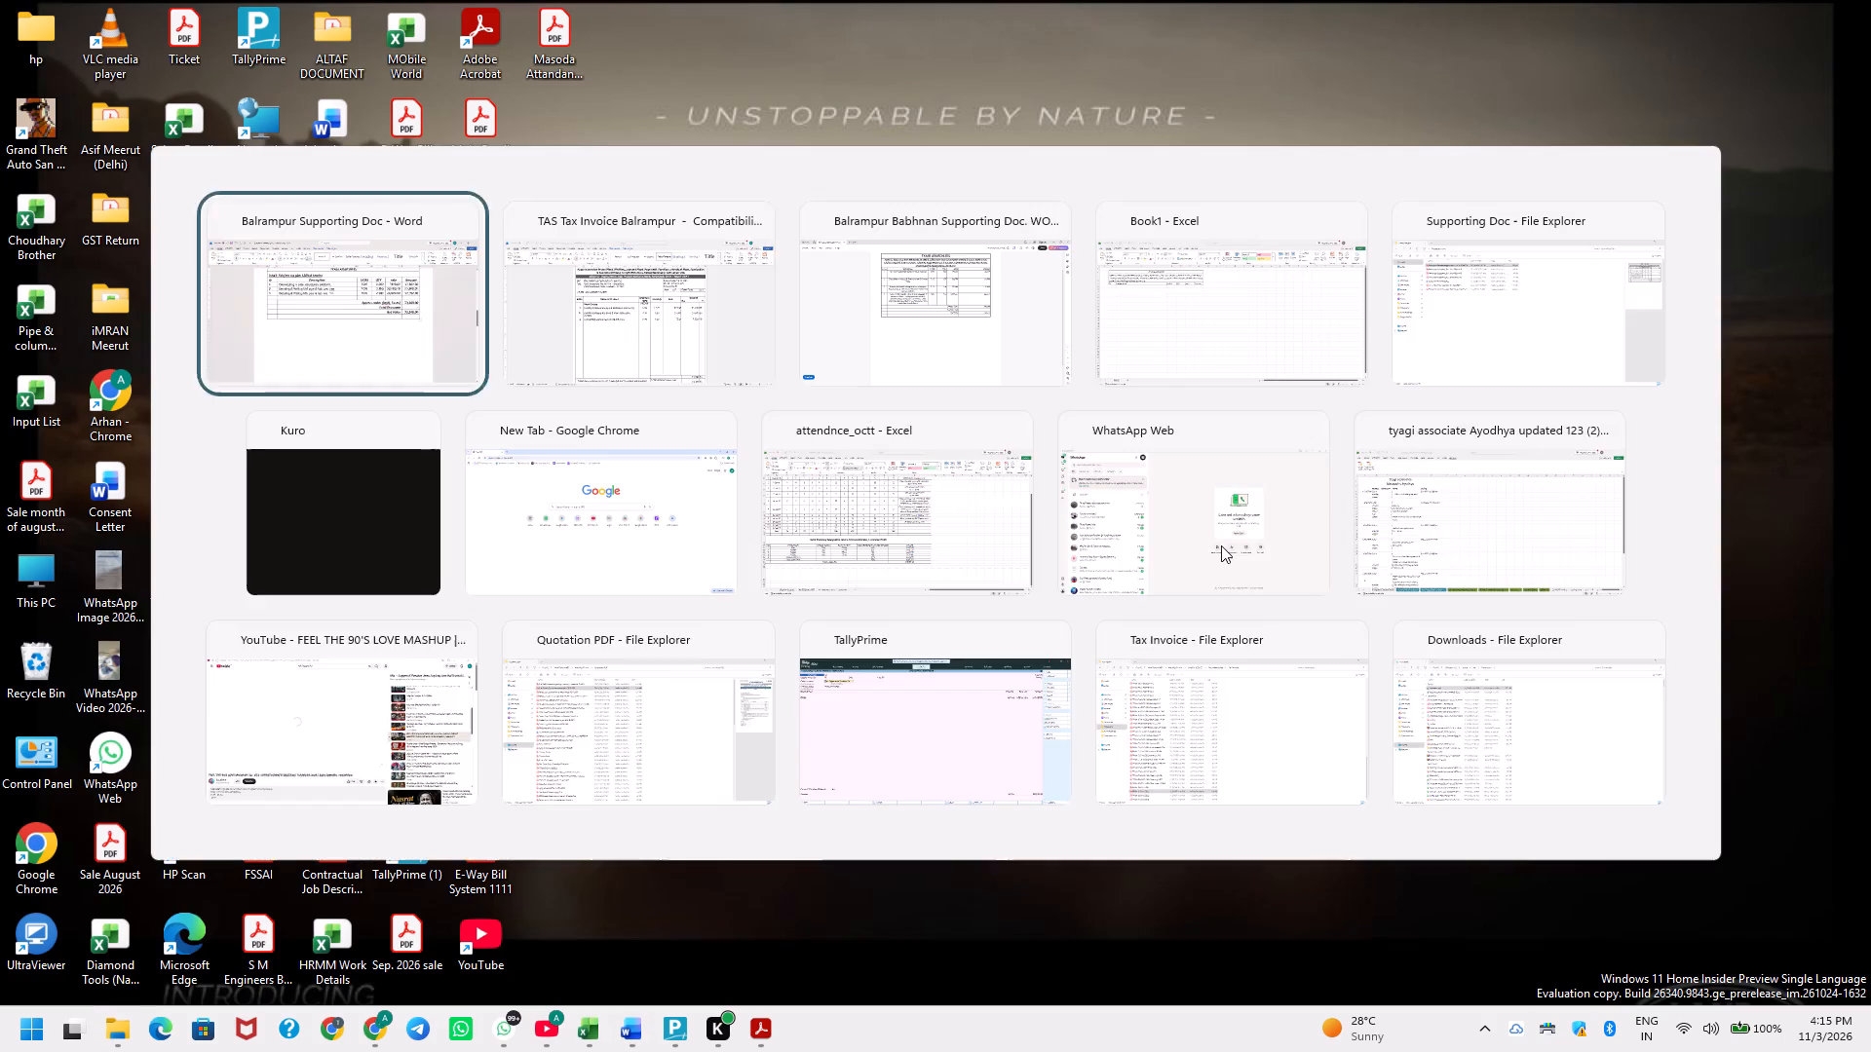
key("alt+Tab")
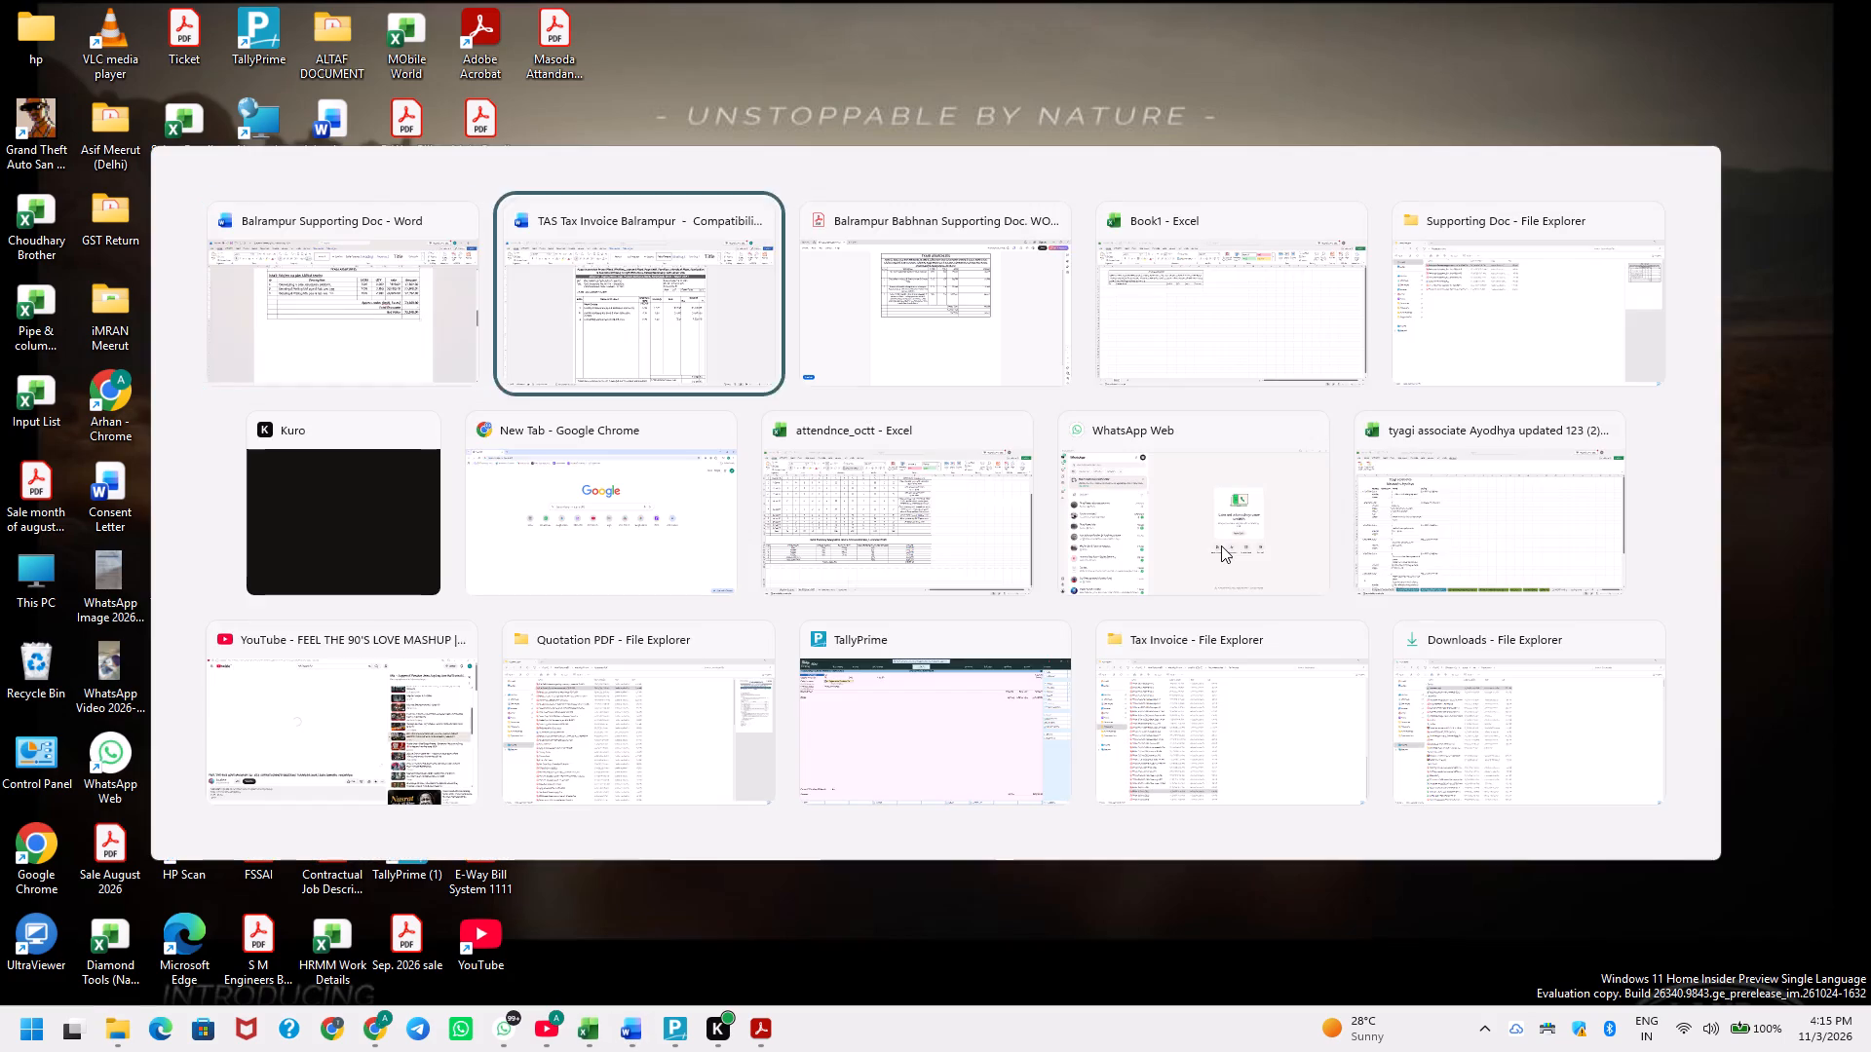
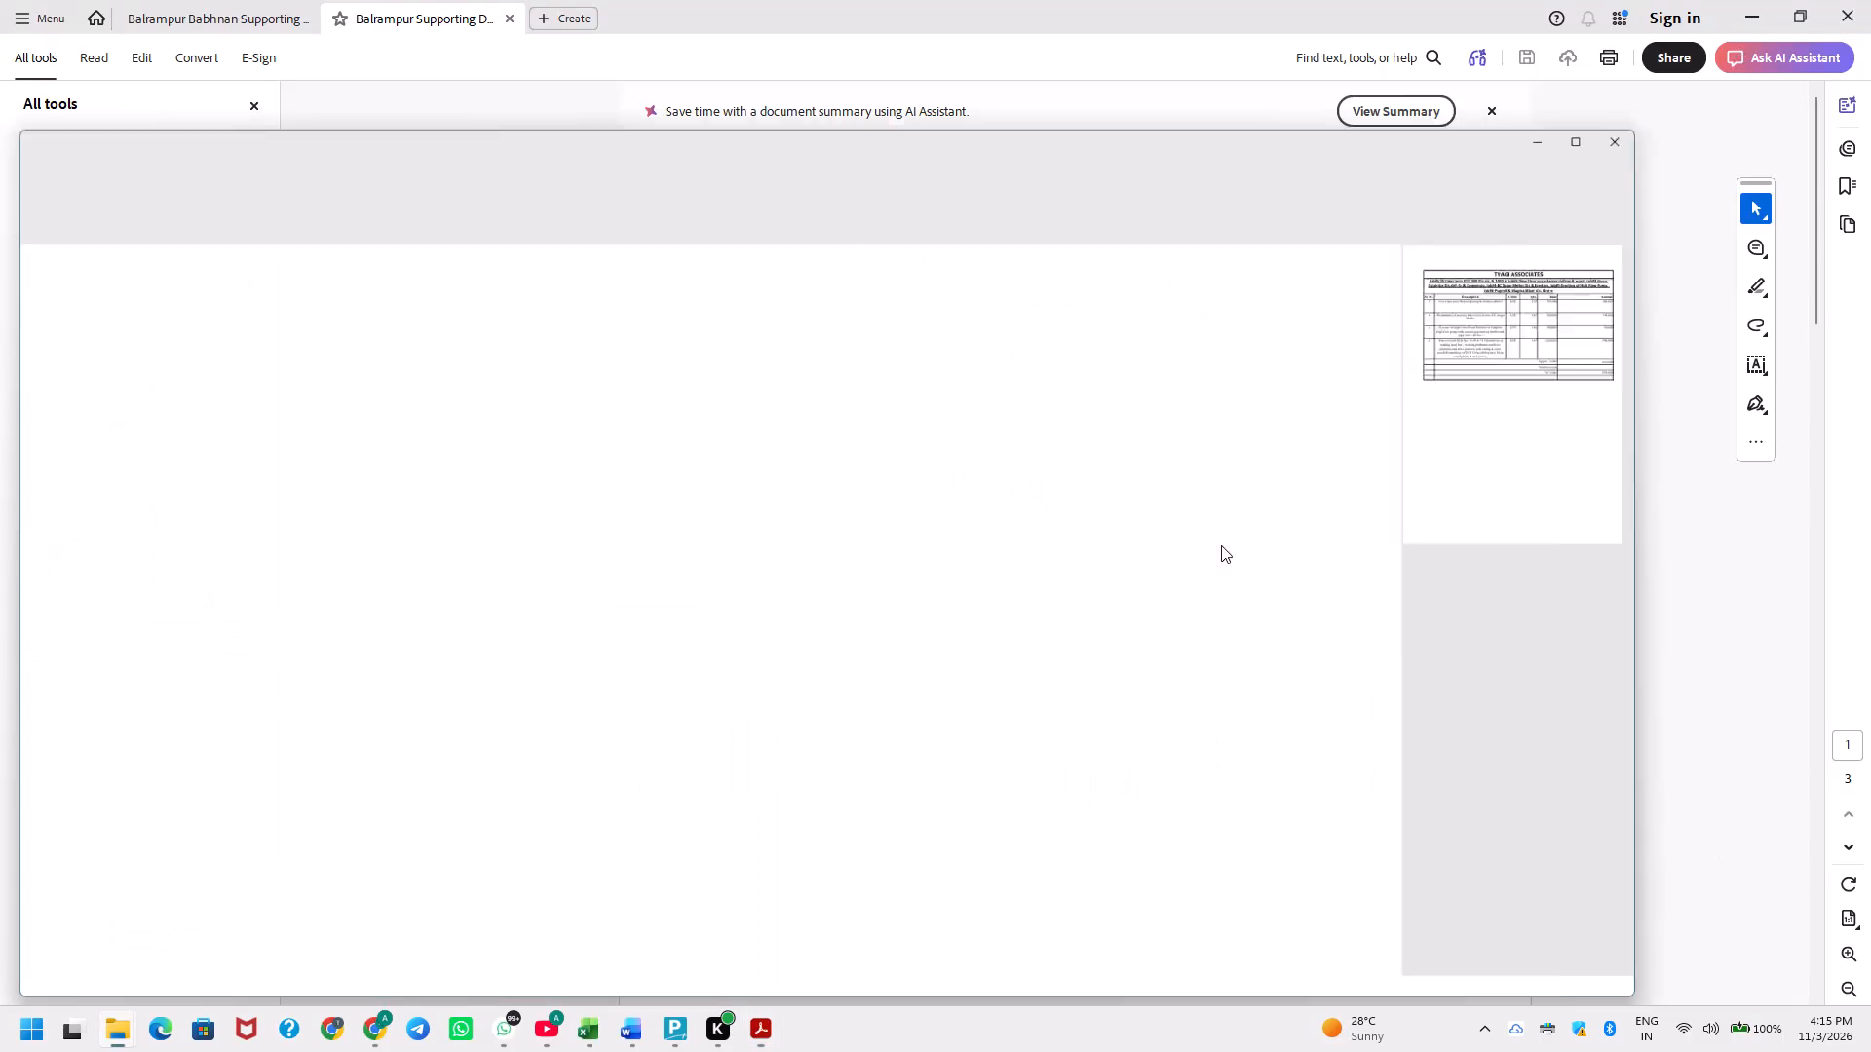
Refresh the Supporting Doc folder and select the PDF Balrampur Supporting Doc. WO 228, 224, 209 (03.11.2026).
left_click(894, 506)
right_click(894, 506)
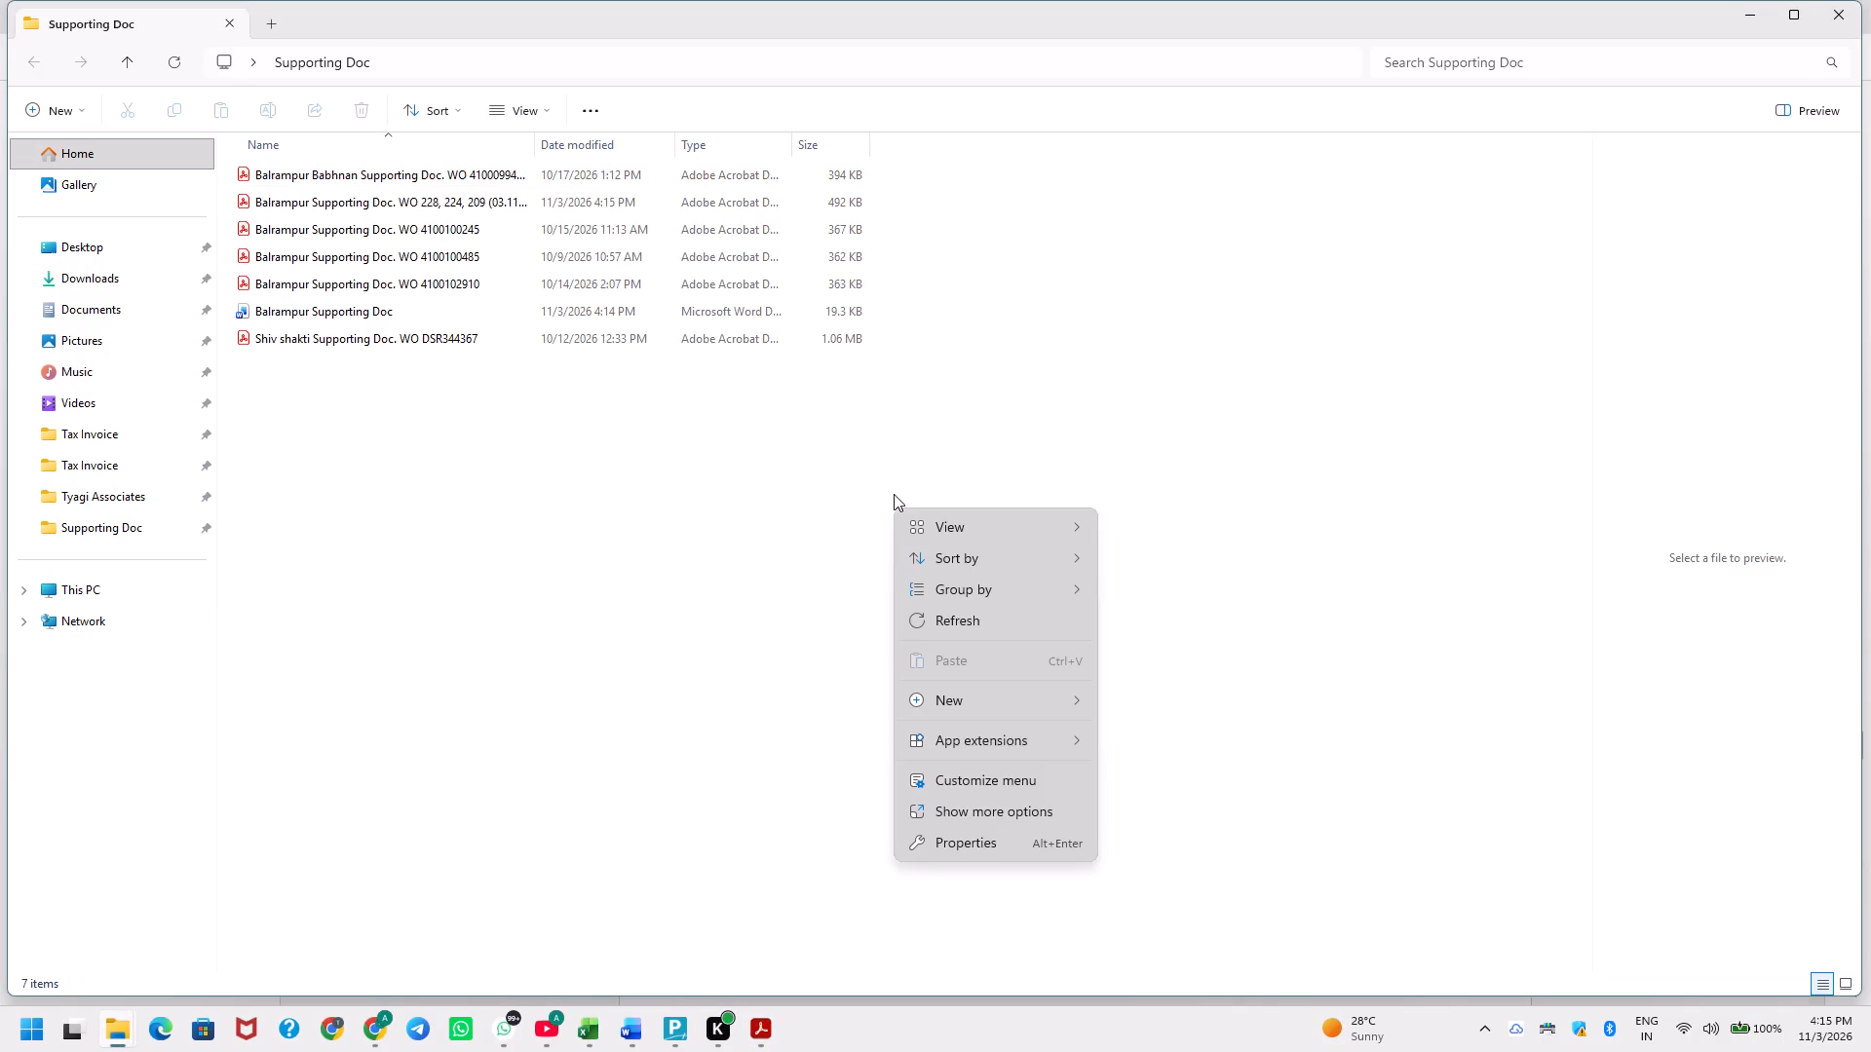
left_click(957, 615)
left_click(366, 206)
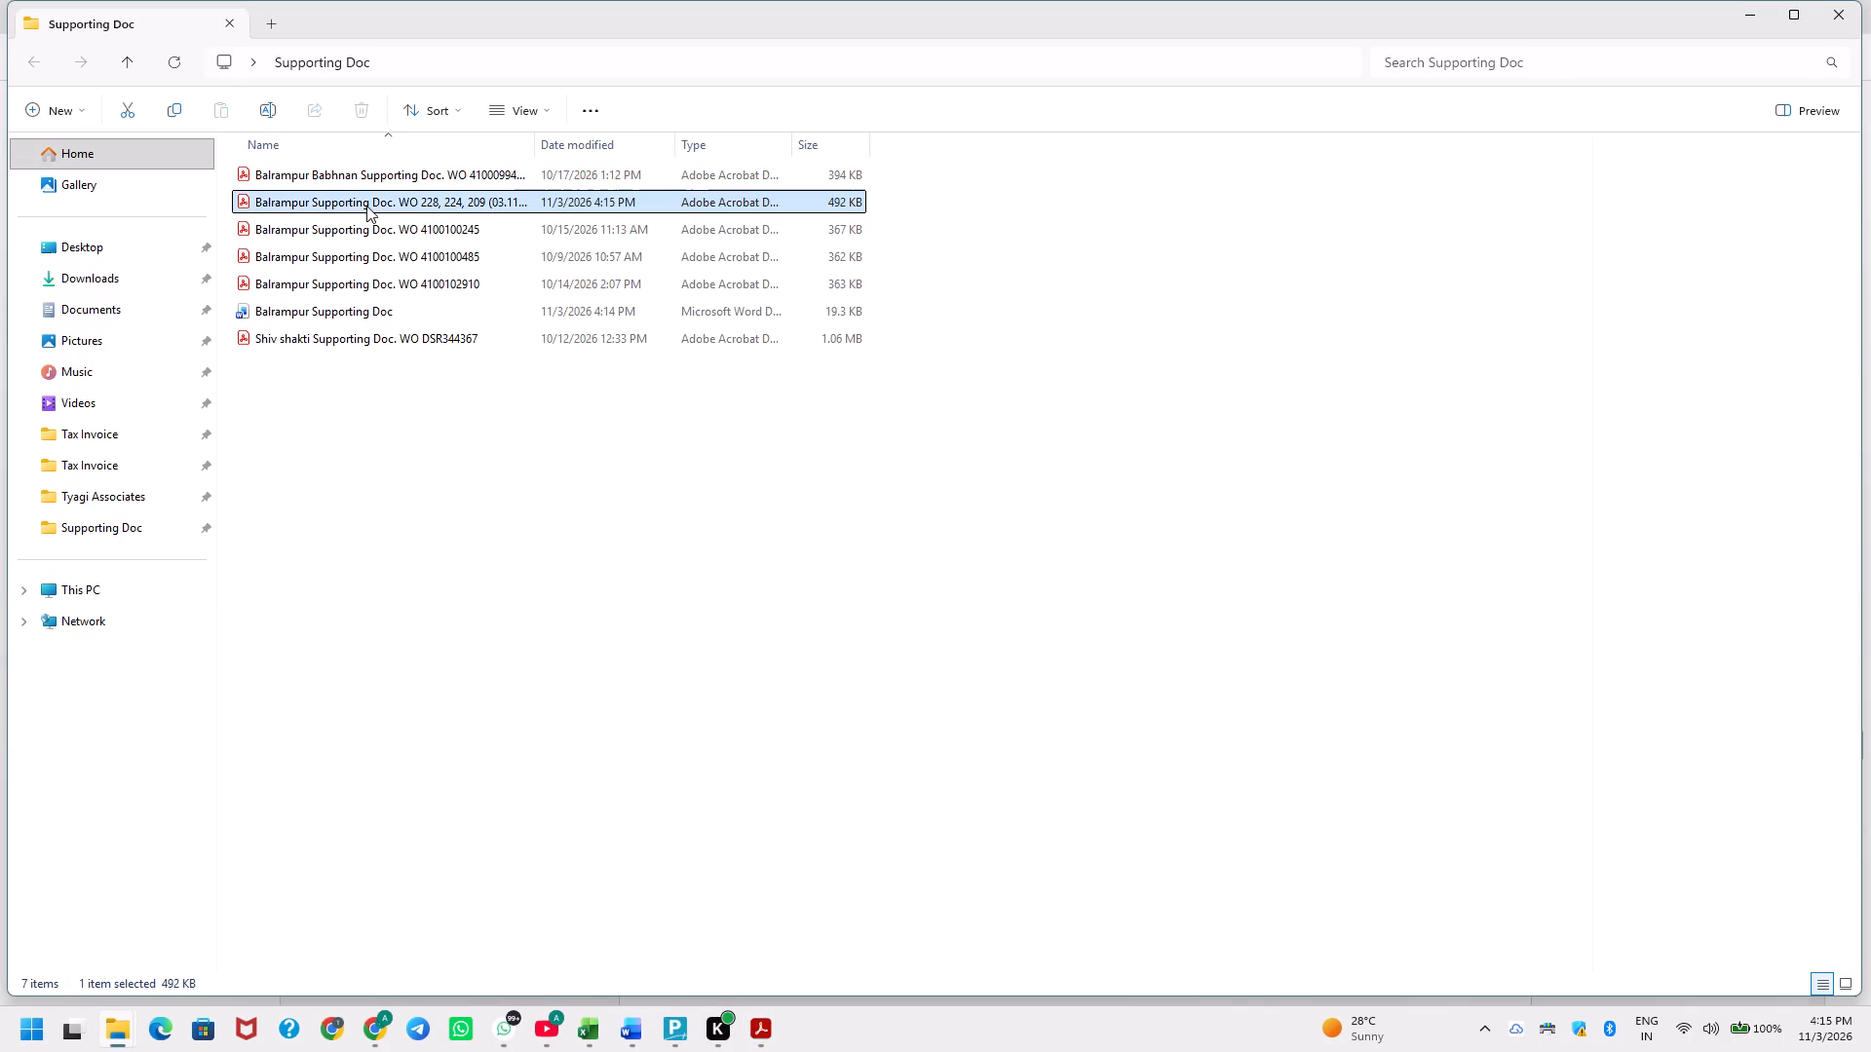
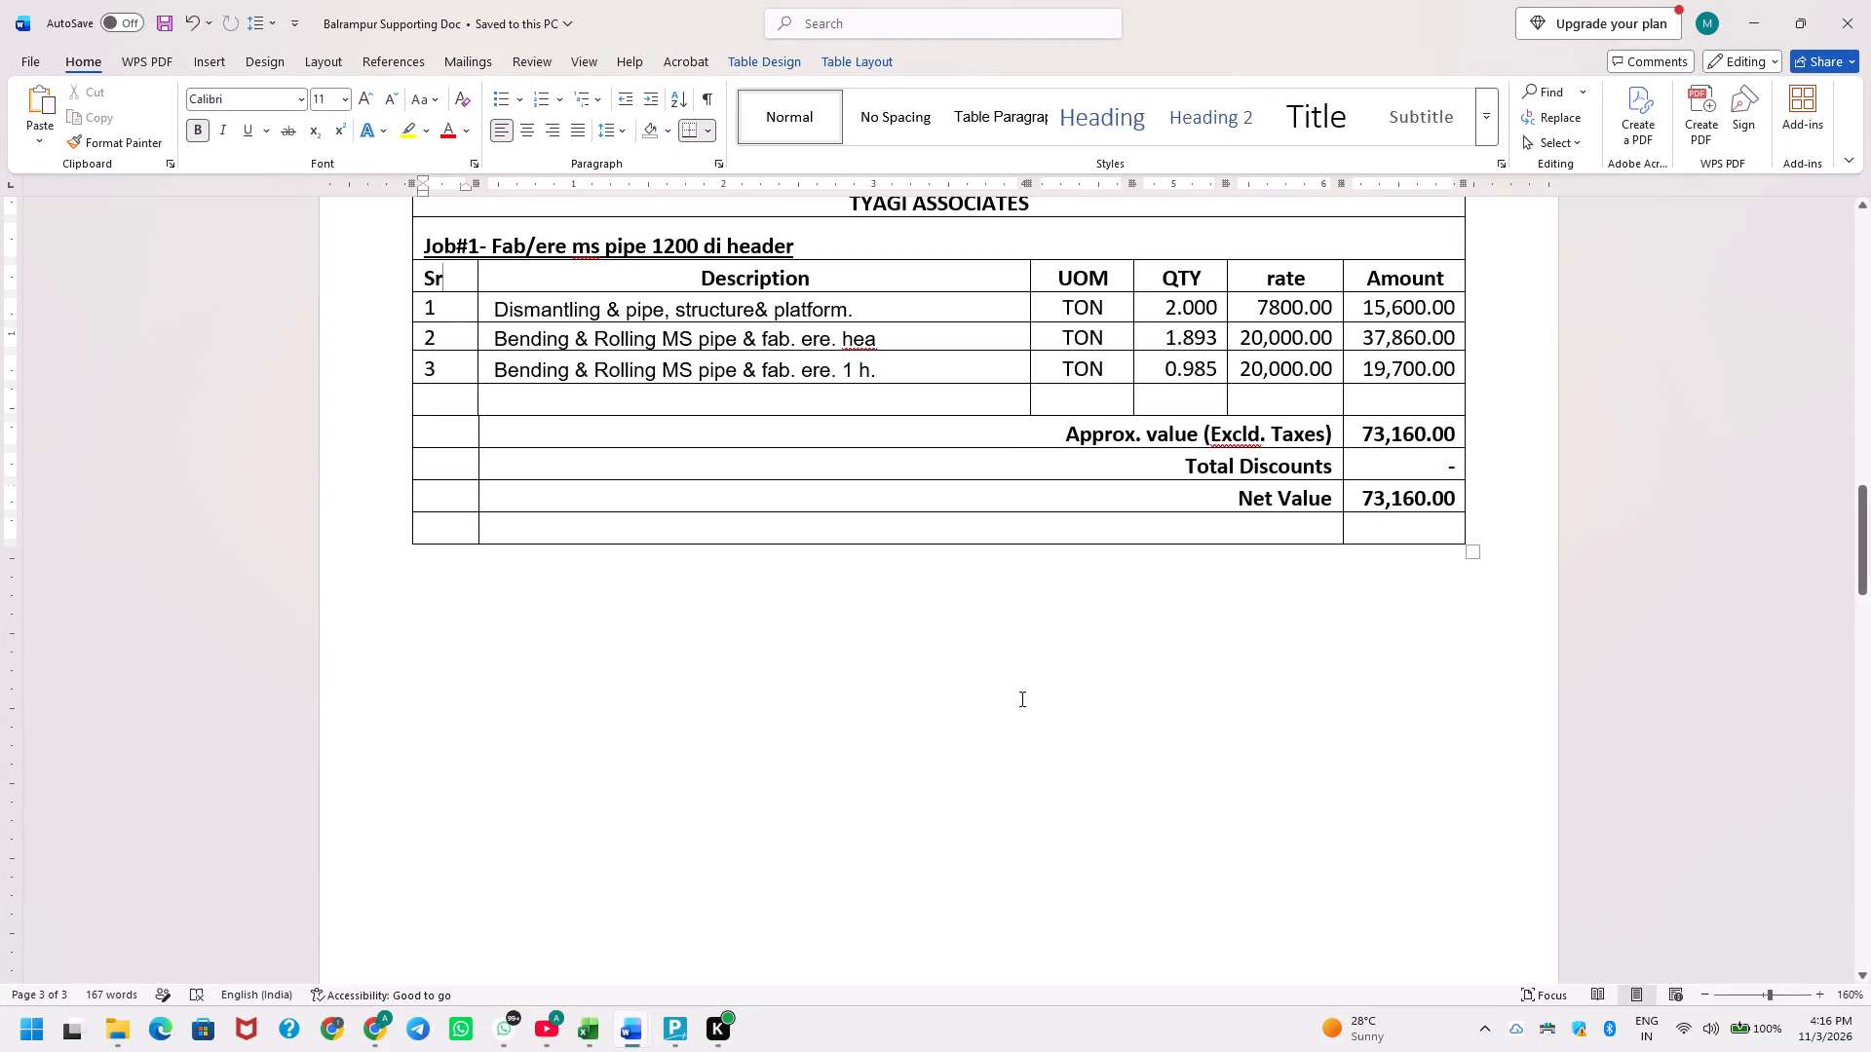
Save the Balrampur Supporting Doc document with its Tyagi Associates job tables.
key("ctrl+s")
key("alt+F5")
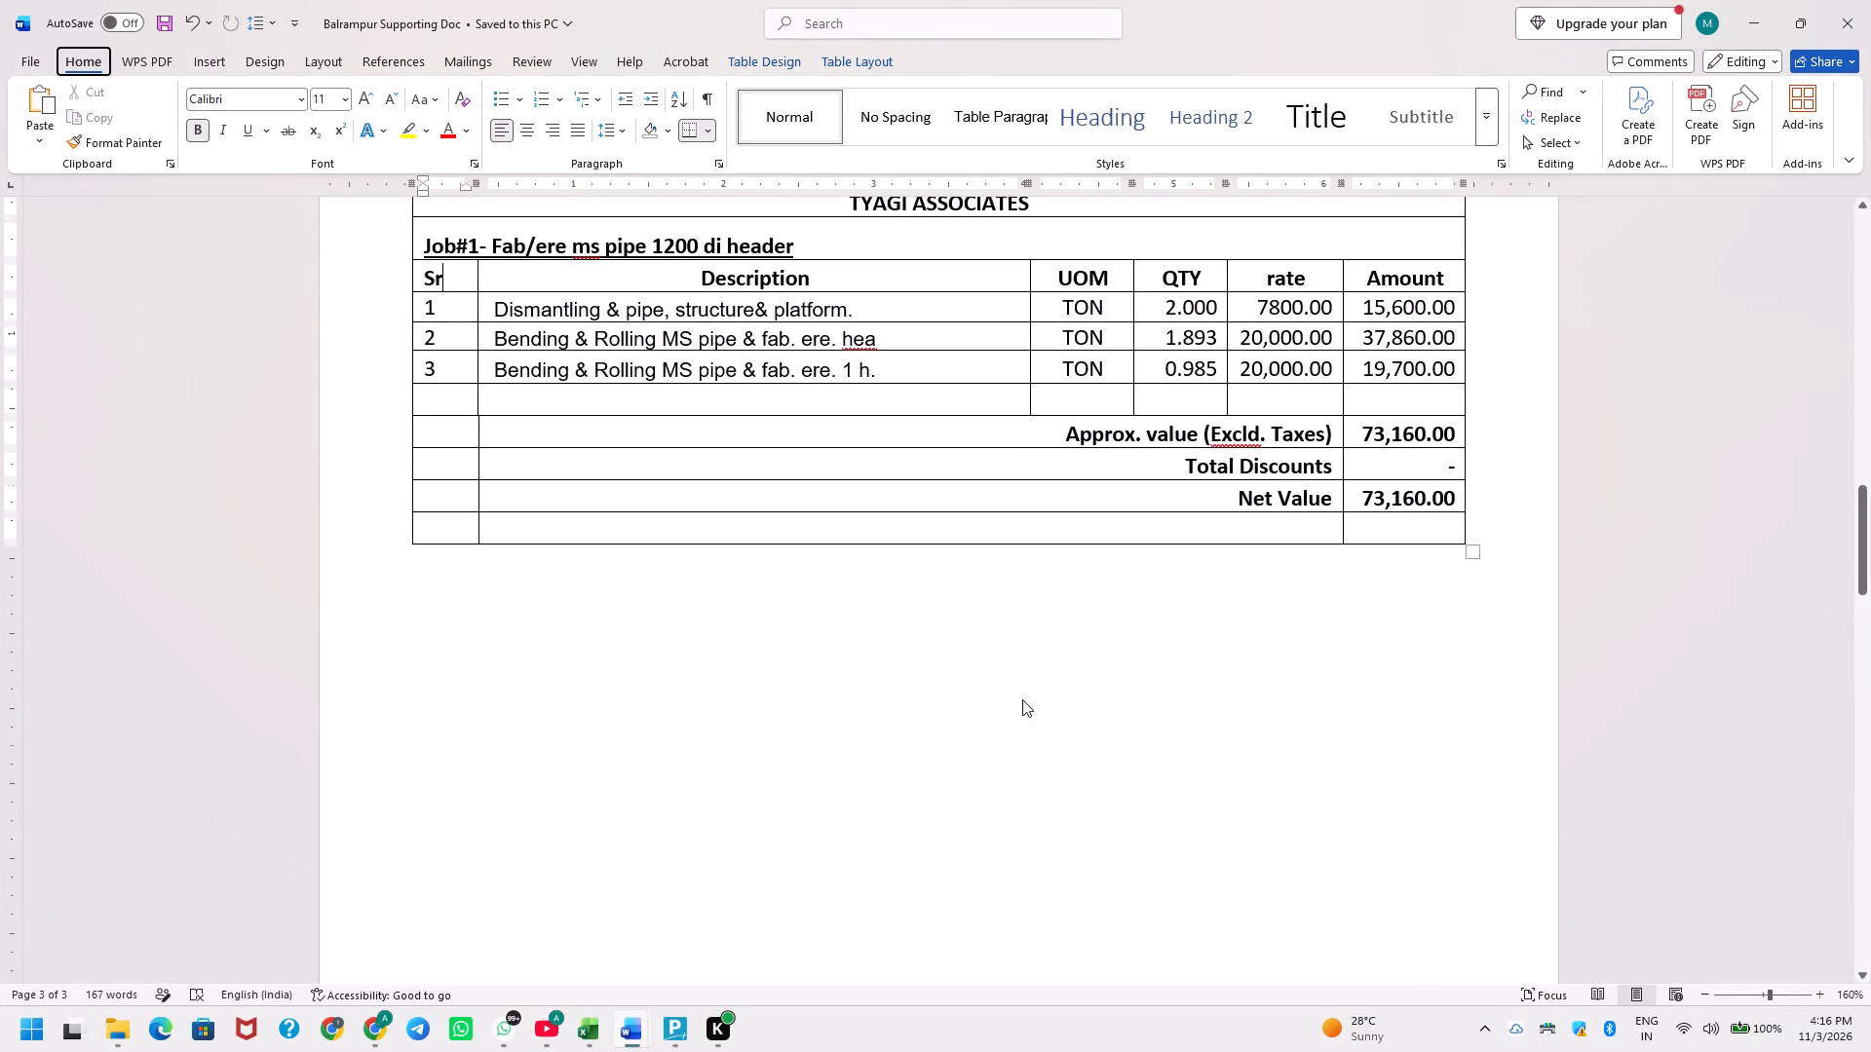
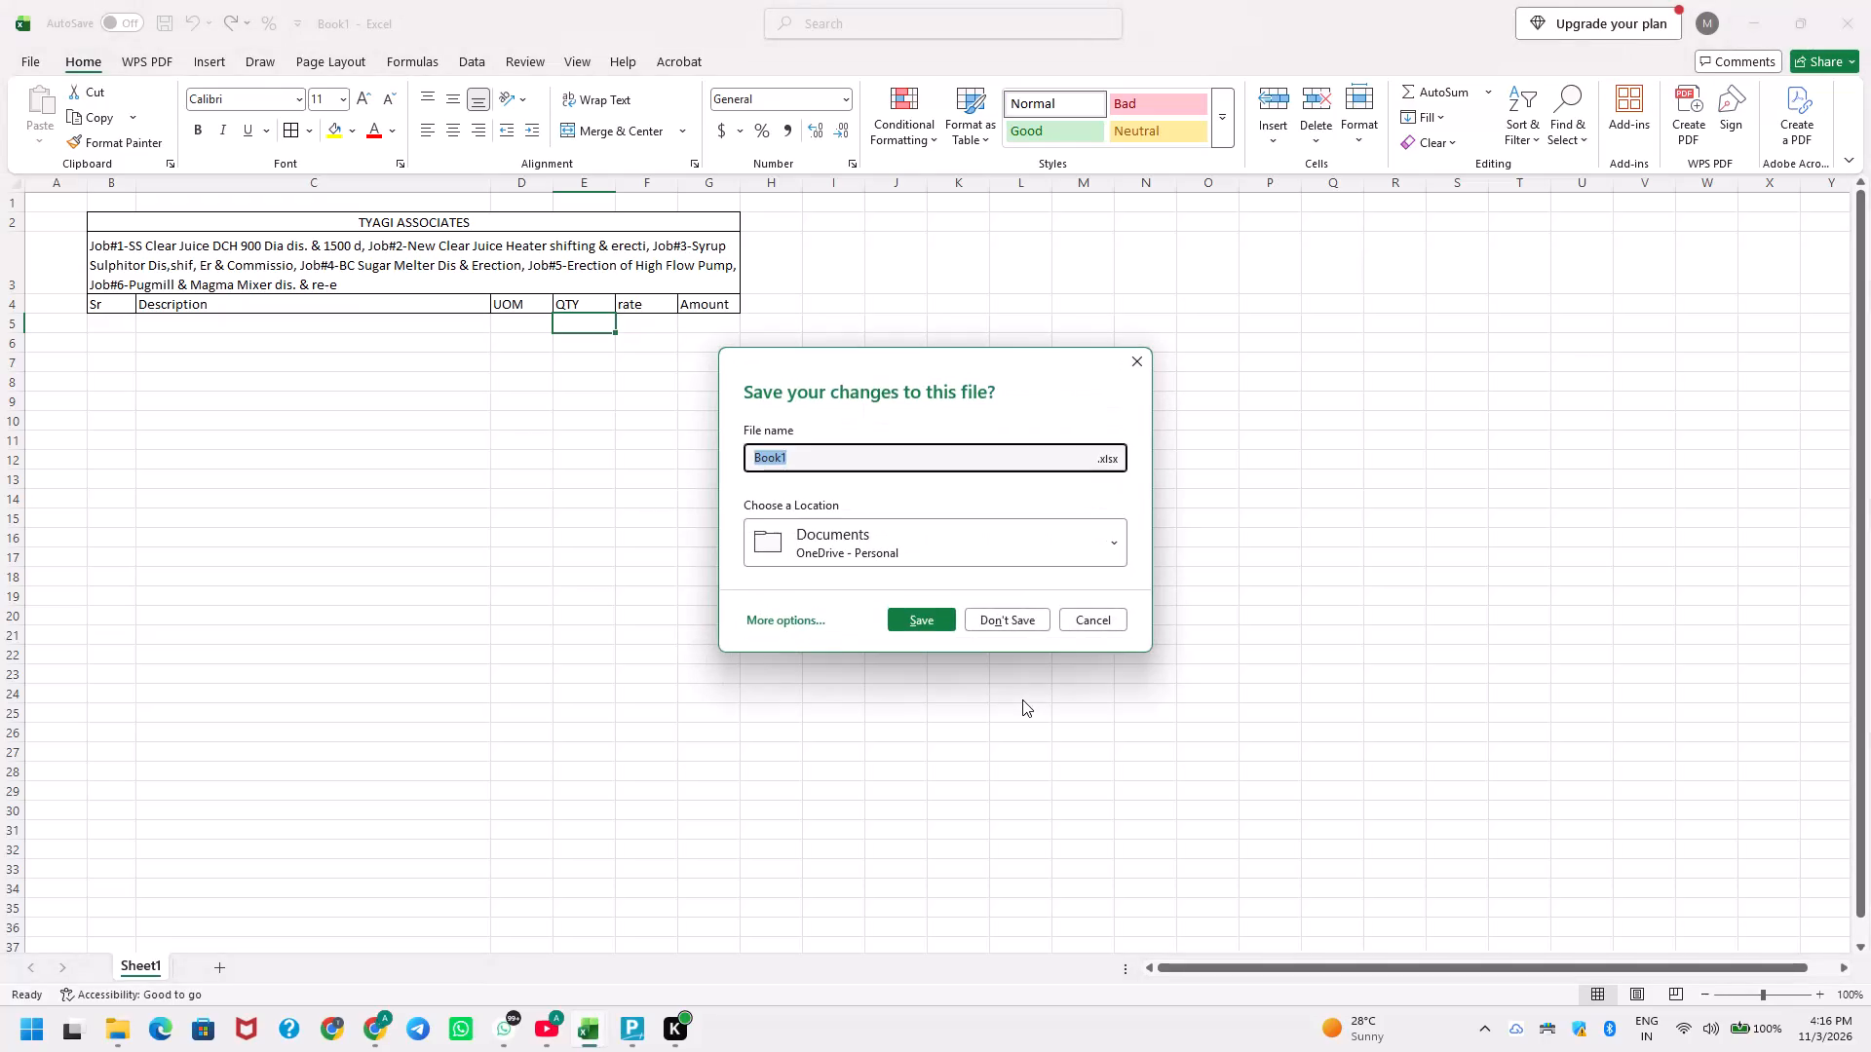
Discard the unsaved changes to the Book1 workbook while closing it.
key("Right")
key("Tab")
key("Tab")
key("Tab")
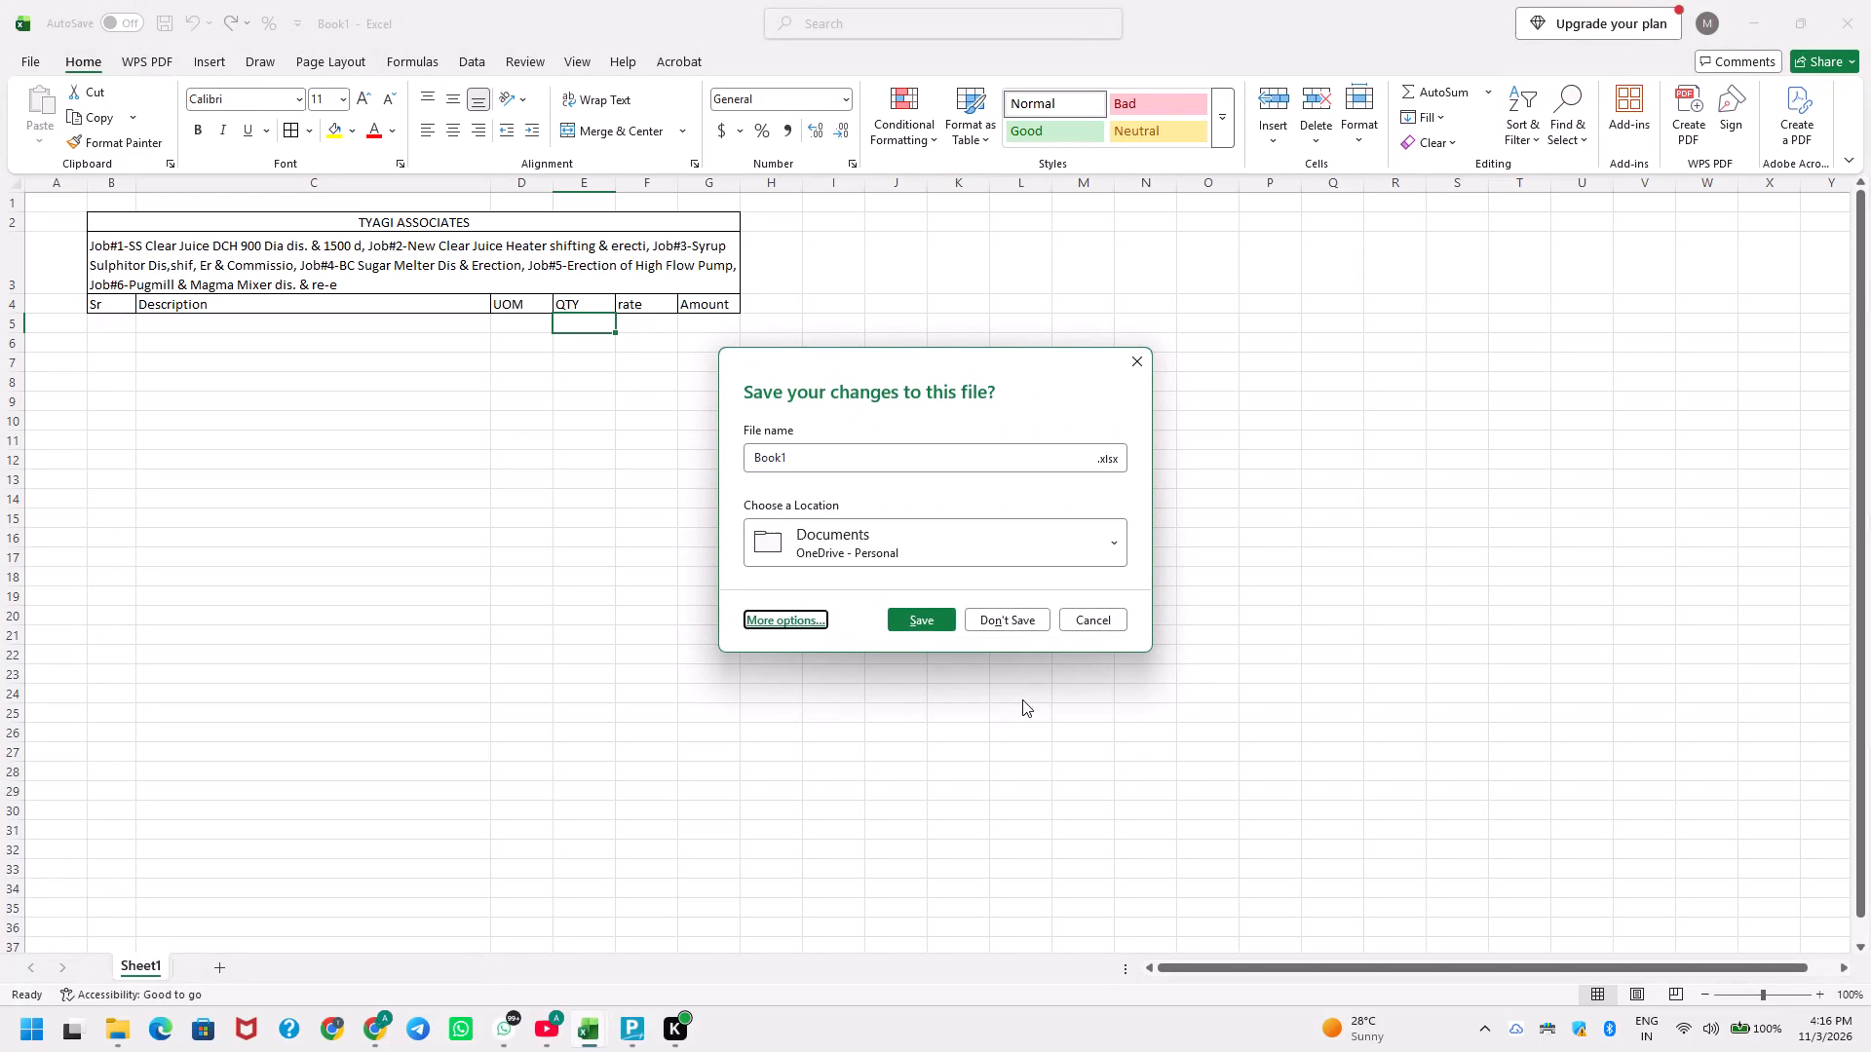
key("Tab")
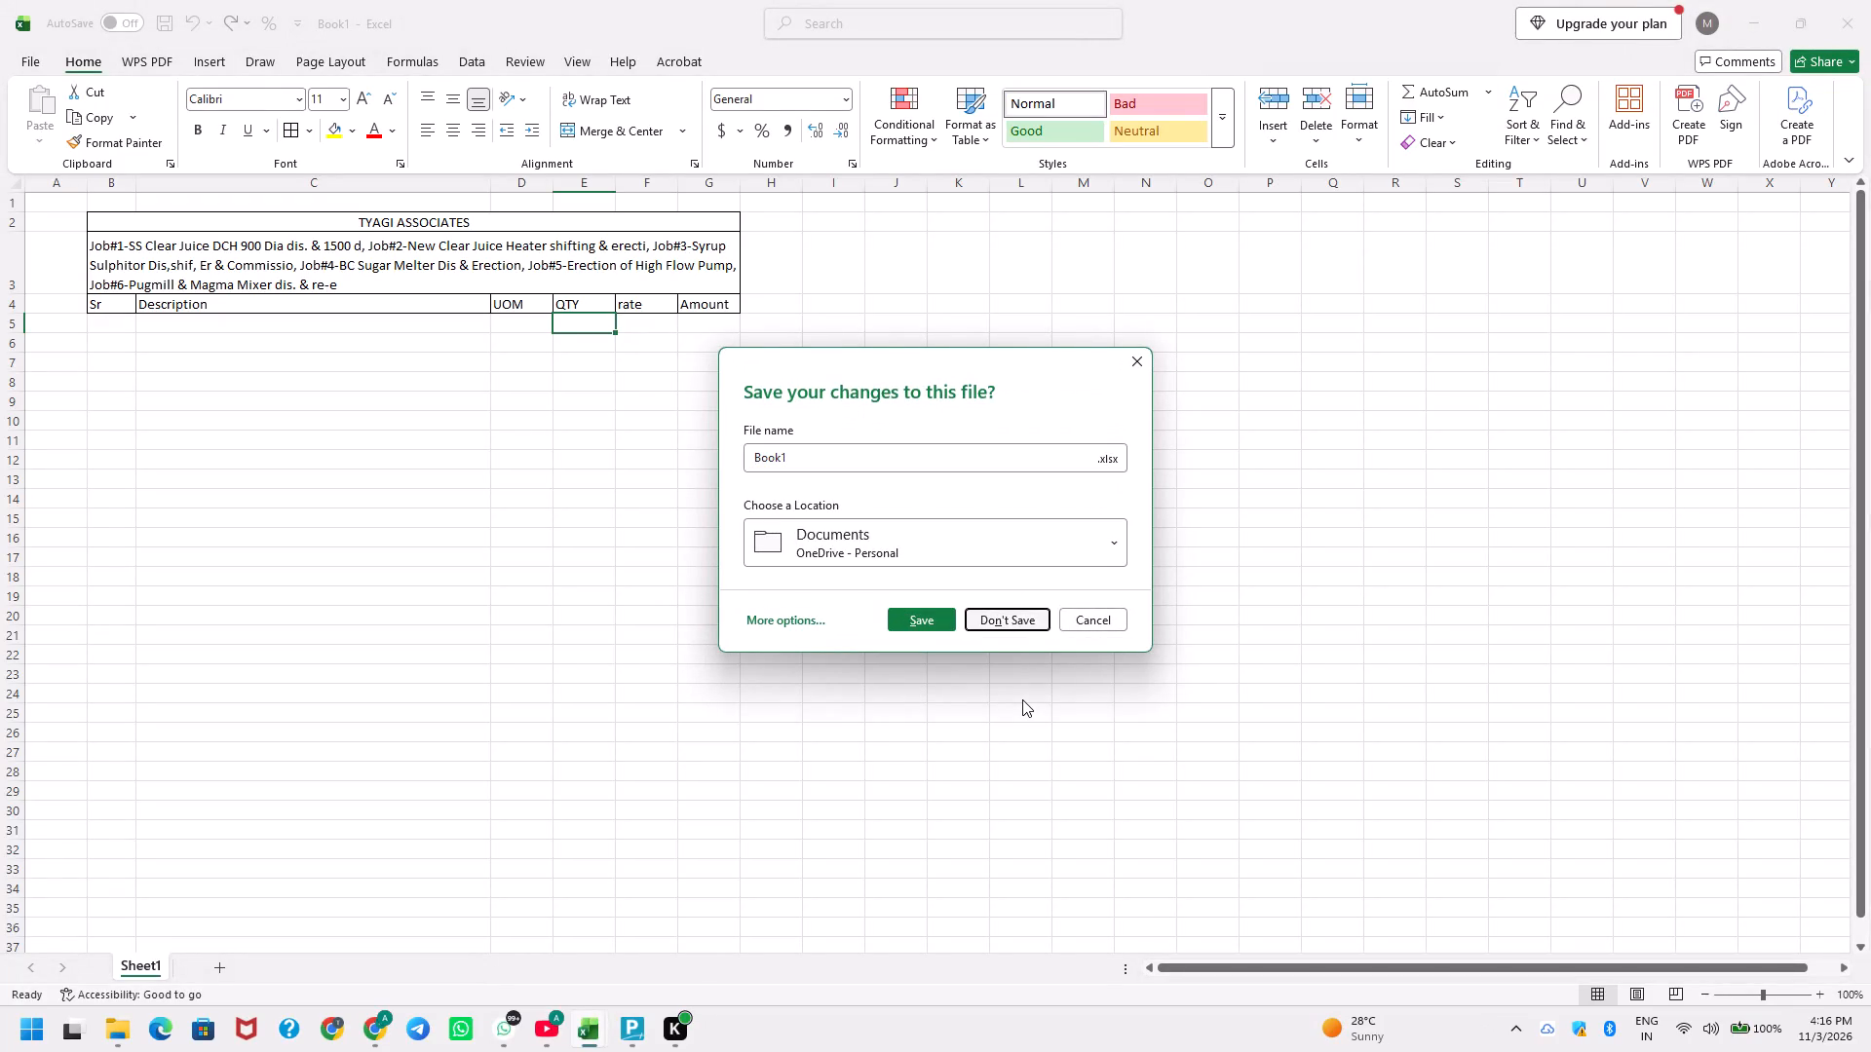